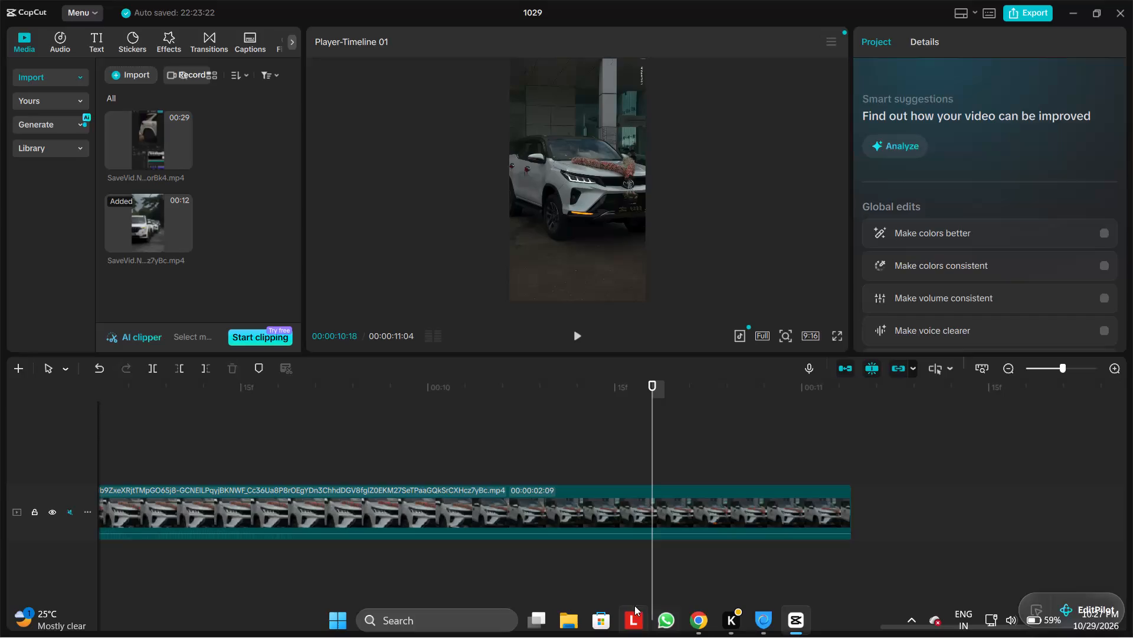
Find the cut point in the last white-car clip by playback and split the clip at 00:00:09:25.
key("space")
left_click(410, 471)
key("space")
key("space")
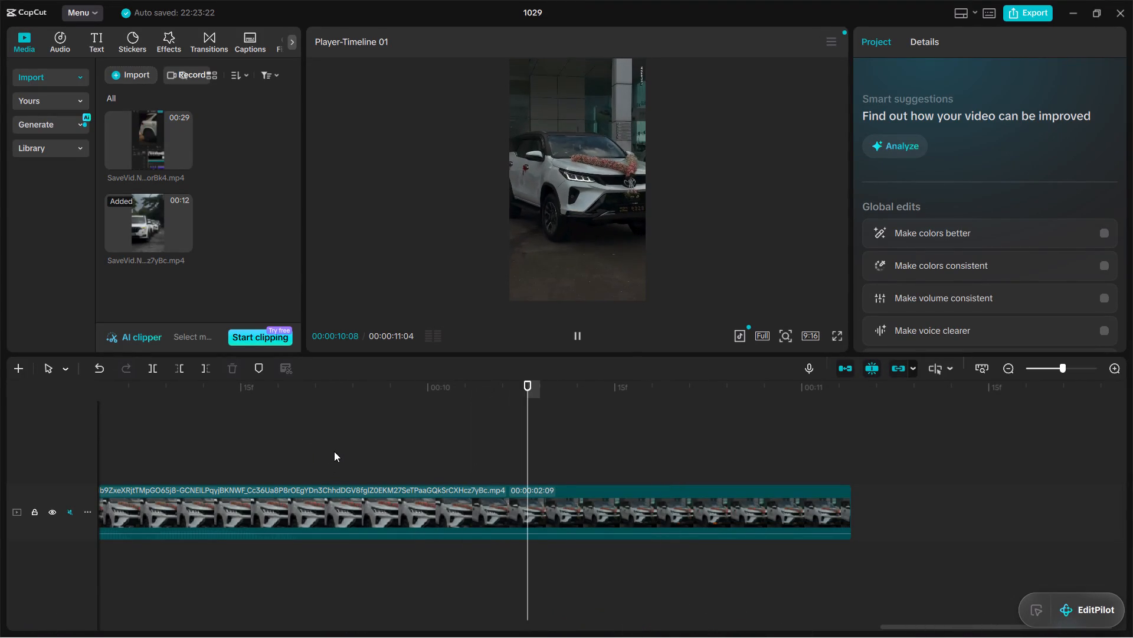
key("space")
left_click(217, 422)
key("space")
key("space")
key("space")
key("space")
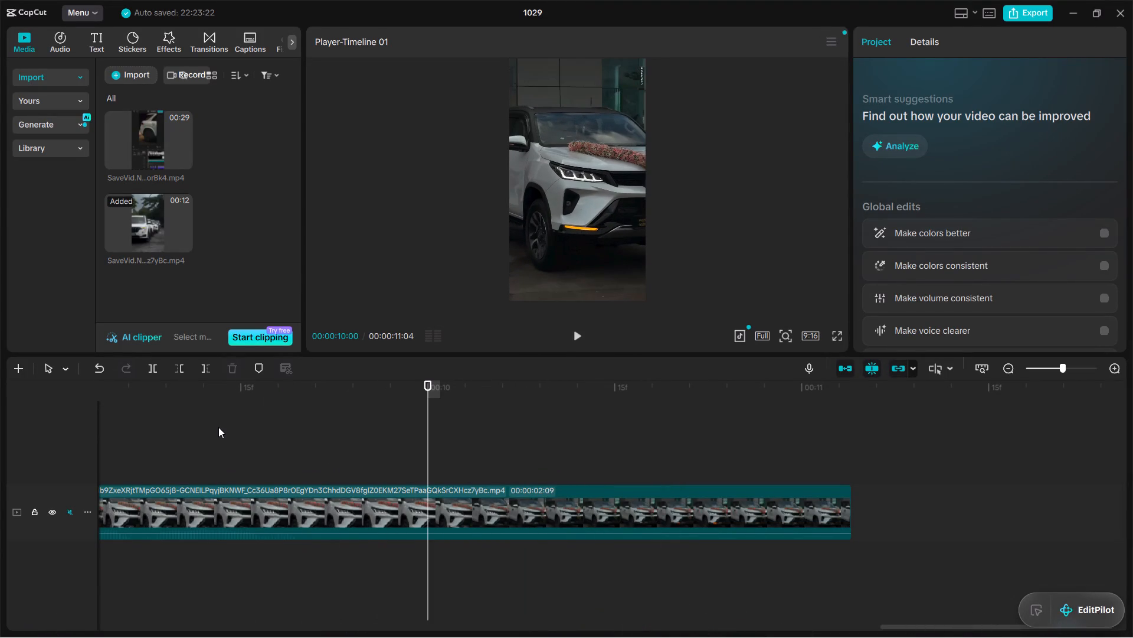
left_click(222, 428)
key("space")
key("space")
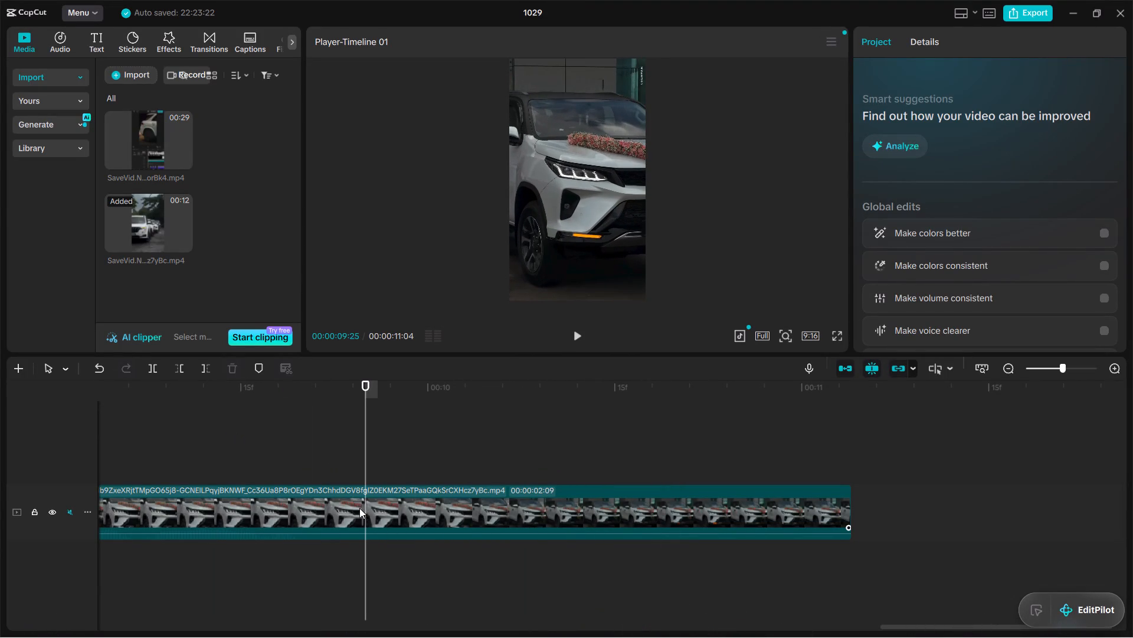
key("ctrl+b")
Play back the cut sequence to review the splits, and bring the playhead back to the start of the timeline.
key("space")
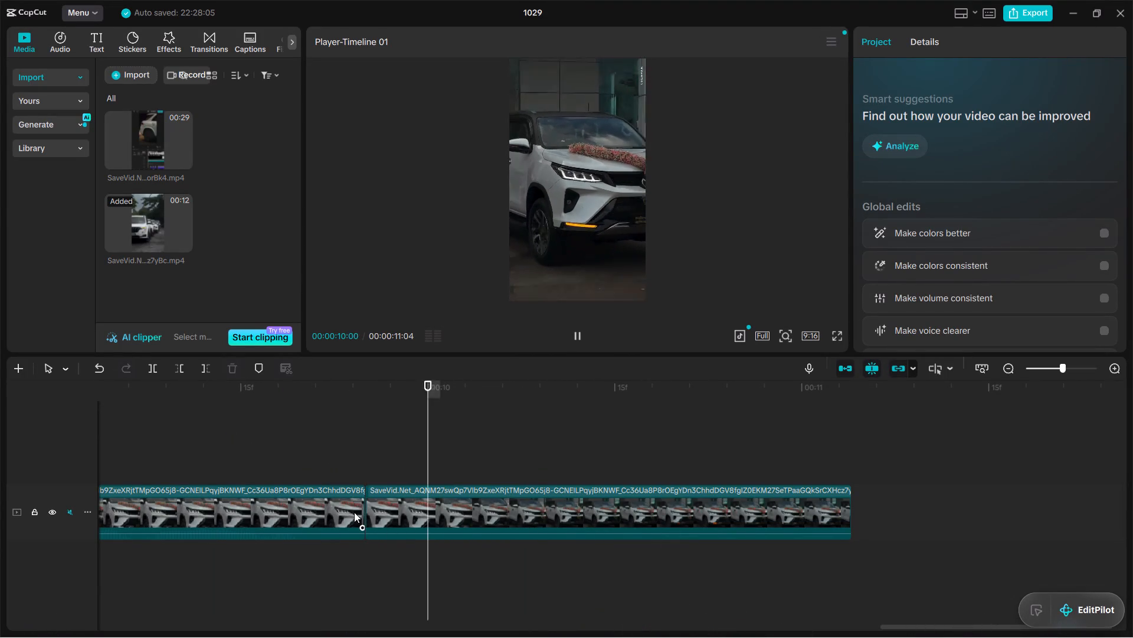
key("space")
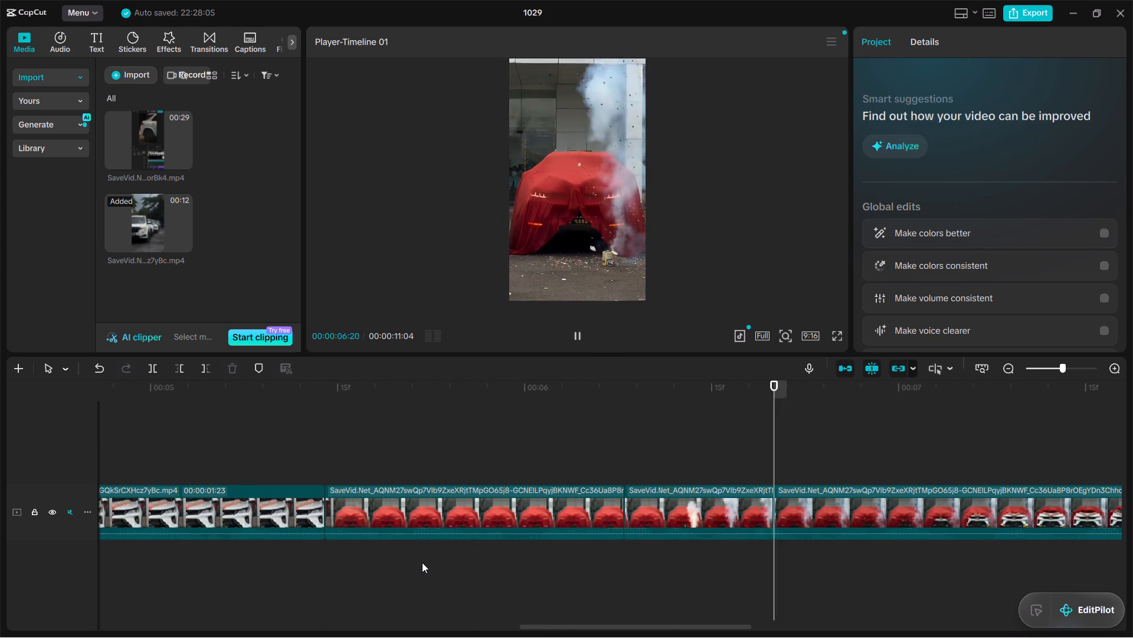
key("ctrl+a")
key("ctrl+a")
key("ctrl+a")
key("ctrl+a")
key("ctrl+a")
key("ctrl+a")
key("ctrl+a")
key("ctrl+a")
key("ctrl+a")
key("ctrl+a")
key("ctrl+a")
key("ctrl+a")
key("ctrl+a")
key("ctrl+a")
key("ctrl+a")
key("ctrl+a")
key("ctrl+a")
key("ctrl+a")
key("ctrl+a")
key("ctrl+a")
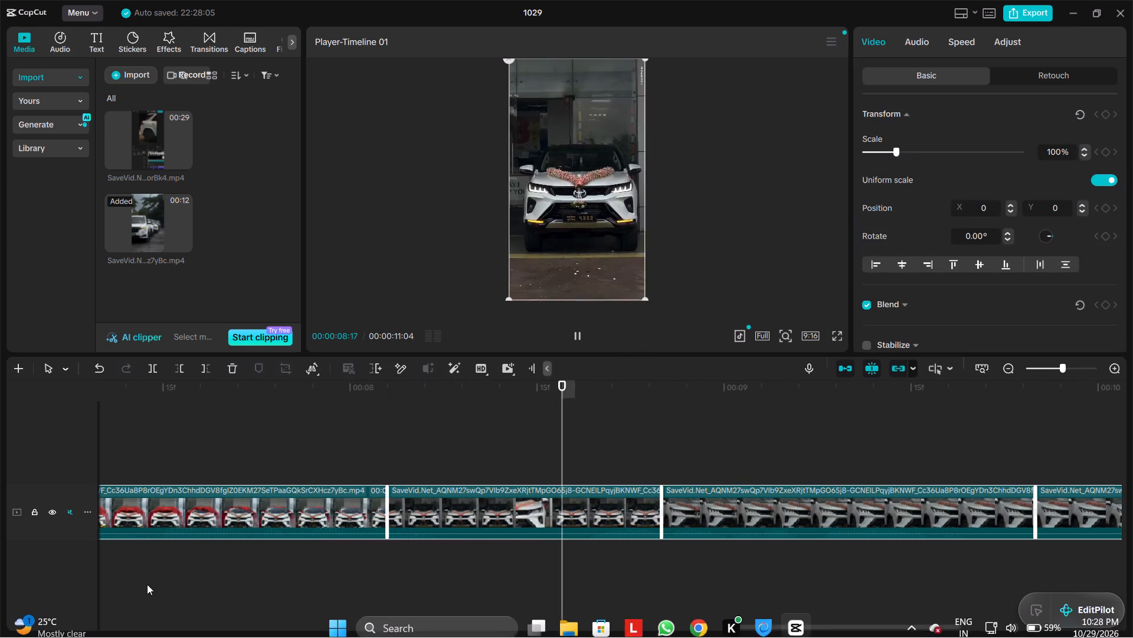
scroll(123, 590, "up", 13, "ctrl")
scroll(196, 559, "down", 12, "ctrl")
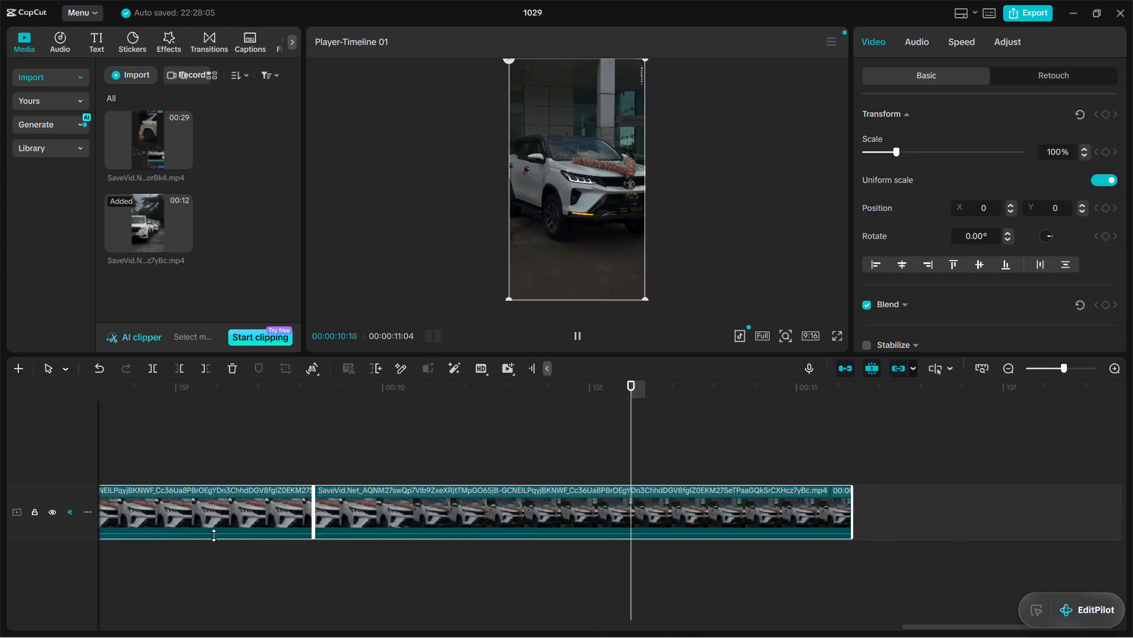
scroll(214, 535, "down", 19, "ctrl")
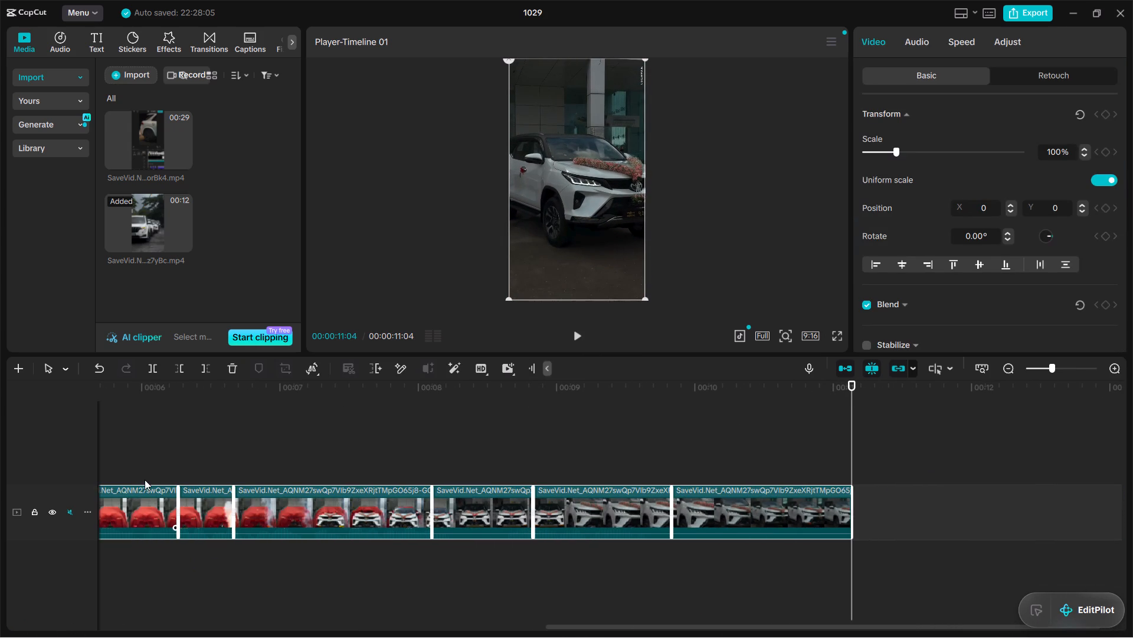
left_click(141, 456)
left_click_drag(143, 455, 74, 468)
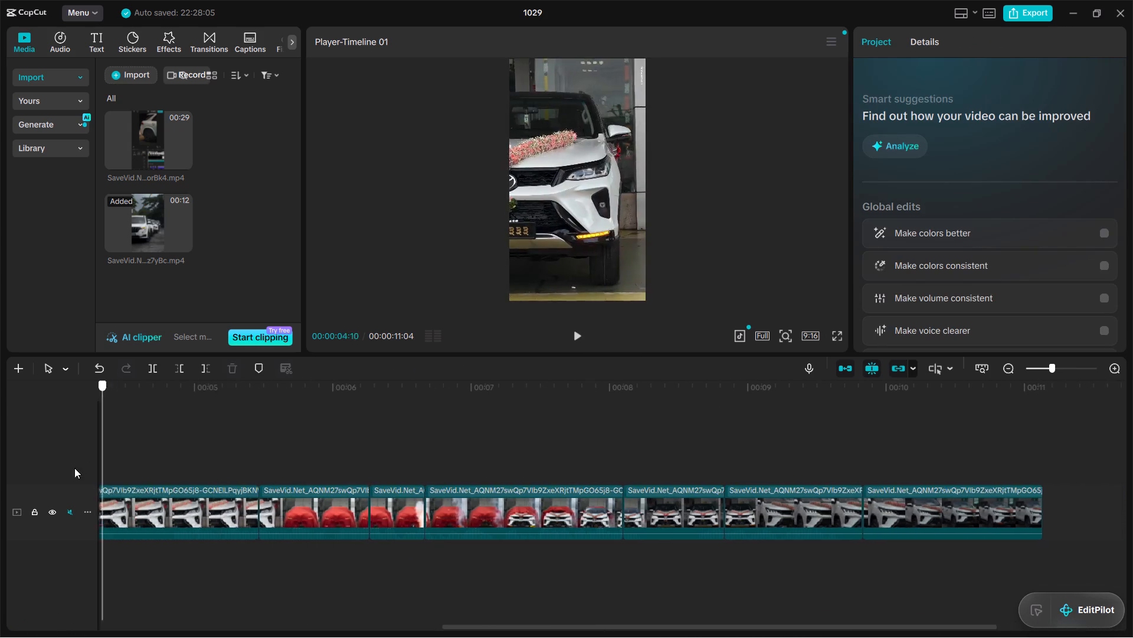
left_click_drag(74, 468, 47, 471)
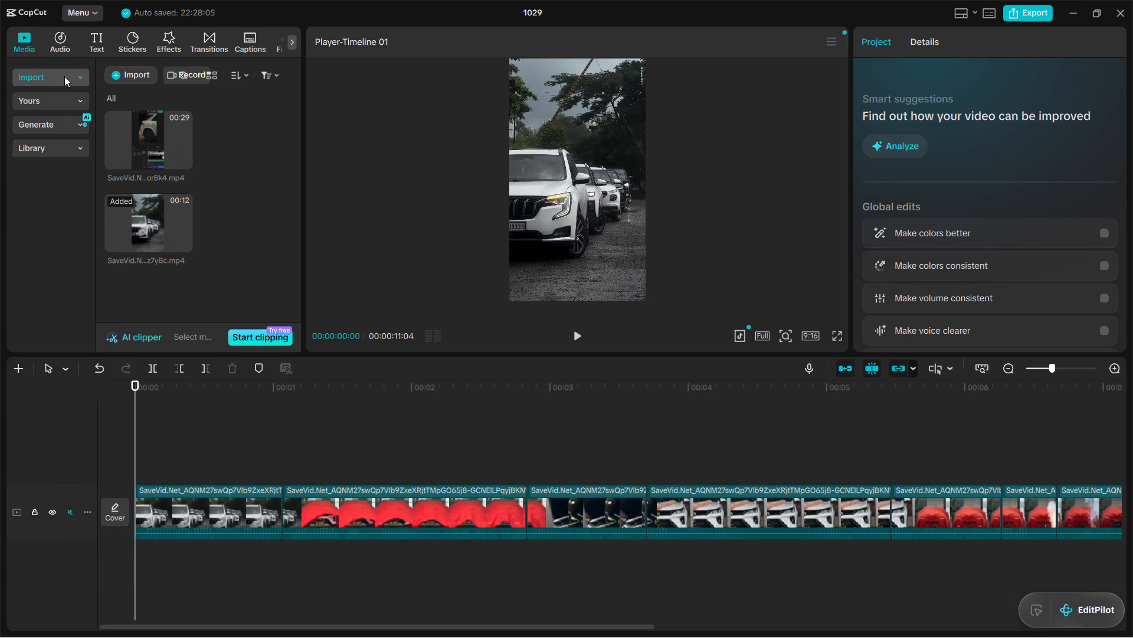
Extract the audio from the SaveVid.Net_AQNM27 video in the Downloads folder.
left_click(58, 47)
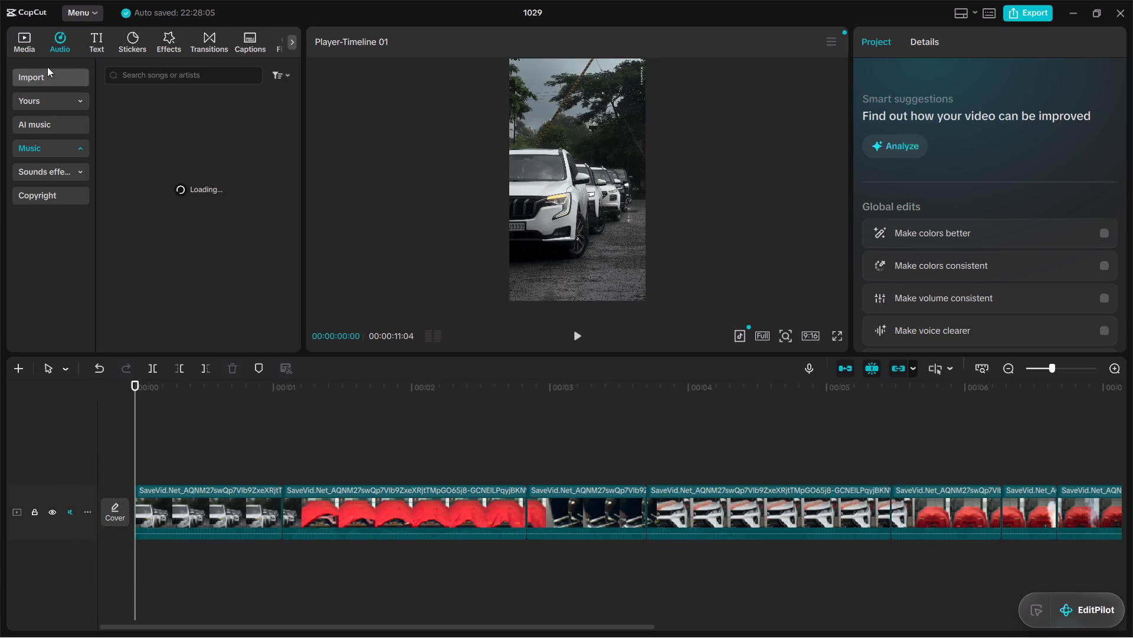
left_click(46, 78)
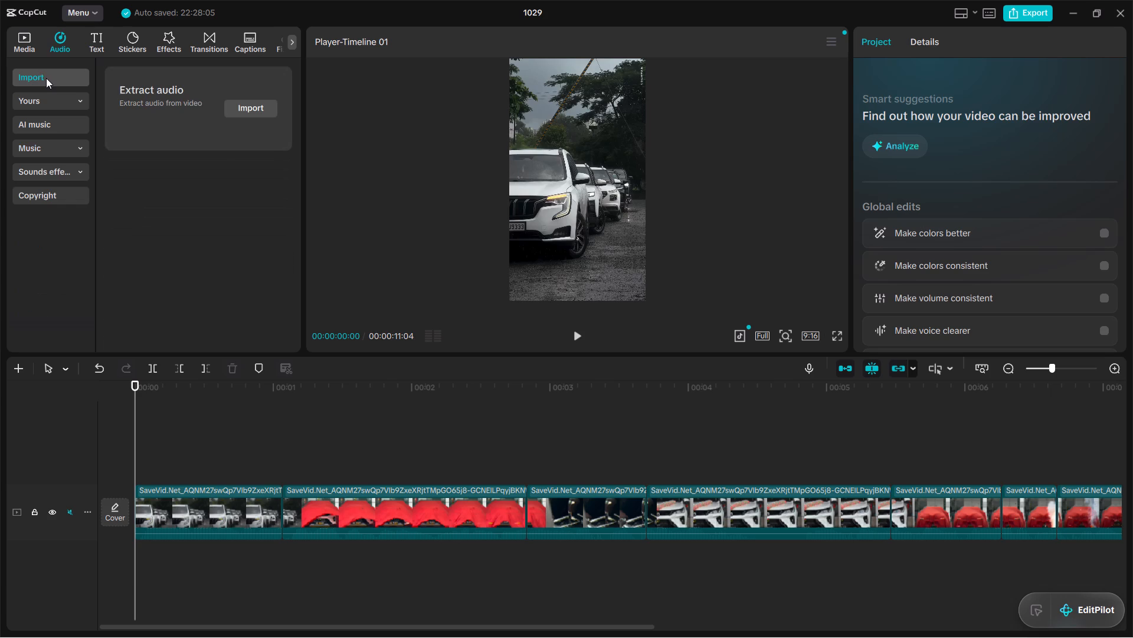
left_click_drag(245, 109, 235, 133)
left_click(227, 113)
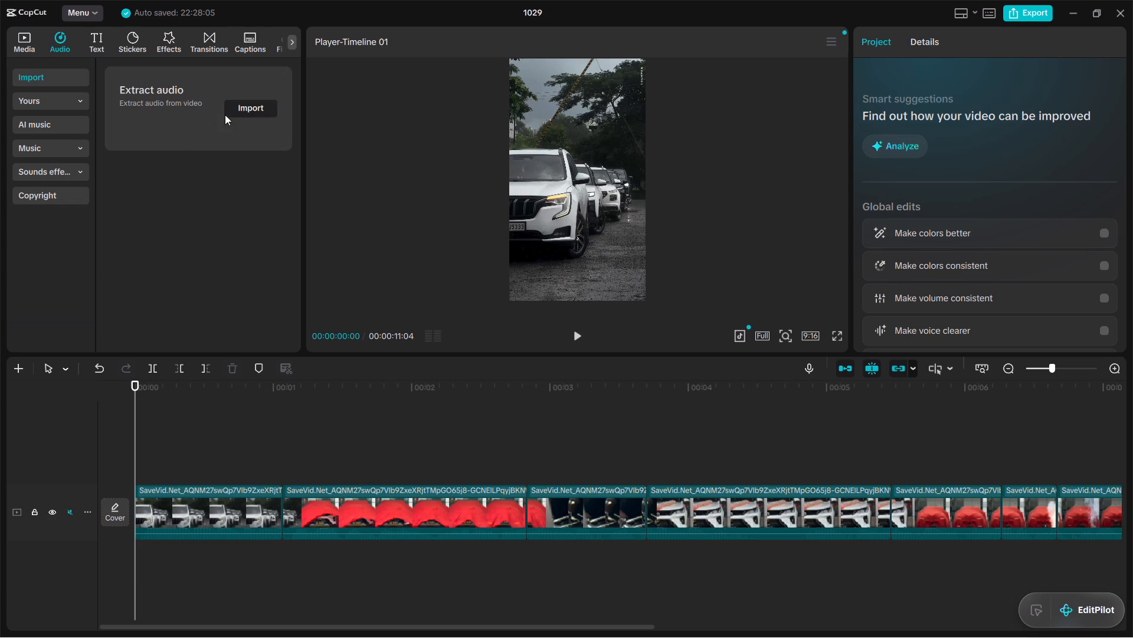
right_click(269, 140)
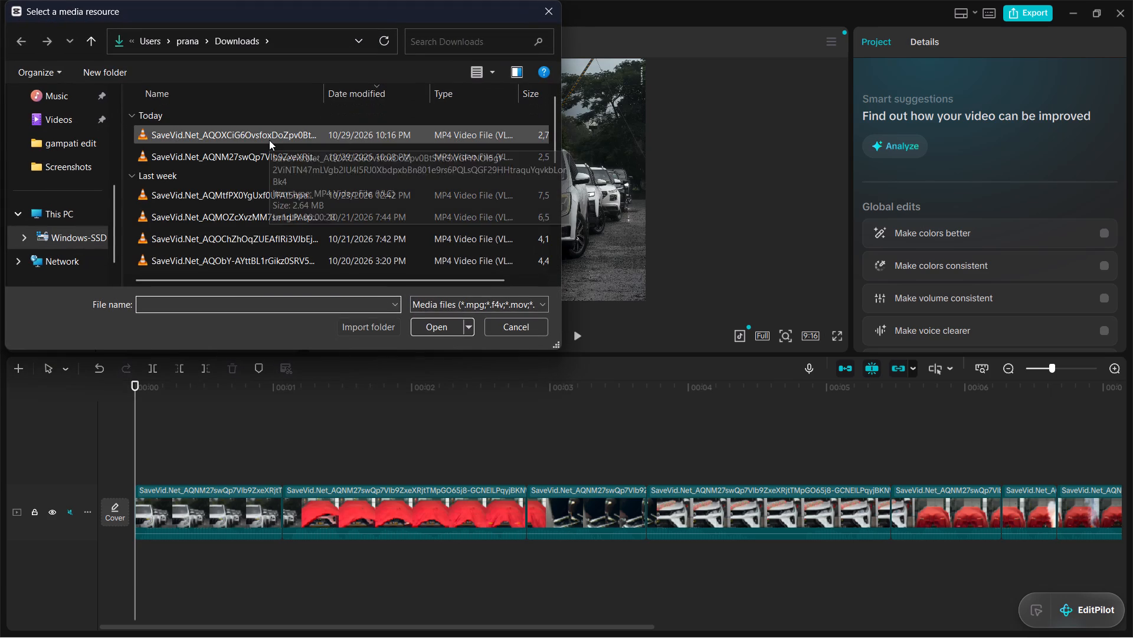
left_click(224, 158)
left_click_drag(220, 156, 238, 230)
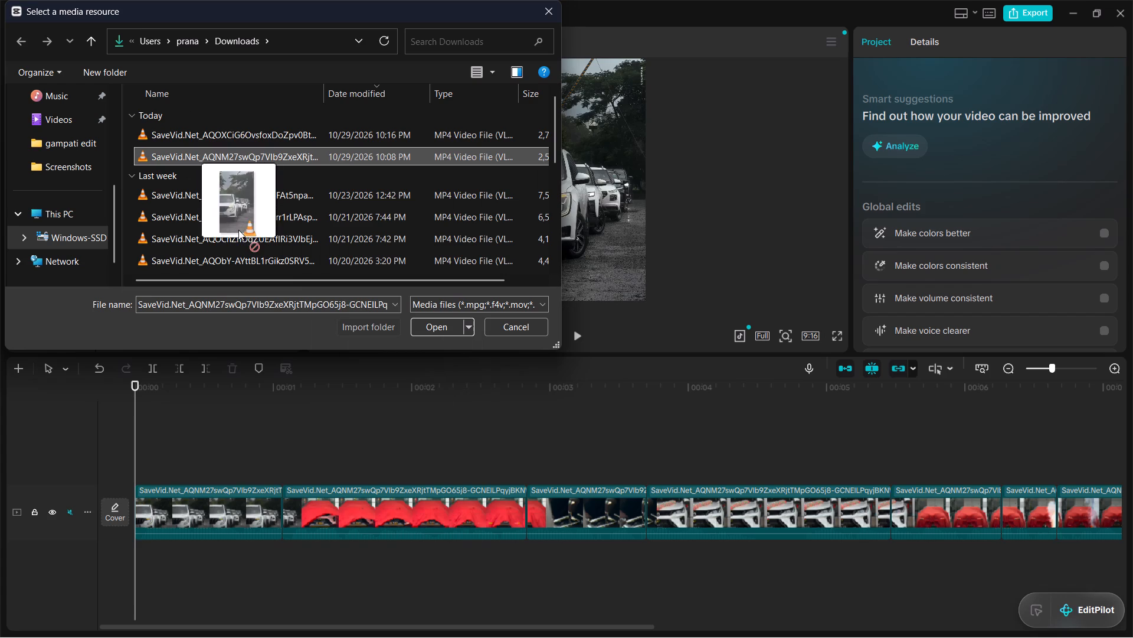
left_click_drag(238, 230, 246, 196)
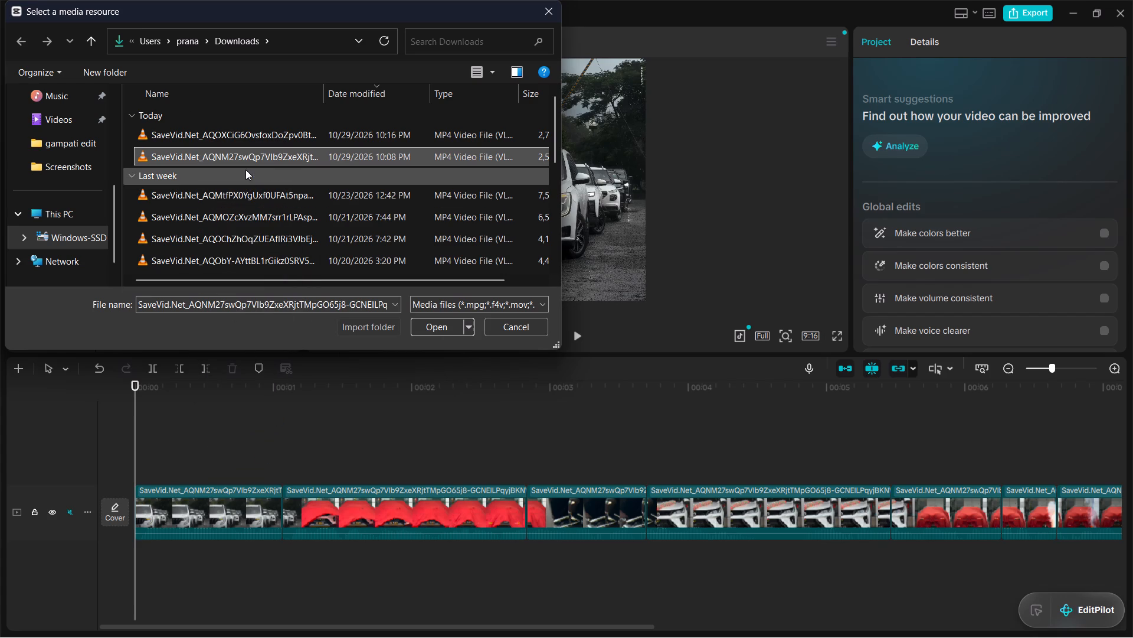
double_click(245, 161)
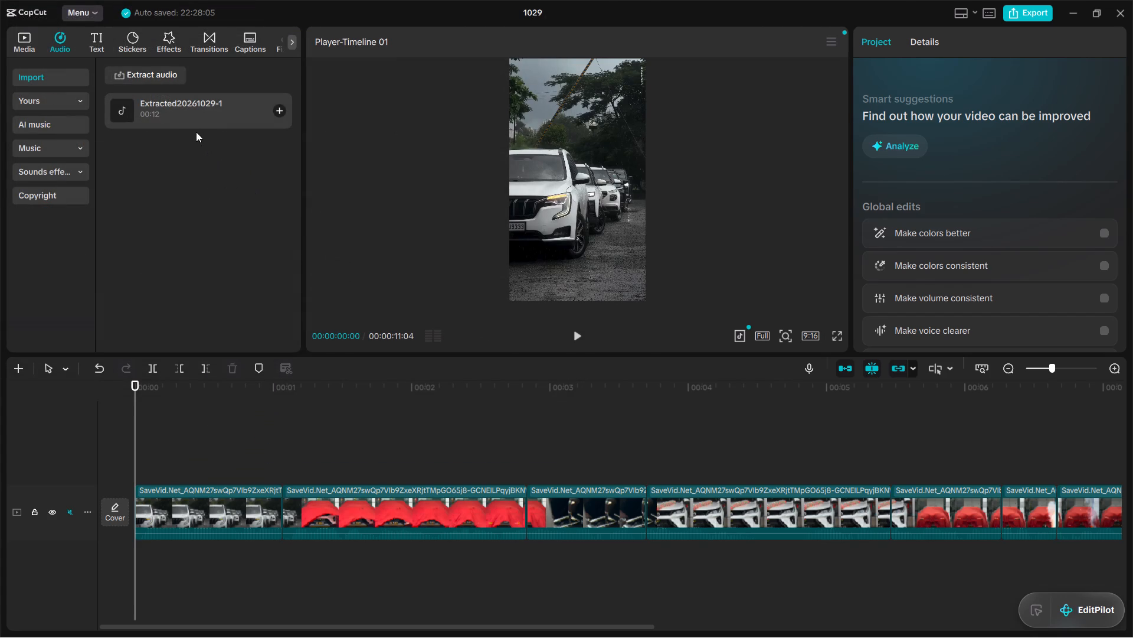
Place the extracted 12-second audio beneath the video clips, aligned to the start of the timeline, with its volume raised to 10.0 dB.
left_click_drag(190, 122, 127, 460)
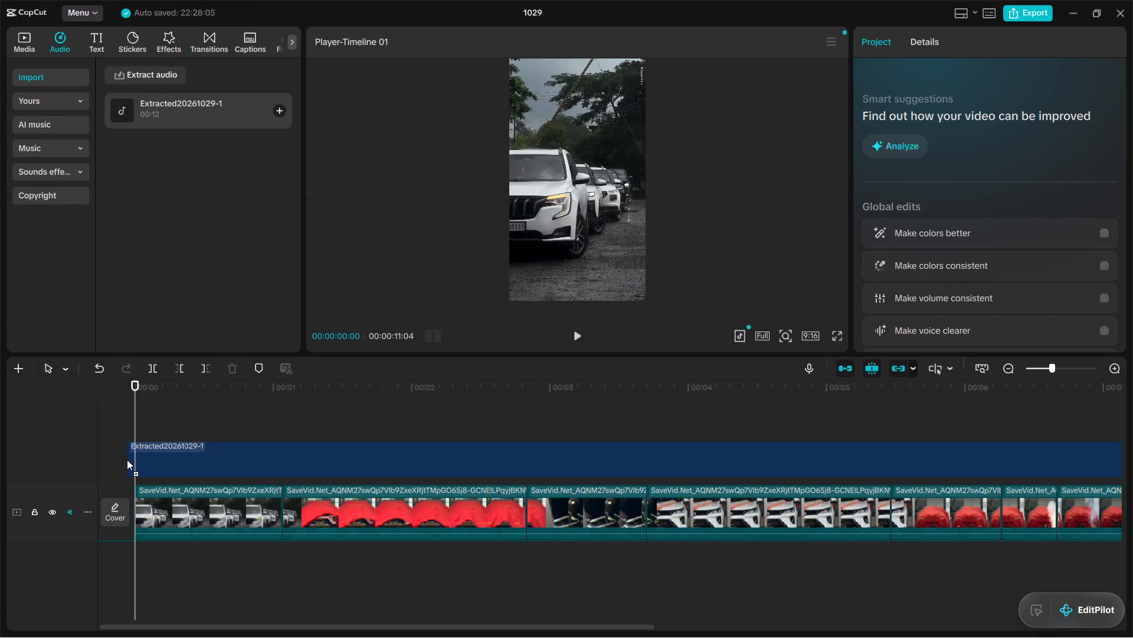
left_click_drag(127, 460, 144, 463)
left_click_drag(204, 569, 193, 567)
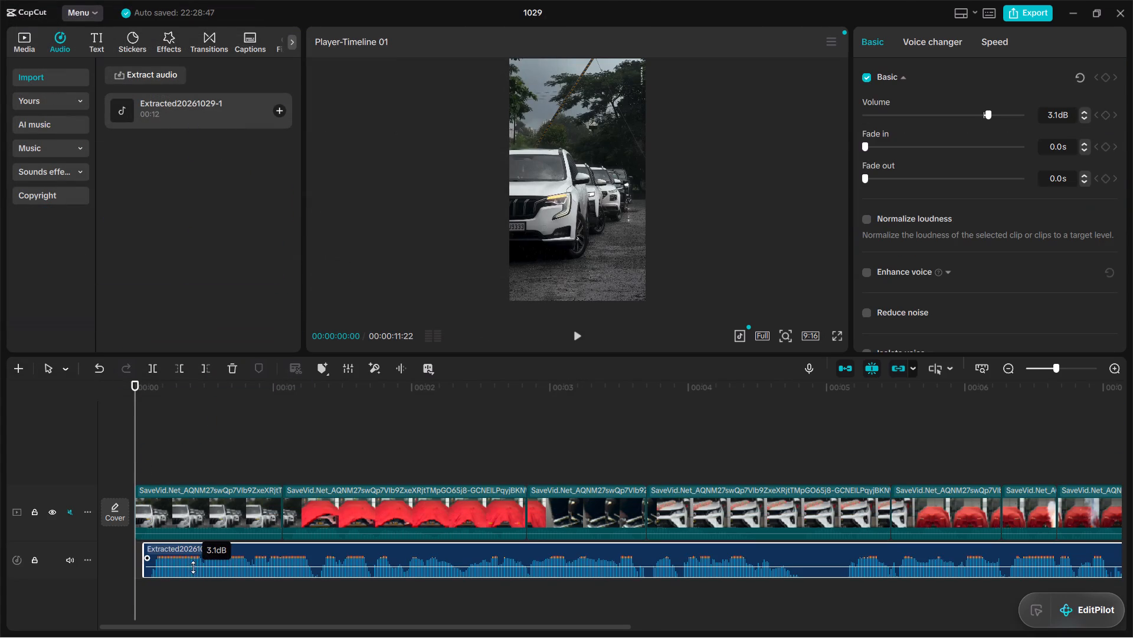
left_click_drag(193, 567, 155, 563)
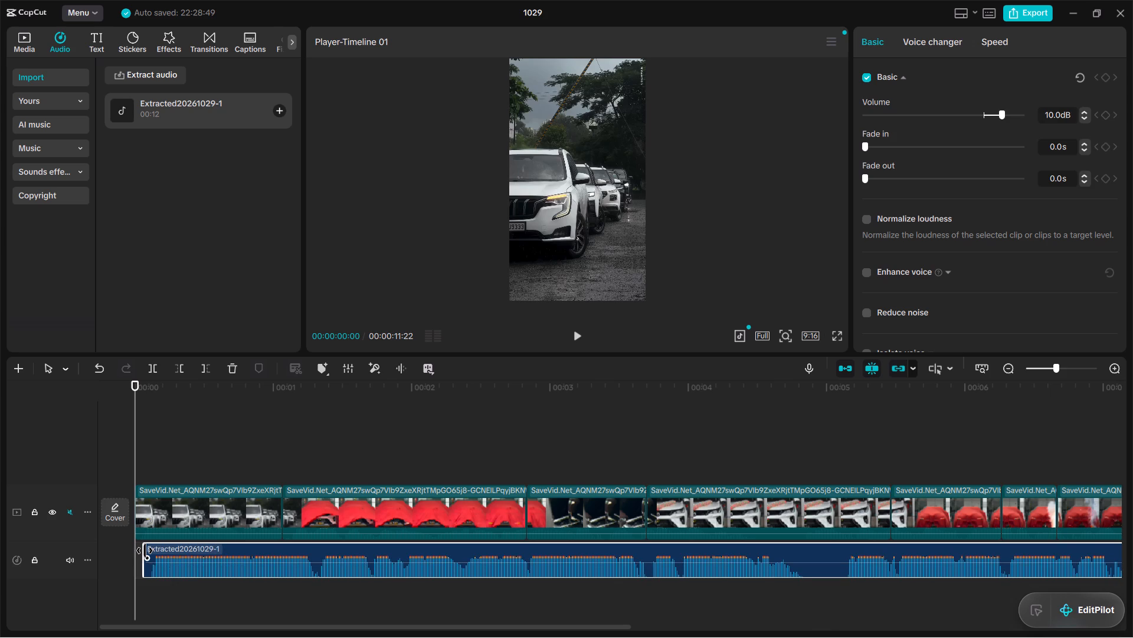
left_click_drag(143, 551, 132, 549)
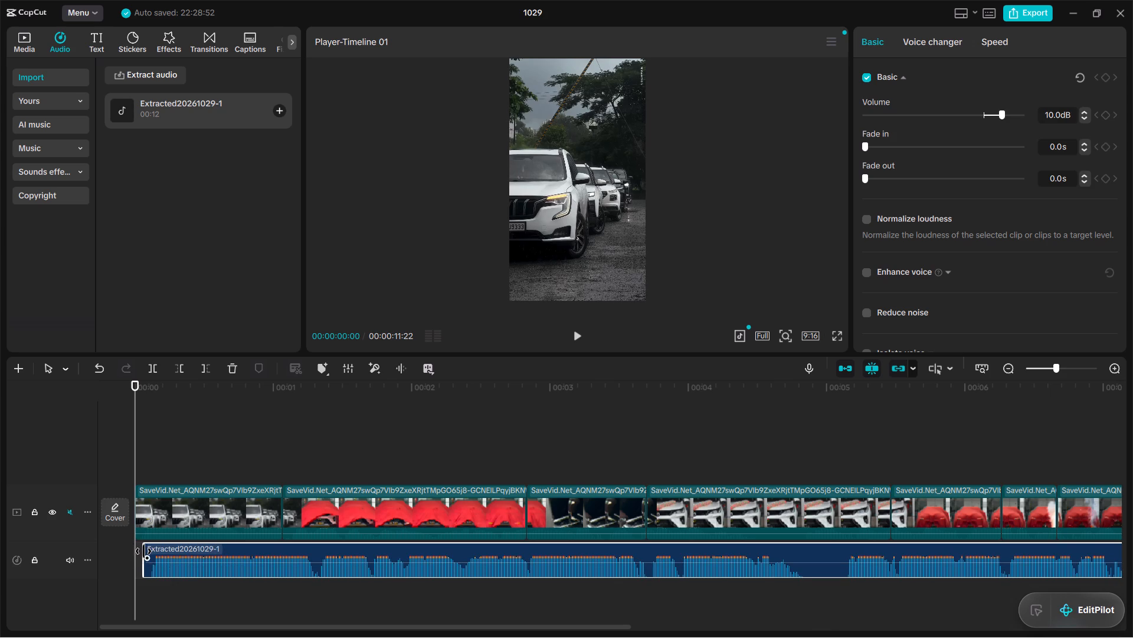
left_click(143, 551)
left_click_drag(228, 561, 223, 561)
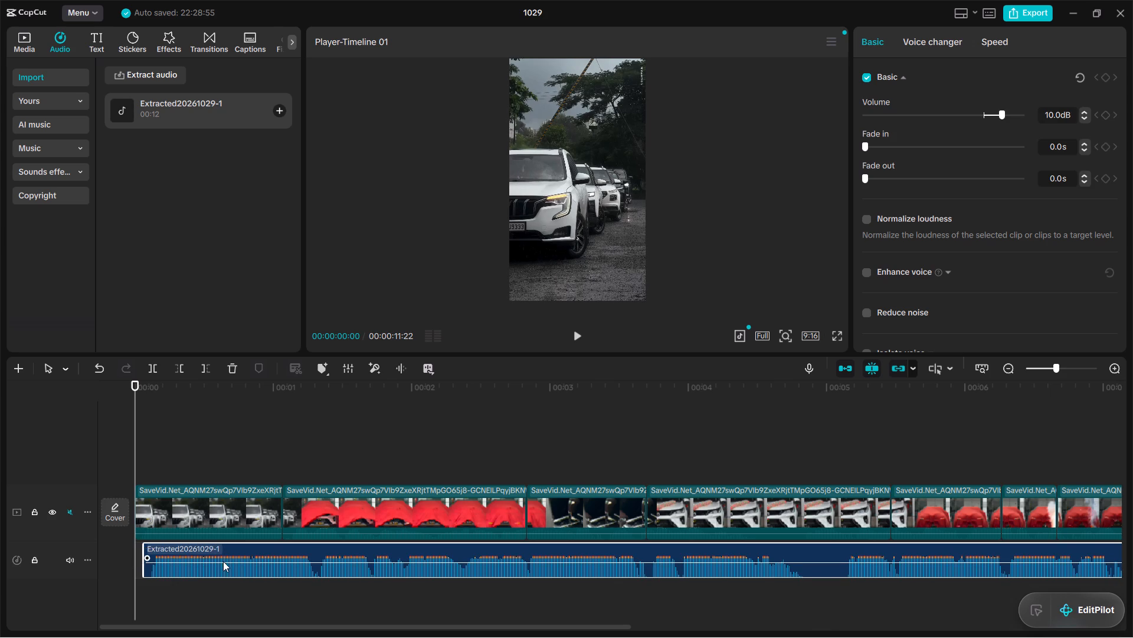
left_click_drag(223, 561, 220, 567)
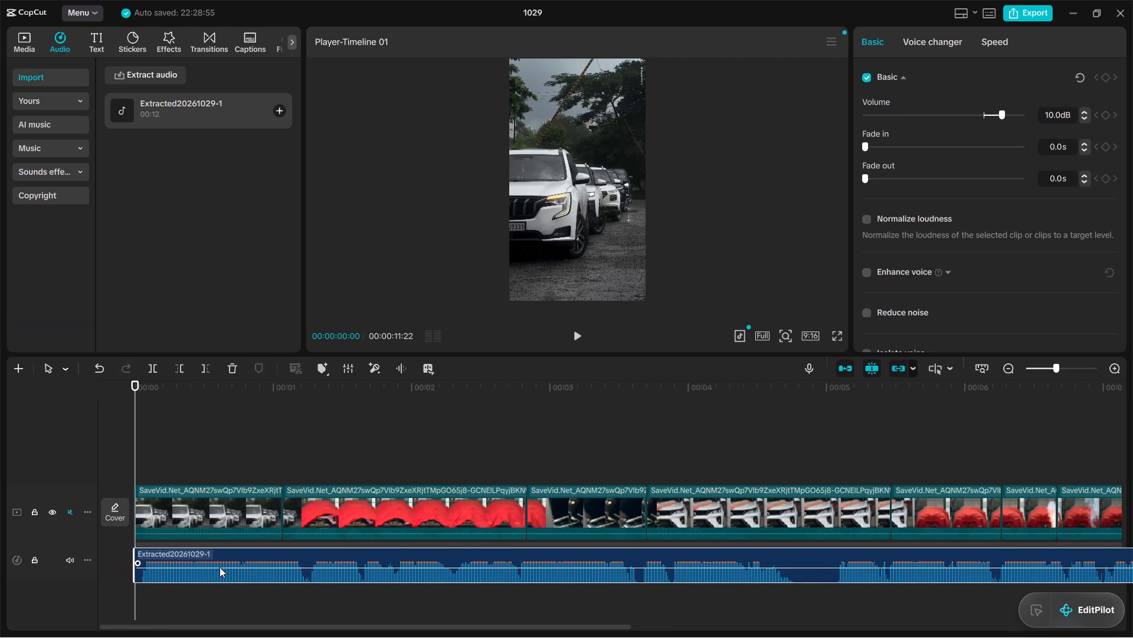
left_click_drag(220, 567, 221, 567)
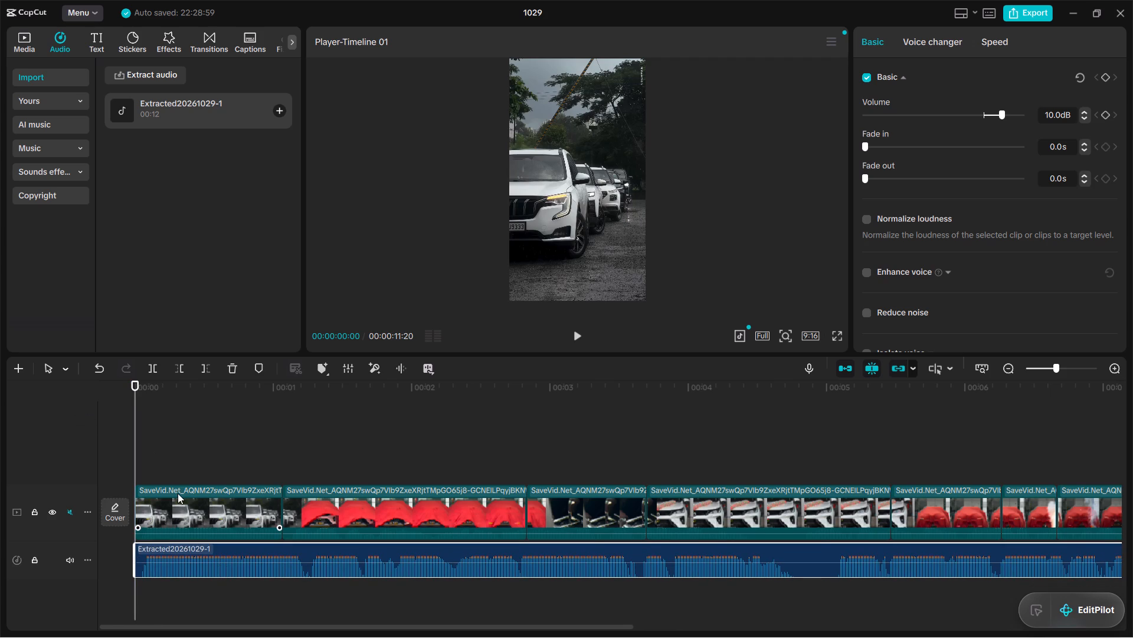
Play the opening of the sequence to check the added audio against the first cut.
key("space")
key("space")
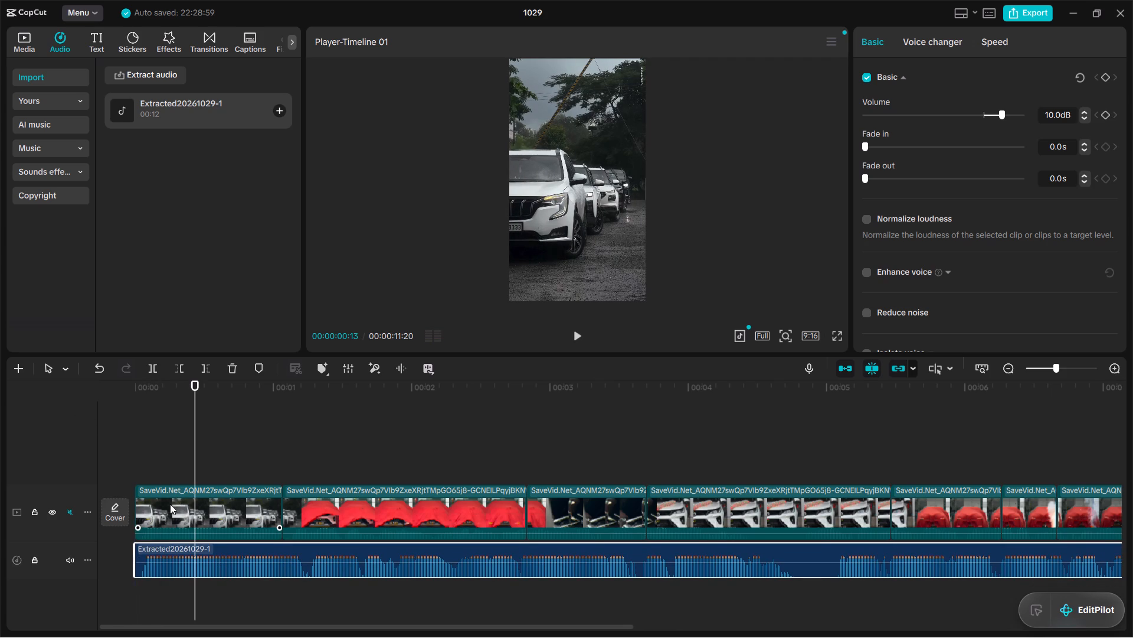
key("space")
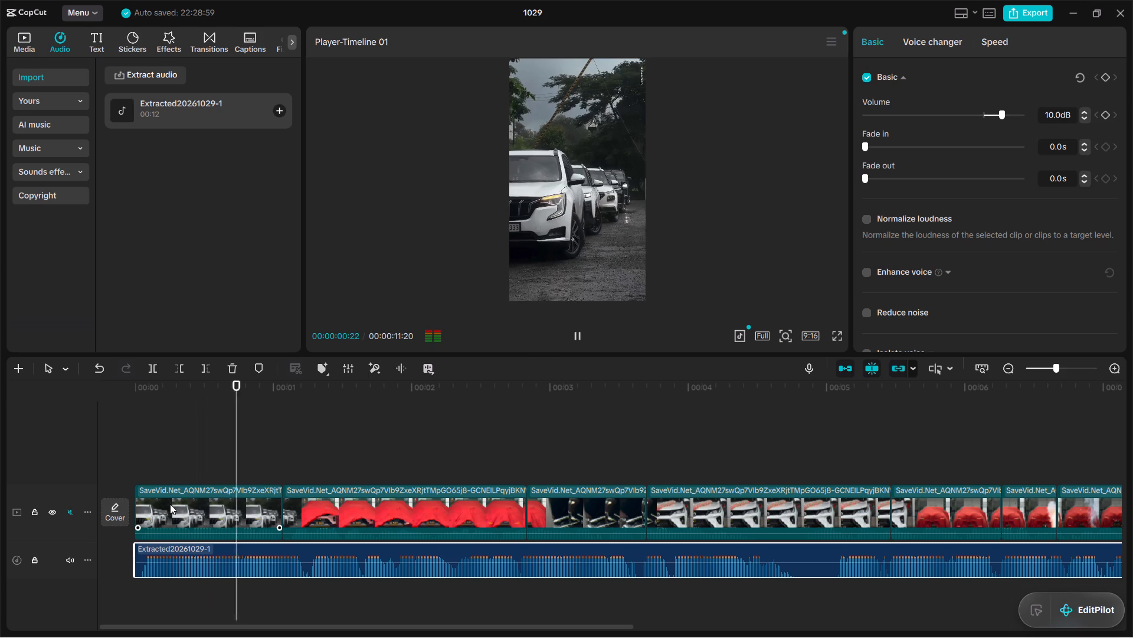
key("space")
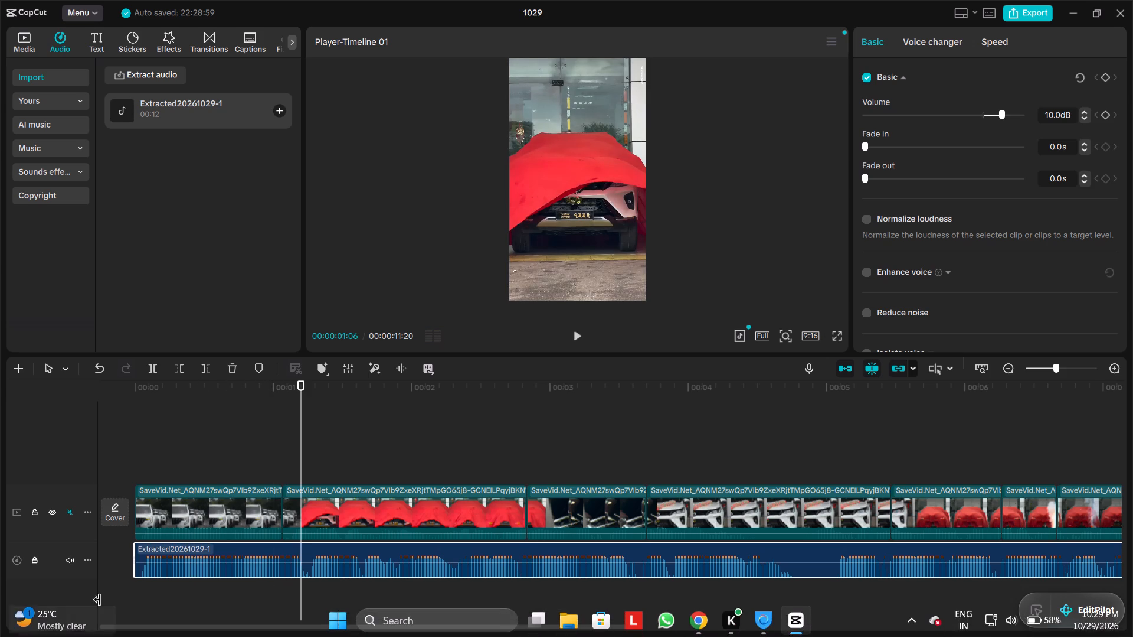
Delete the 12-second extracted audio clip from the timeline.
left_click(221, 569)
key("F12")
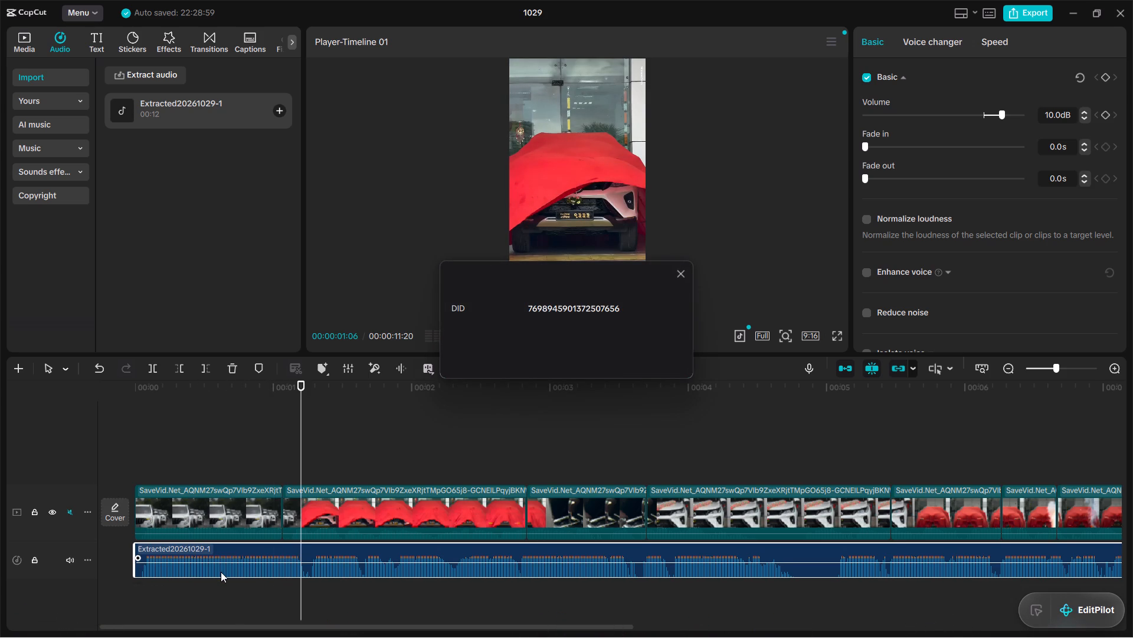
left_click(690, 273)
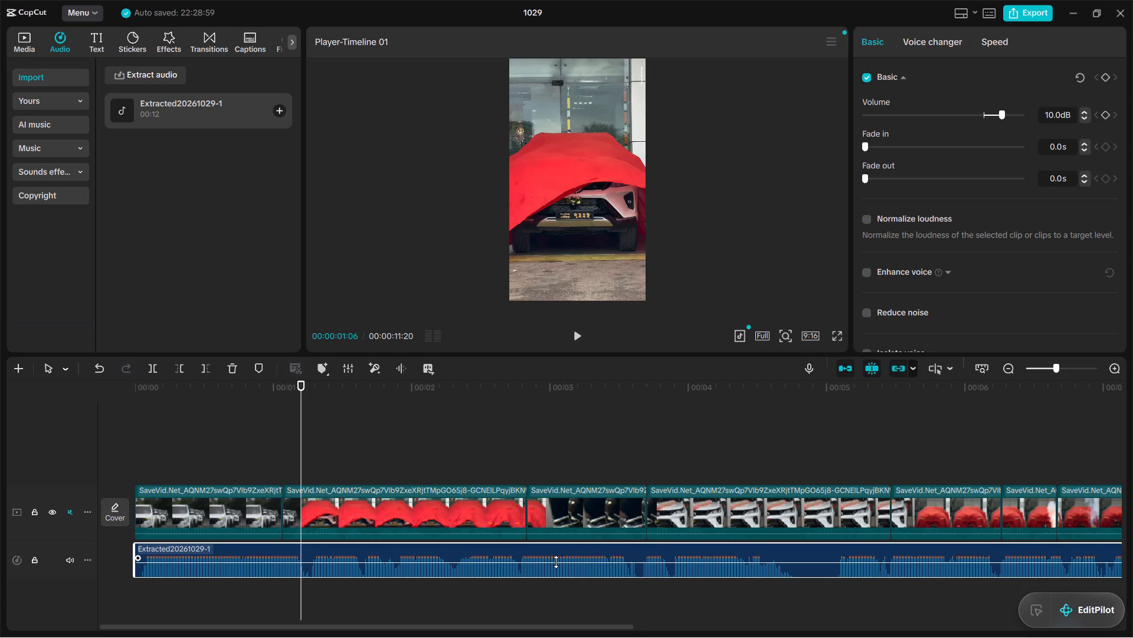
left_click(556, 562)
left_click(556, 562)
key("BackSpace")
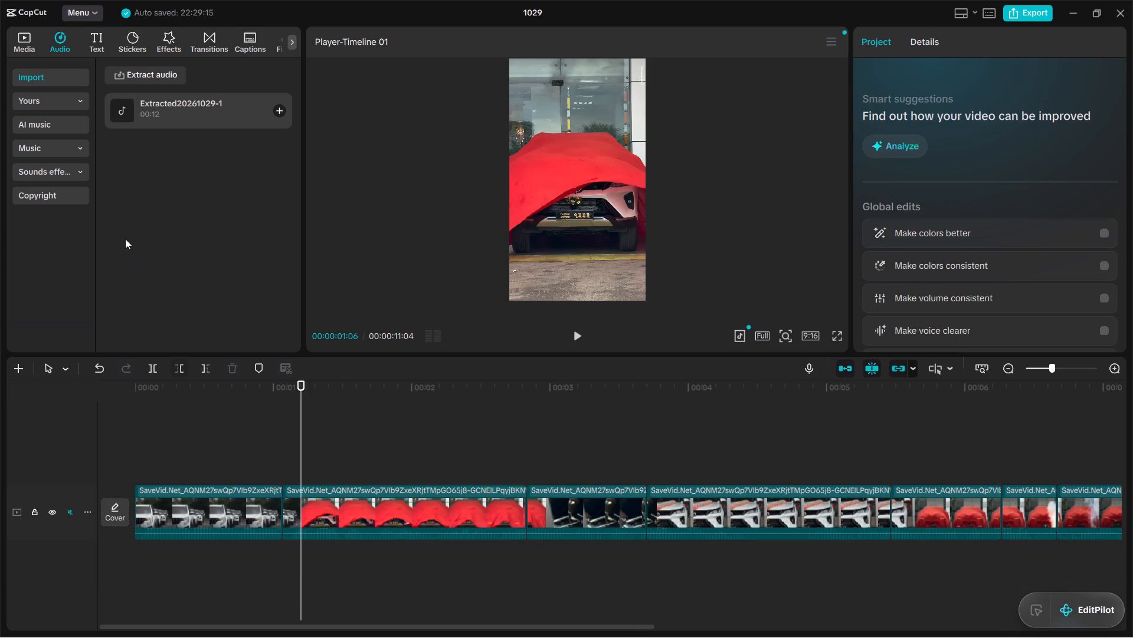
Extract the audio from the SaveVid.Net_AQOXCiG6 video in the Downloads folder.
left_click(125, 76)
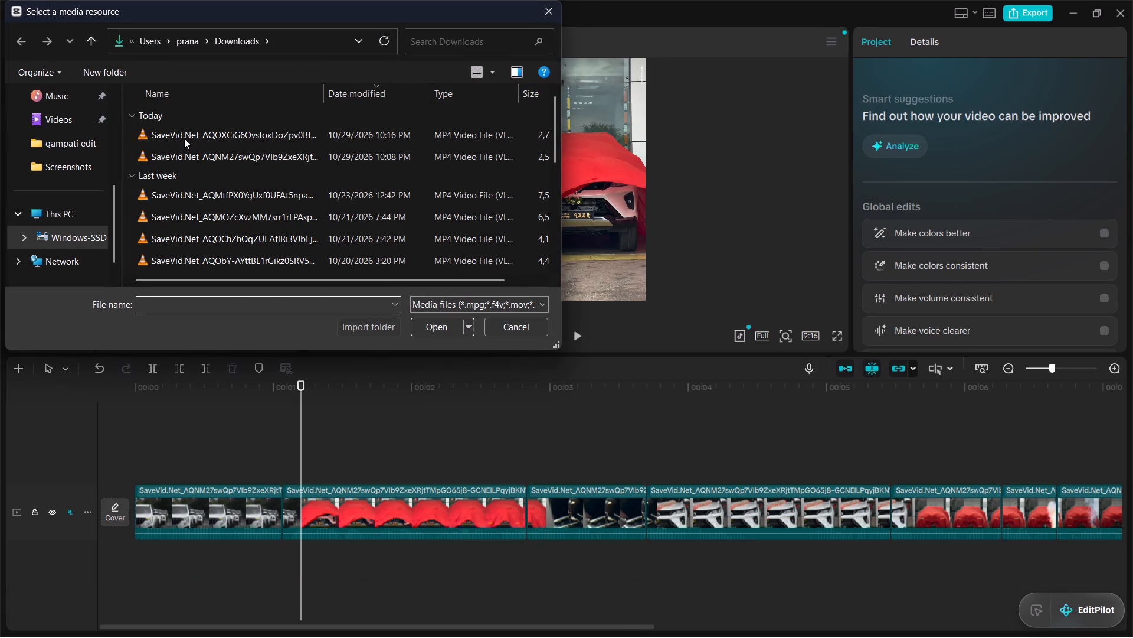
left_click(184, 138)
left_click(418, 329)
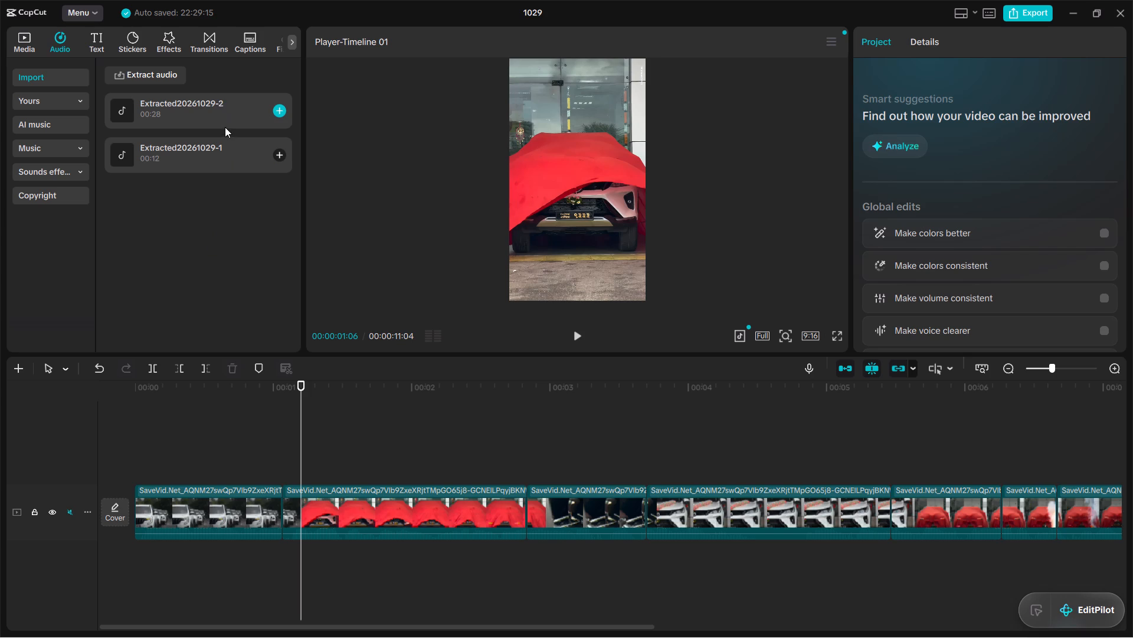
Place the extracted 28-second audio beneath the video clips, starting at the beginning of the timeline.
left_click_drag(223, 116, 181, 448)
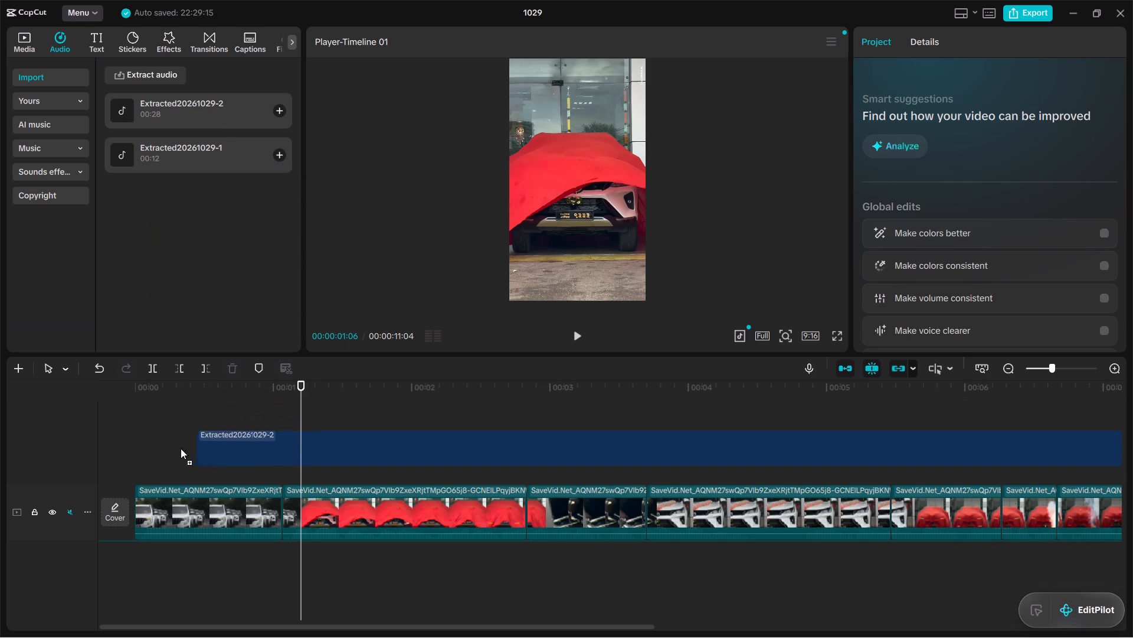
left_click_drag(181, 448, 133, 466)
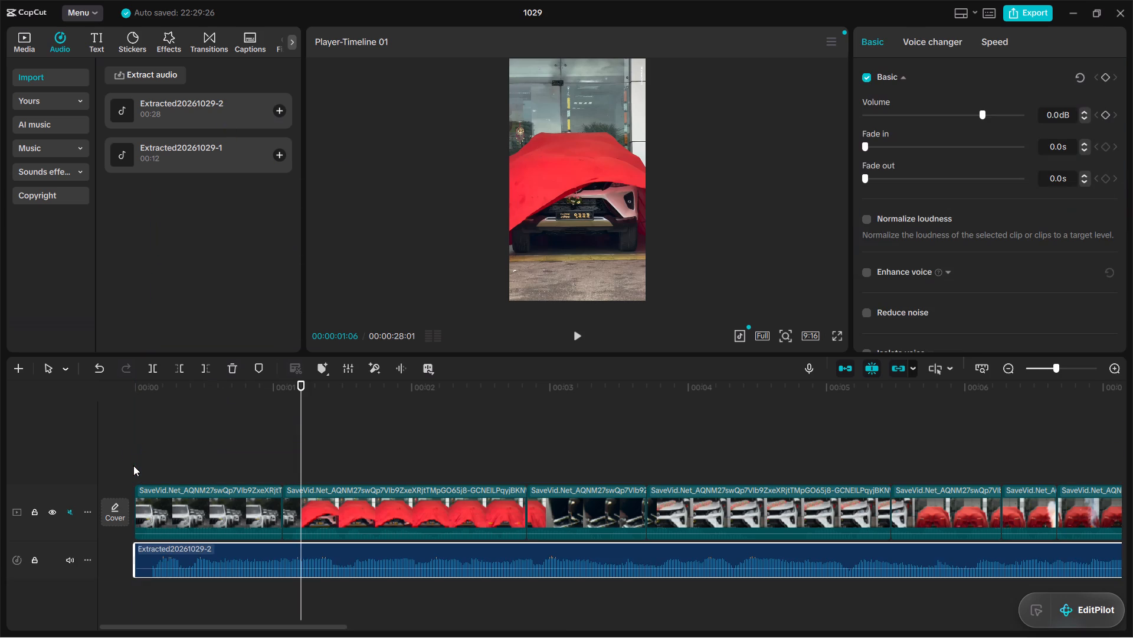
Return the playhead to the start of the timeline.
left_click(133, 454)
left_click_drag(135, 453, 142, 453)
left_click(142, 452)
left_click_drag(142, 452, 135, 451)
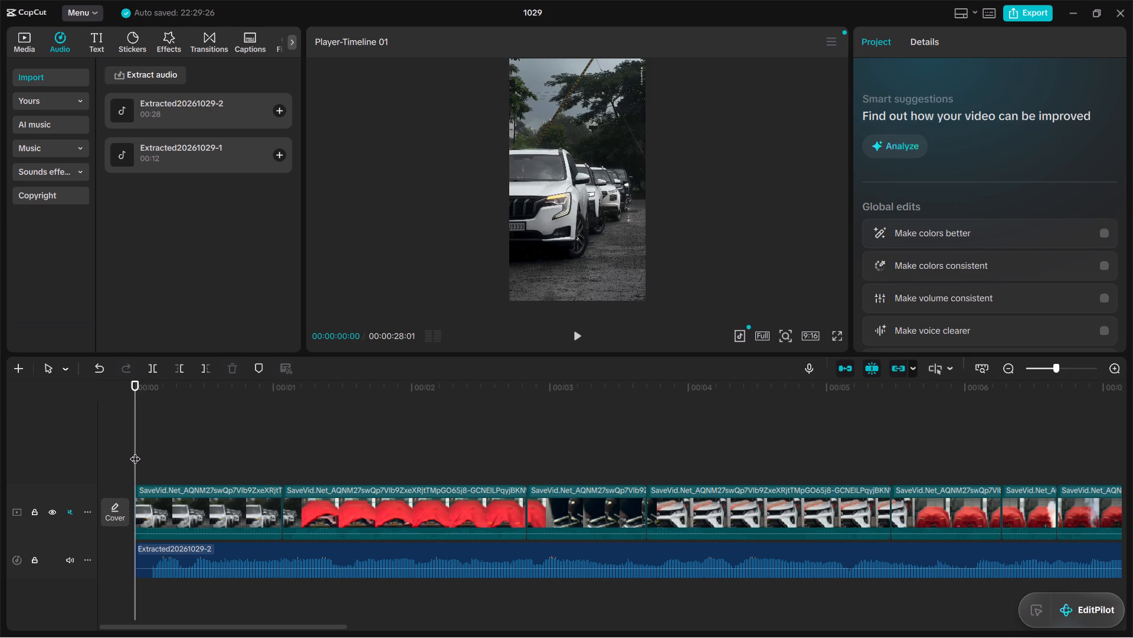
Move the red-covered car clip ahead of the white SUV clip, to the very start of the timeline.
key("space")
key("space")
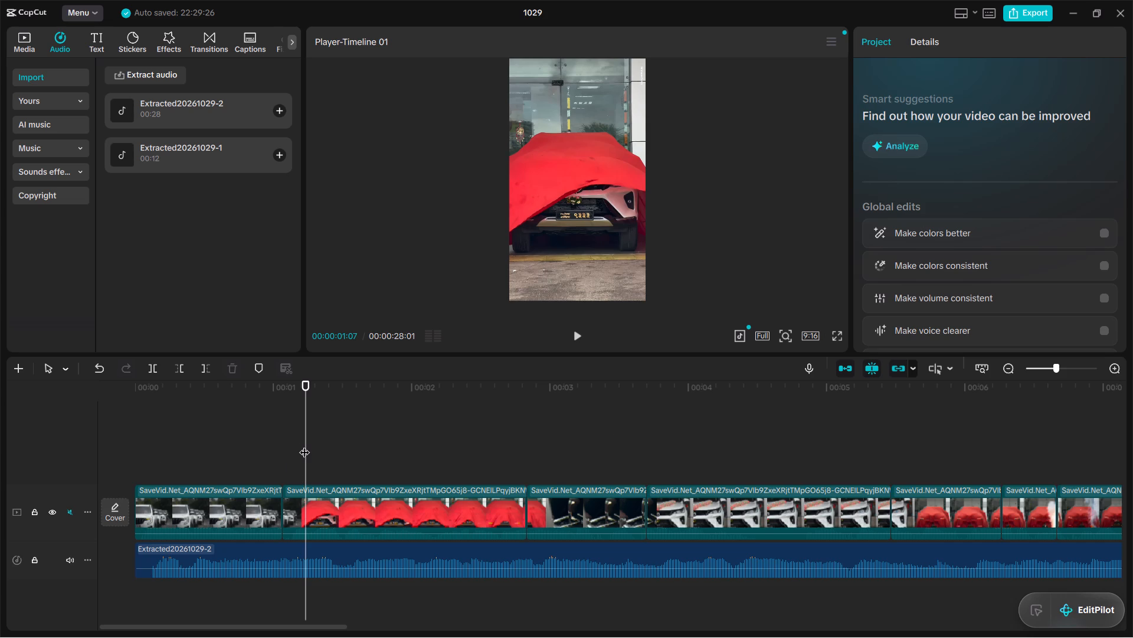
left_click(347, 507)
left_click_drag(347, 507, 155, 500)
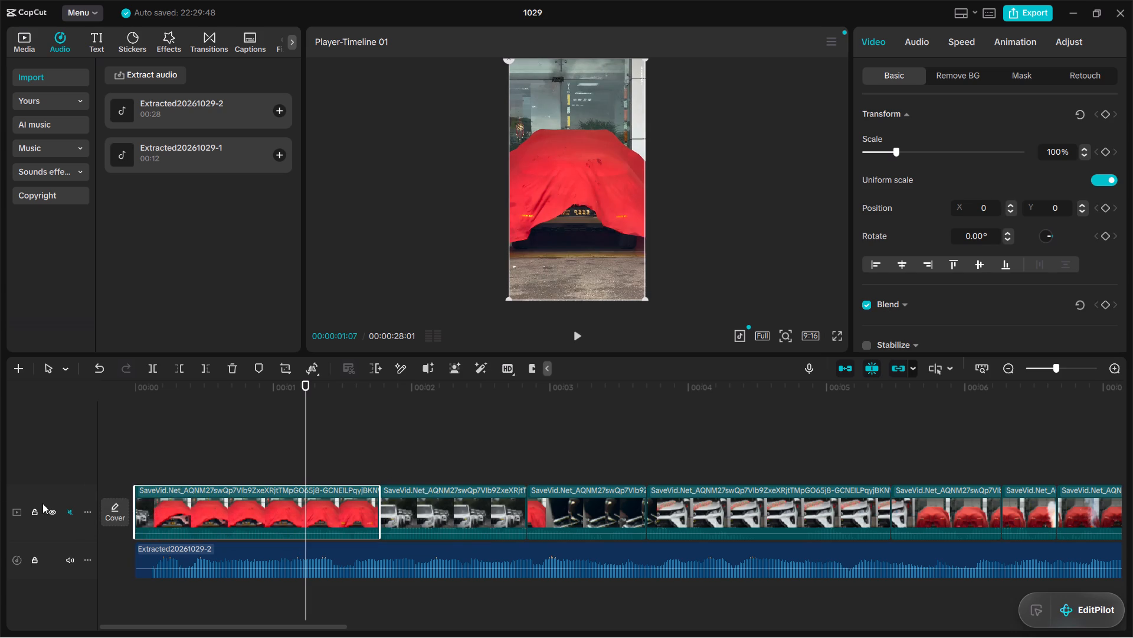
Play the reordered opening from the timeline start to examine how the first two clips fit the extracted audio.
left_click(140, 439)
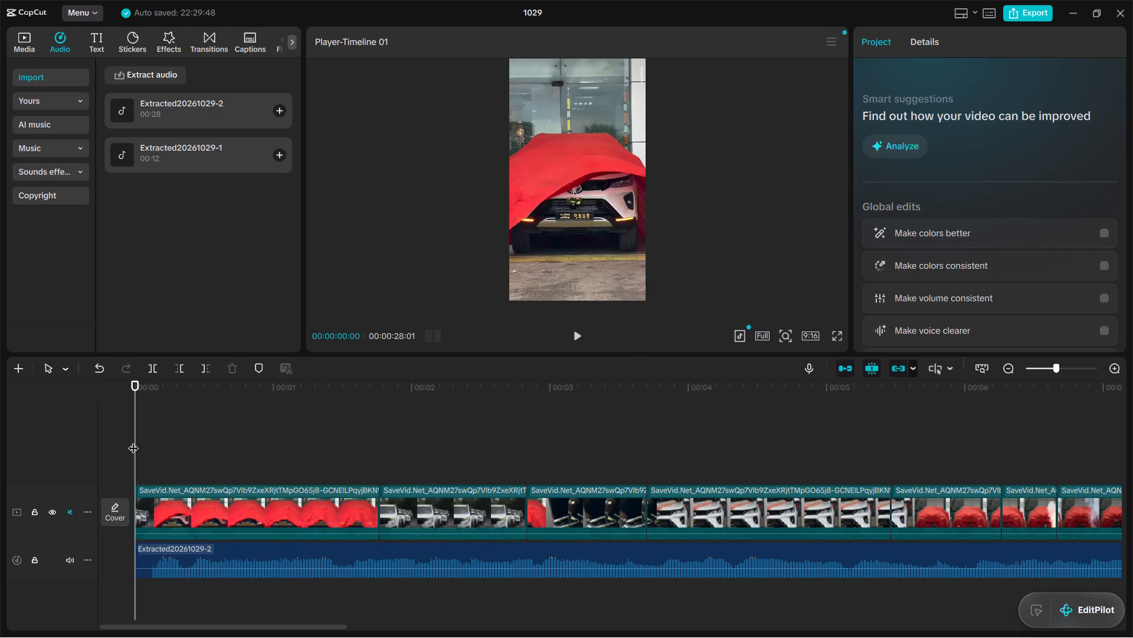
key("space")
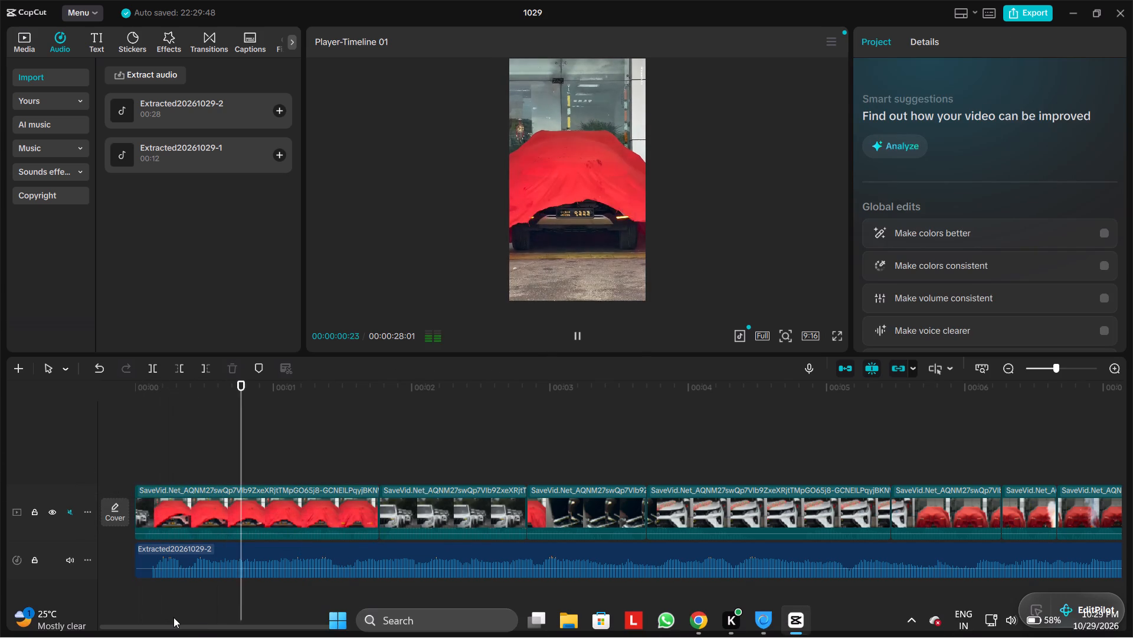
key("space")
key("space")
key("space")
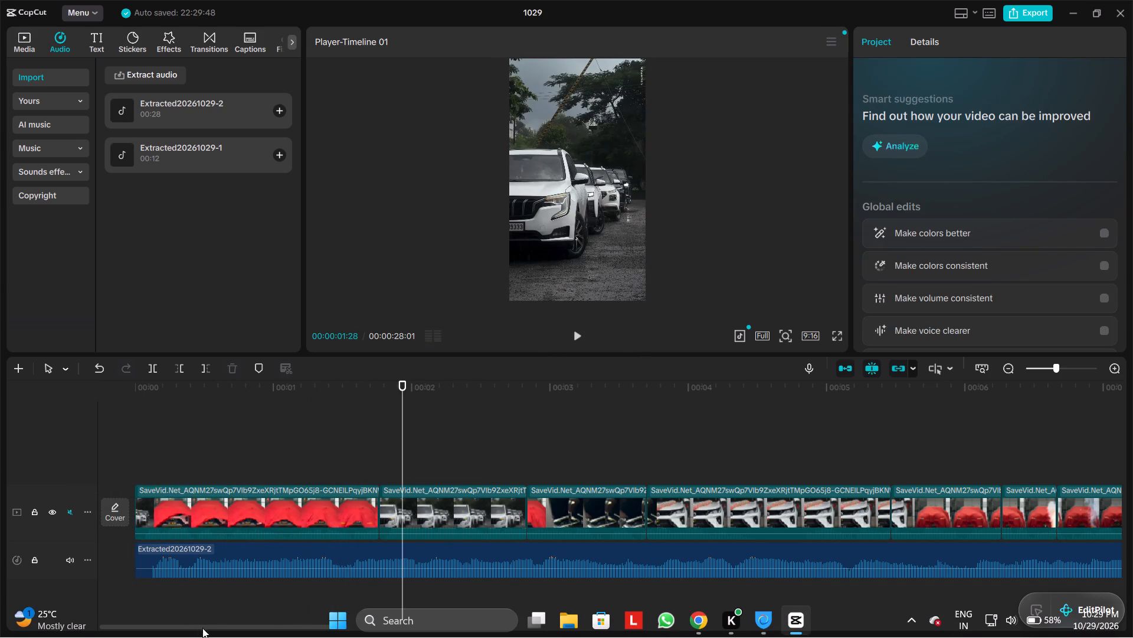
key("space")
key("space")
left_click(208, 503)
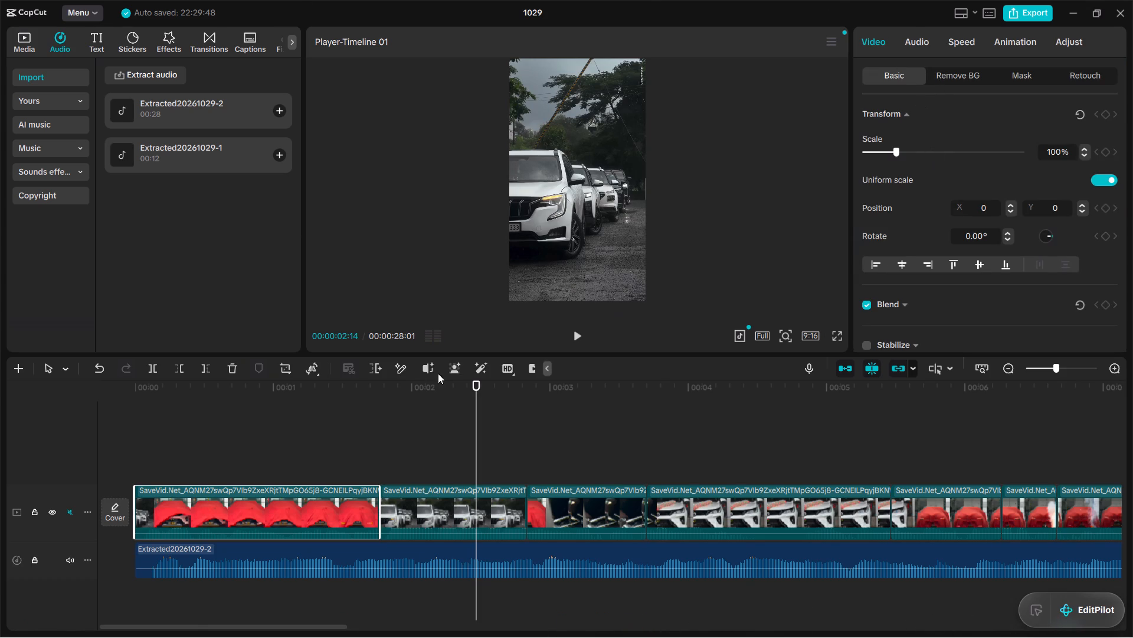
left_click(129, 468)
left_click(136, 467)
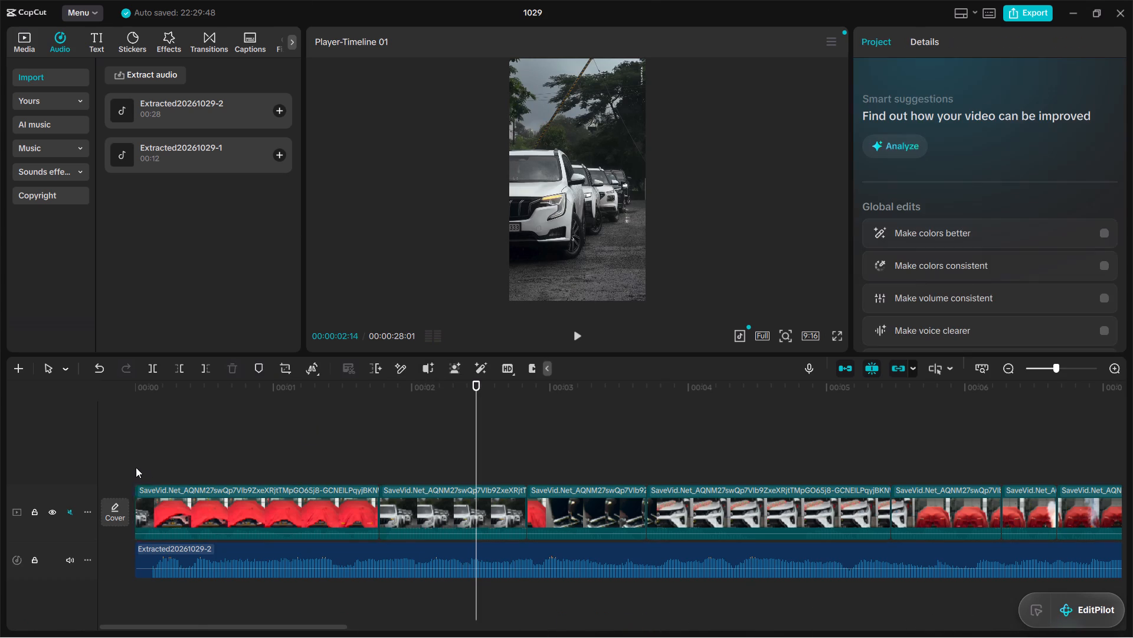
Replay the red-covered car clip in short bursts to check its timing against the audio, finishing with the playhead at the timeline start.
key("space")
key("space")
key("space")
key("space")
key("space")
key("space")
key("space")
key("space")
key("space")
key("space")
key("space")
key("space")
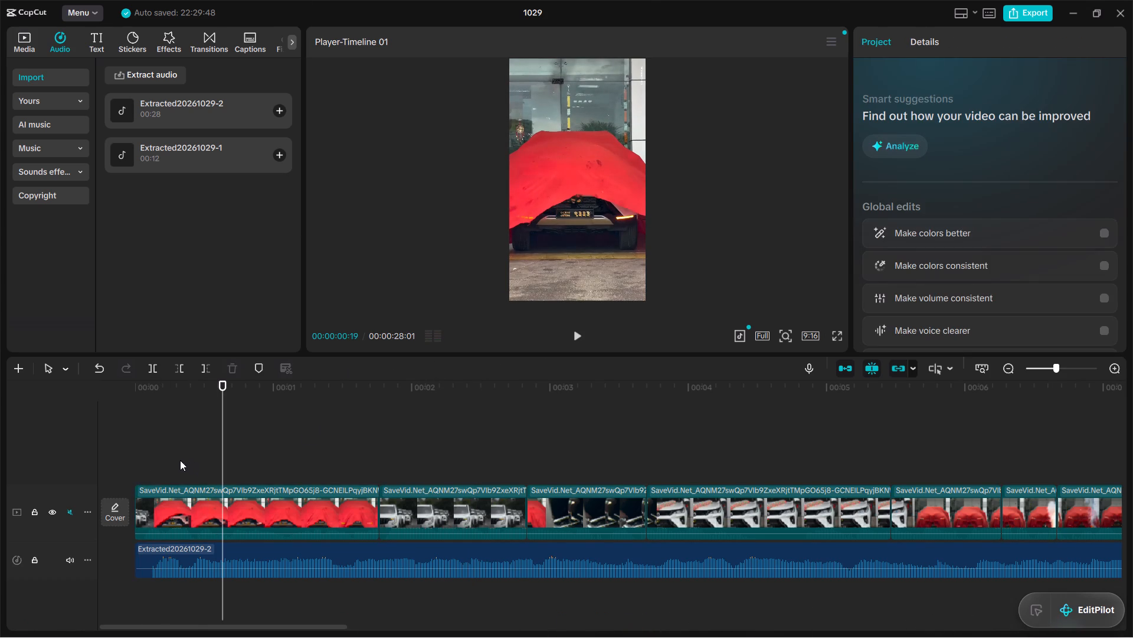
key("space")
key("space")
left_click(155, 458)
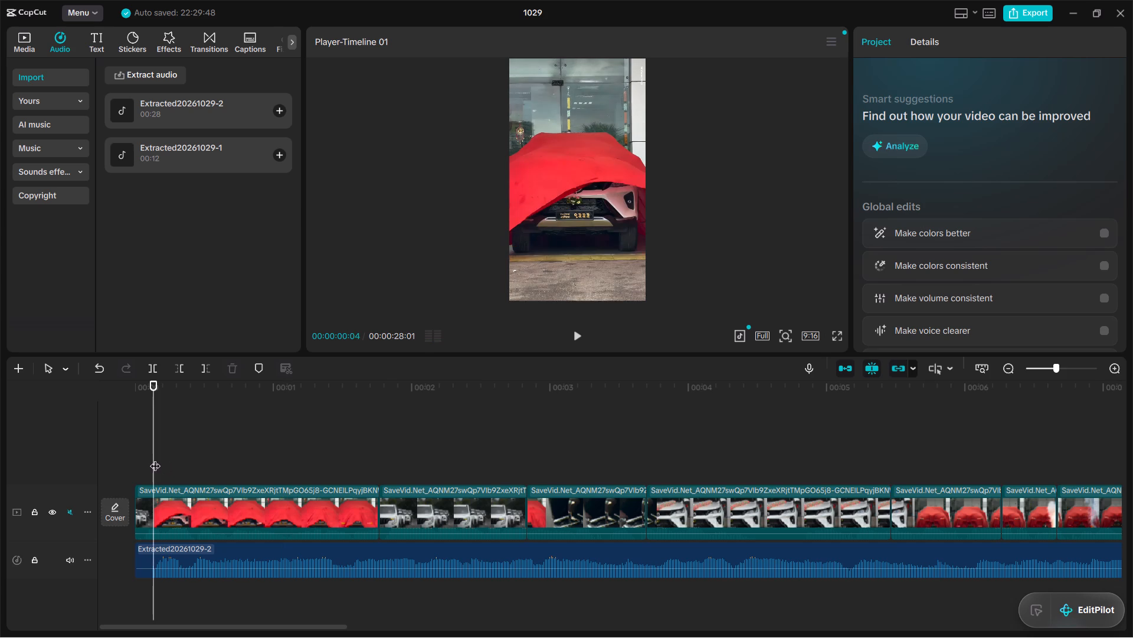
left_click_drag(155, 458, 124, 460)
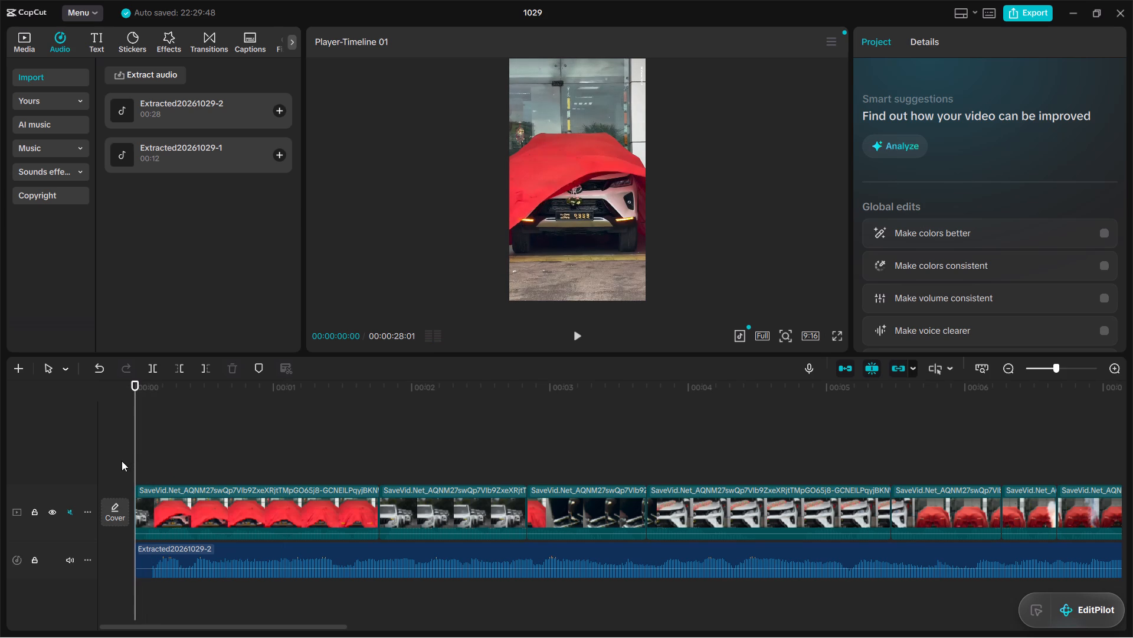
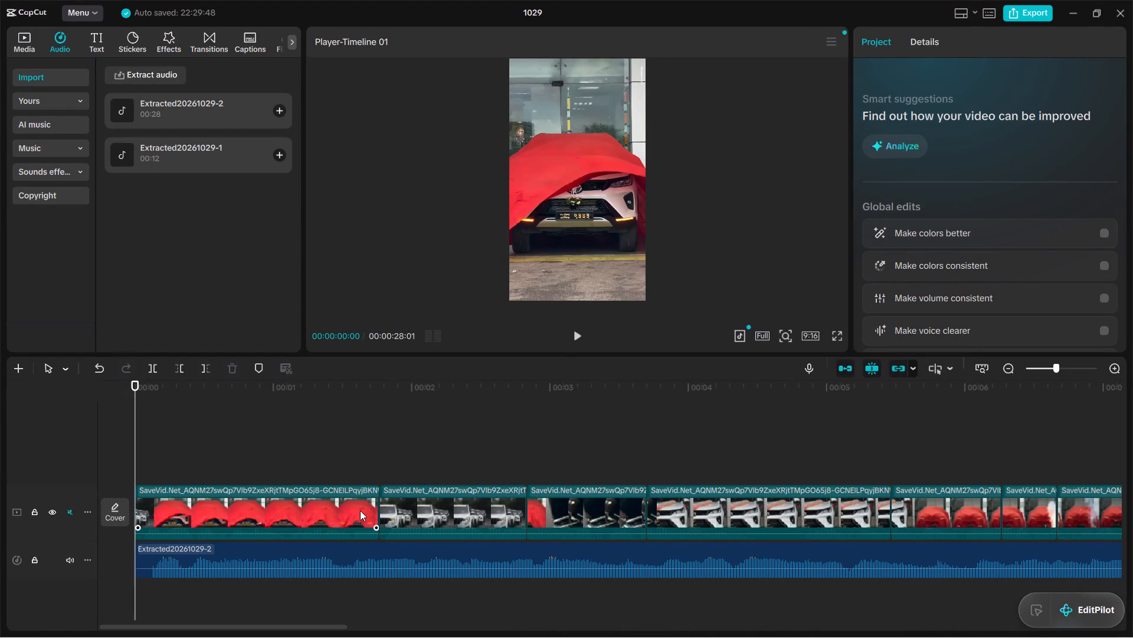
Play the timeline from the start to check the red-covered car clip against the extracted audio.
key("space")
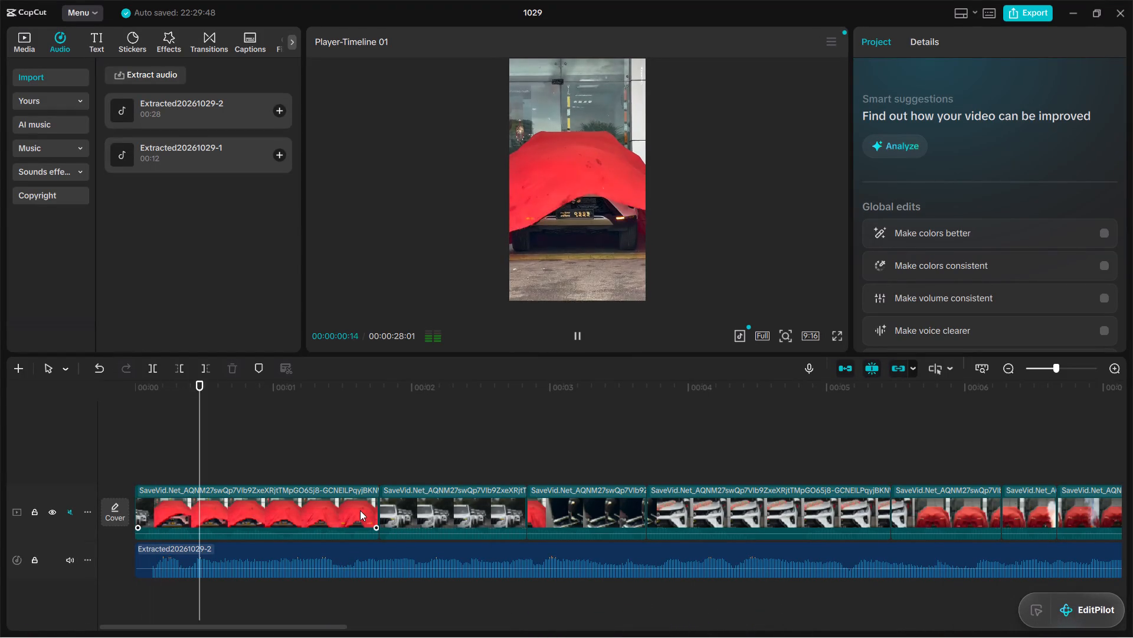
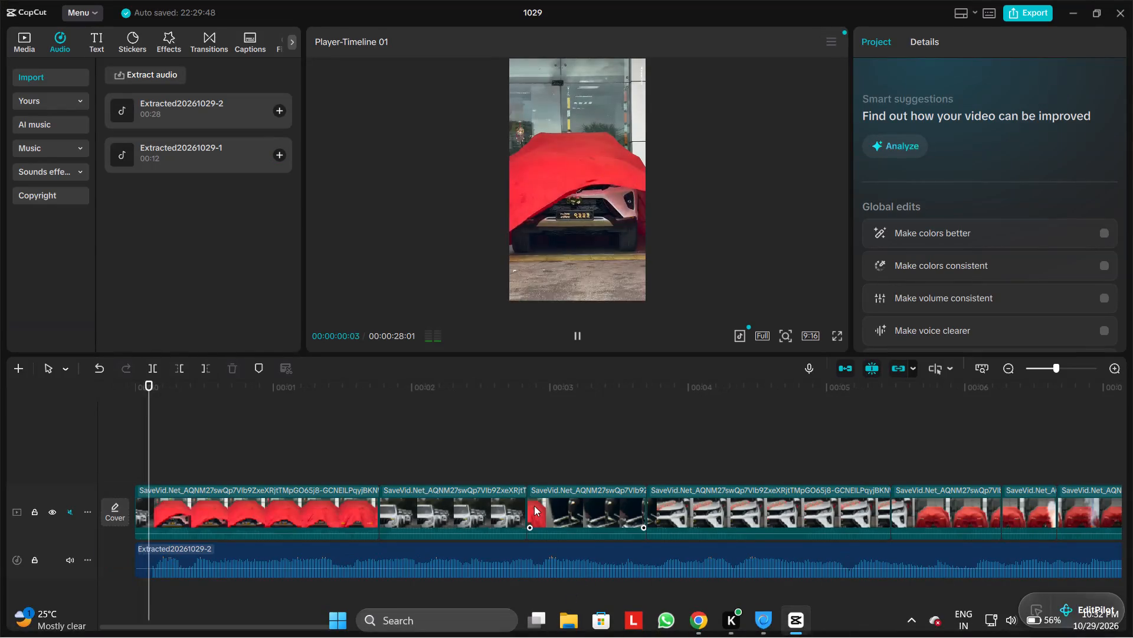
Replay the opening clips from the timeline start to check the red-covered car shot and its cut against the extracted audio.
key("space")
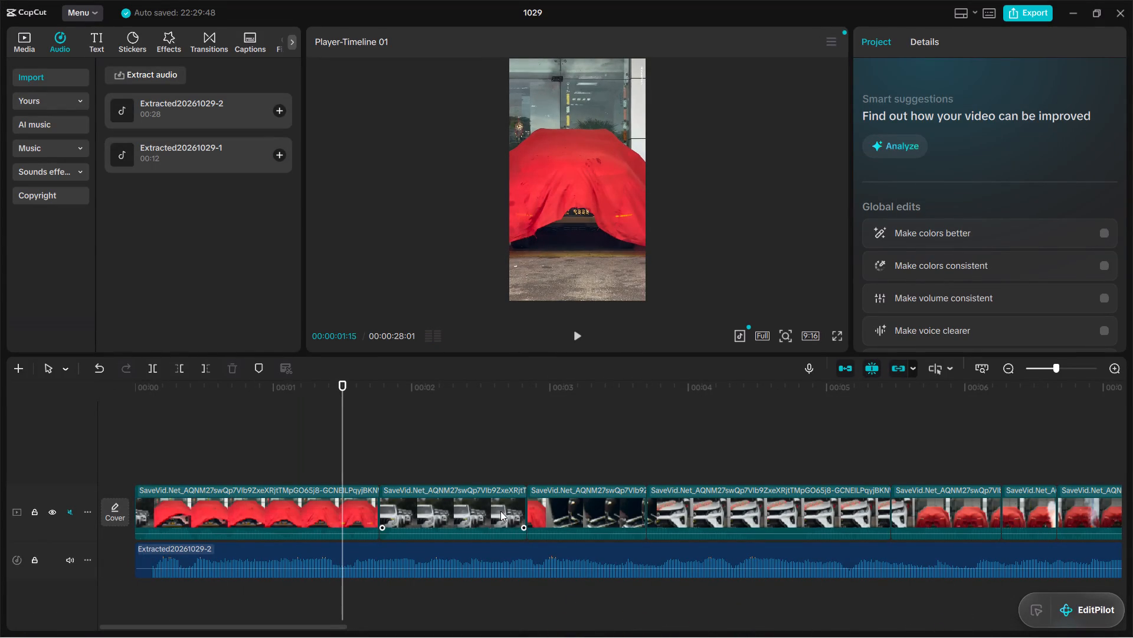
key("space")
key("space")
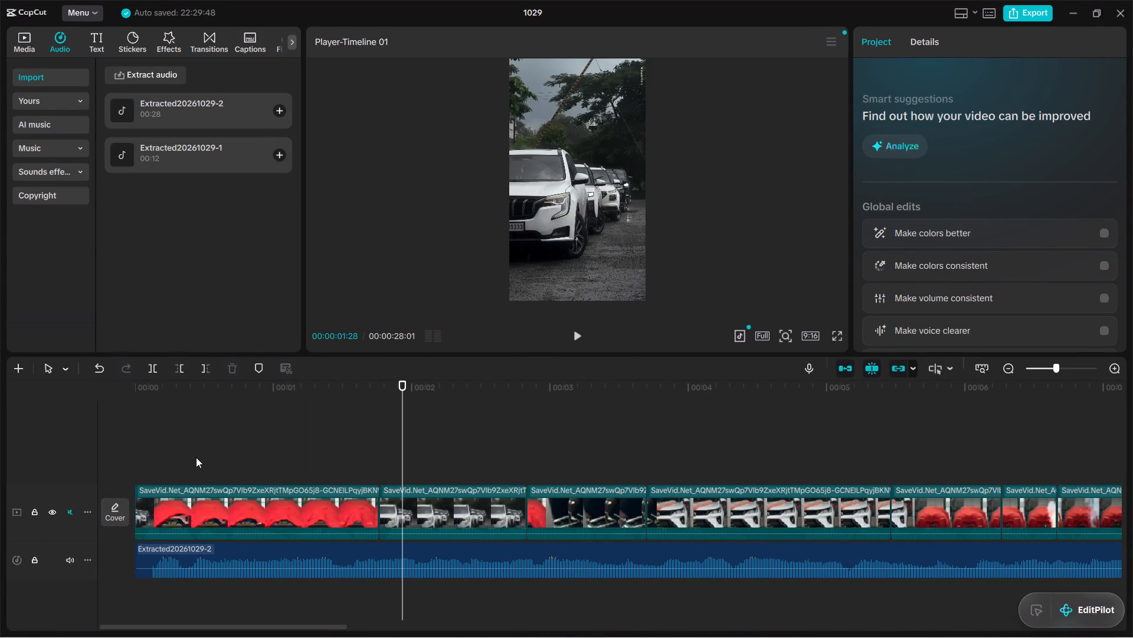
left_click(134, 457)
left_click(165, 462)
left_click_drag(165, 457, 132, 458)
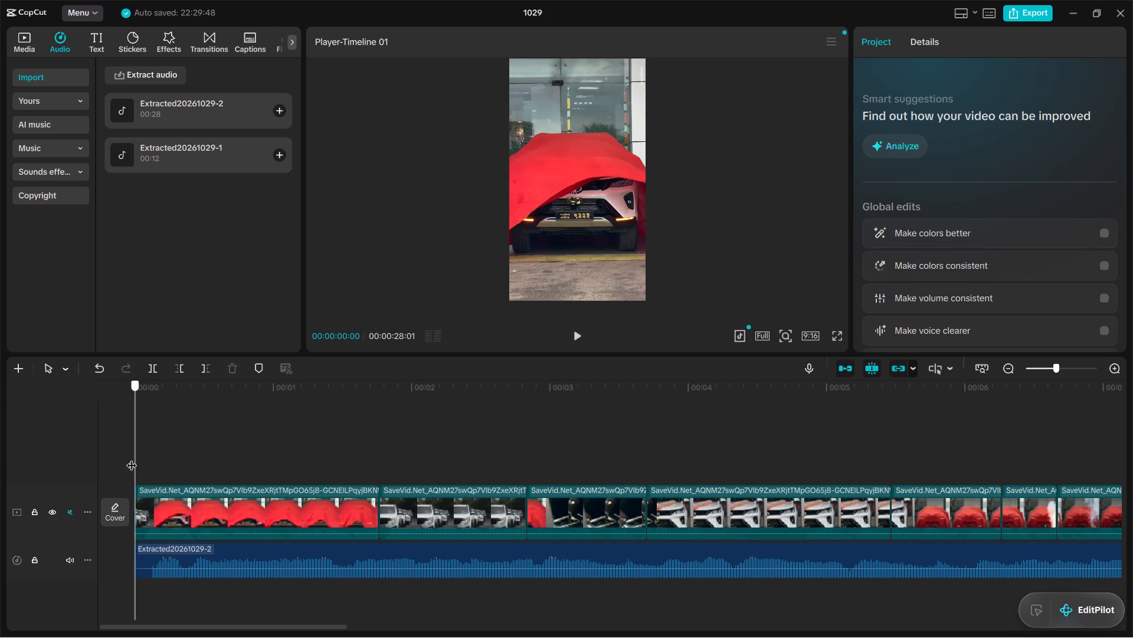
left_click_drag(132, 458, 105, 459)
key("space")
key("space")
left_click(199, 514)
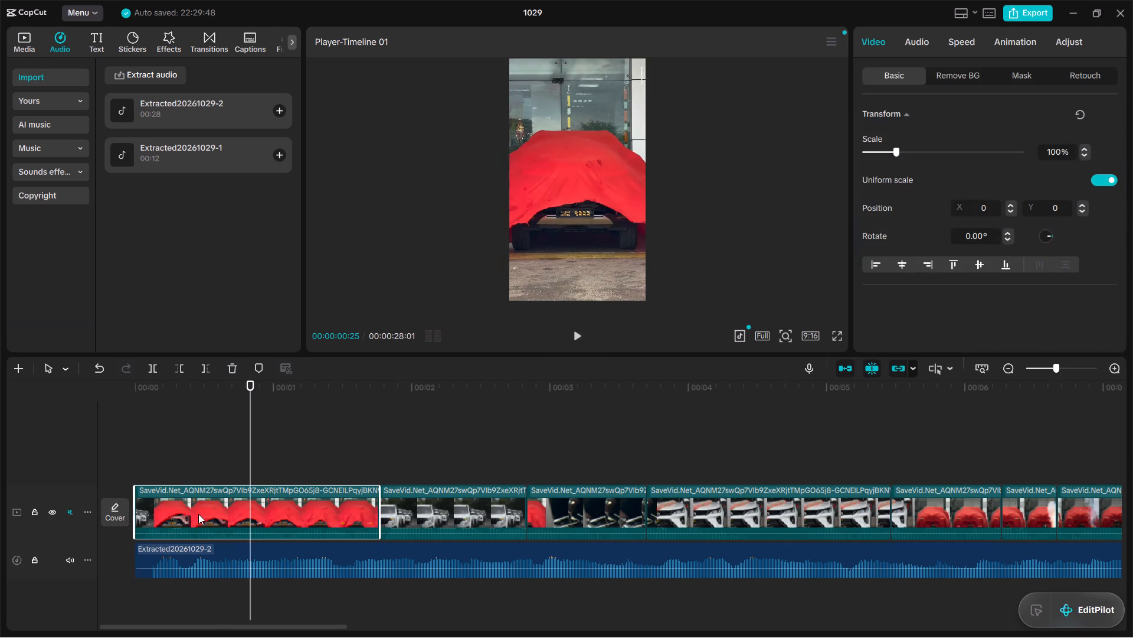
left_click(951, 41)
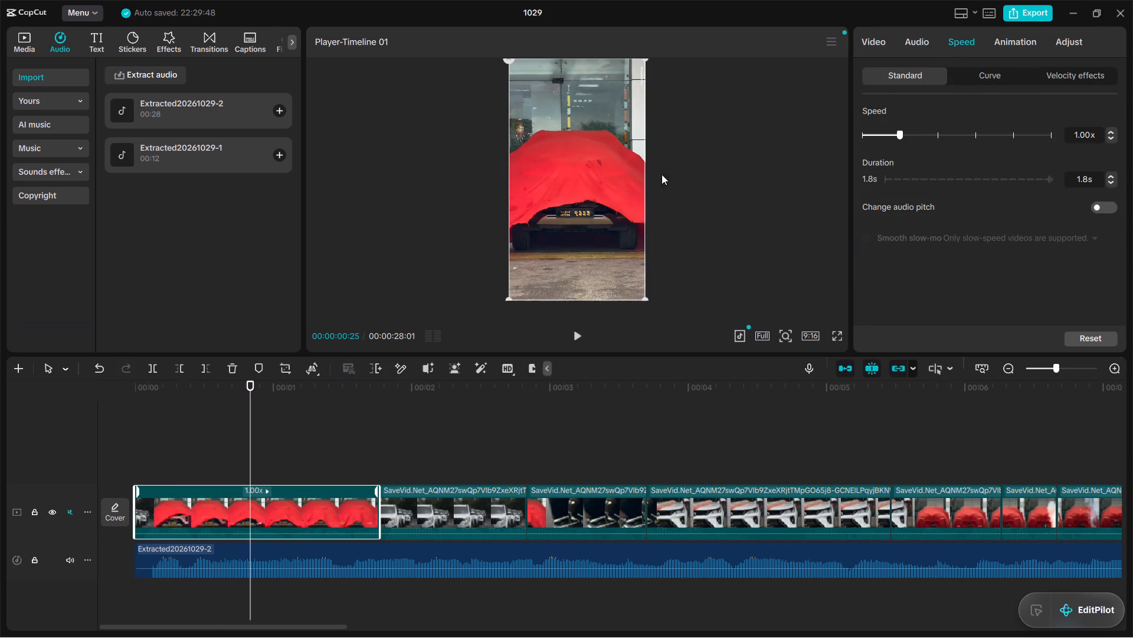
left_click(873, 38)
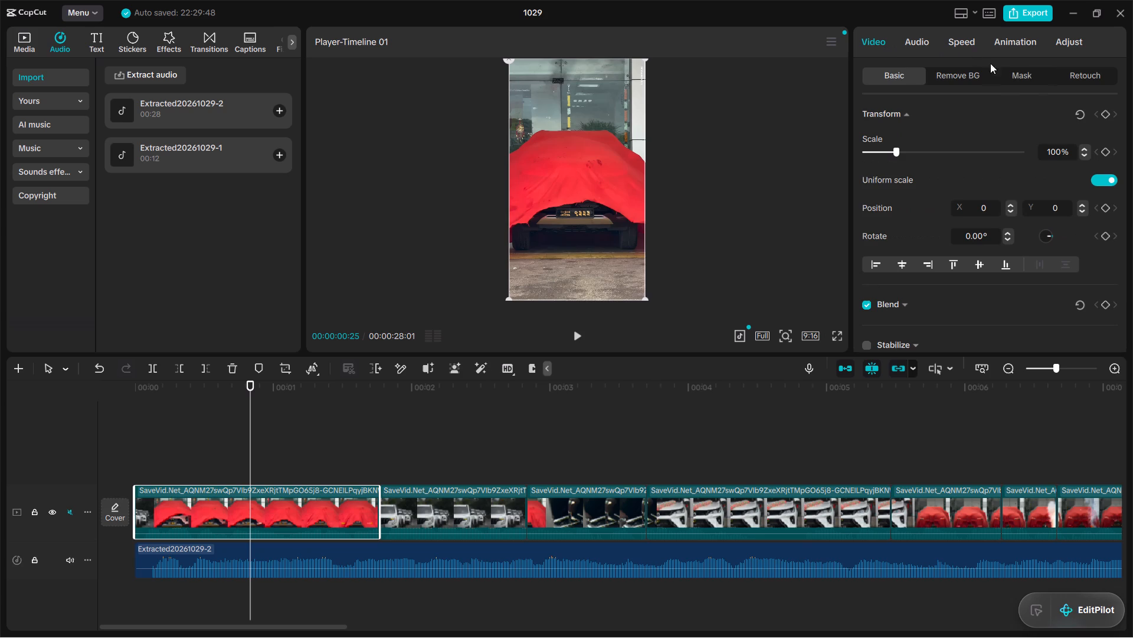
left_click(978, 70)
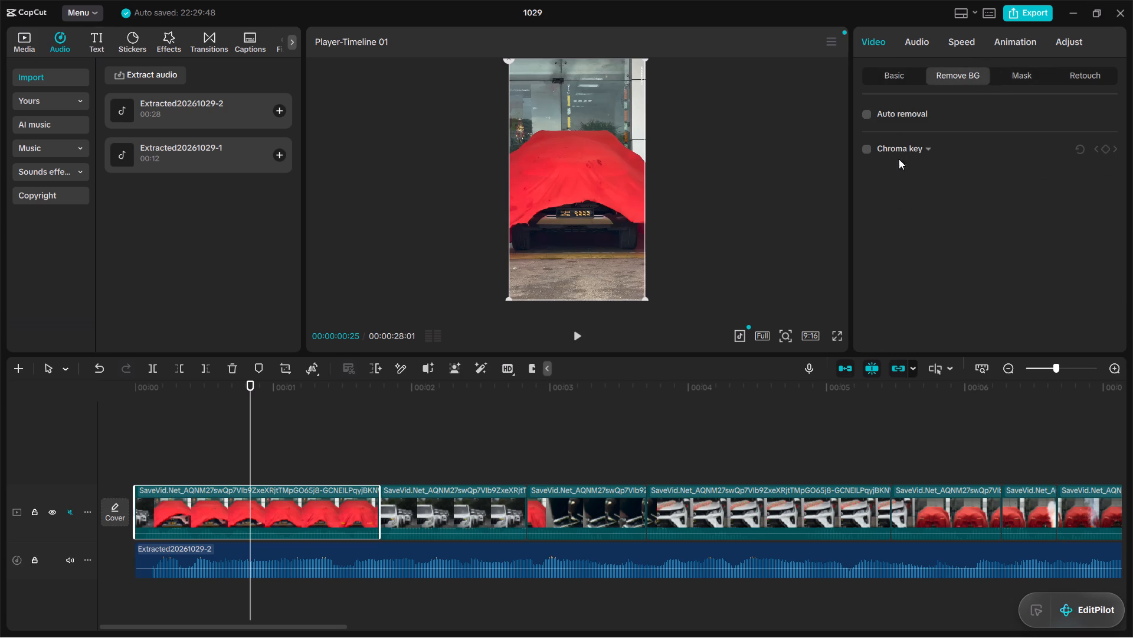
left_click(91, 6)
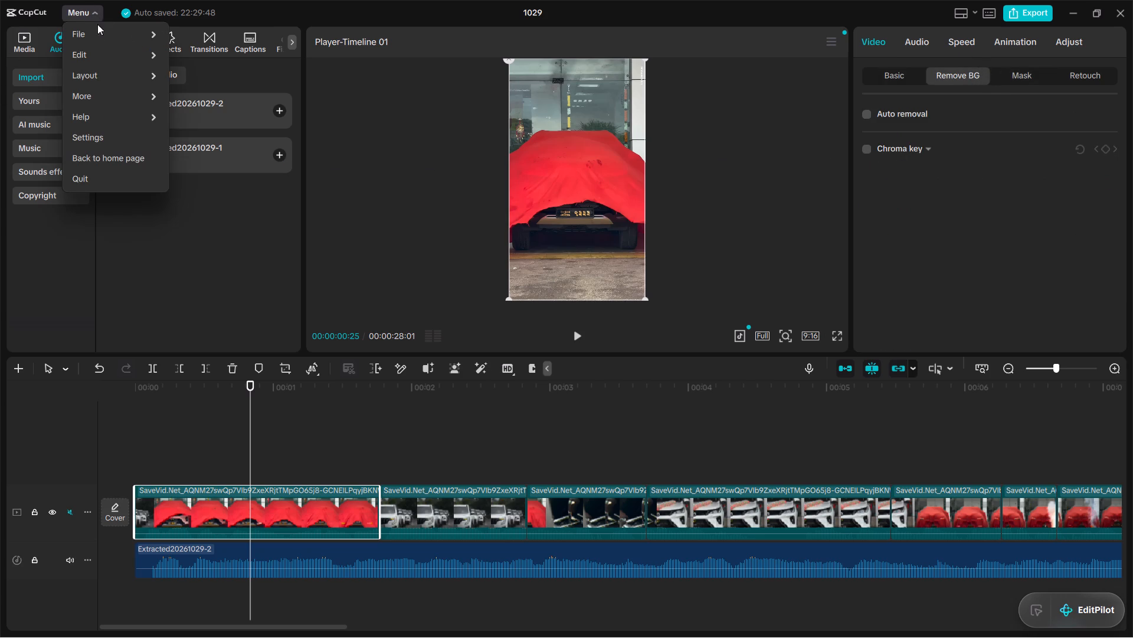
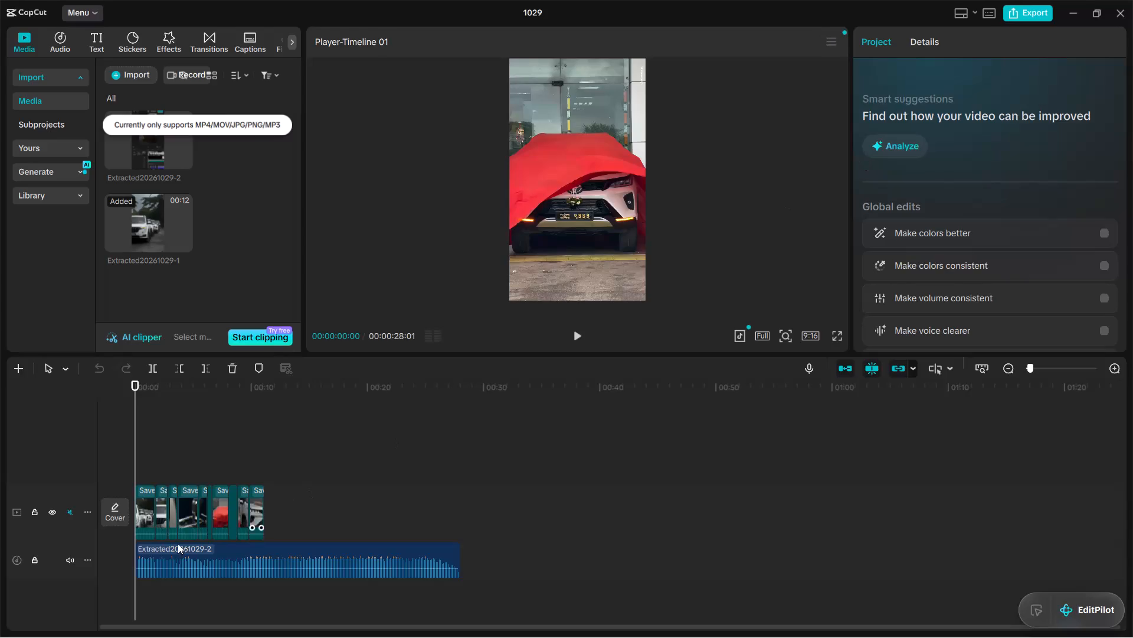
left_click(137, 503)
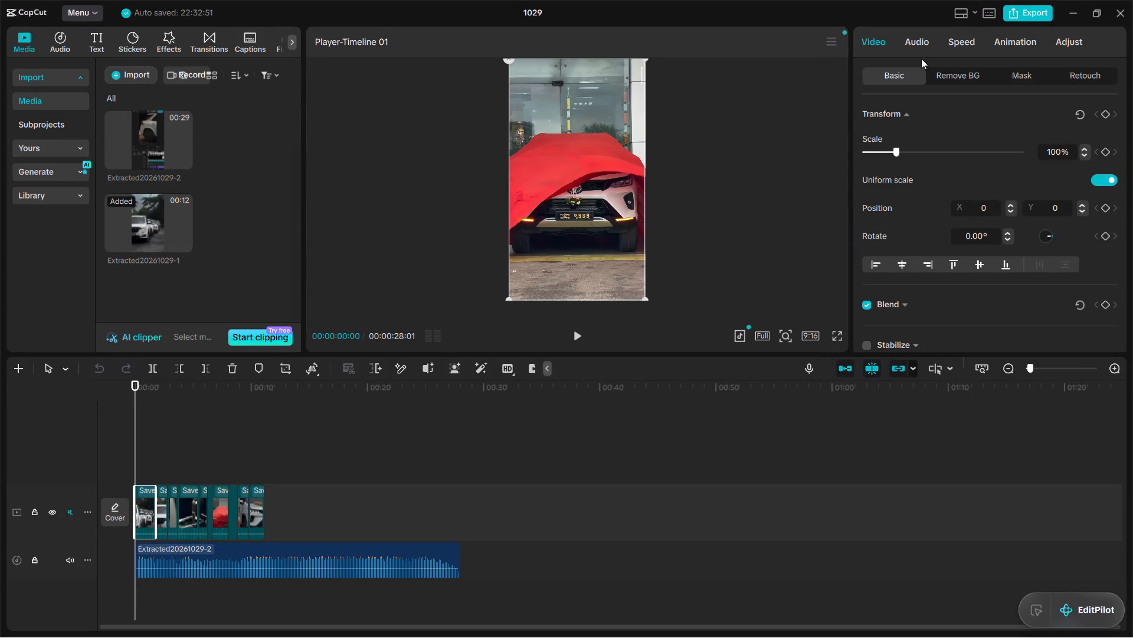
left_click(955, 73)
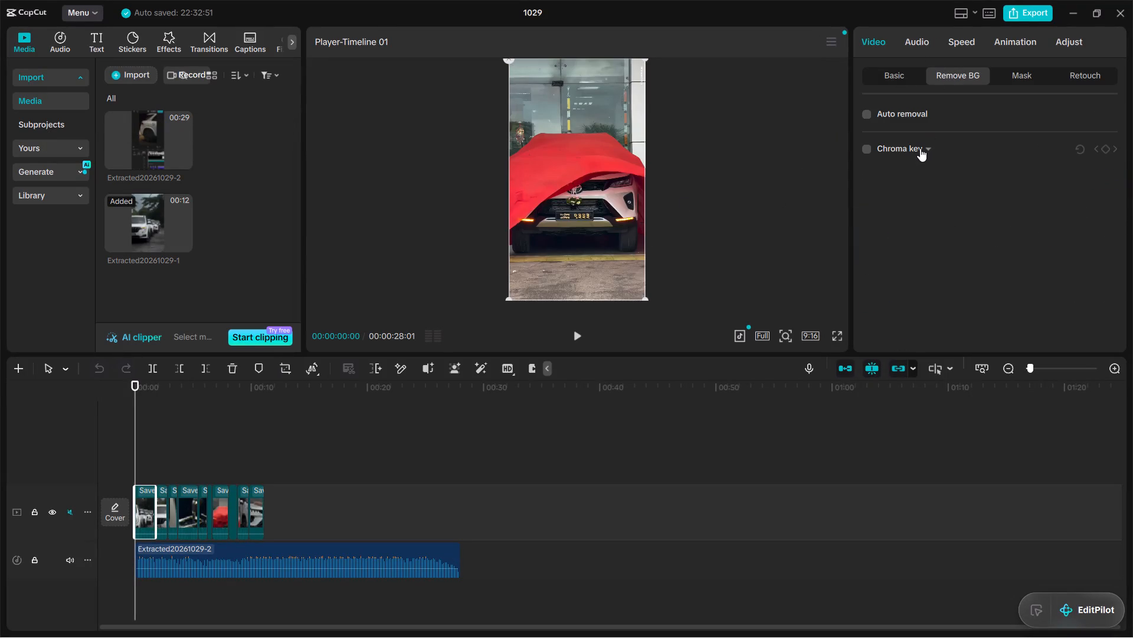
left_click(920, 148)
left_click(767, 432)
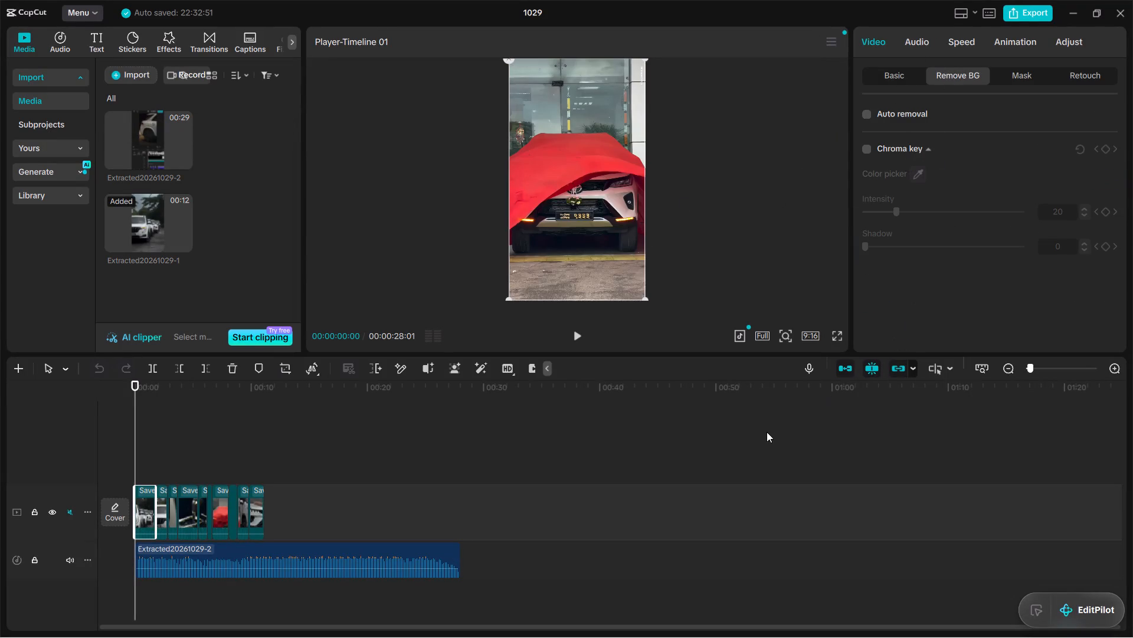
Play the opening clips in short bursts to check the cuts after the red-covered car shot against the audio.
left_click(147, 507)
key("space")
key("space")
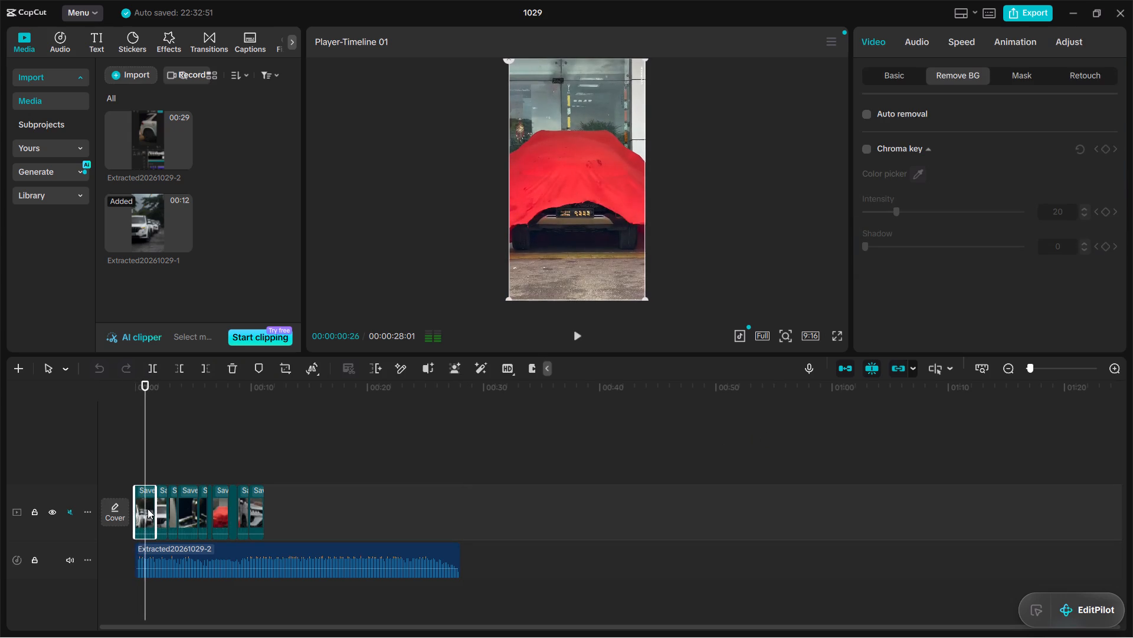
key("space")
key("space")
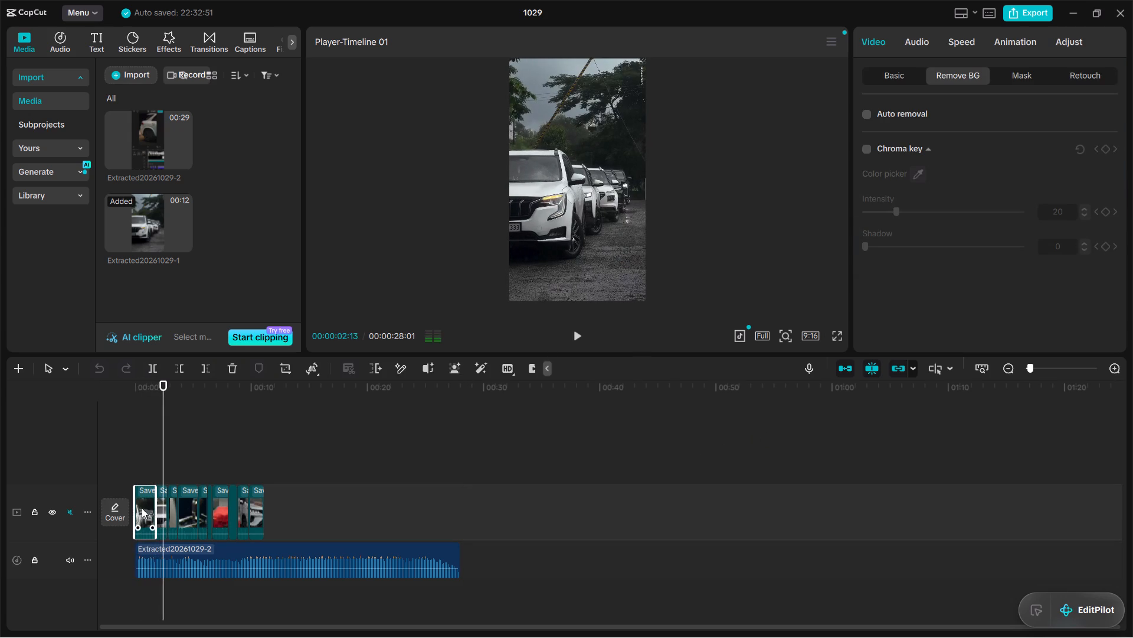
key("space")
key("space")
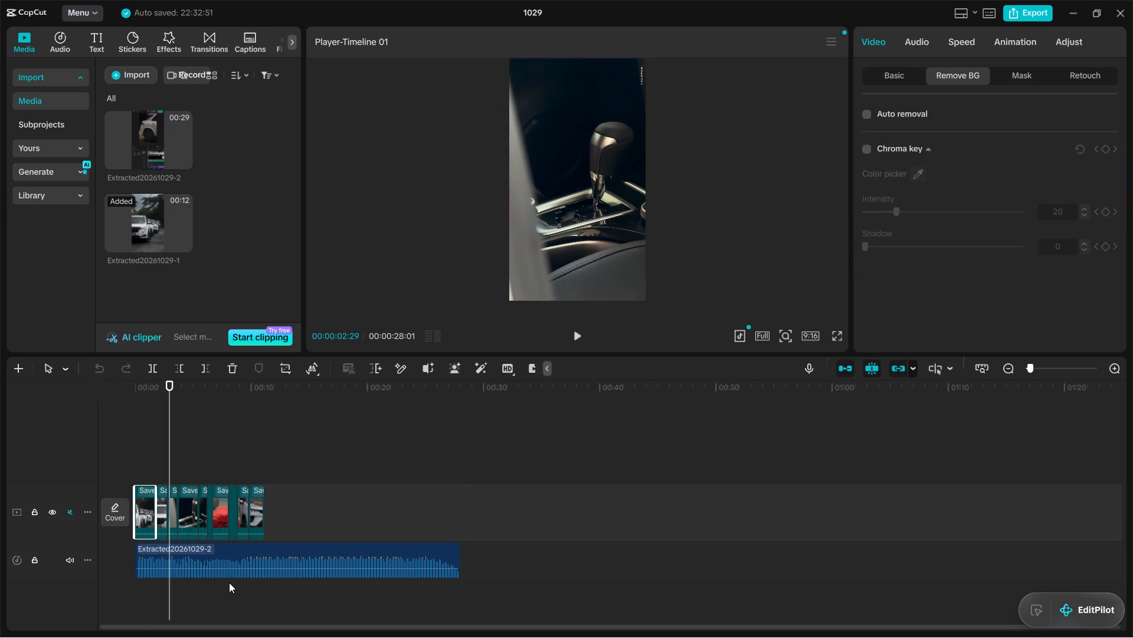
Replay the first red-covered car clip from the timeline start at closer zoom to check its timing against the audio.
key("ctrl+a")
key("ctrl+a")
key("ctrl+a")
key("ctrl+a")
key("ctrl+a")
key("ctrl+a")
key("ctrl+a")
key("ctrl+a")
key("ctrl+a")
key("ctrl+a")
key("ctrl+a")
key("ctrl+a")
key("ctrl+a")
key("ctrl+a")
key("ctrl+a")
key("ctrl+a")
key("ctrl+a")
key("ctrl+a")
key("ctrl+a")
key("ctrl+a")
scroll(229, 582, "up", 19, "ctrl")
scroll(225, 569, "up", 3, "ctrl")
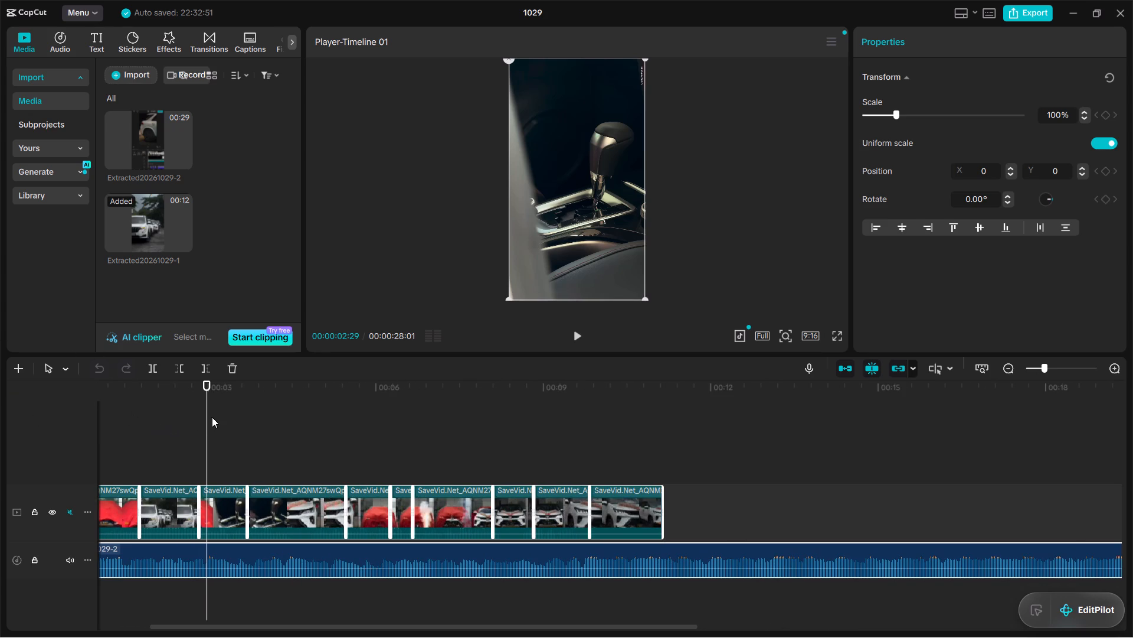
left_click_drag(205, 419, 36, 442)
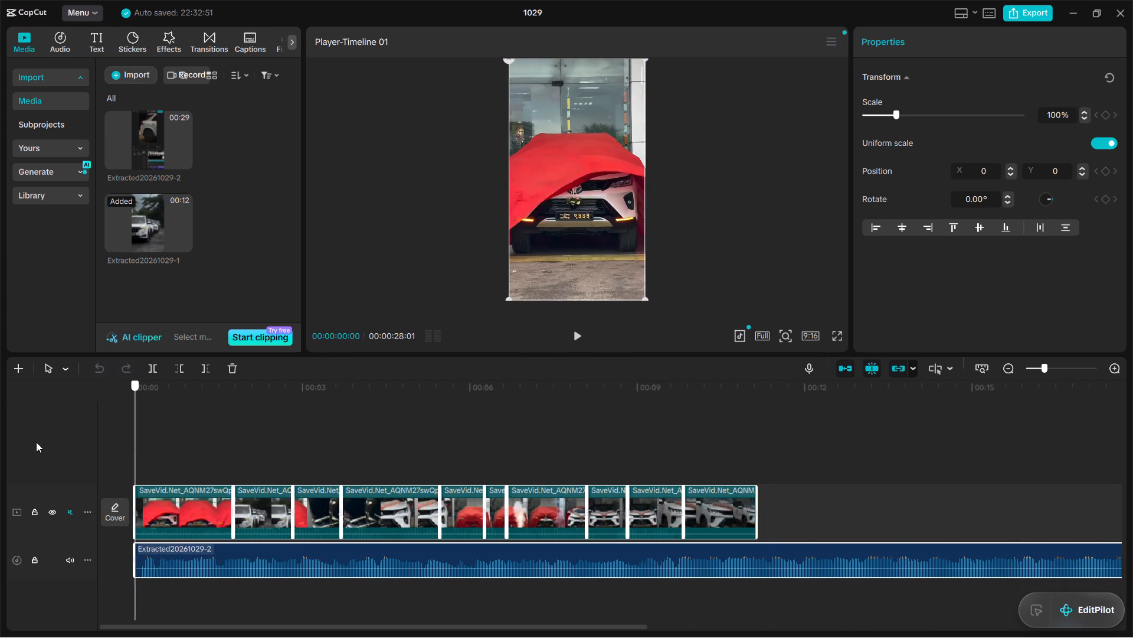
left_click_drag(36, 442, 34, 444)
key("space")
key("space")
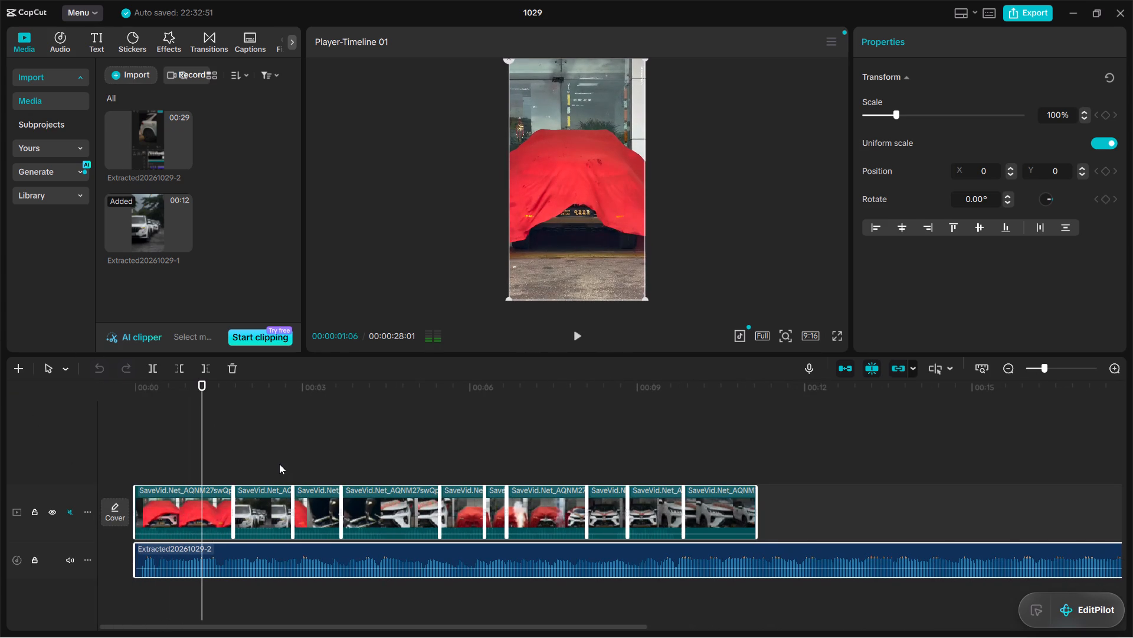
left_click_drag(201, 451, 52, 477)
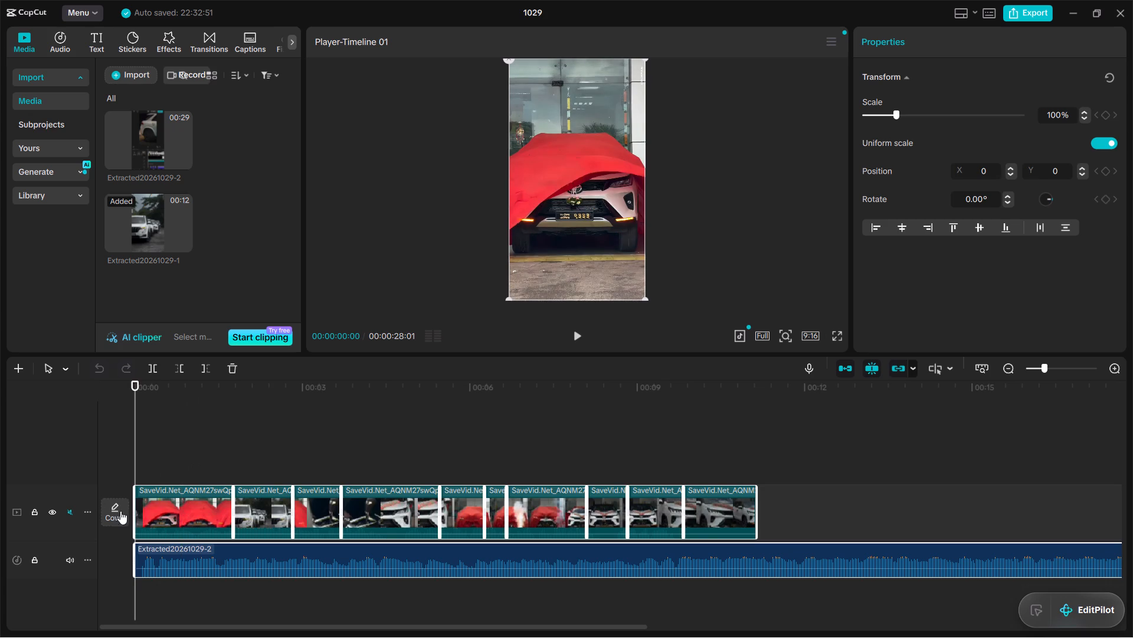
left_click(163, 527)
left_click(164, 526)
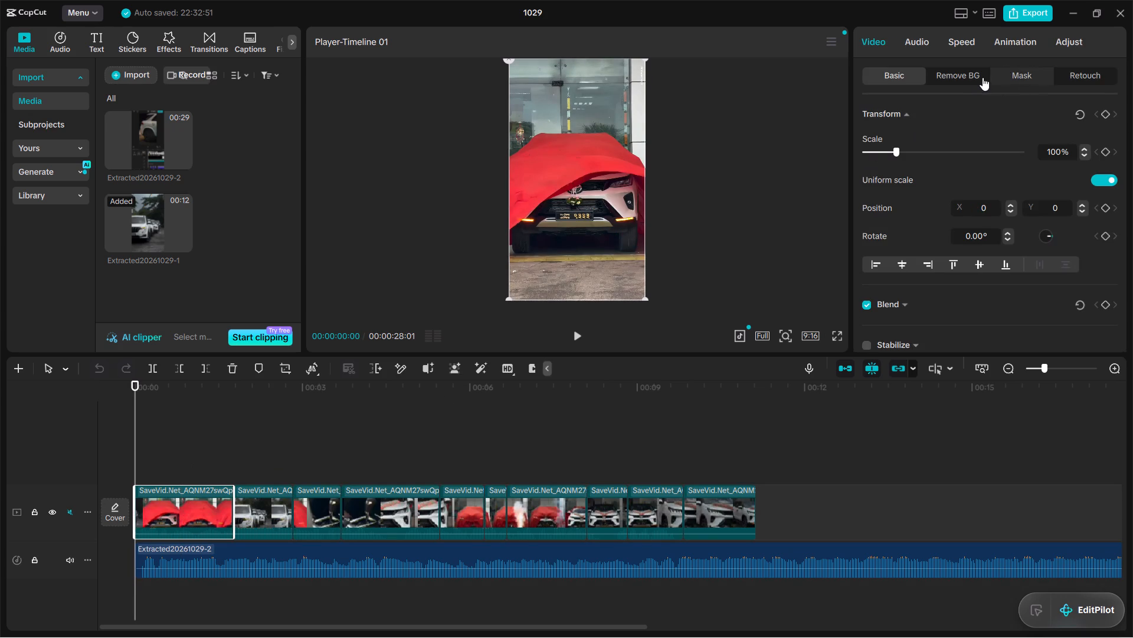
key("space")
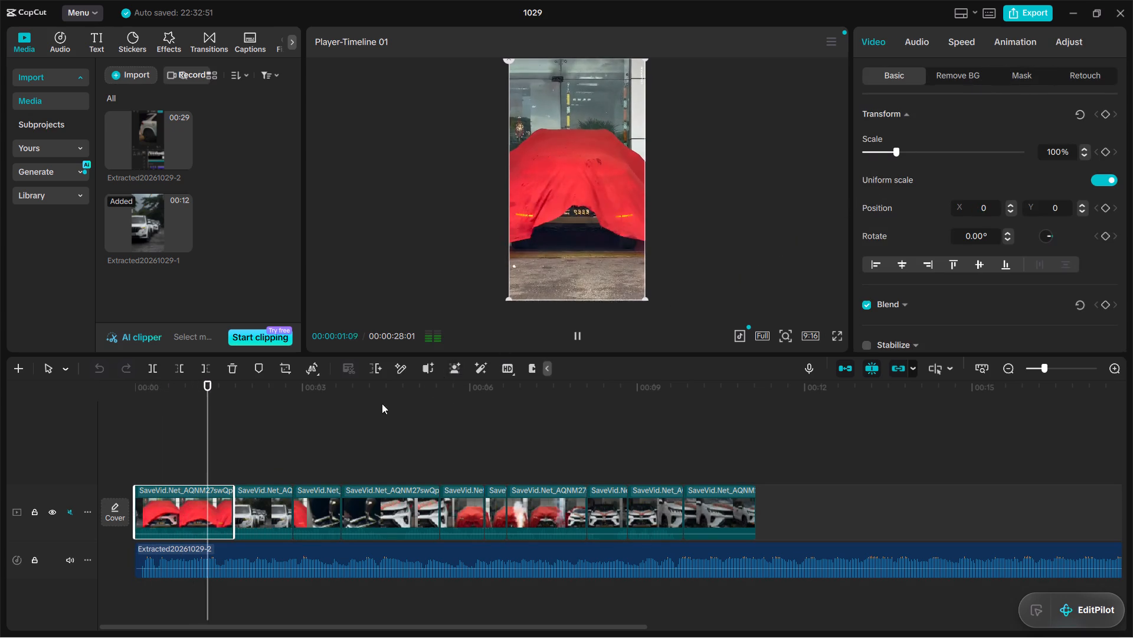
key("space")
left_click(132, 458)
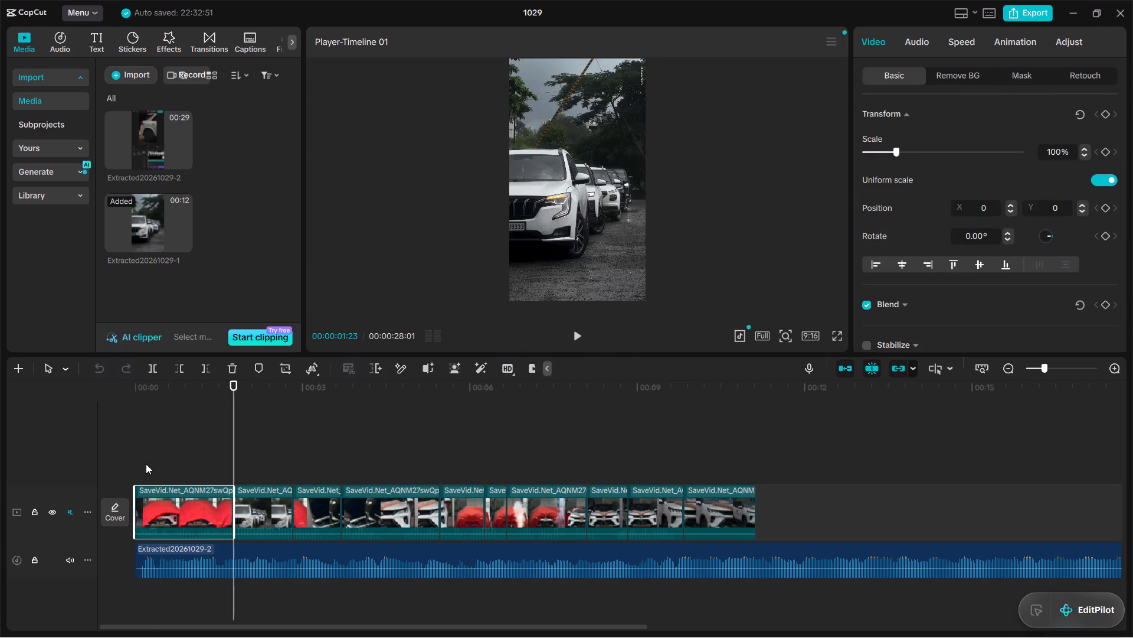
left_click(146, 464)
left_click_drag(142, 463, 127, 463)
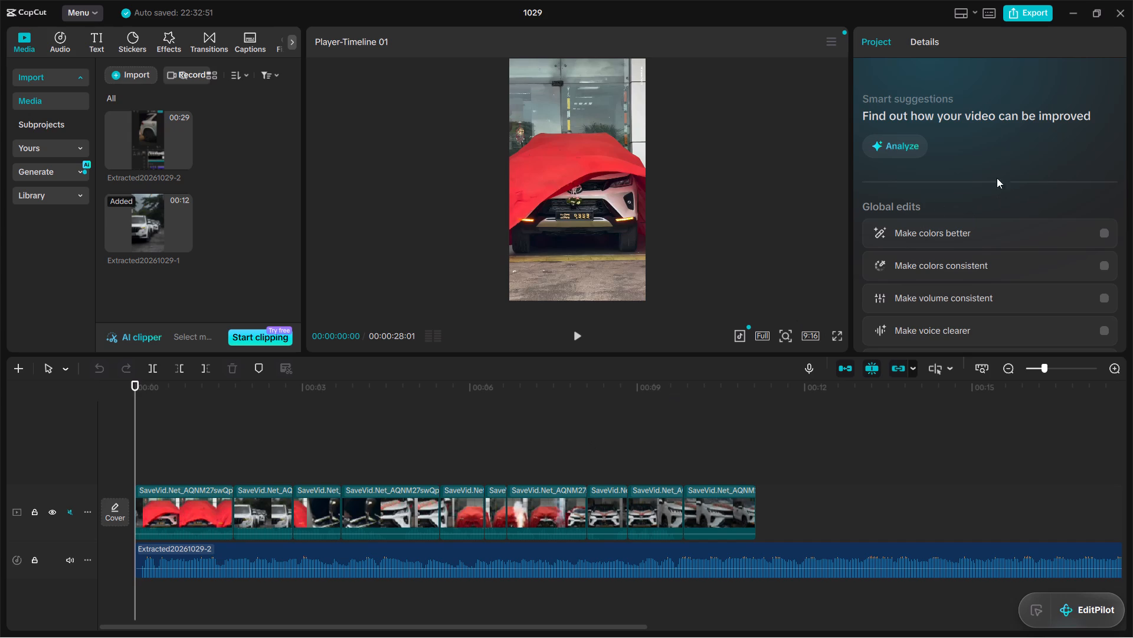
Apply a Custom speed curve to the first red-covered car clip.
left_click(184, 507)
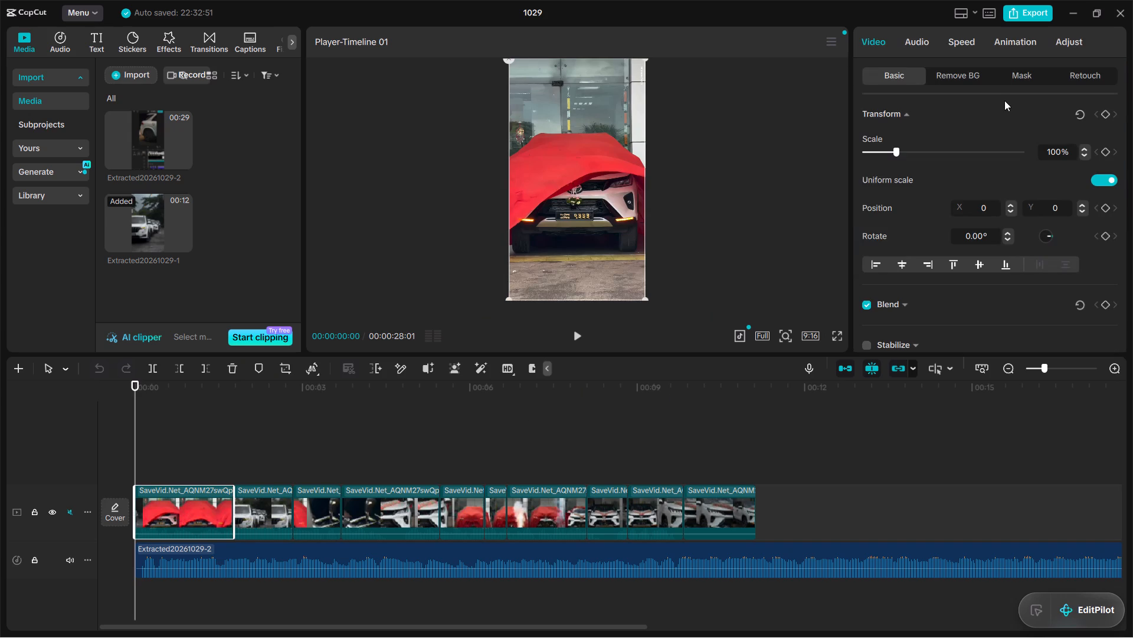
left_click(965, 47)
left_click(964, 40)
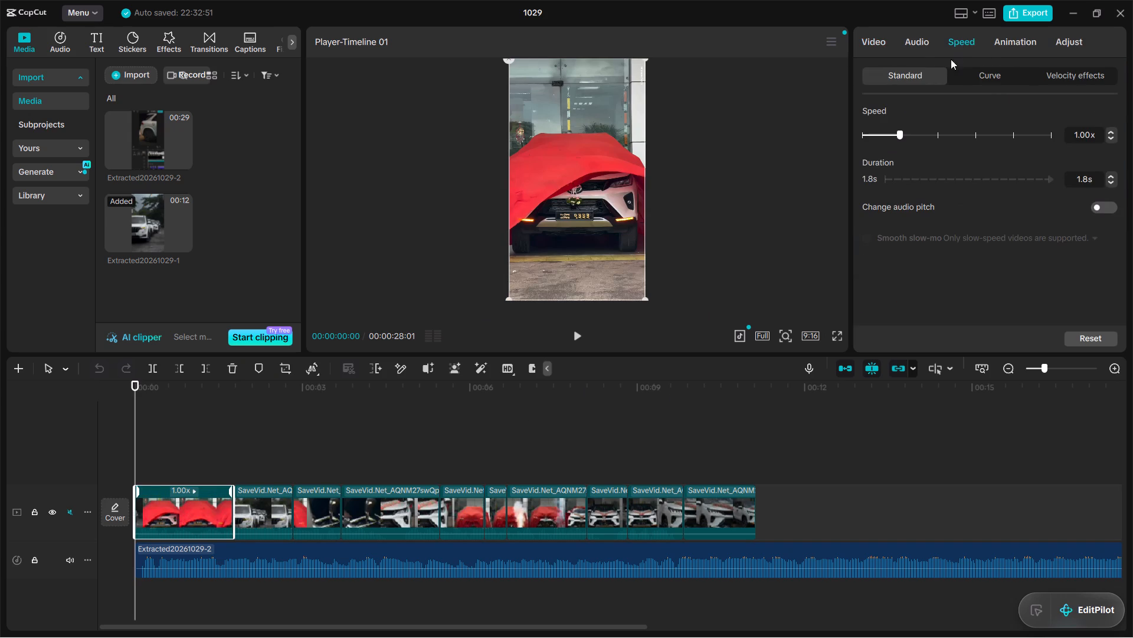
left_click(992, 71)
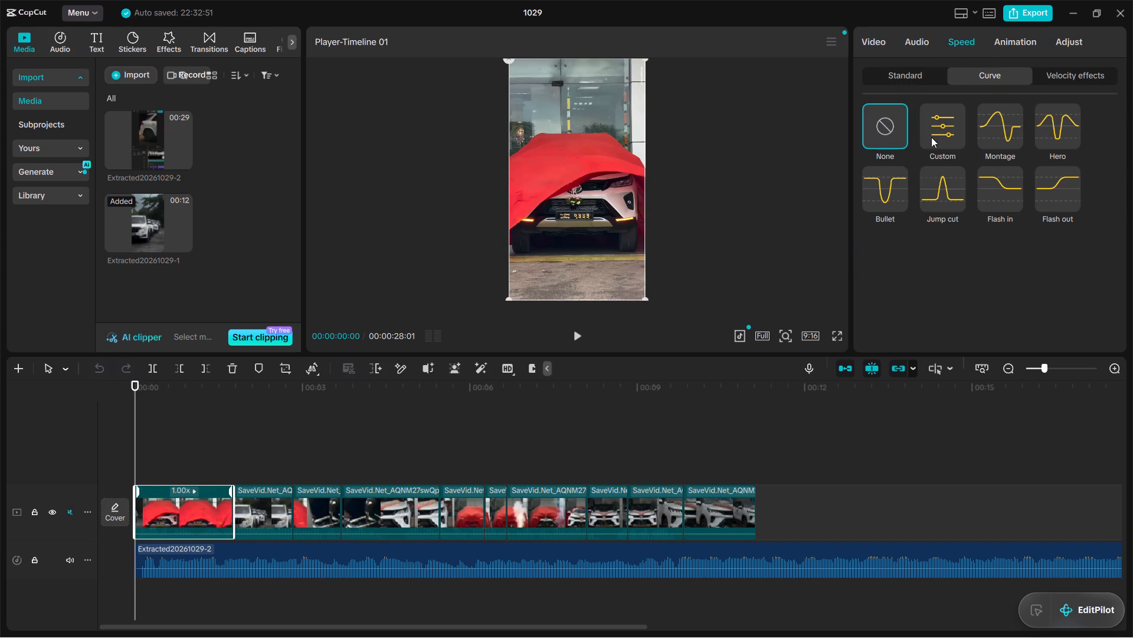
left_click(939, 129)
Raise the speed curve's start point to about 4.7x and lower its second point to about 0.27x.
scroll(915, 272, "down", 1)
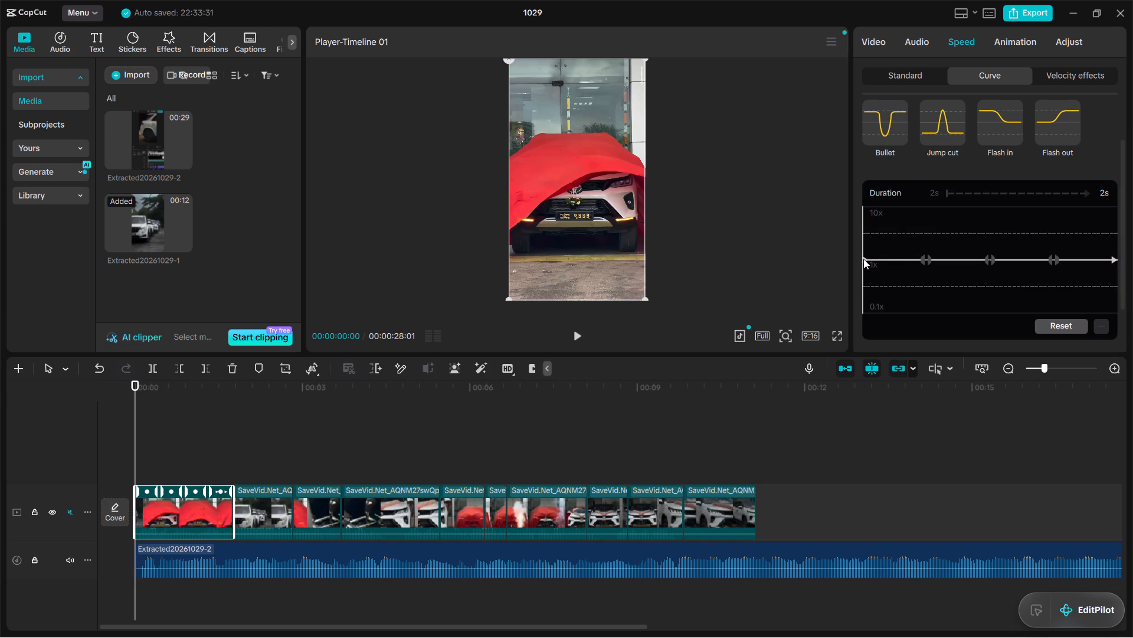
left_click_drag(863, 259, 861, 239)
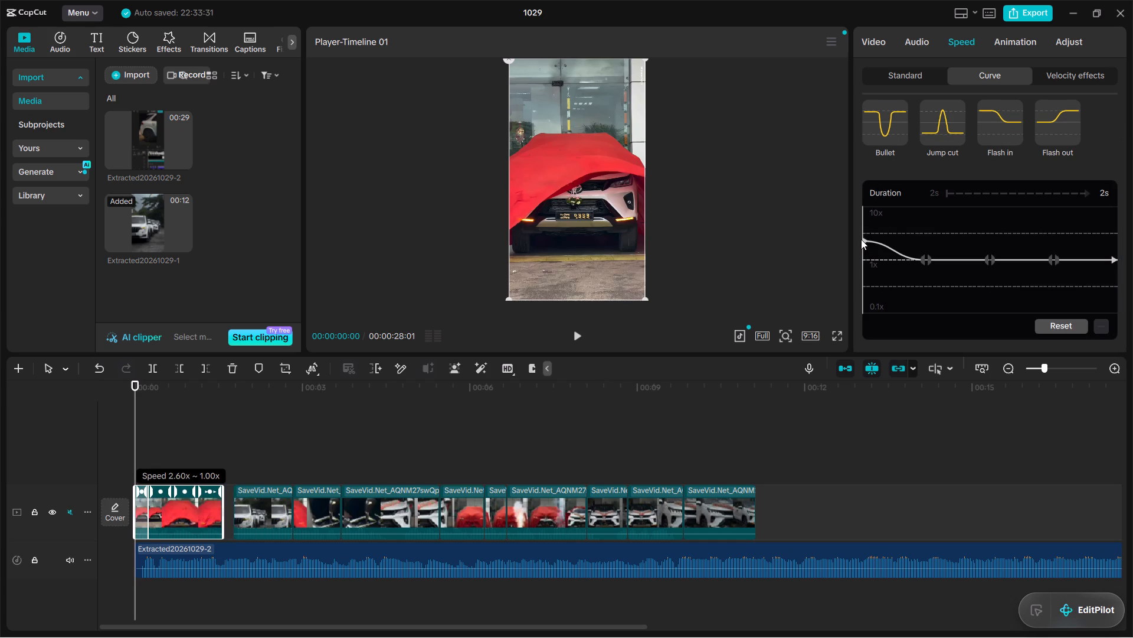
left_click_drag(861, 239, 860, 238)
left_click(926, 257)
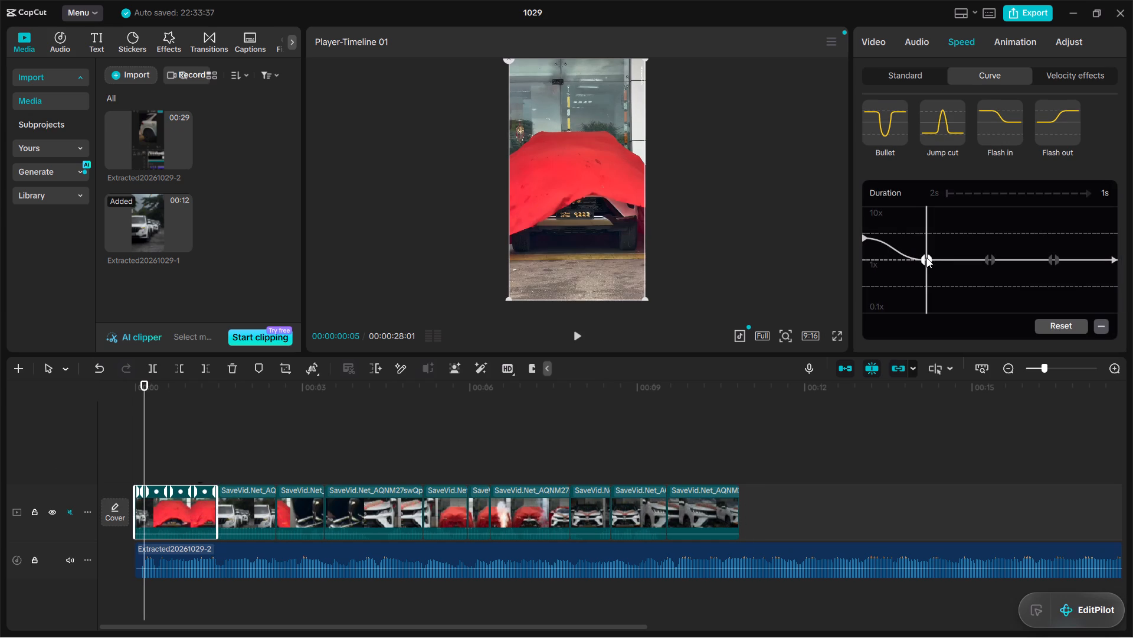
left_click_drag(926, 259, 929, 305)
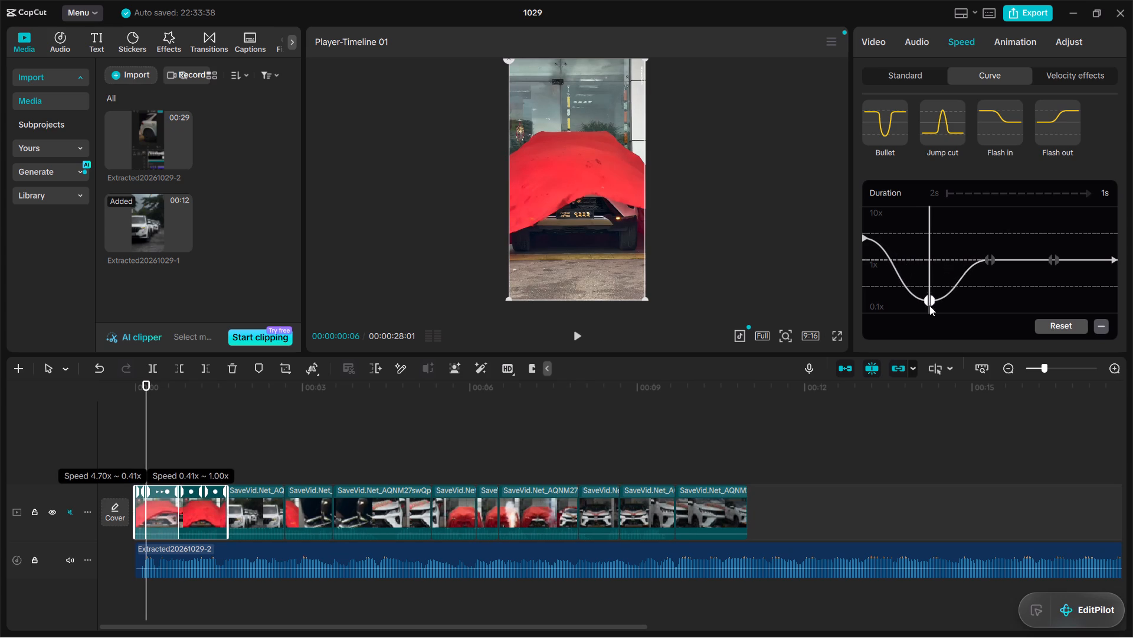
left_click_drag(929, 305, 936, 304)
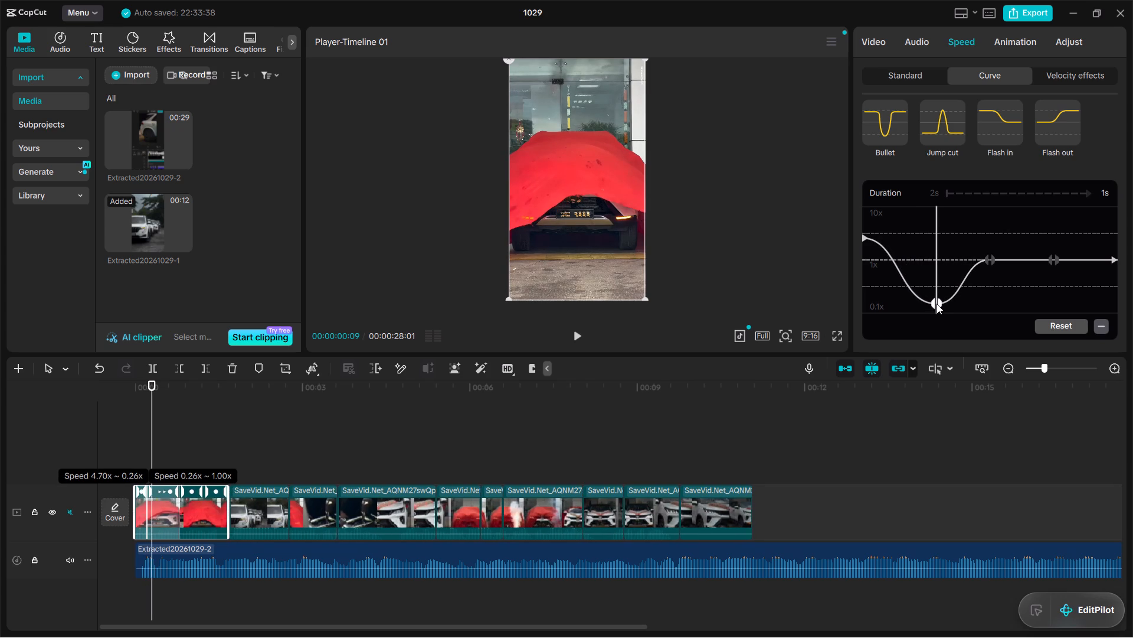
left_click_drag(936, 304, 938, 303)
Lower the curve's third point to about 0.27x and shift its fourth point slightly later at 1x.
left_click(990, 259)
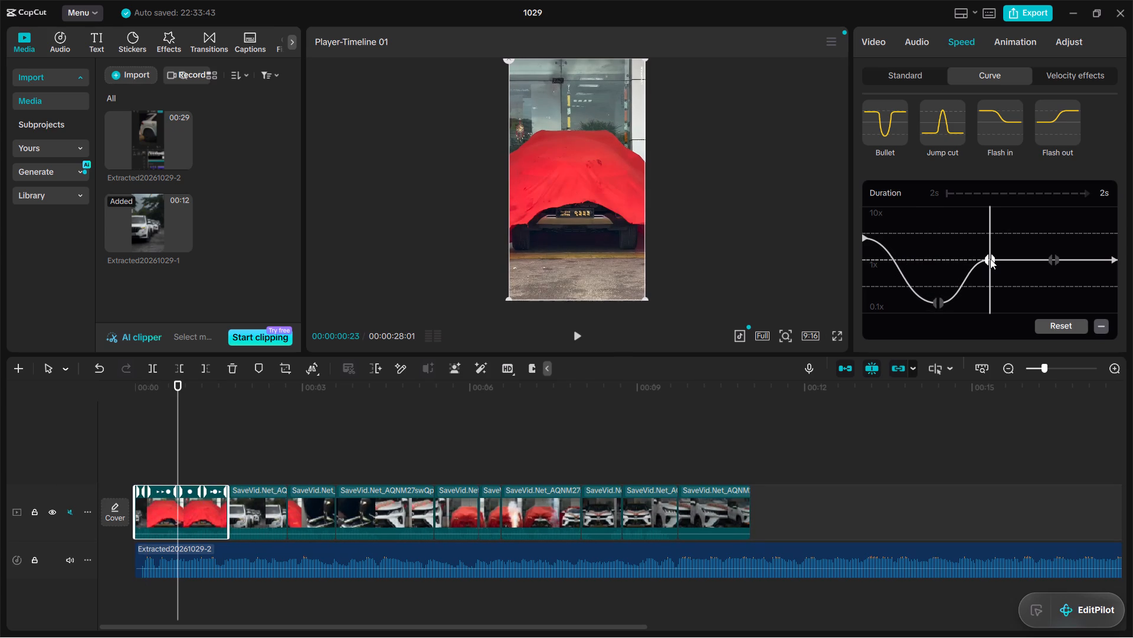
left_click_drag(990, 259, 1001, 292)
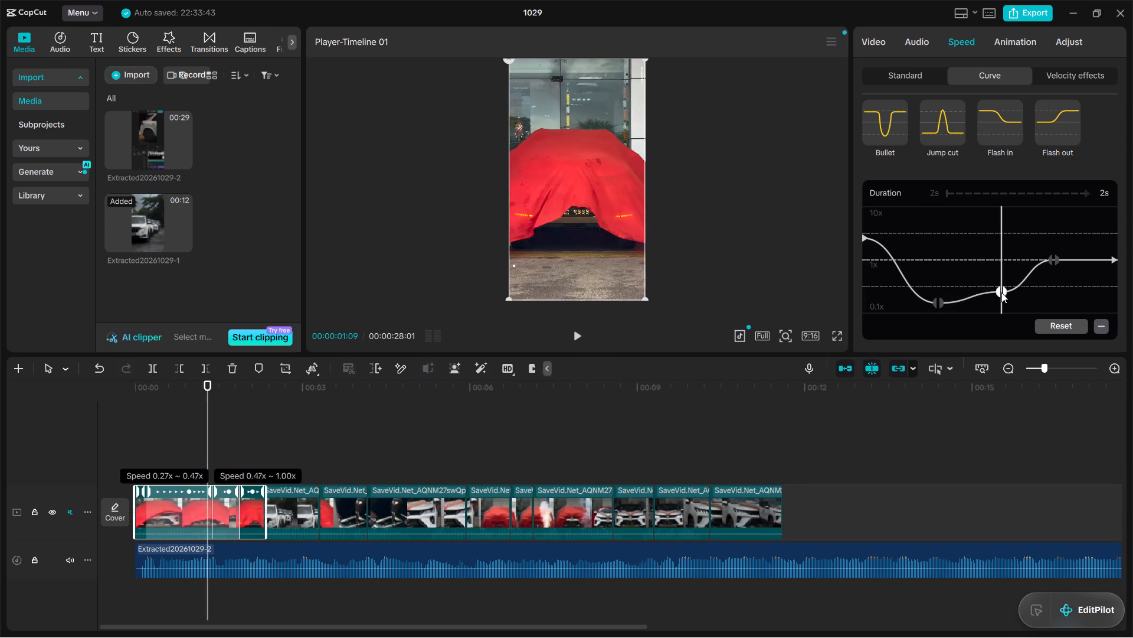
left_click_drag(1001, 292, 1004, 298)
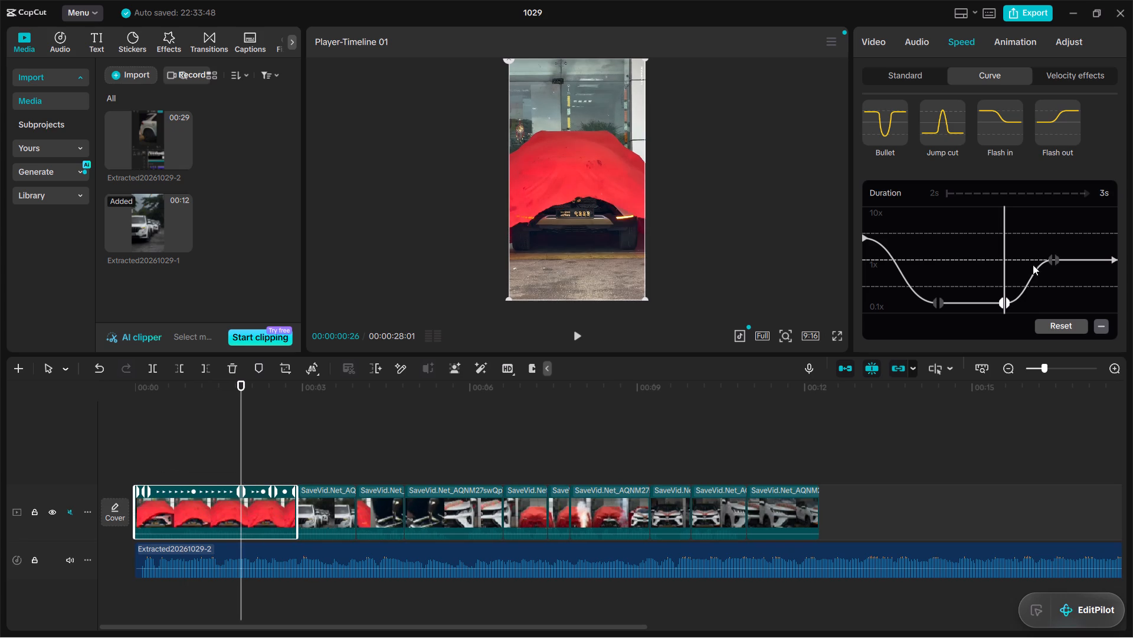
left_click(1053, 260)
left_click_drag(1053, 261, 1062, 282)
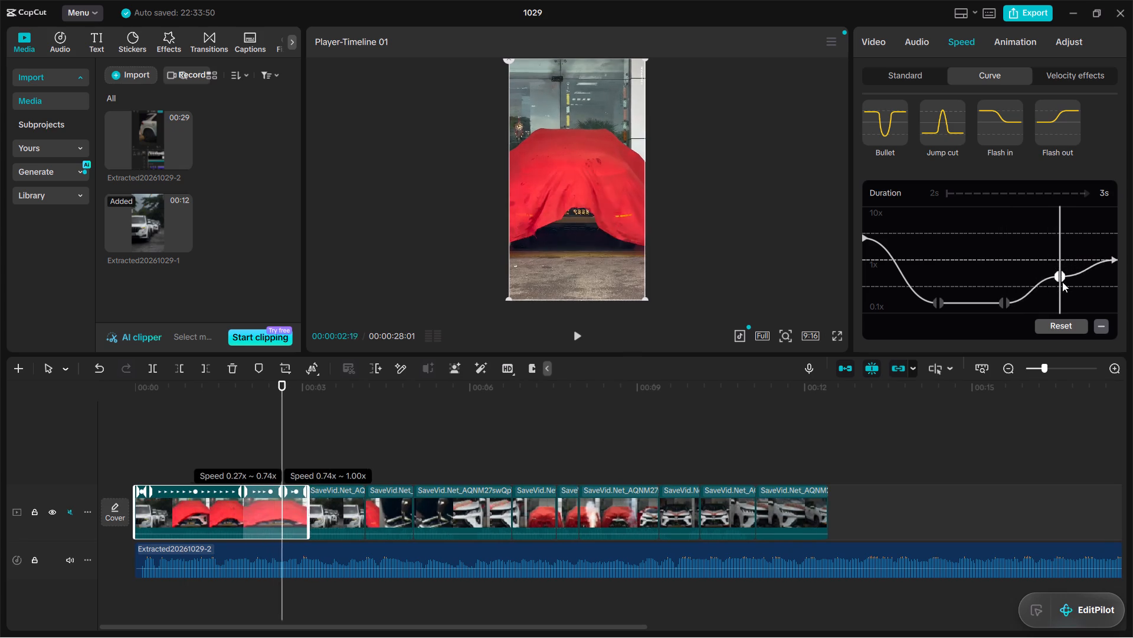
left_click_drag(1062, 282, 1060, 271)
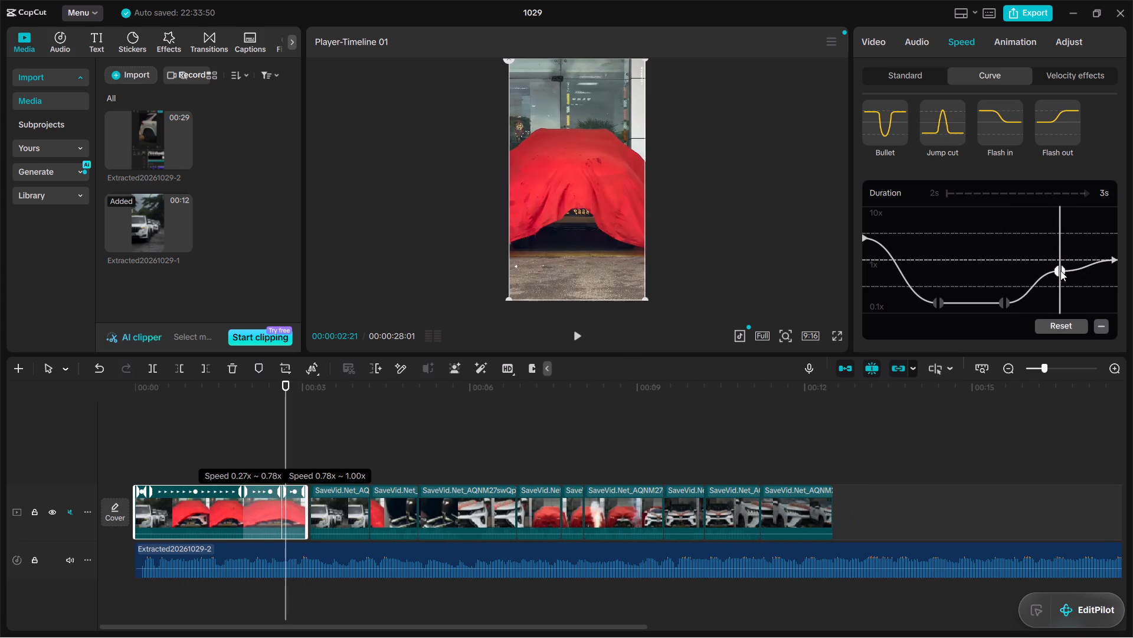
left_click_drag(1060, 271, 1067, 265)
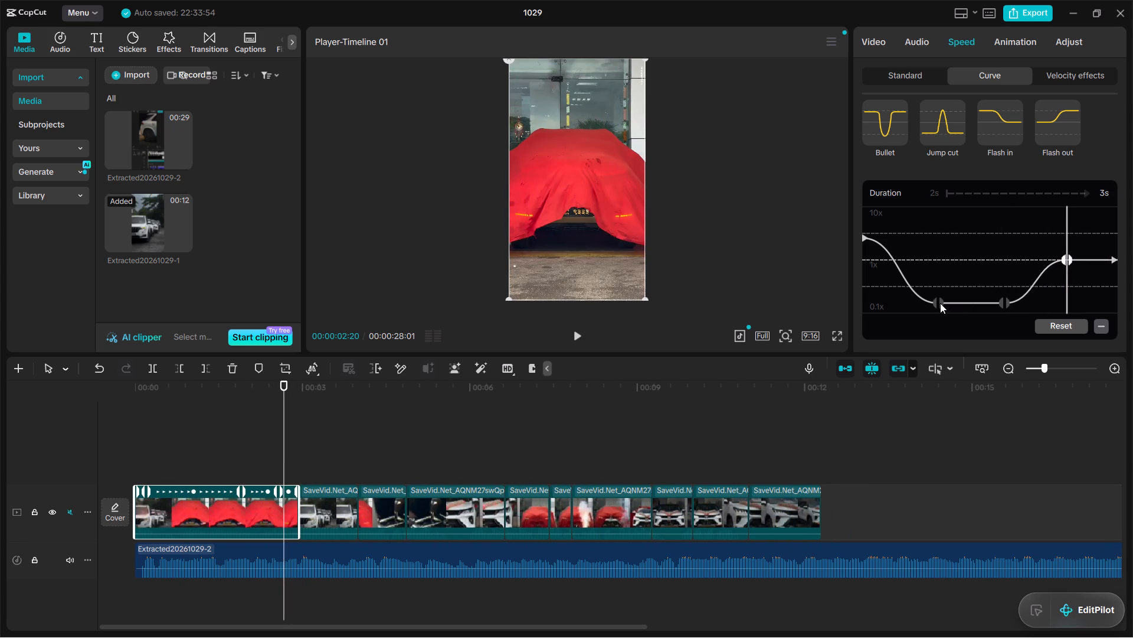
Move the curve's second point earlier in the clip at 0.27x so the slow section starts sooner.
left_click(939, 303)
left_click_drag(938, 303, 929, 303)
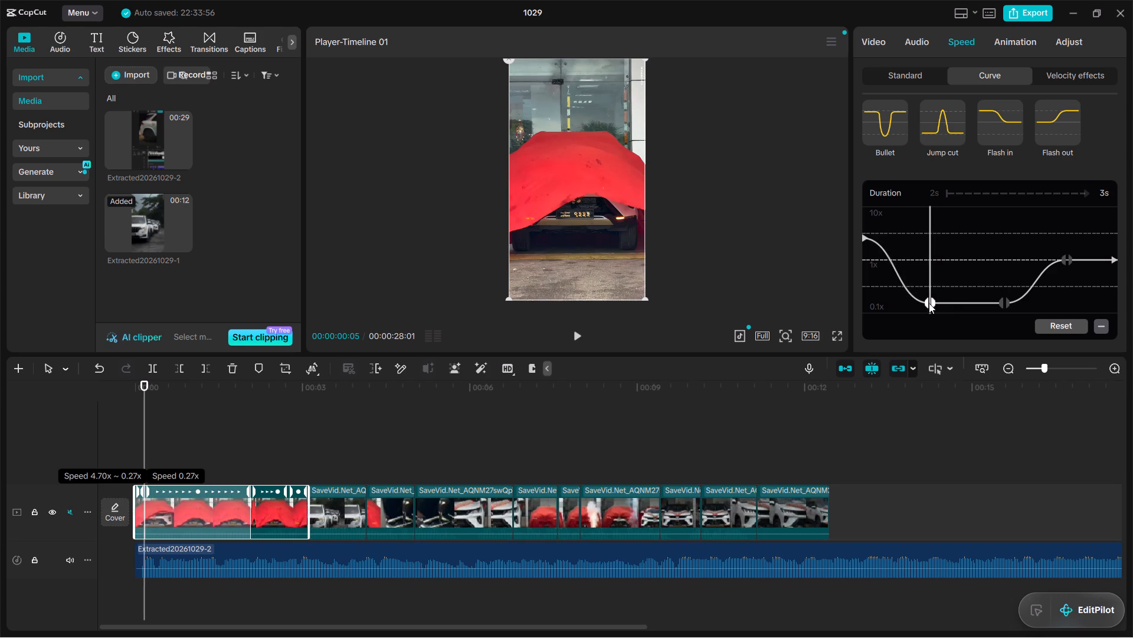
left_click_drag(929, 303, 911, 303)
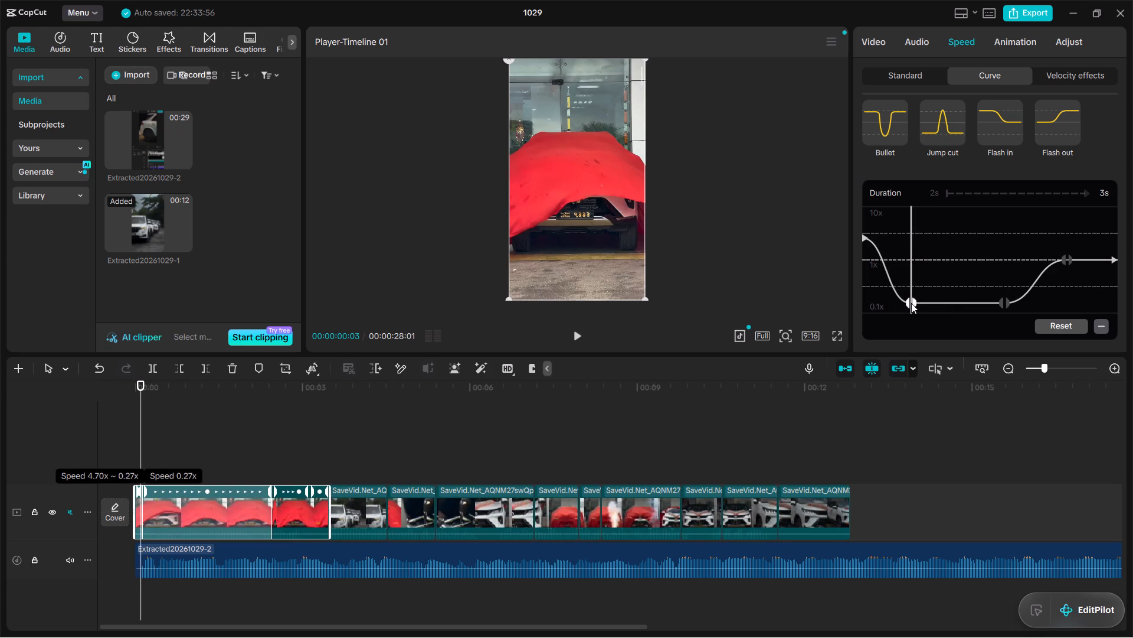
left_click_drag(911, 303, 918, 303)
Enable Smooth slow-mo for the first clip using the Optical flow method.
scroll(1011, 261, "down", 4)
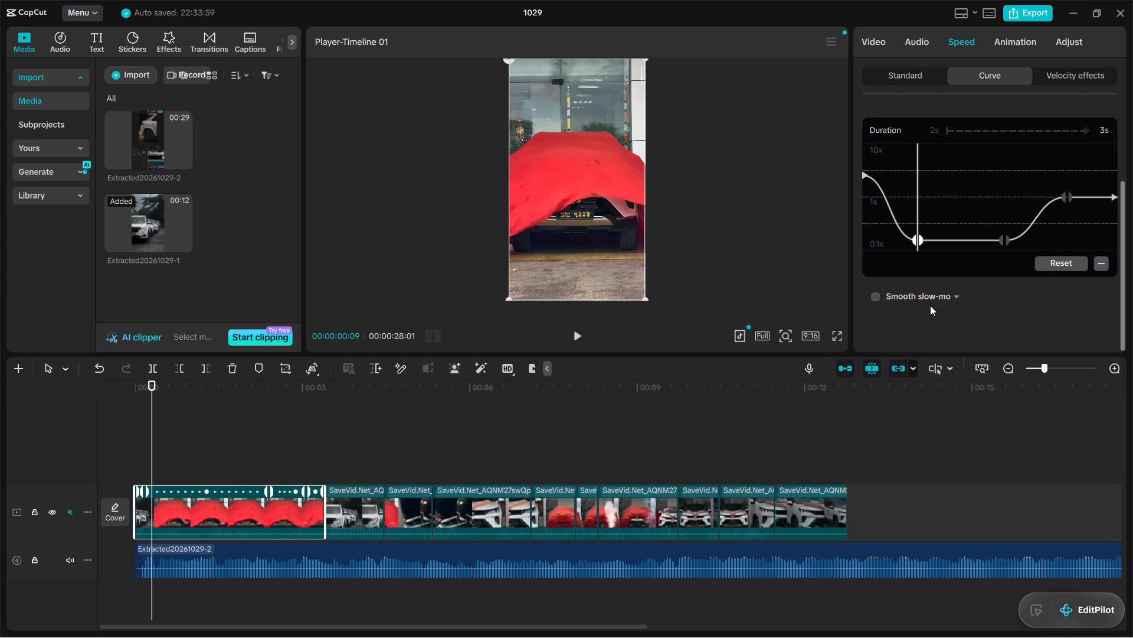
left_click(878, 293)
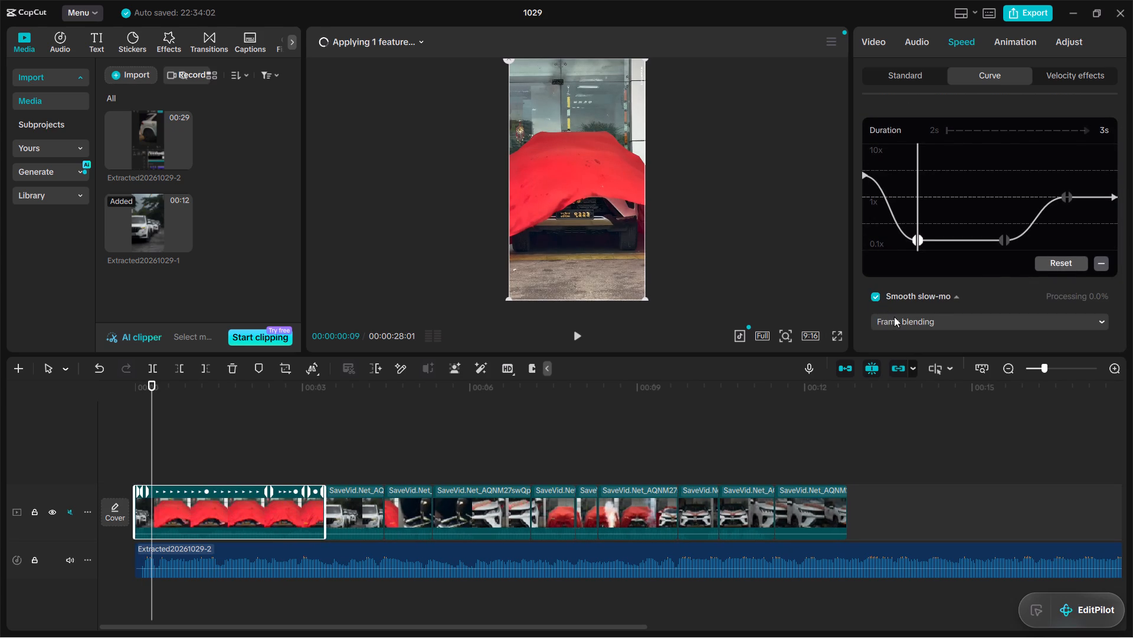
left_click(896, 321)
left_click(903, 383)
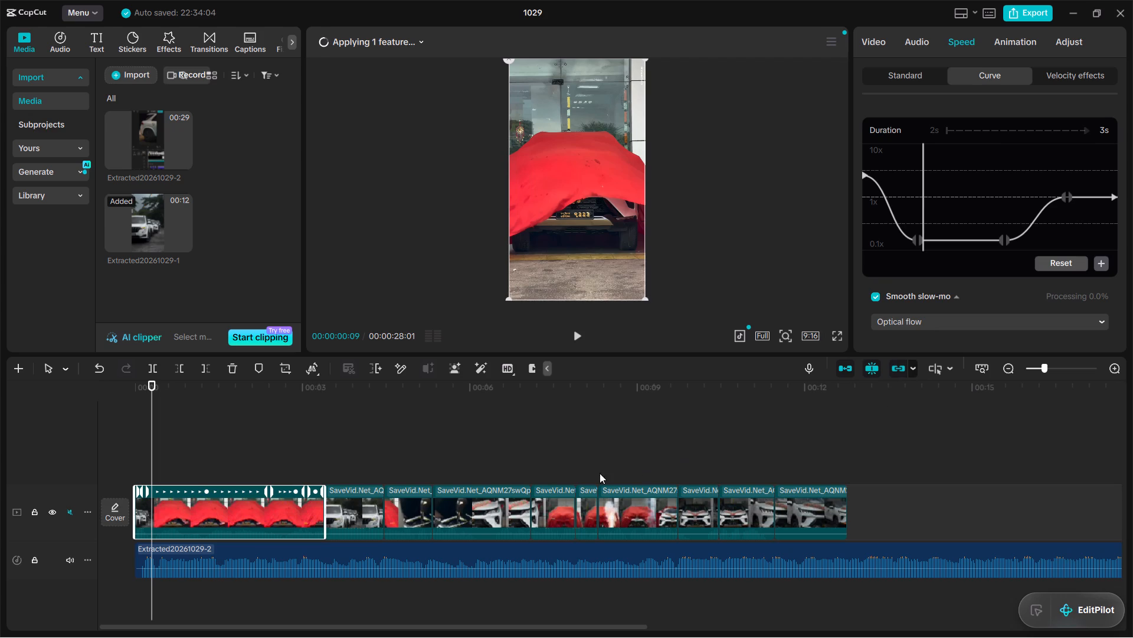
Play the first clip from the timeline's start to review its speed curve and Optical flow slow motion.
left_click(134, 459)
left_click_drag(152, 453, 147, 453)
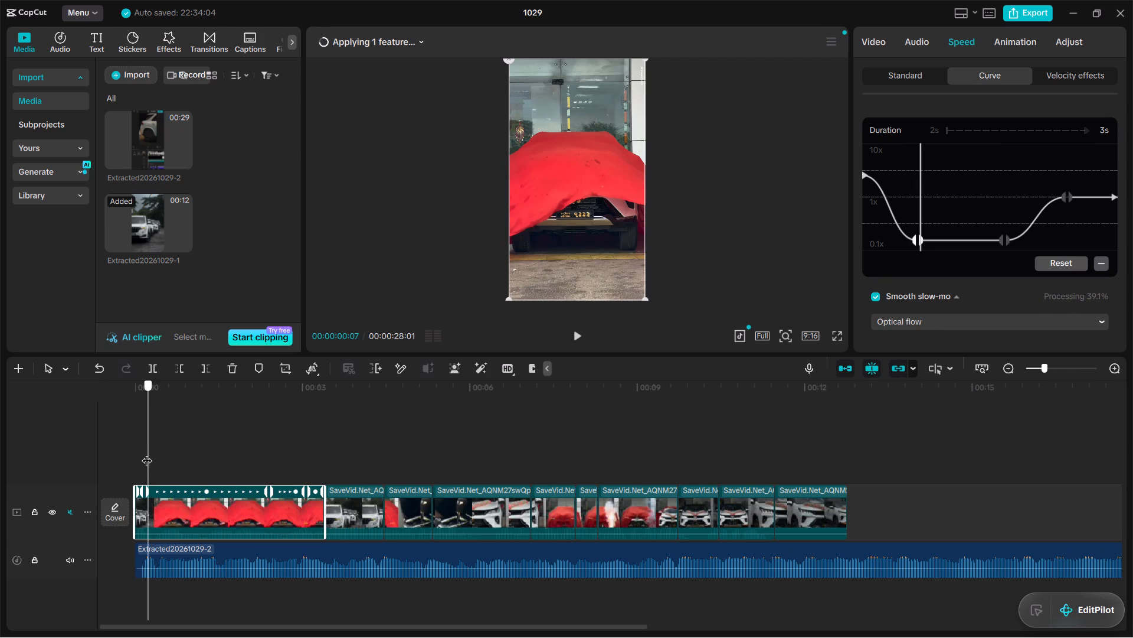
left_click_drag(147, 453, 101, 459)
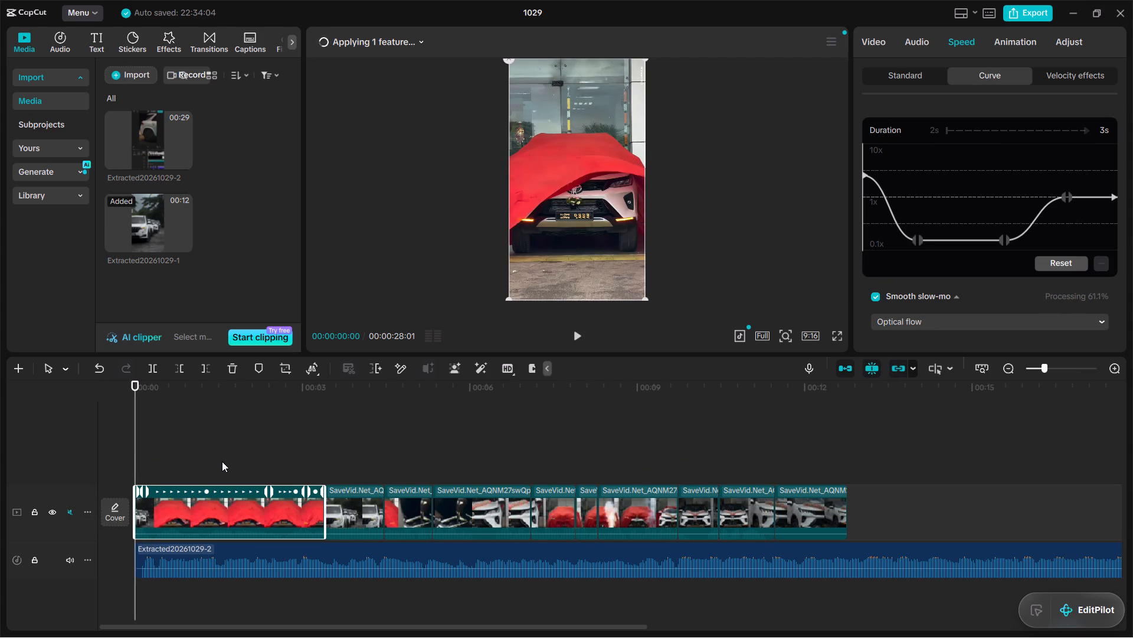
key("space")
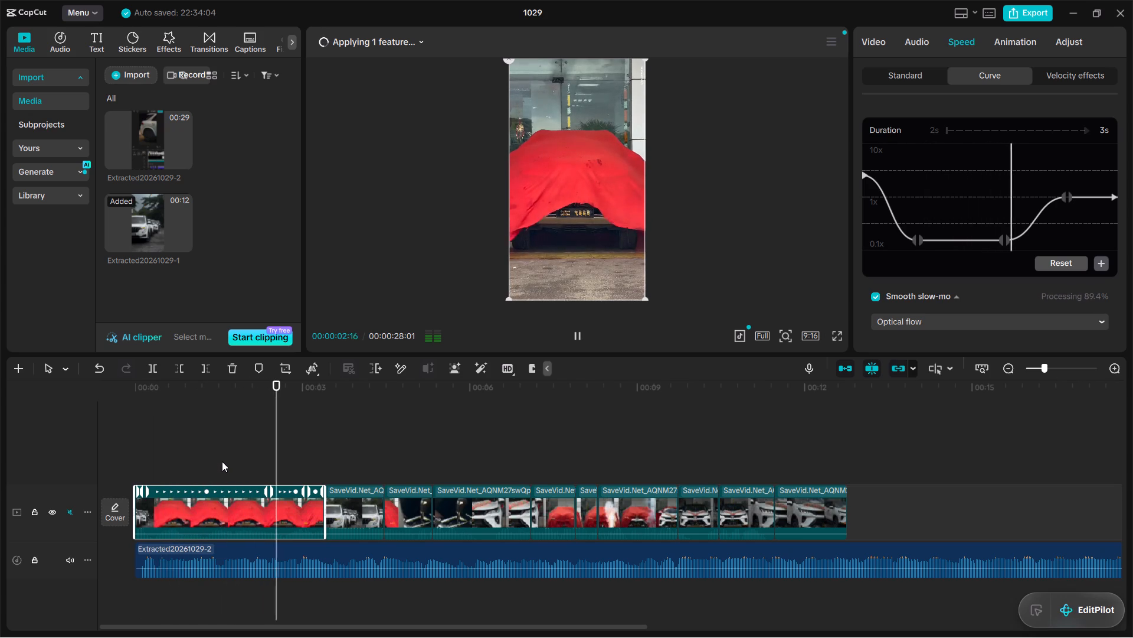
key("space")
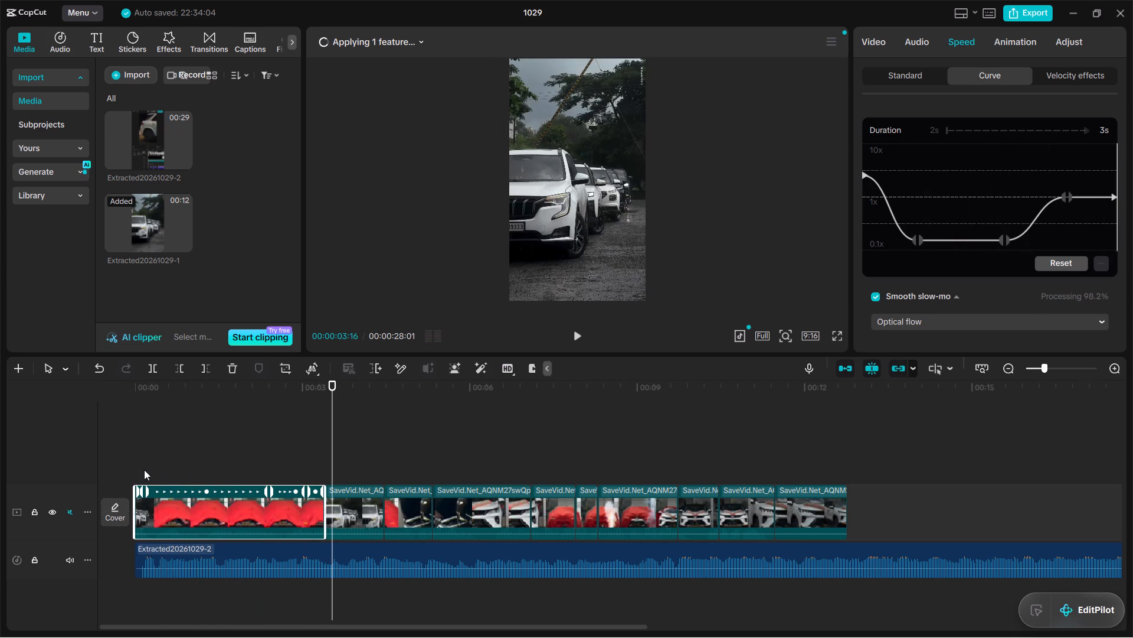
left_click(144, 470)
key("space")
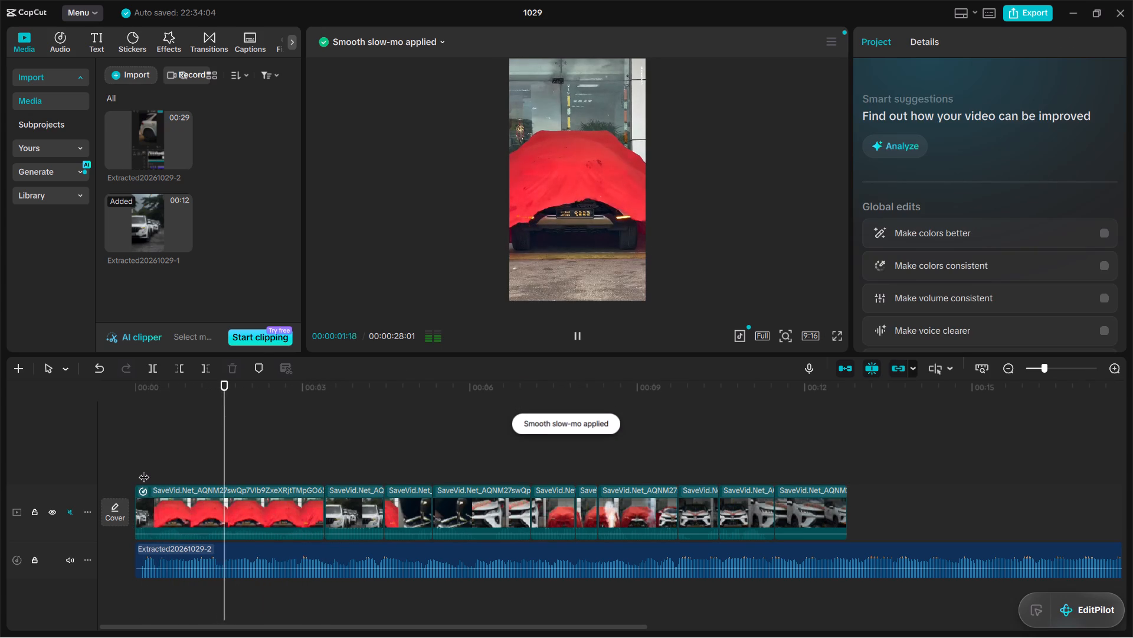
key("space")
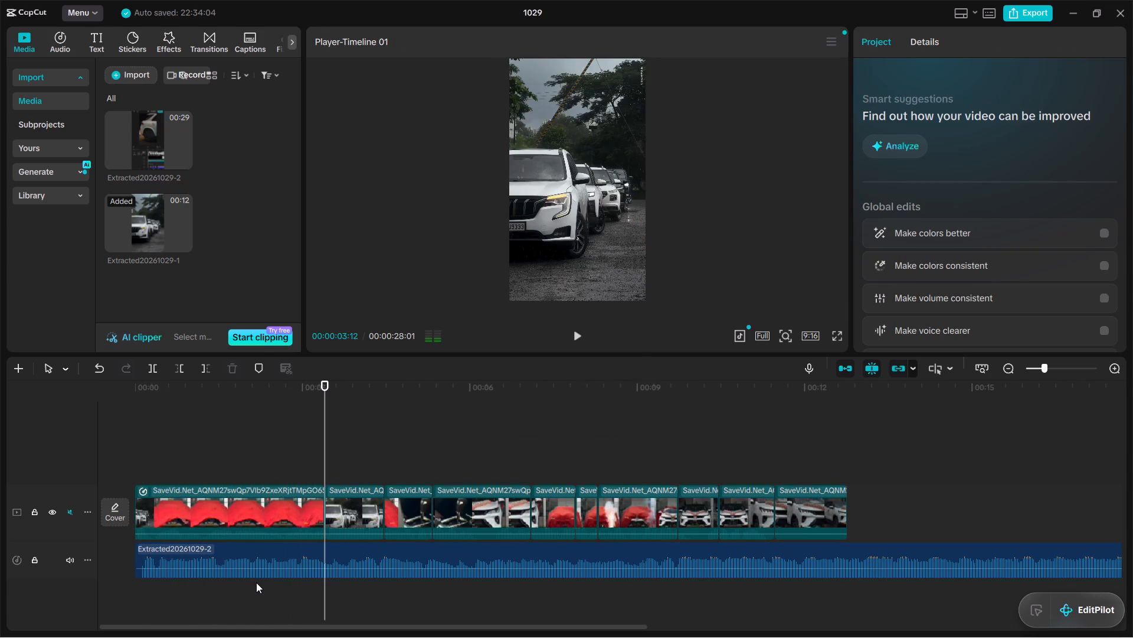
Play the extracted audio from its start and add ten beat markers on the audio clip, from about 3 s to about 25.5 s.
left_click(252, 575)
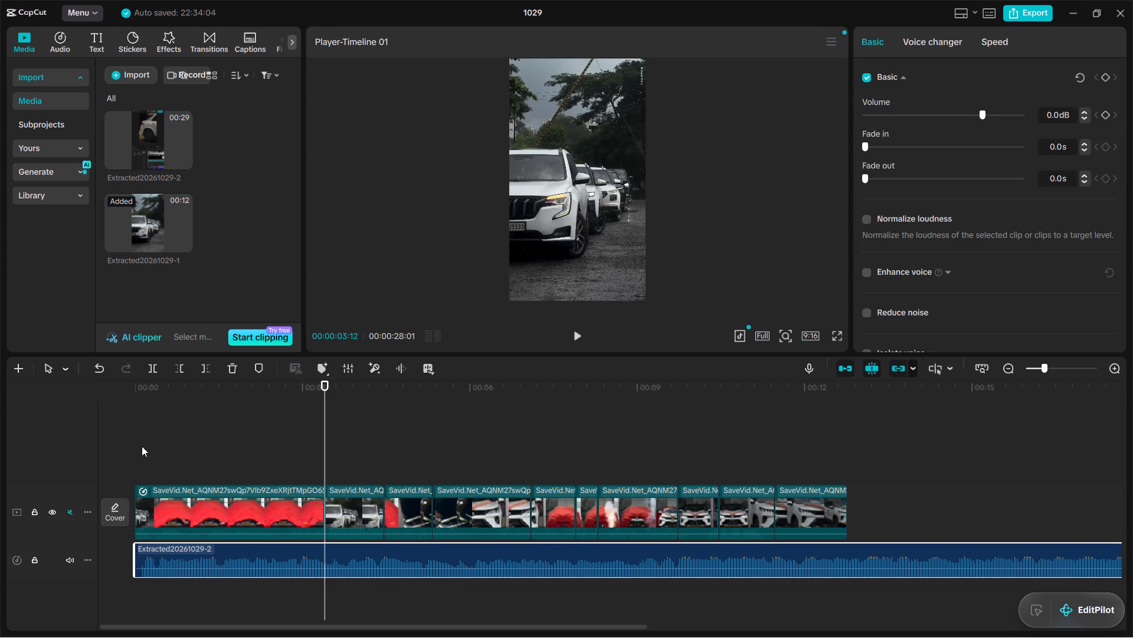
left_click_drag(140, 444, 134, 446)
left_click(178, 568)
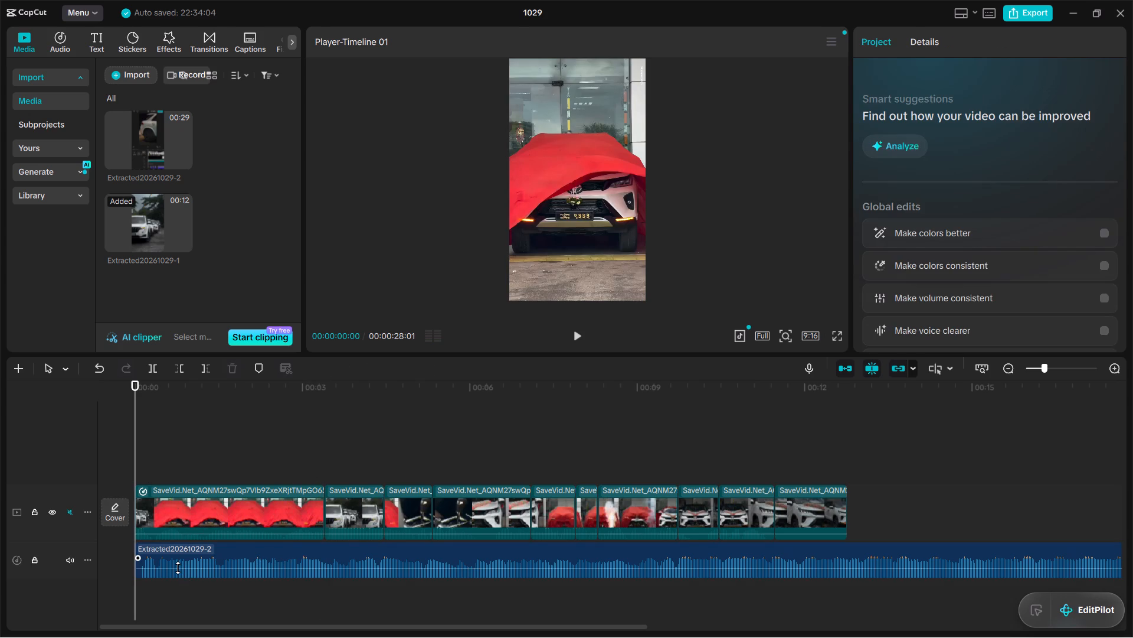
key("space")
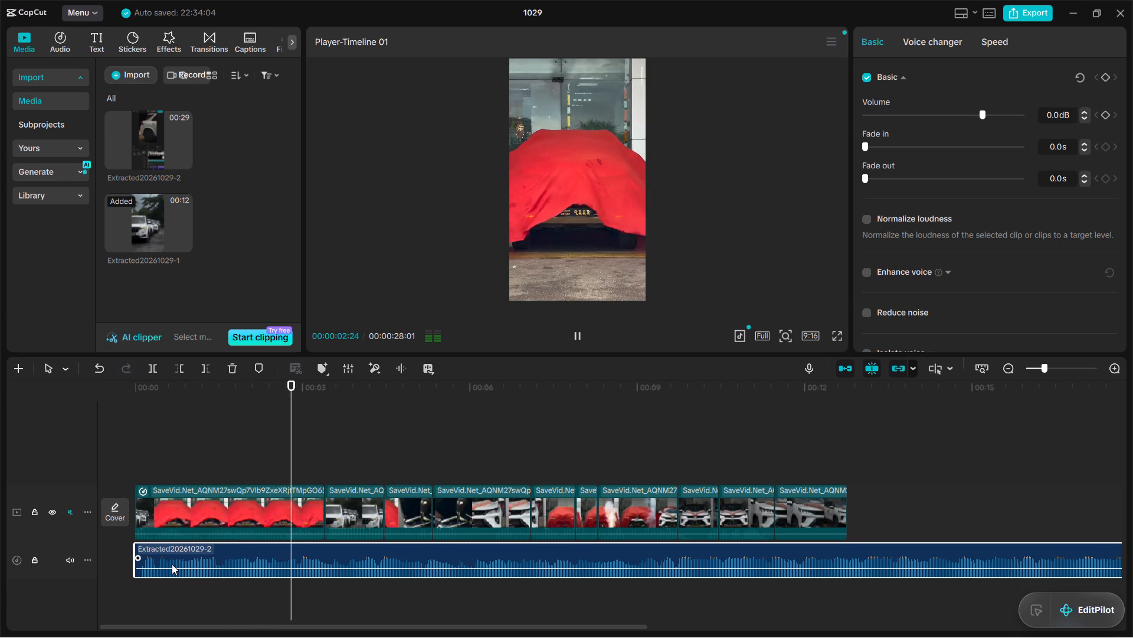
key("m")
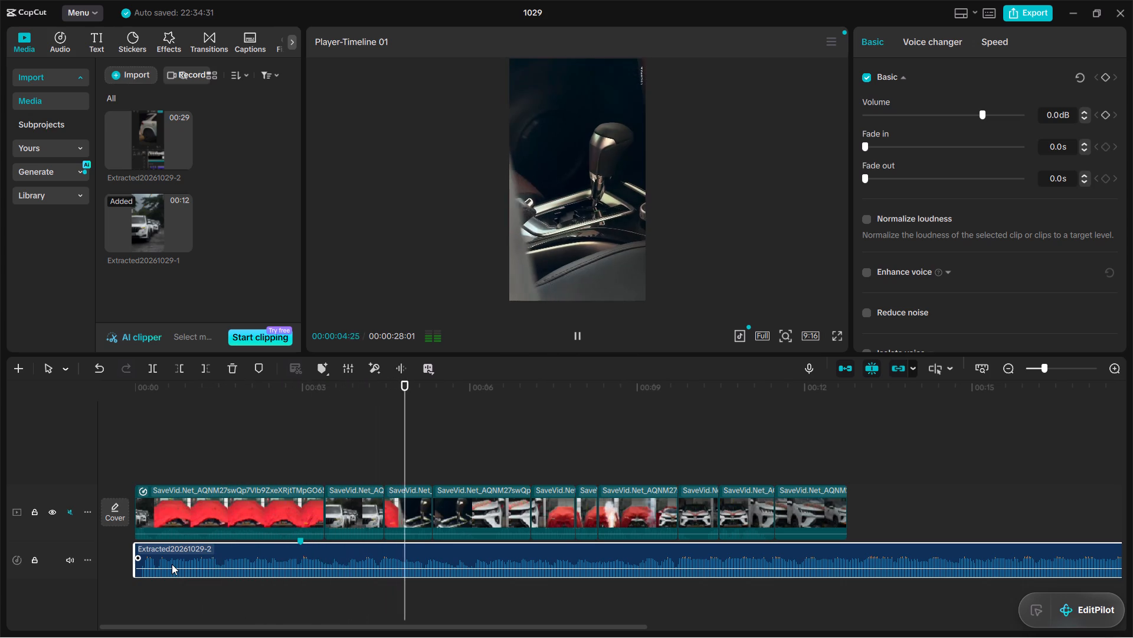
key("m")
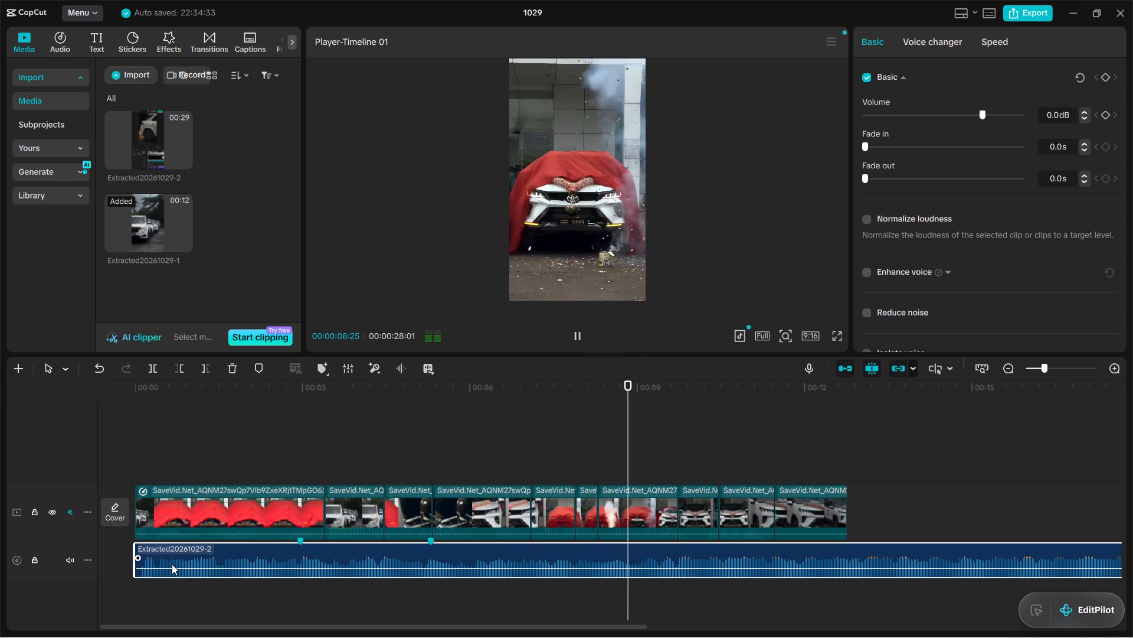
key("m")
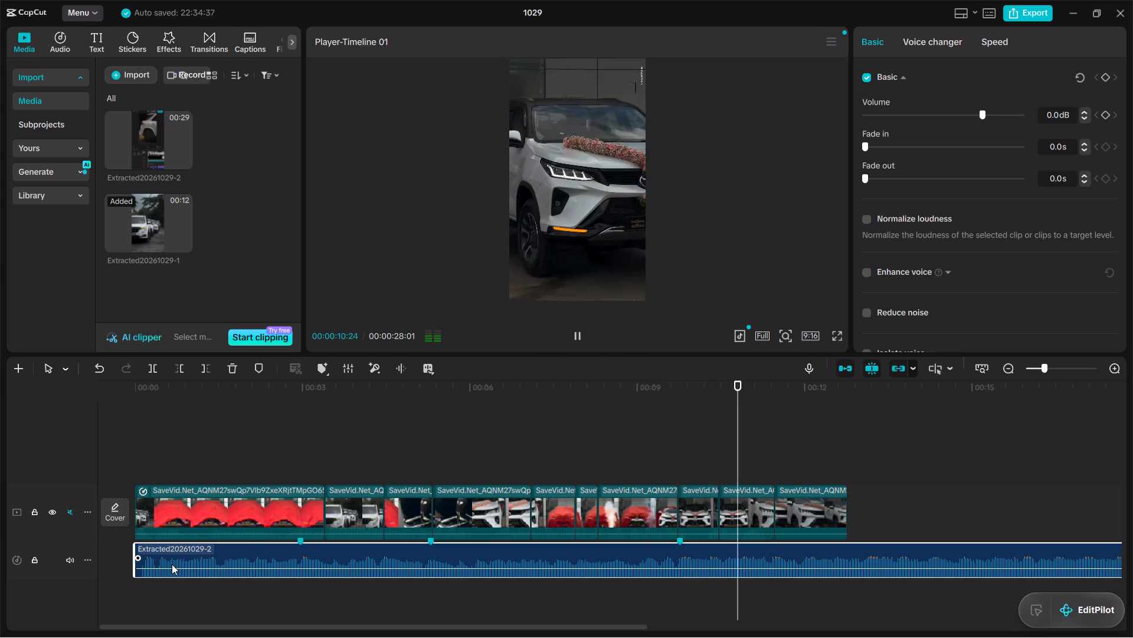
key("m")
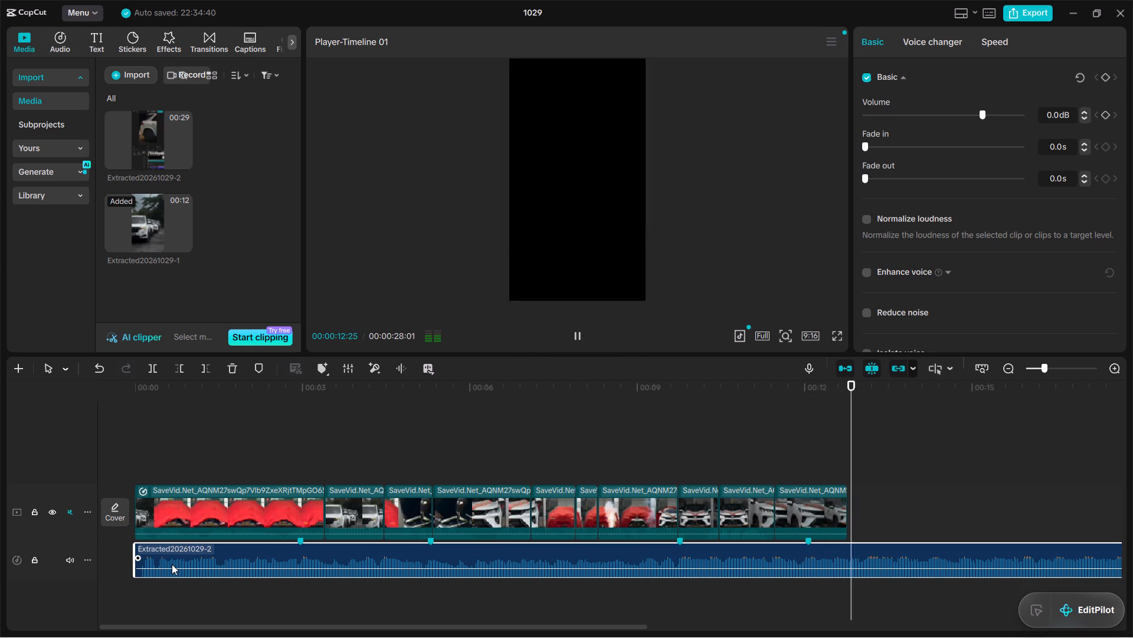
key("m")
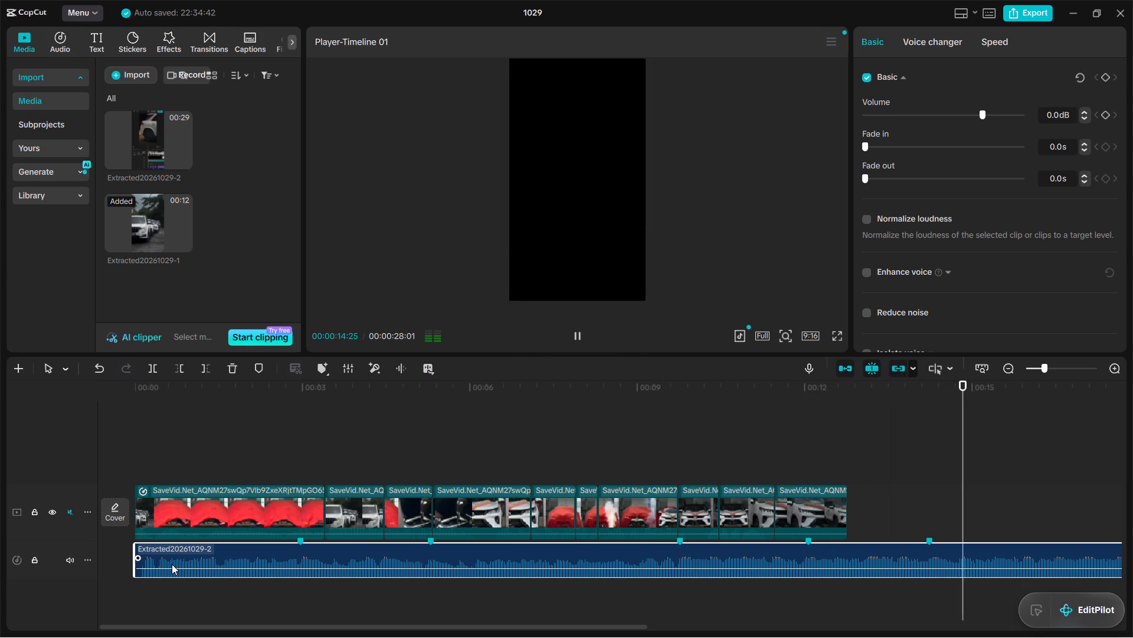
key("m")
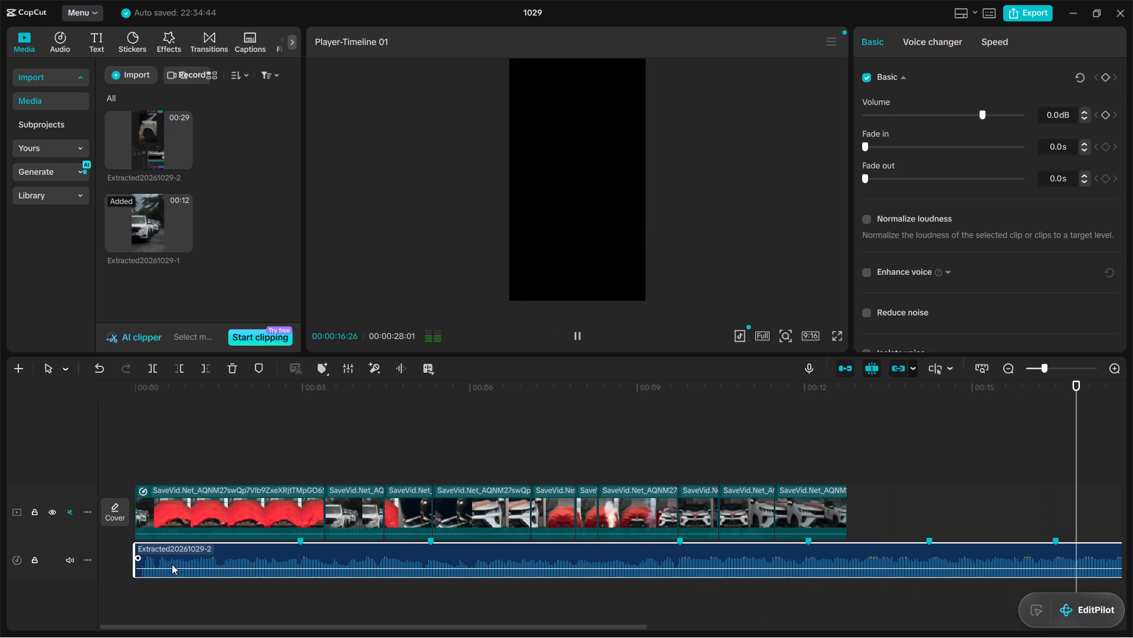
key("m")
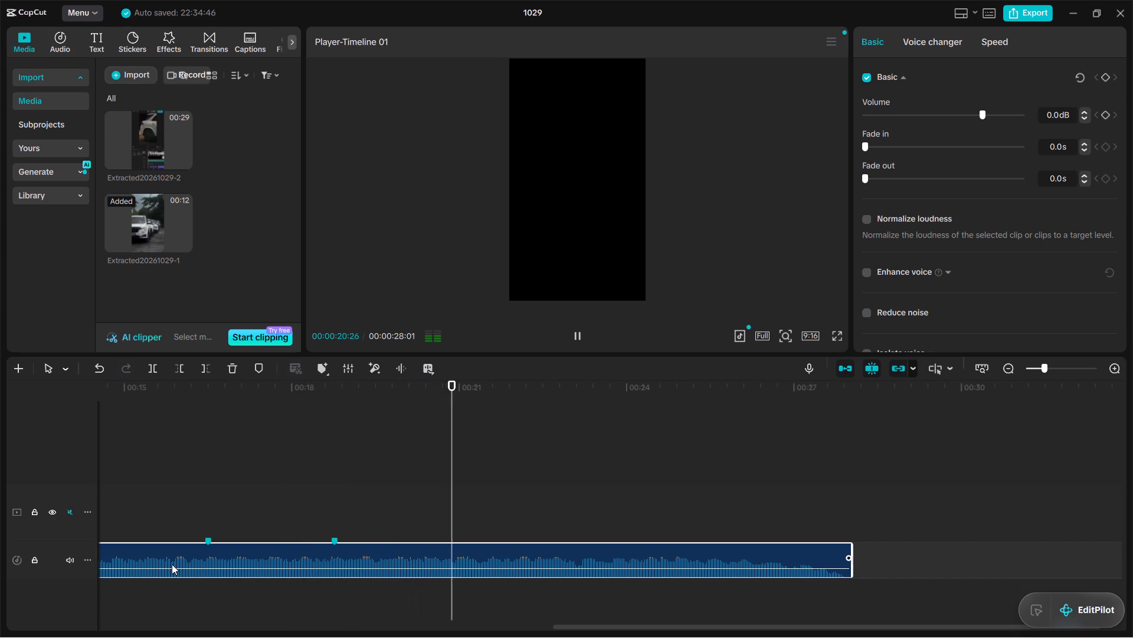
key("m")
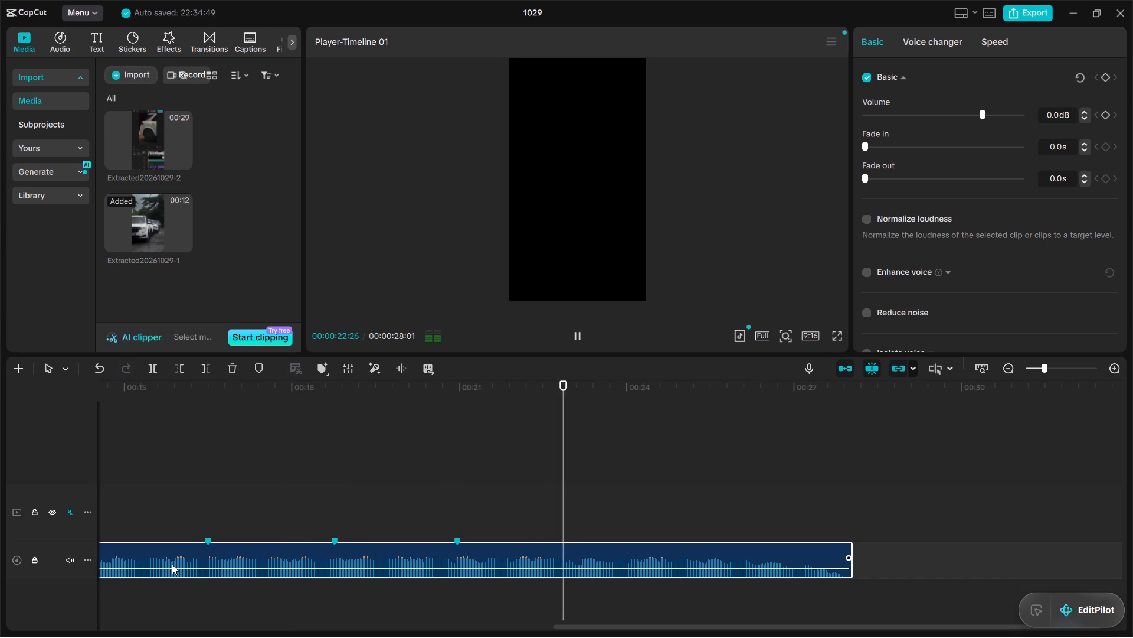
key("m")
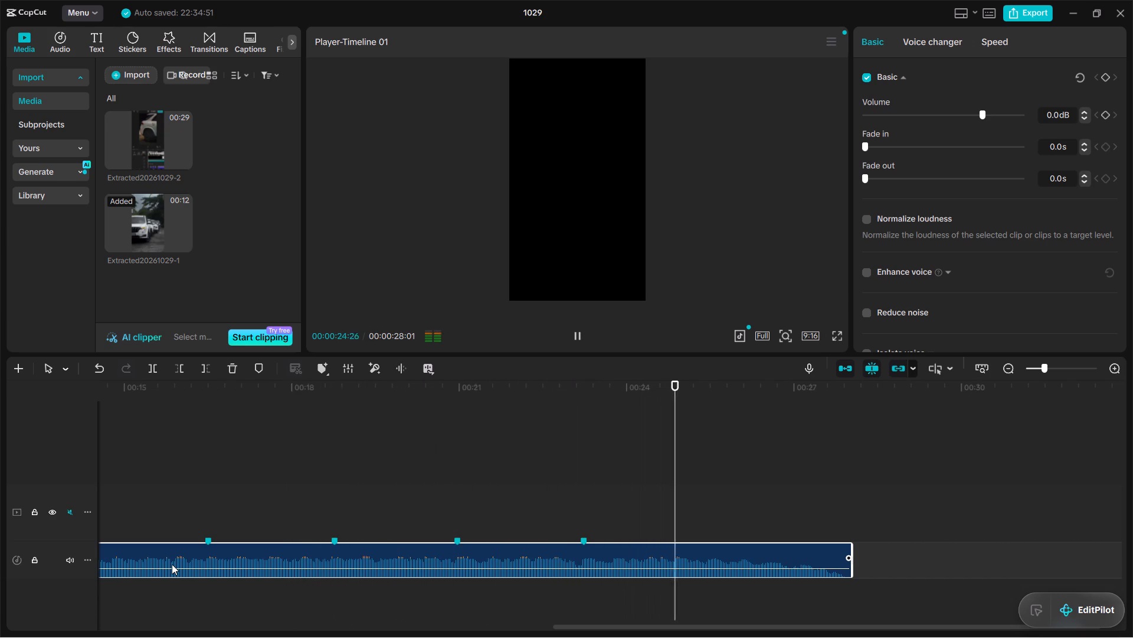
key("m")
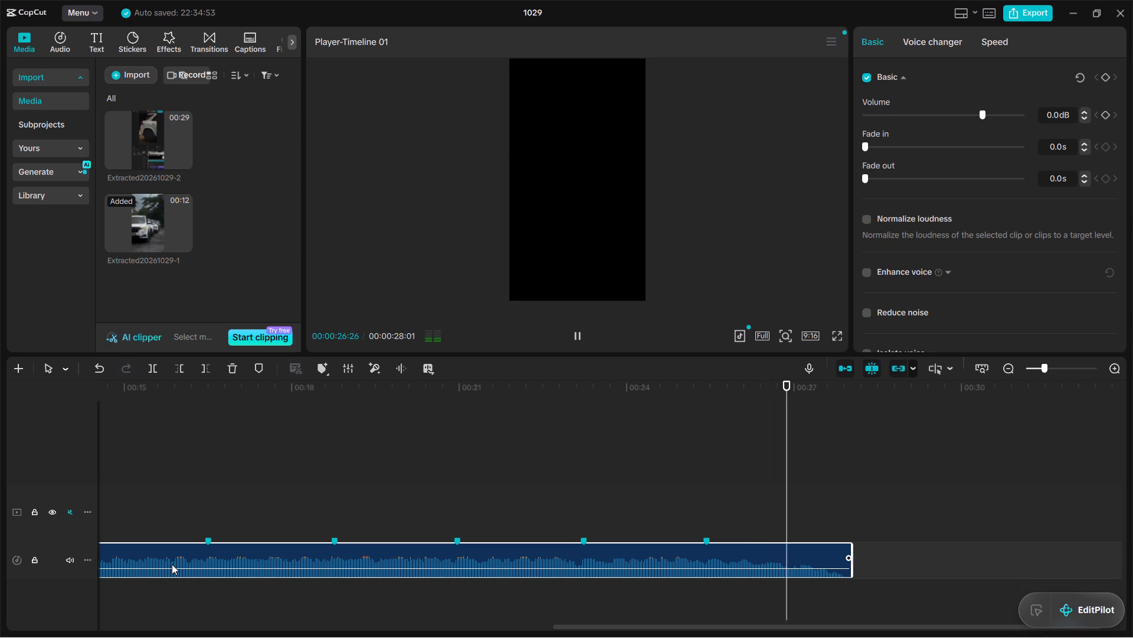
Preview the opening slow-motion clip full screen from the start to about 3 s, then return to the editor.
key("space")
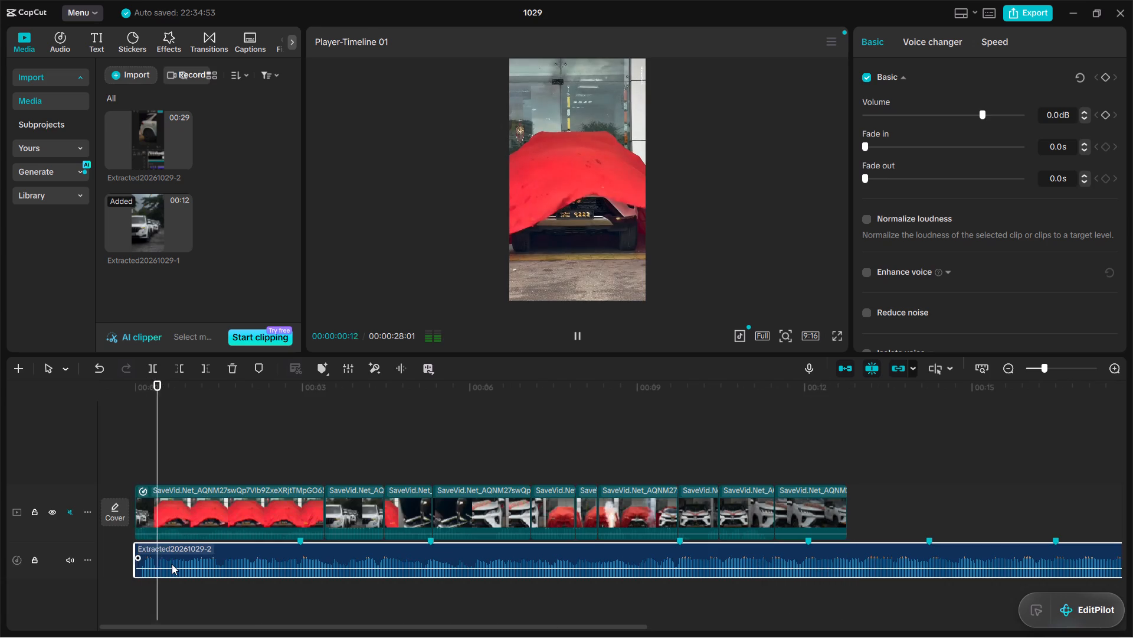
key("space")
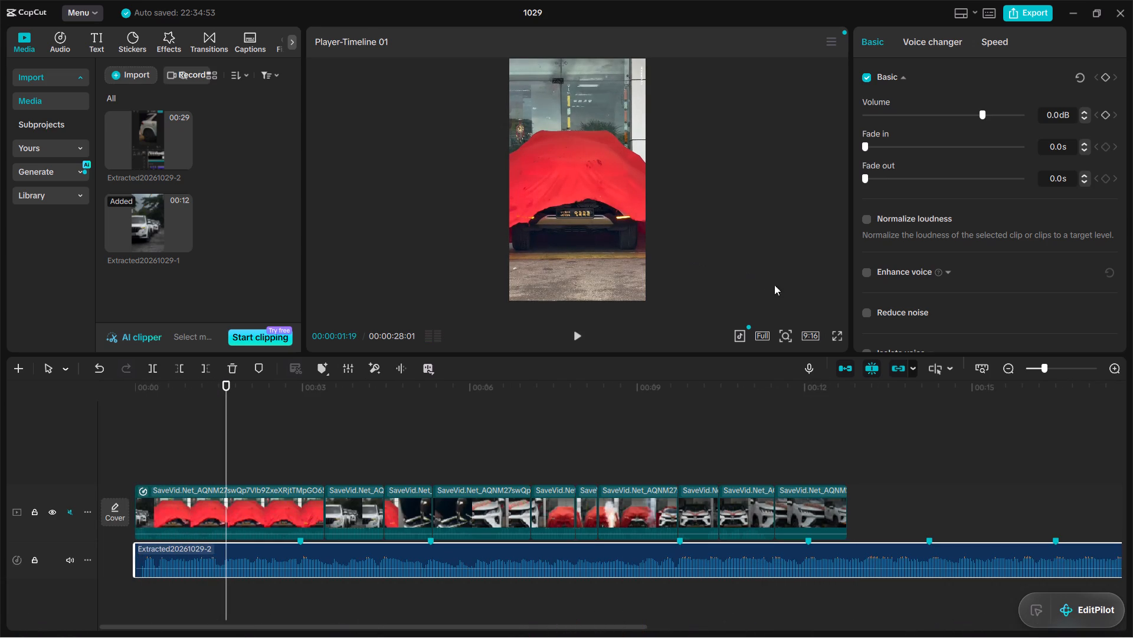
left_click(836, 332)
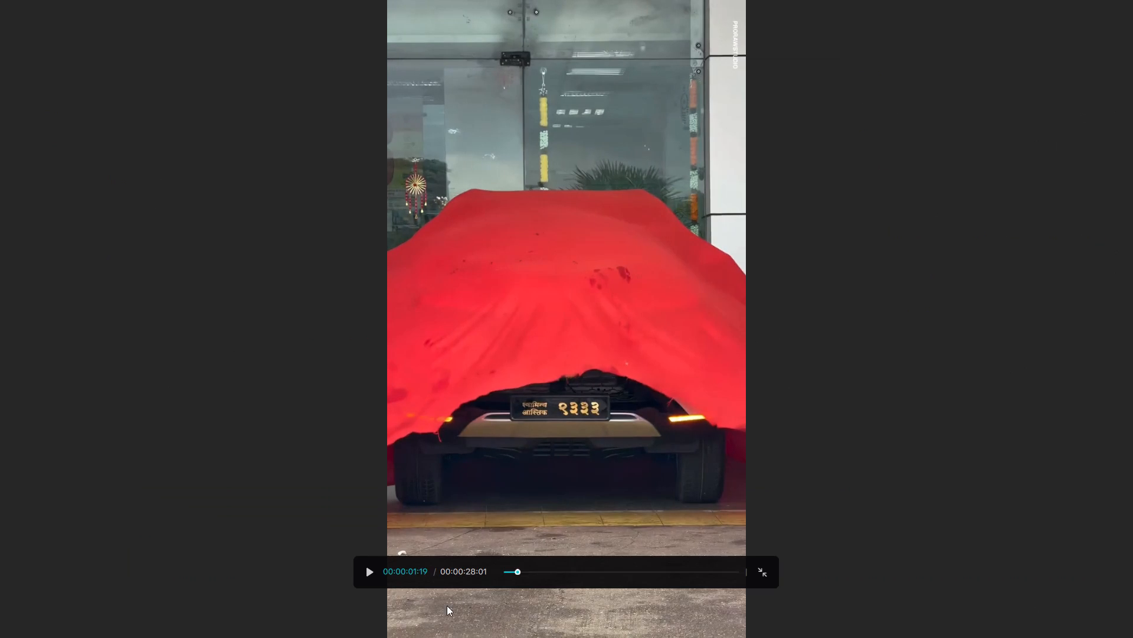
left_click(505, 568)
left_click_drag(505, 570, 499, 573)
key("space")
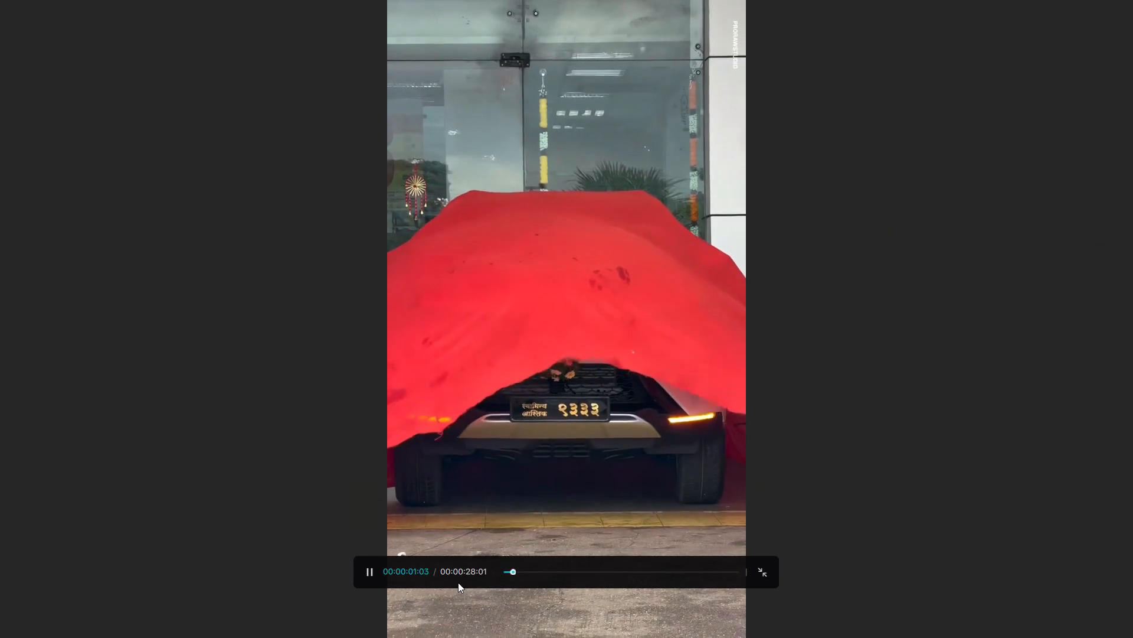
key("space")
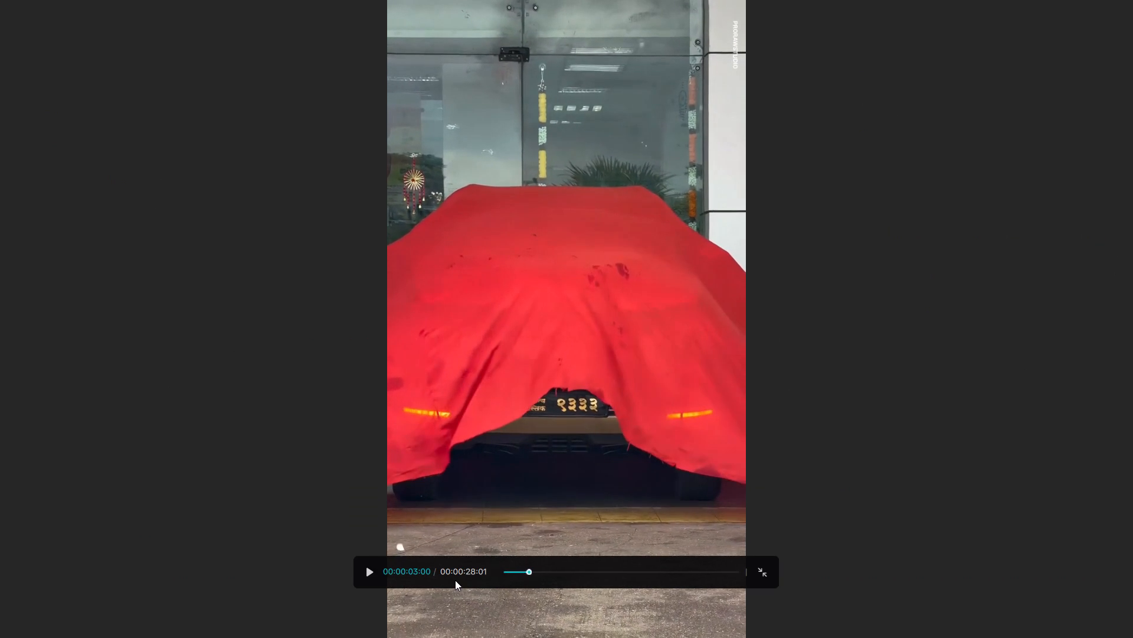
left_click(762, 566)
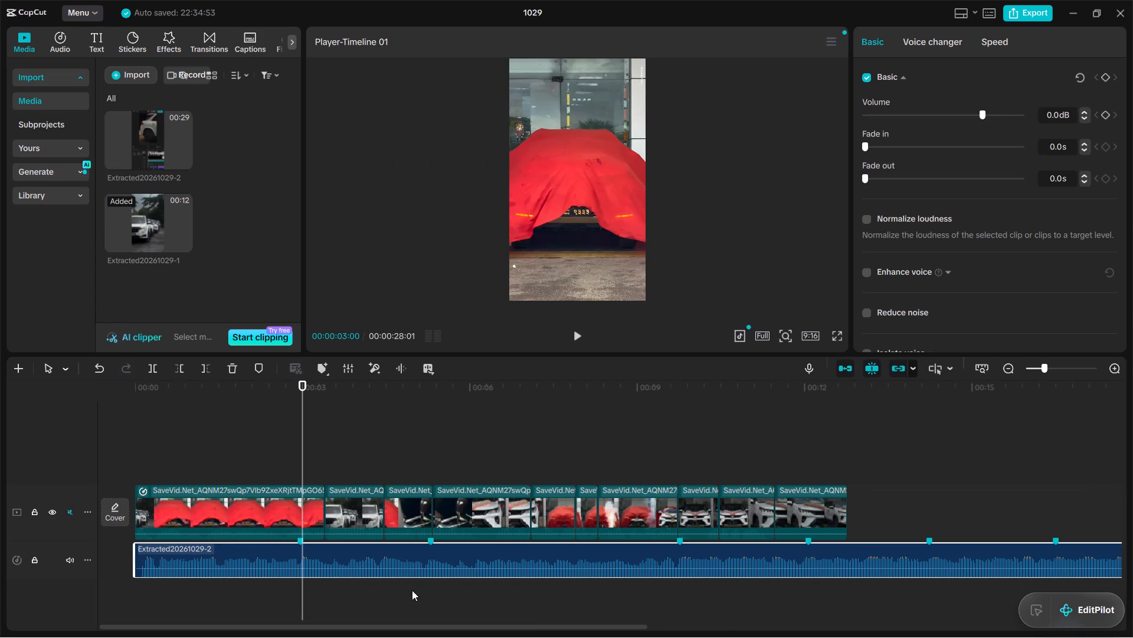
Trim the end of the first clip back to the first audio beat marker at about 3 s.
left_click(300, 519)
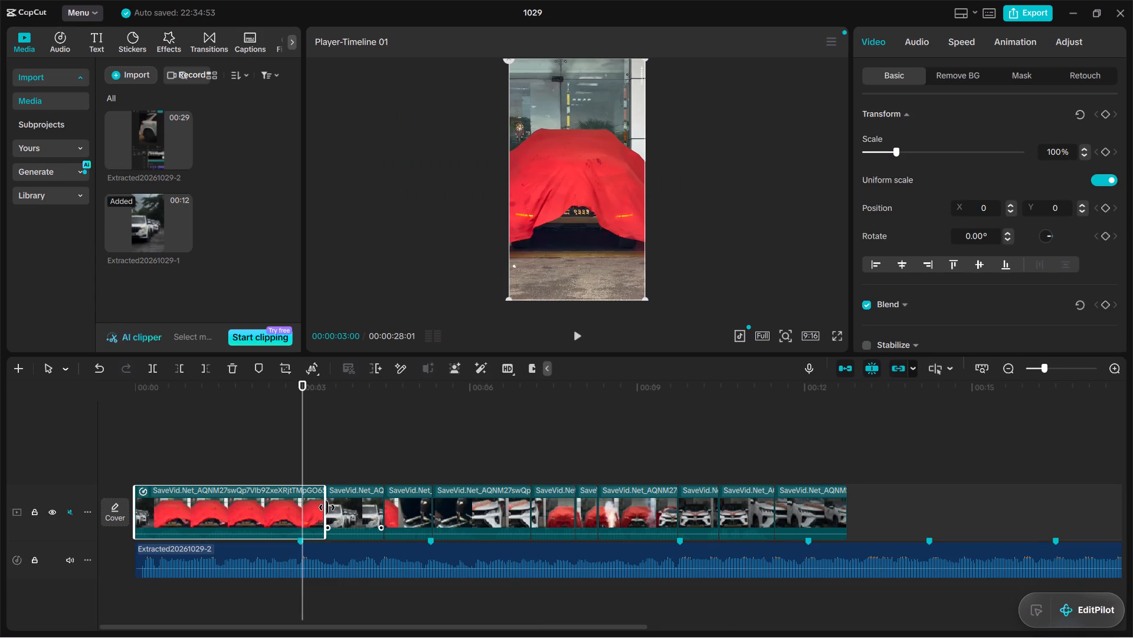
left_click_drag(327, 507, 300, 512)
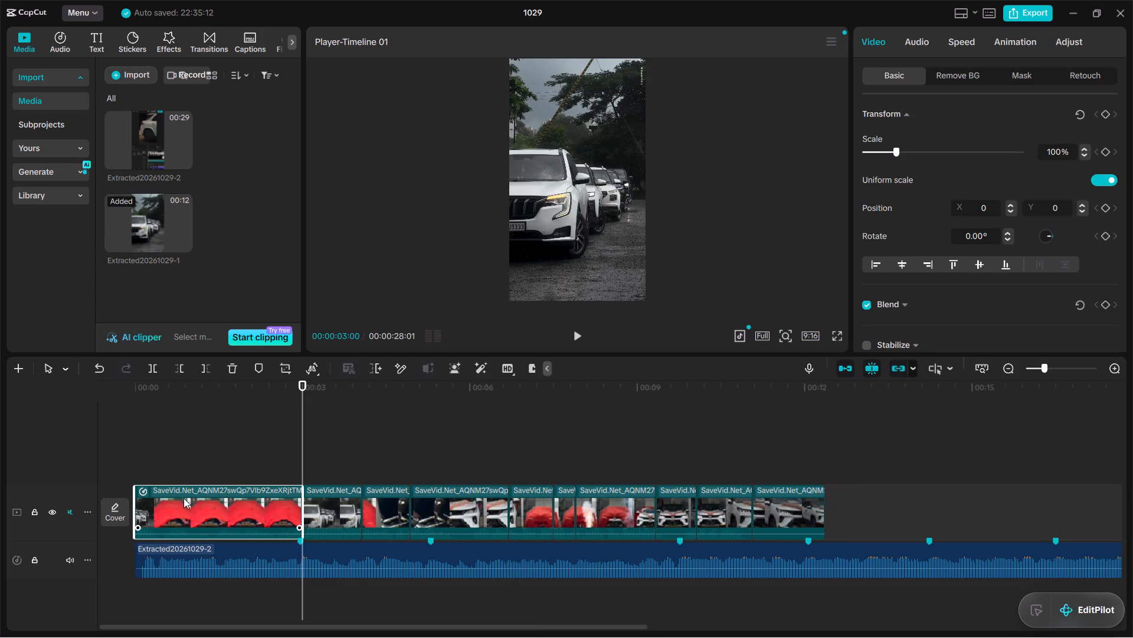
Add Transform keyframes to the first clip at 00:00:00:00 and at 00:00:02:29, both with 100% scale.
left_click(137, 461)
left_click(155, 511)
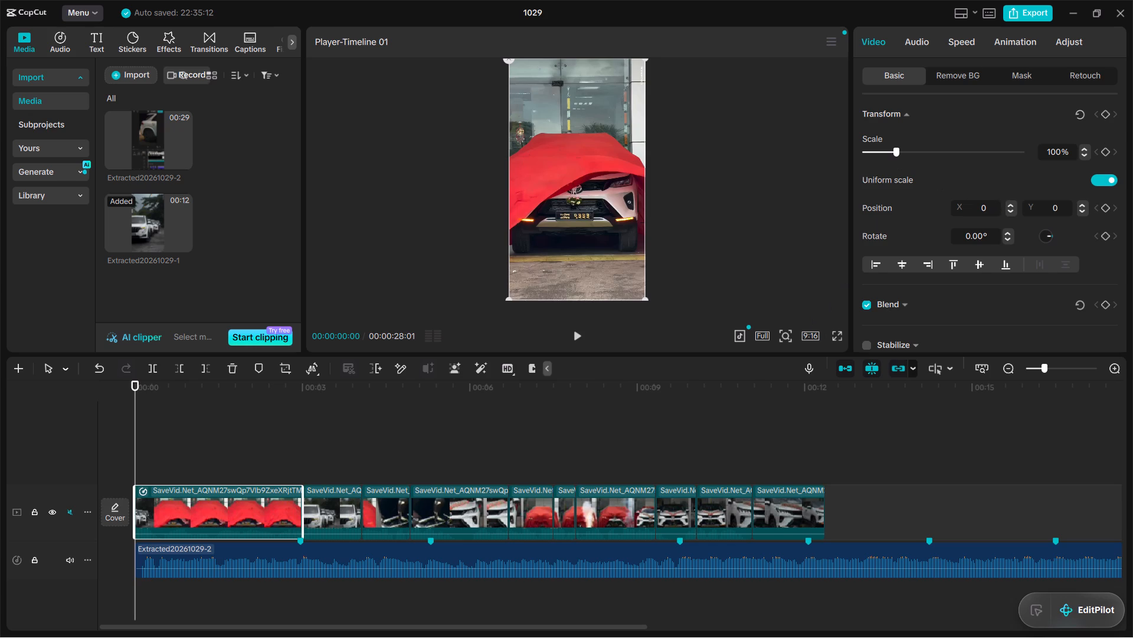
left_click(1105, 118)
left_click(294, 457)
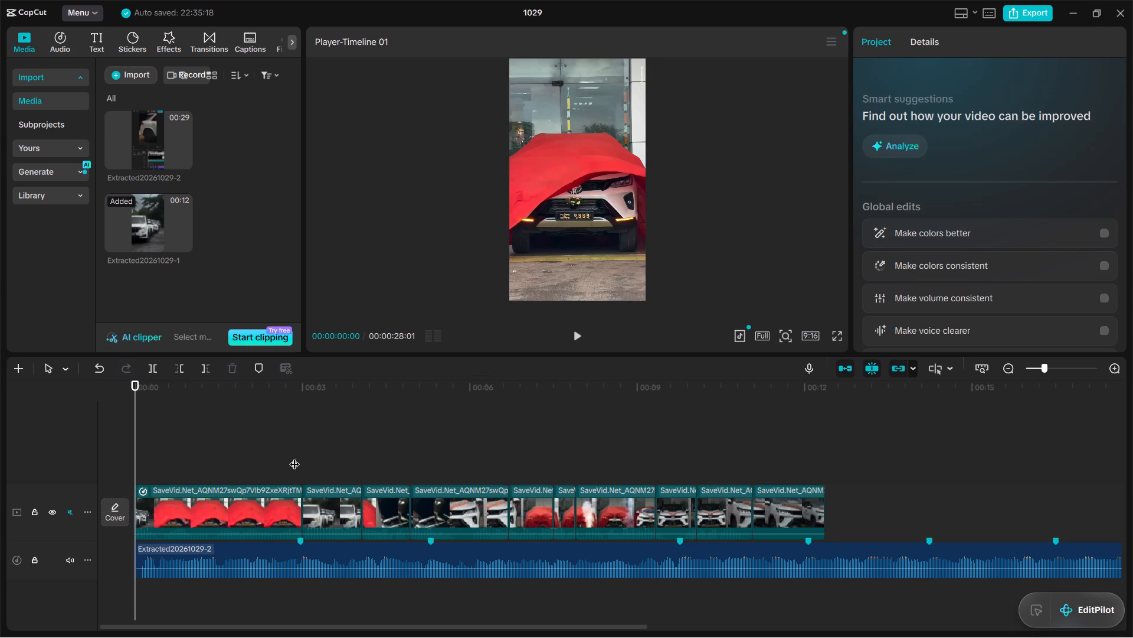
left_click(296, 457)
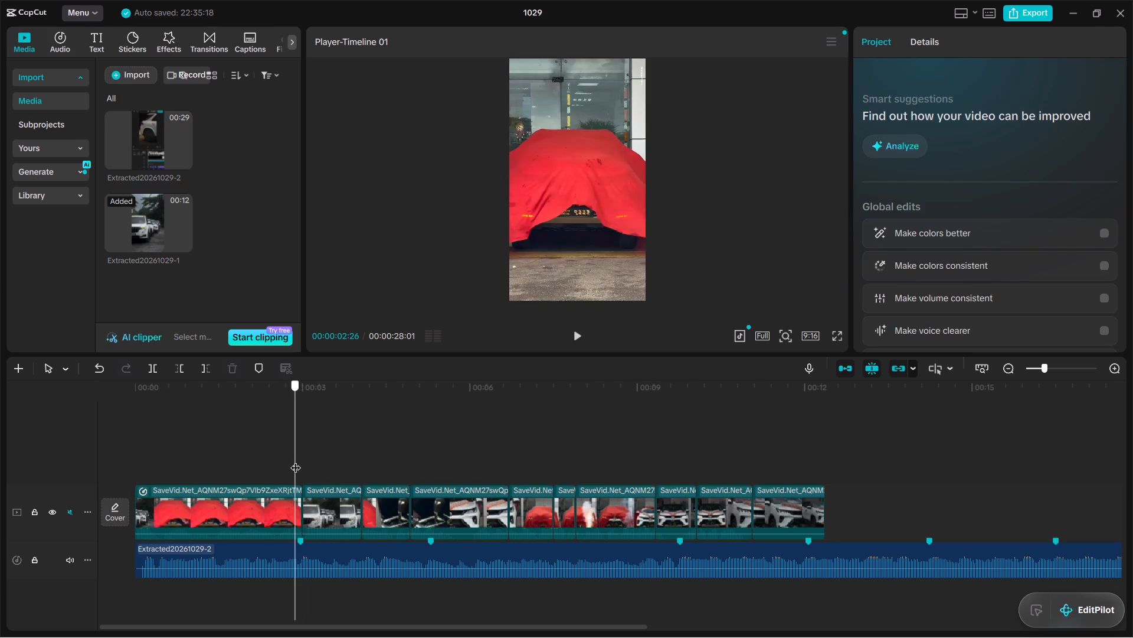
left_click(284, 503)
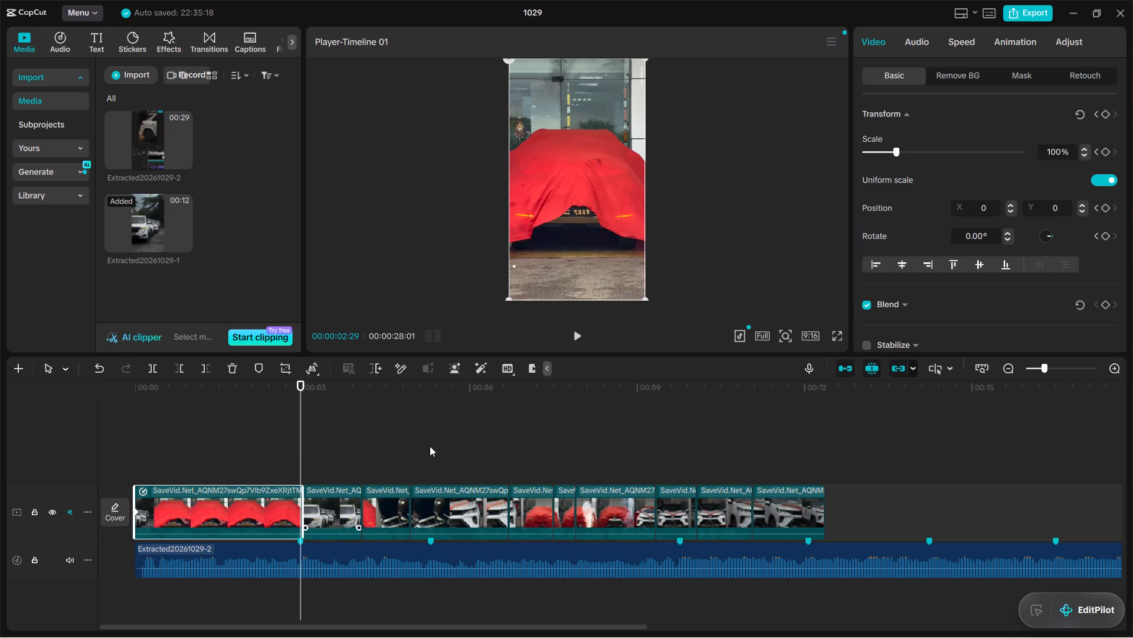
left_click(1102, 113)
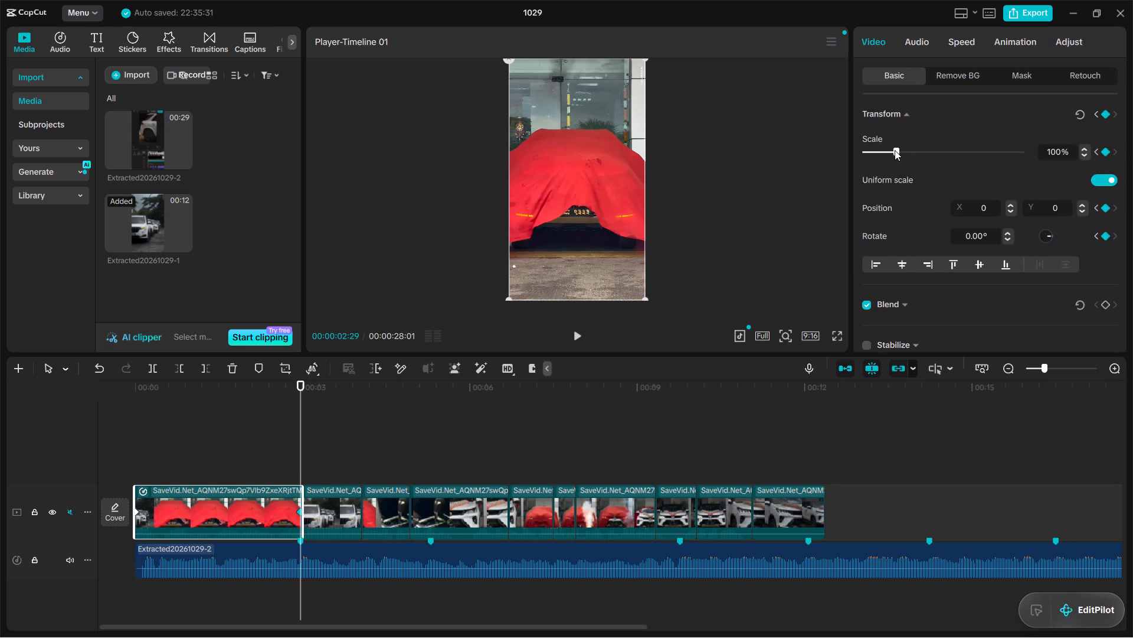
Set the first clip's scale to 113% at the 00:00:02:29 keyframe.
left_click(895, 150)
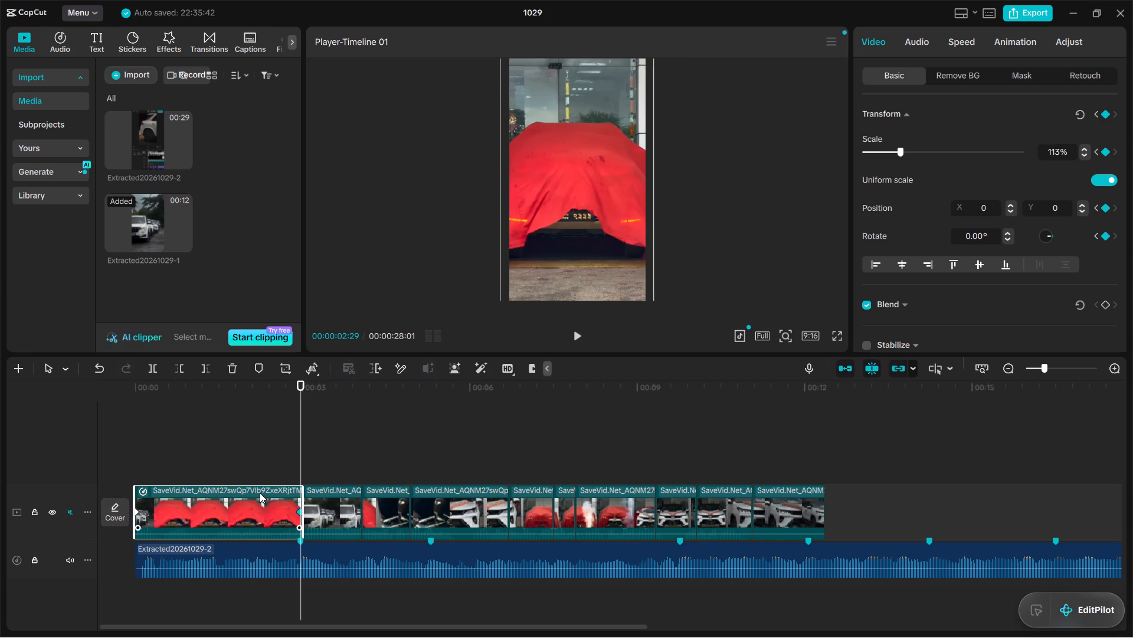
Open the keyframe graph of the first clip and bring its Scale curve into view.
key("alt+k")
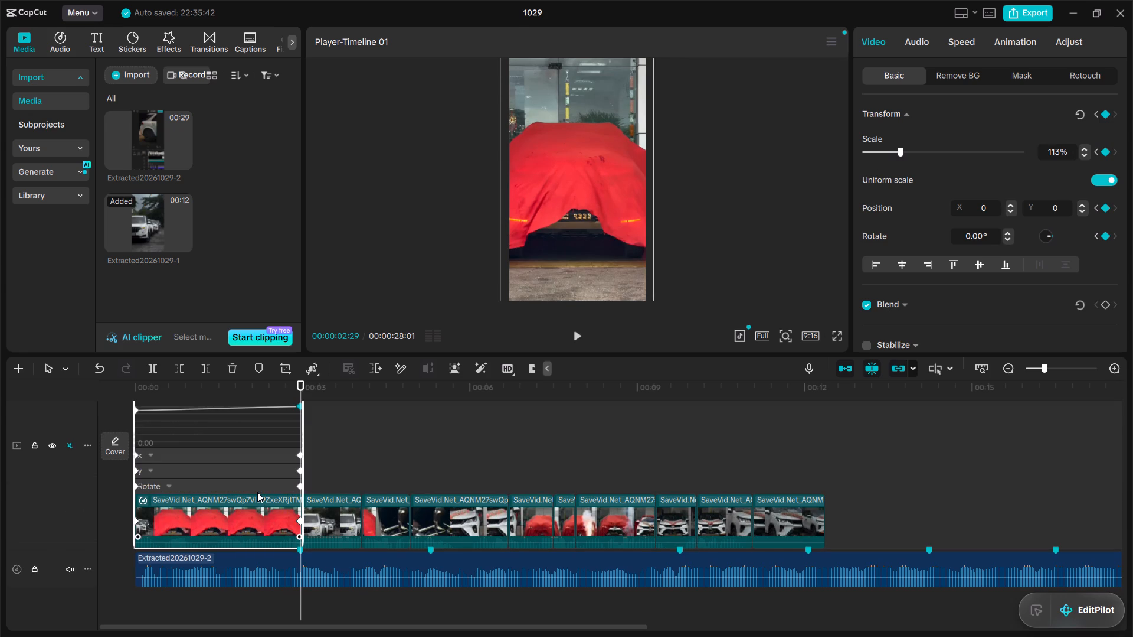
scroll(174, 451, "up", 2)
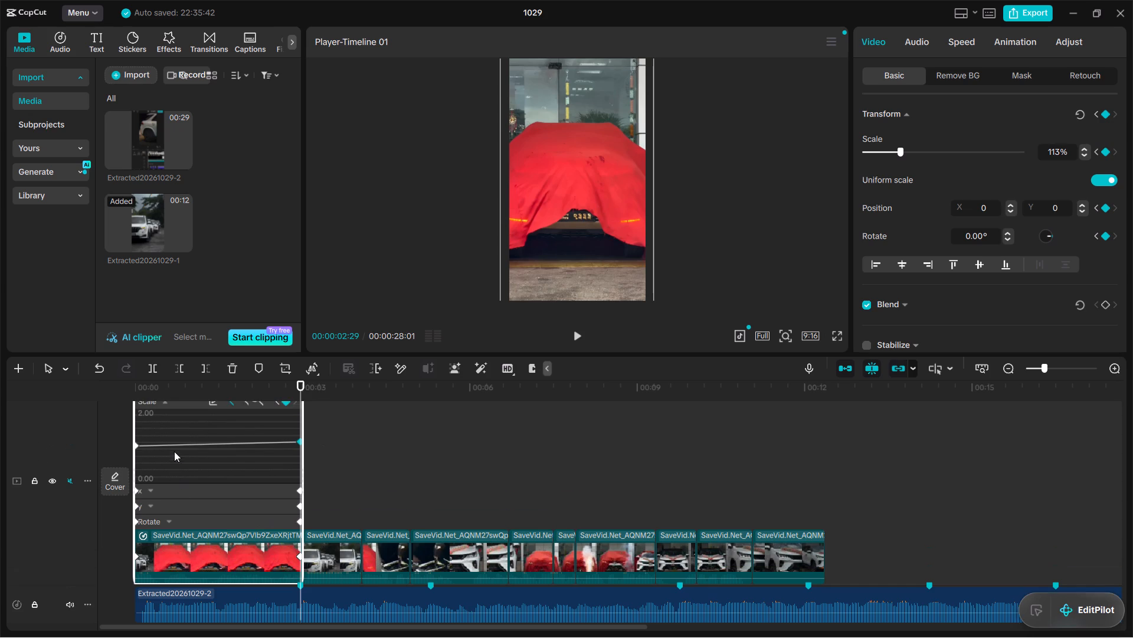
scroll(184, 454, "up", 3)
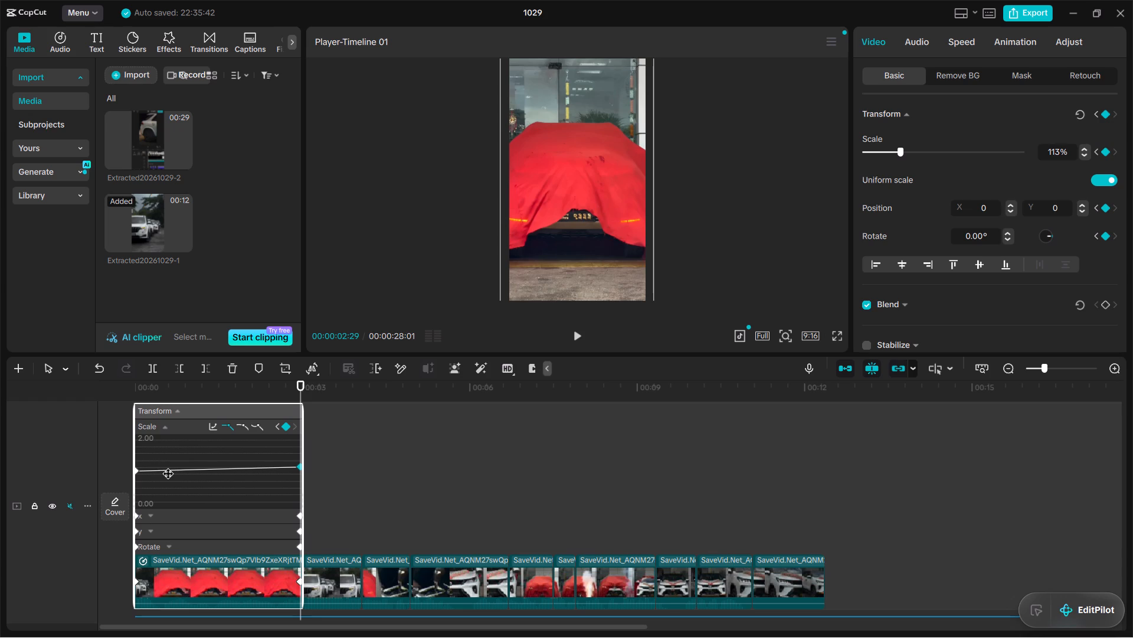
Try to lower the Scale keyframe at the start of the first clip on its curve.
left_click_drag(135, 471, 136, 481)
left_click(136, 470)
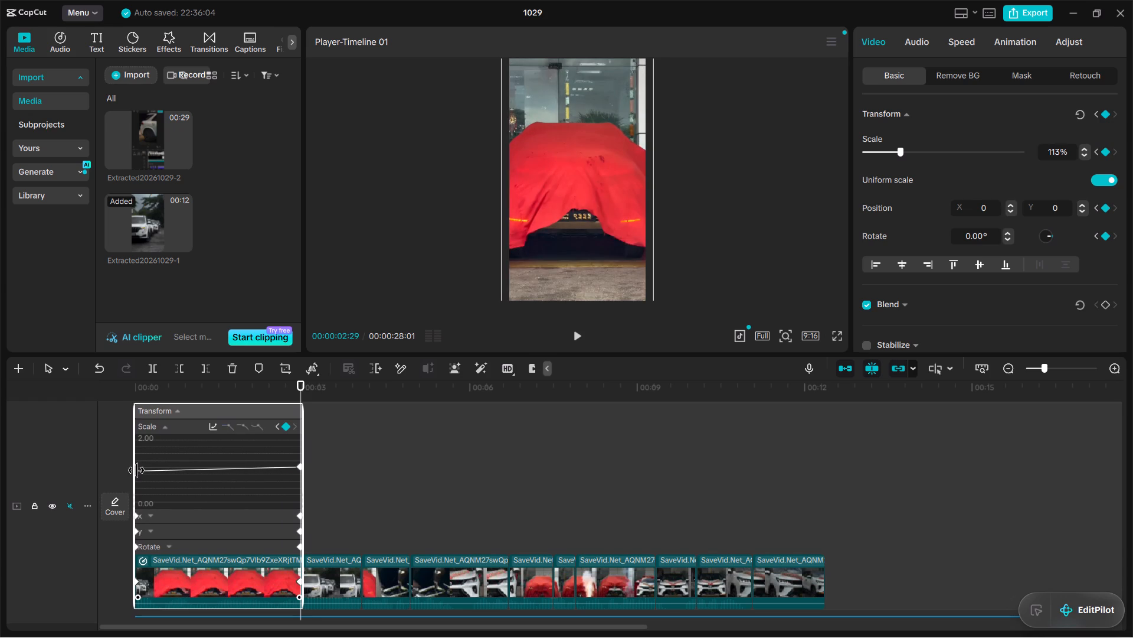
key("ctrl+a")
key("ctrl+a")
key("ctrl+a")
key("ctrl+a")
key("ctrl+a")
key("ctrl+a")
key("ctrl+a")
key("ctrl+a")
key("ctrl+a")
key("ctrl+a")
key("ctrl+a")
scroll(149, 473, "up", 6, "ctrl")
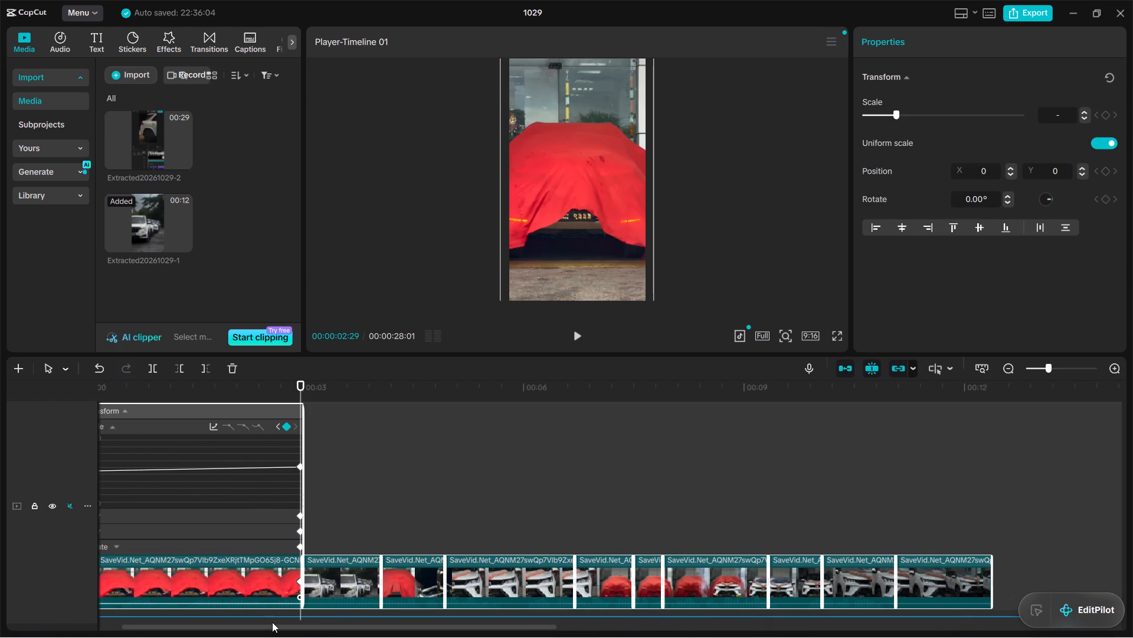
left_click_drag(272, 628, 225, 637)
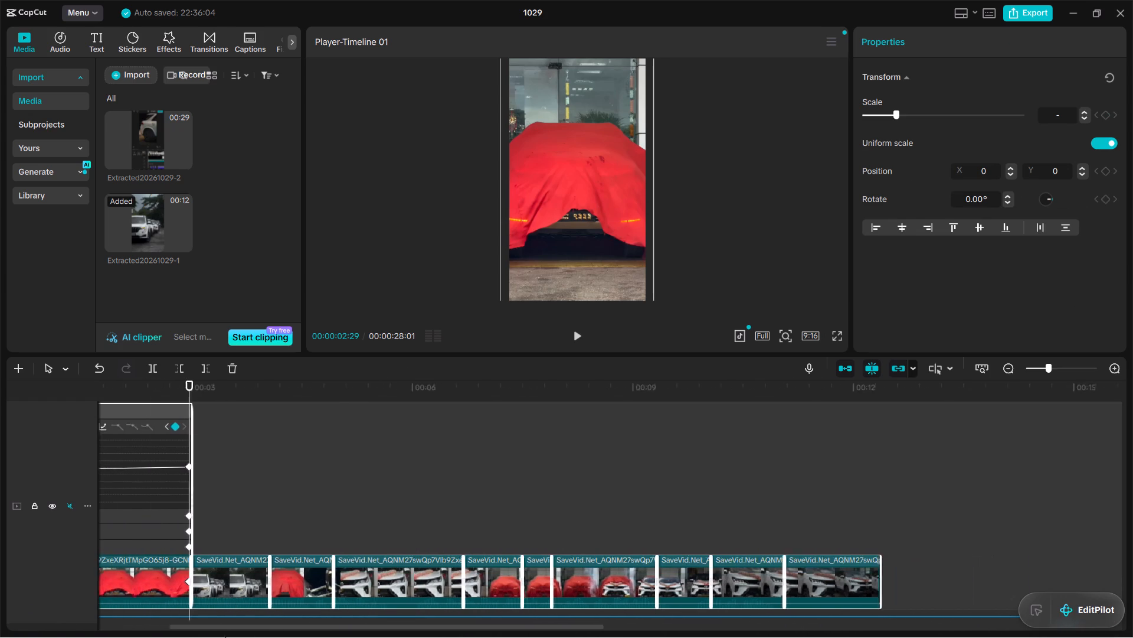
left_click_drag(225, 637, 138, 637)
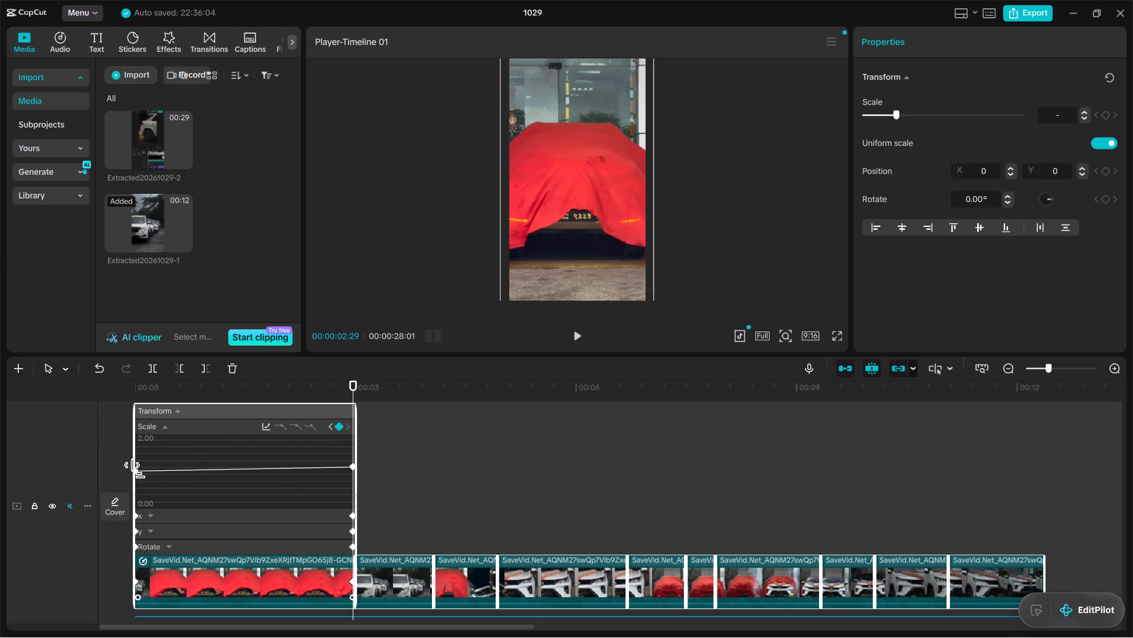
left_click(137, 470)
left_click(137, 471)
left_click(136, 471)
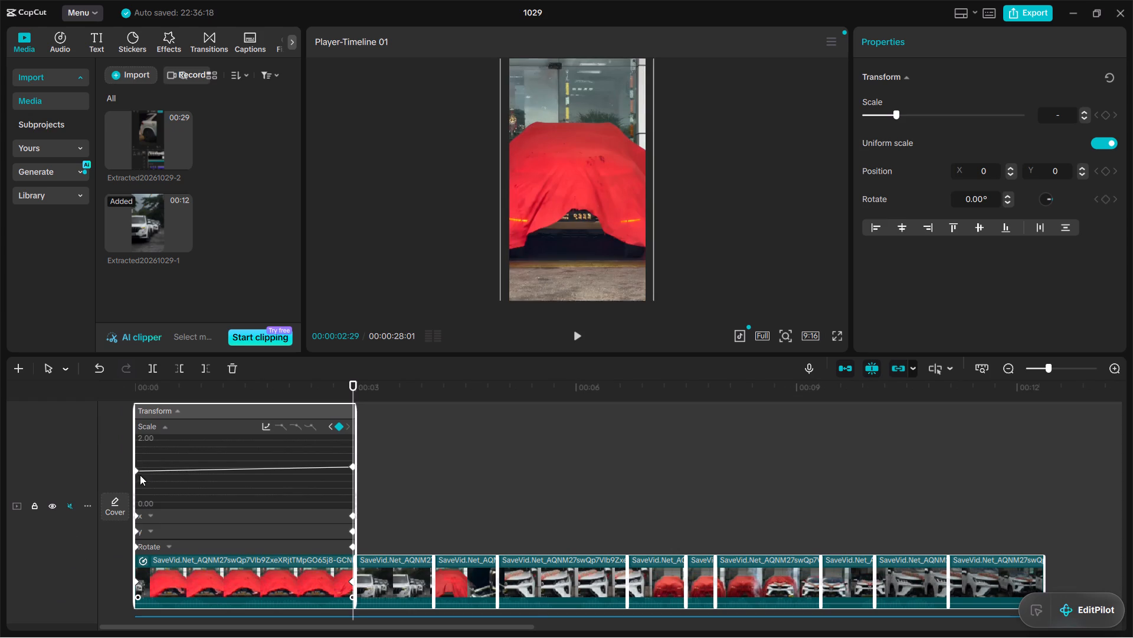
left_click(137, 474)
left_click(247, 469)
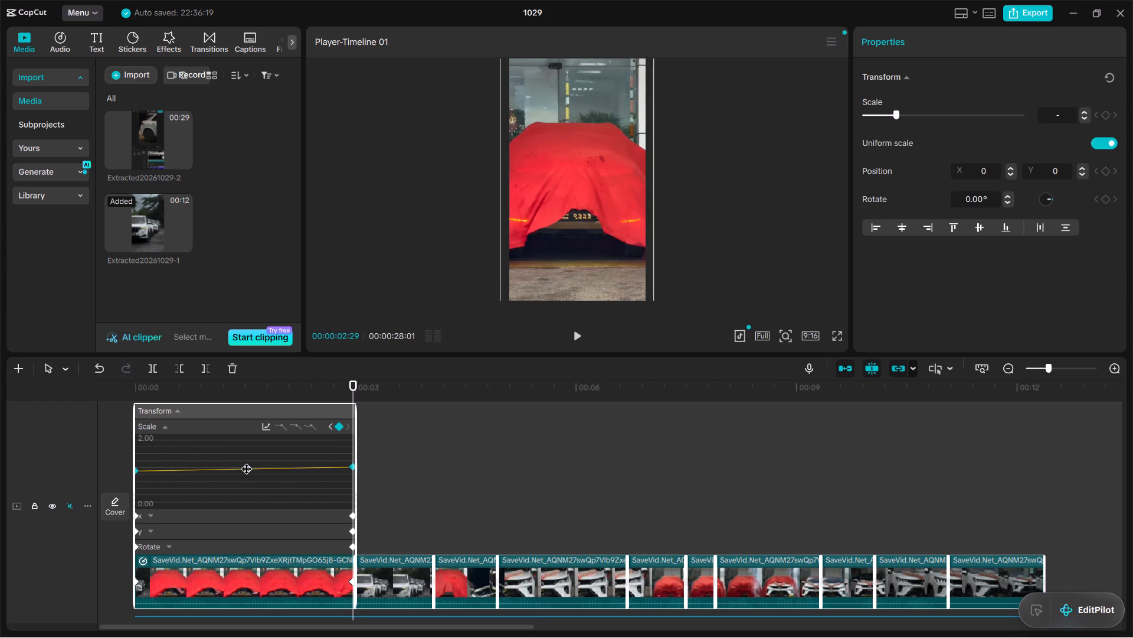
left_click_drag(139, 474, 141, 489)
Select the first clip's whole Scale curve and shift both keyframes slightly down, leaving the one at 00:00:02:29 just above 1.00.
double_click(231, 468)
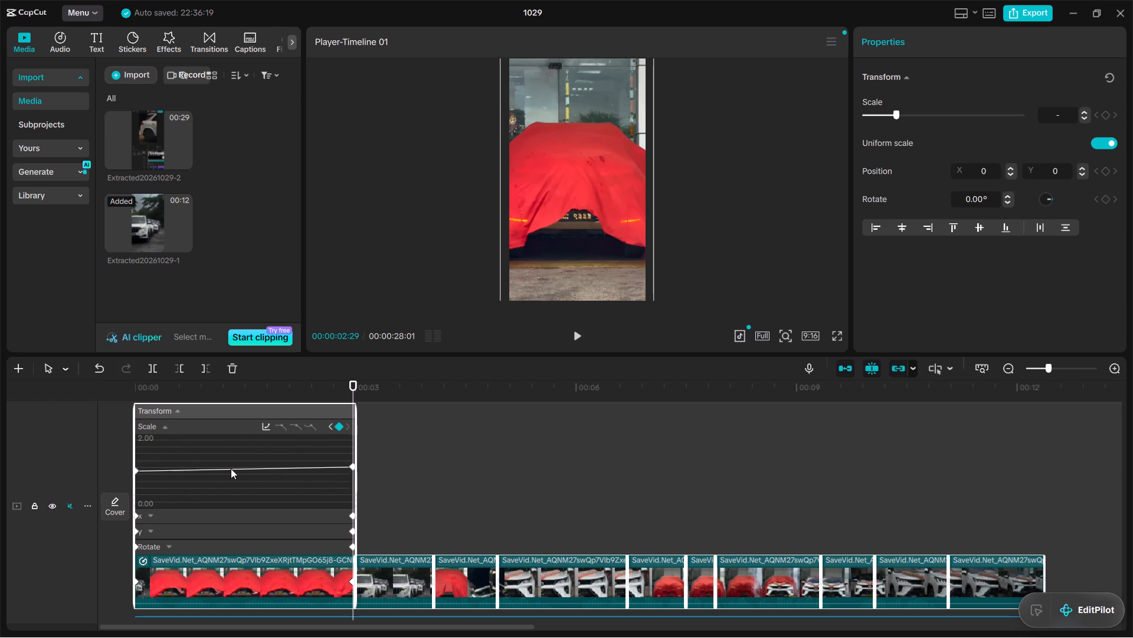
left_click(231, 468)
left_click(233, 469)
left_click(356, 473)
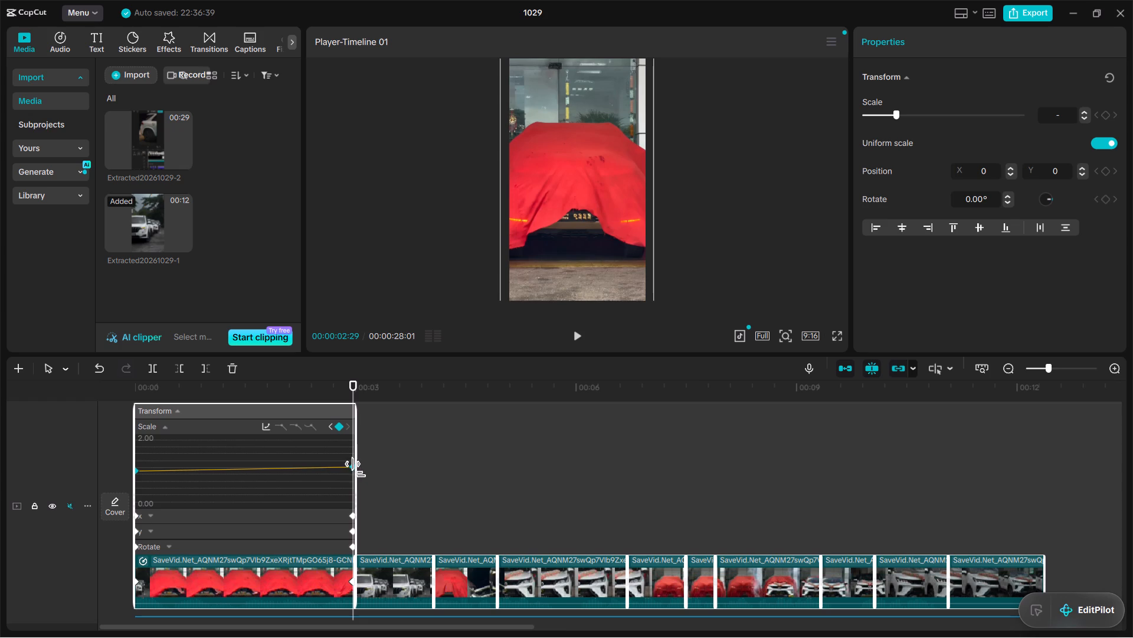
key("ctrl+a")
key("ctrl+a")
key("ctrl+a")
key("ctrl+a")
key("ctrl+a")
key("ctrl+a")
key("ctrl+a")
key("ctrl+a")
key("ctrl+a")
key("ctrl+a")
key("ctrl+a")
key("ctrl+a")
key("ctrl+a")
key("ctrl+a")
key("ctrl+a")
key("ctrl+a")
key("ctrl+a")
key("ctrl+a")
key("ctrl+a")
key("ctrl+a")
scroll(350, 478, "up", 4, "ctrl")
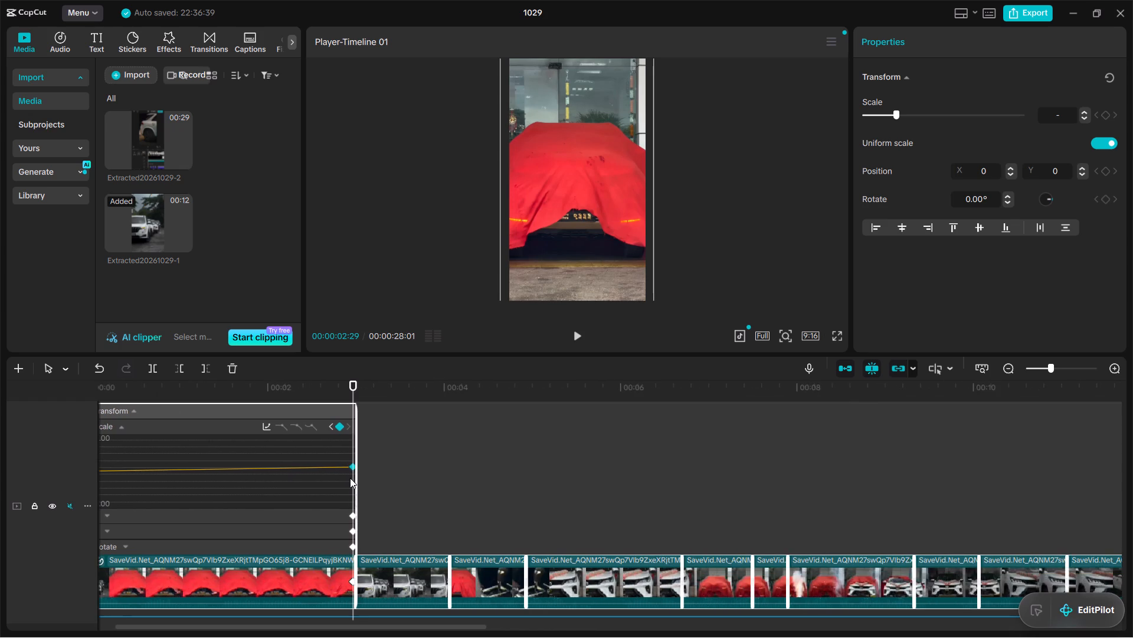
scroll(350, 478, "up", 18, "ctrl")
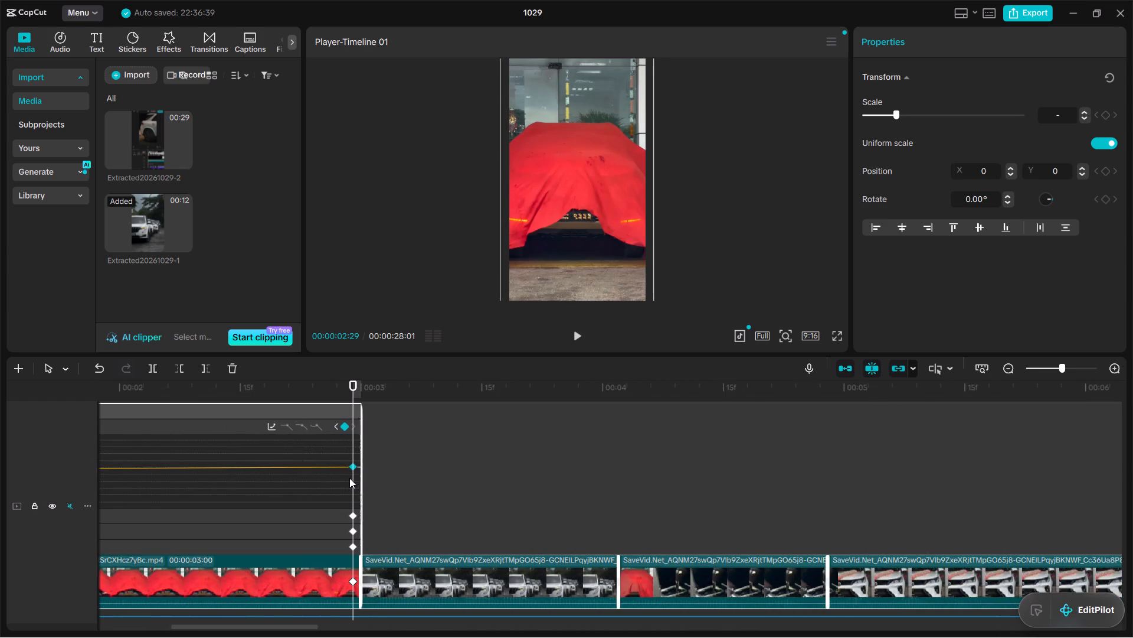
scroll(349, 478, "up", 7, "ctrl")
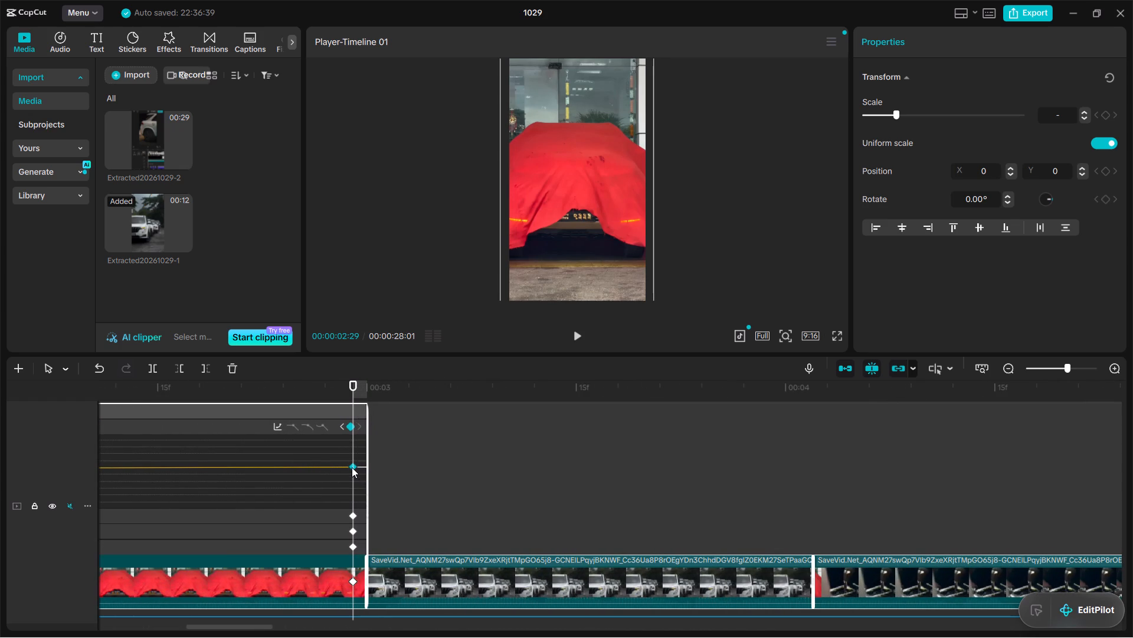
left_click_drag(352, 467, 352, 461)
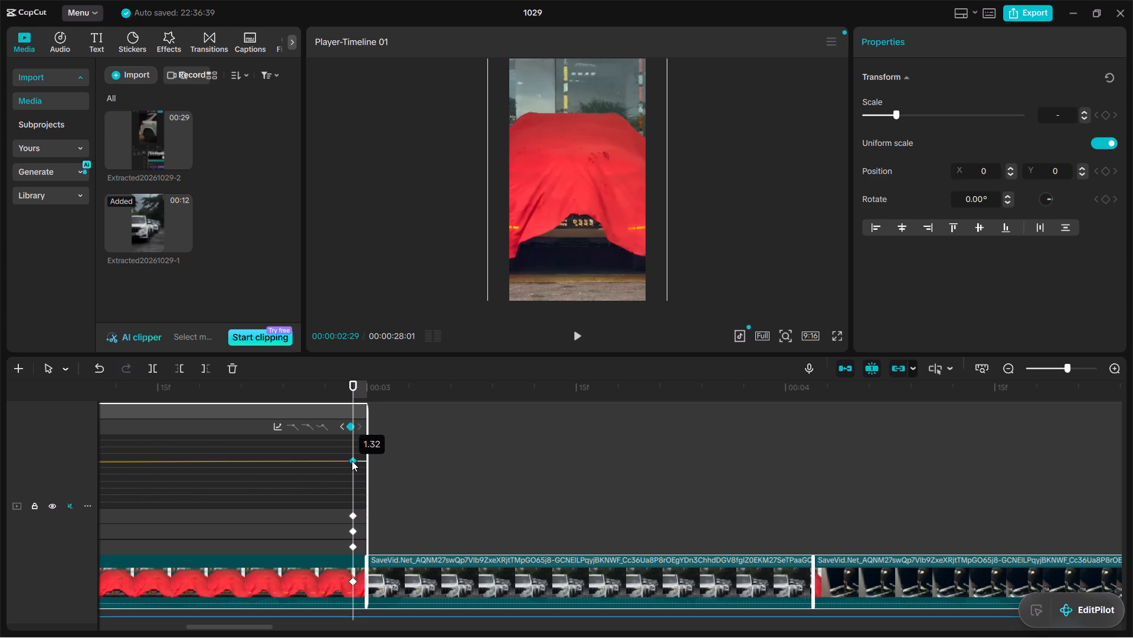
left_click_drag(352, 461, 349, 432)
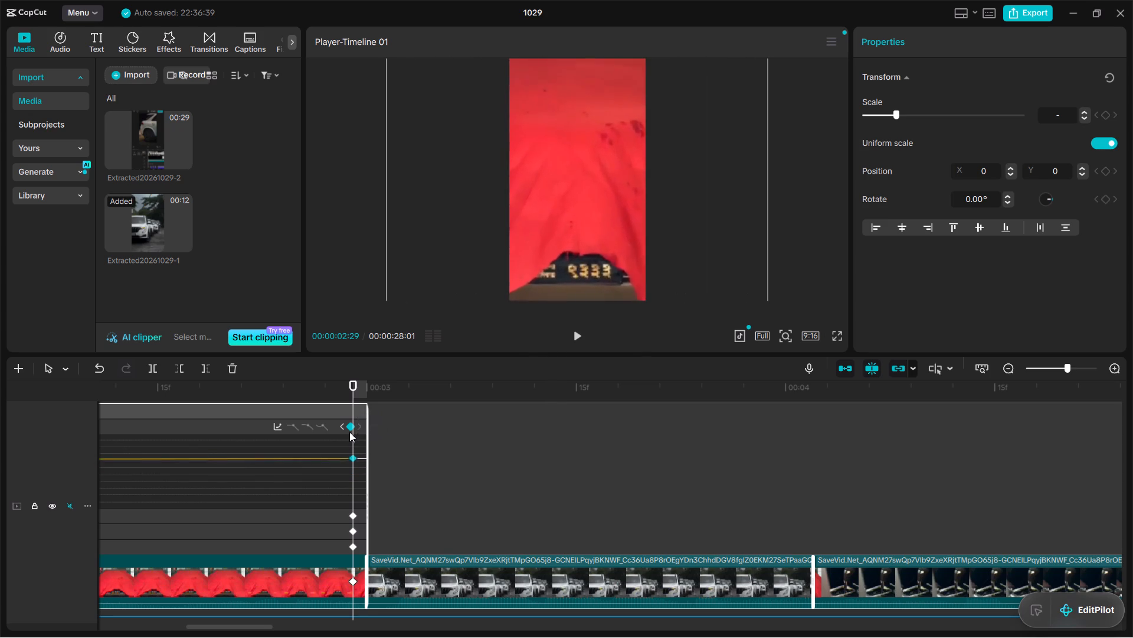
left_click_drag(349, 432, 349, 442)
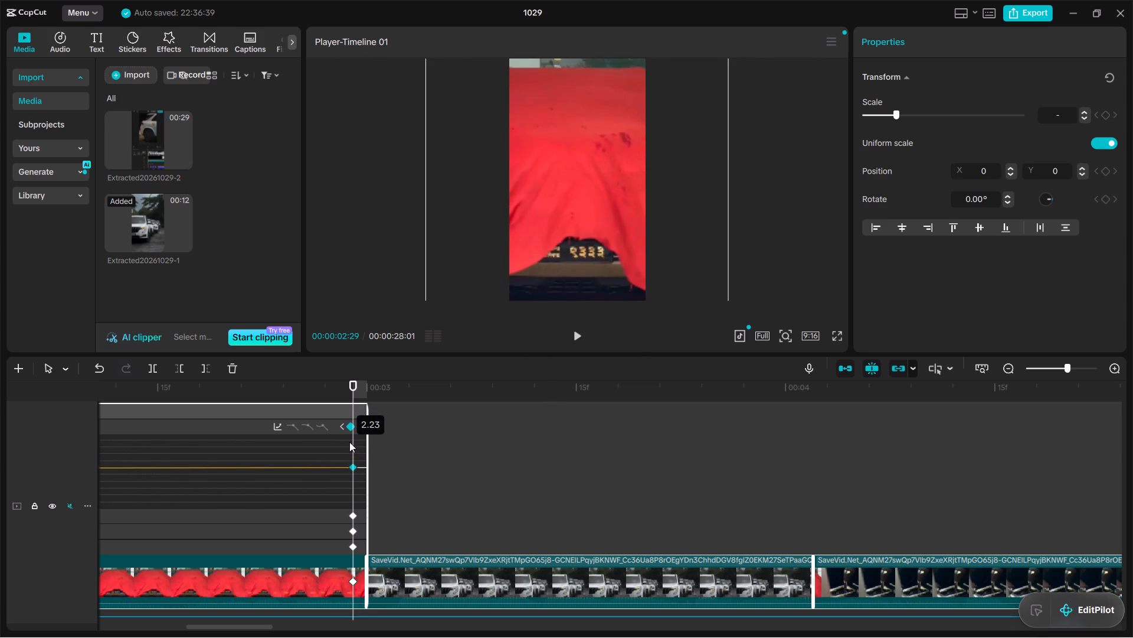
left_click_drag(349, 442, 349, 474)
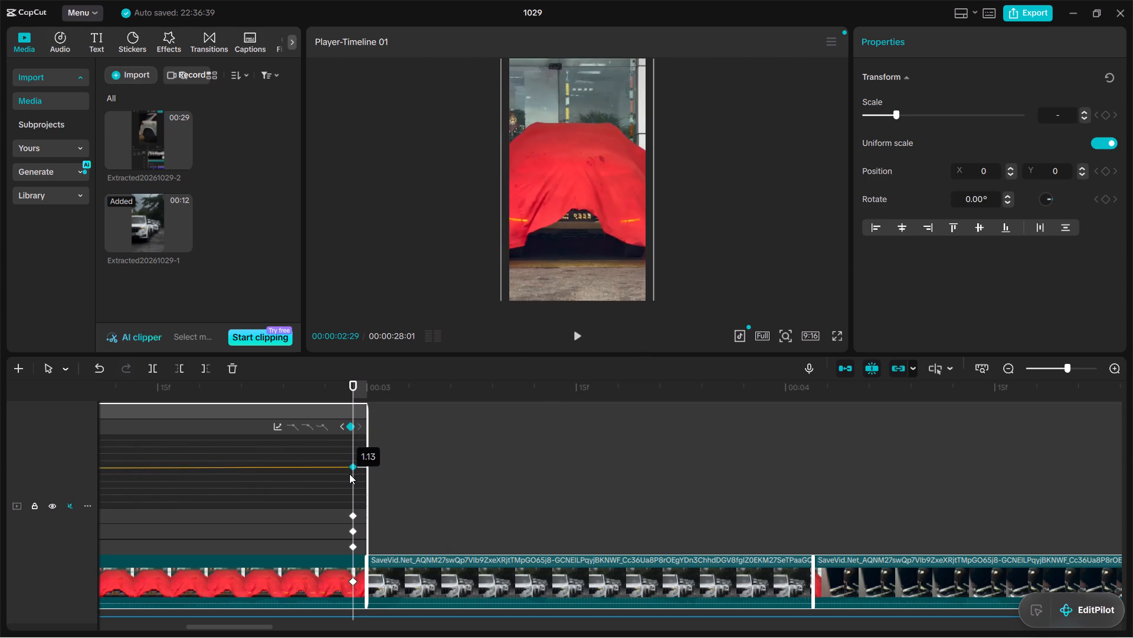
left_click_drag(349, 474, 352, 476)
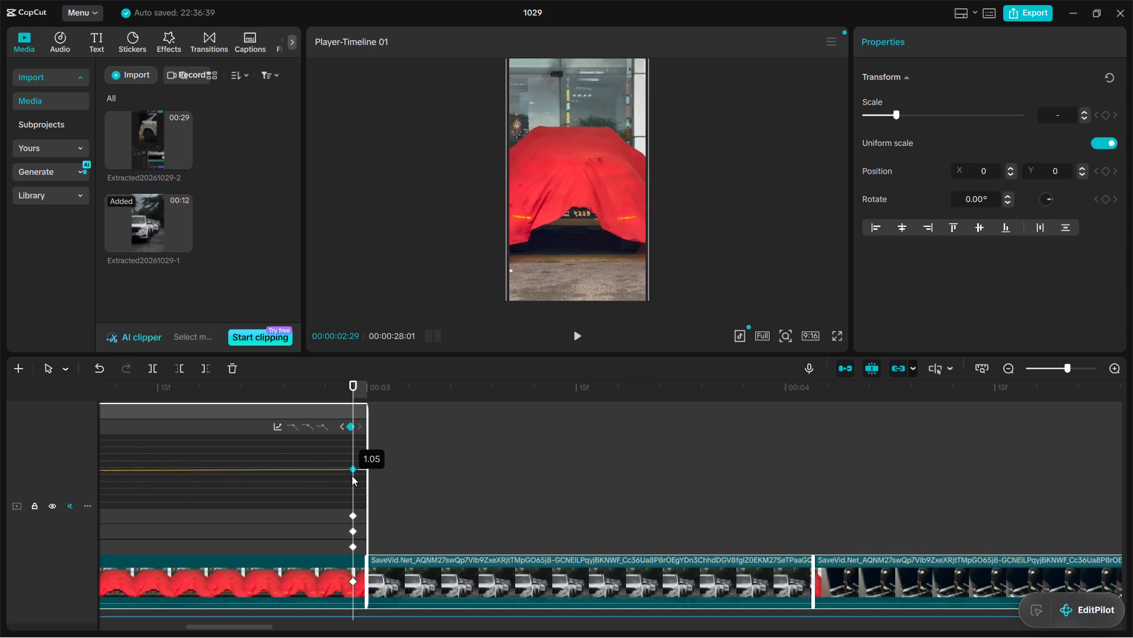
left_click_drag(352, 476, 352, 470)
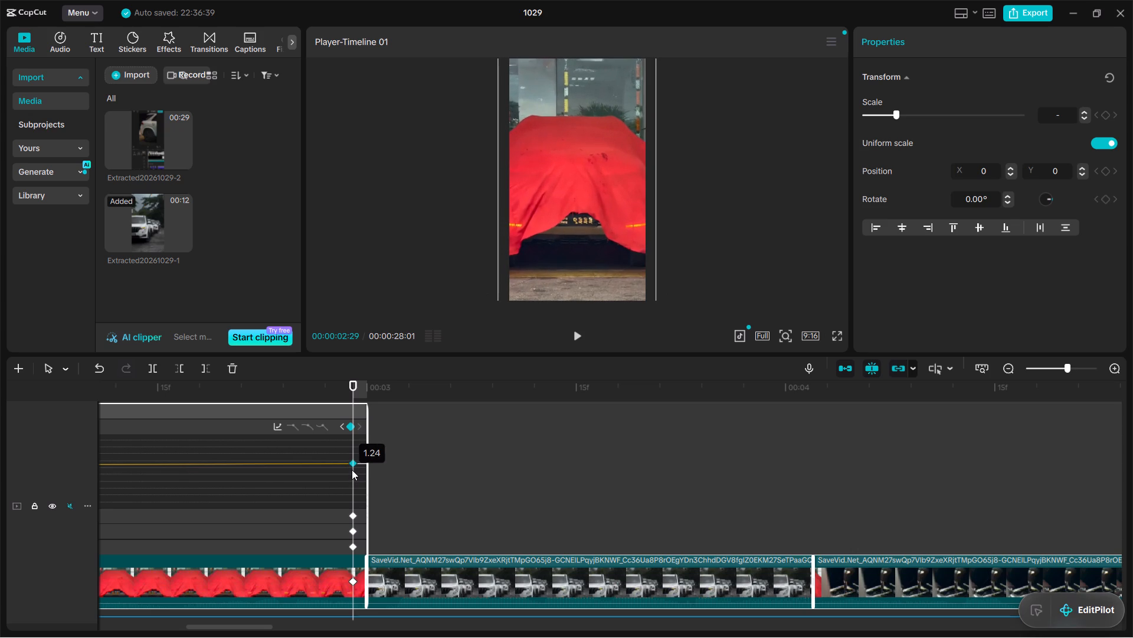
left_click_drag(352, 470, 352, 479)
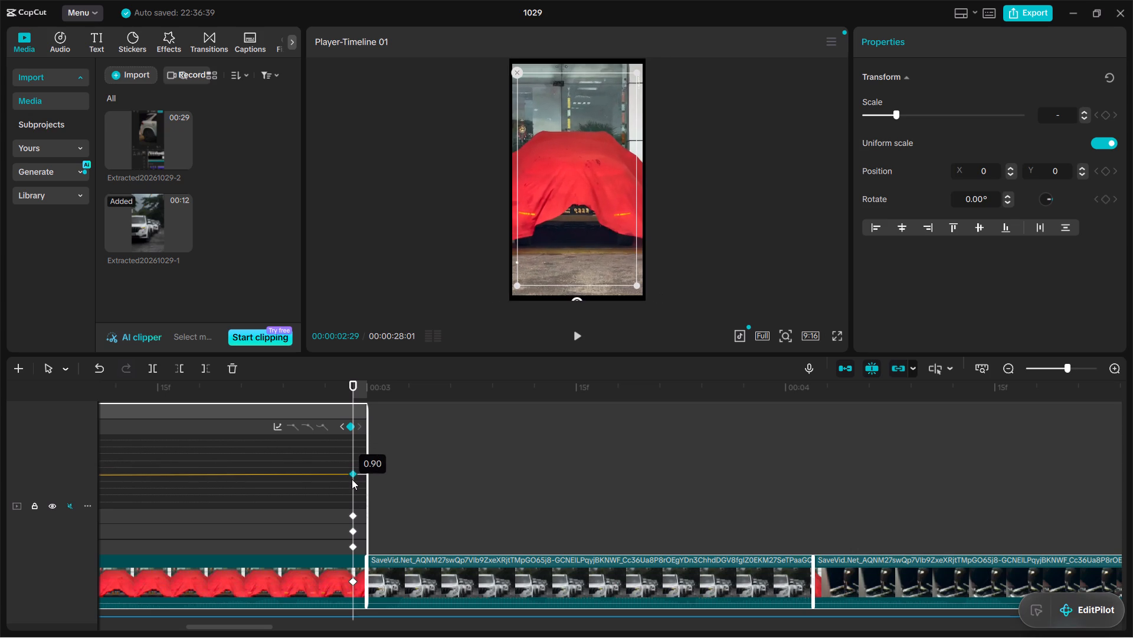
left_click_drag(352, 479, 351, 477)
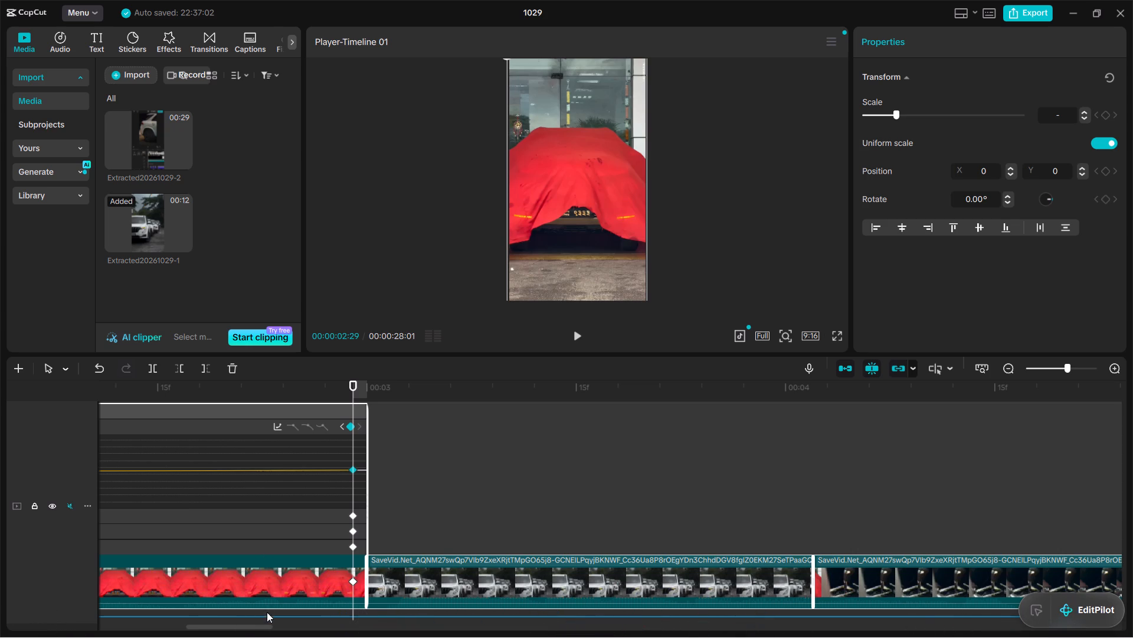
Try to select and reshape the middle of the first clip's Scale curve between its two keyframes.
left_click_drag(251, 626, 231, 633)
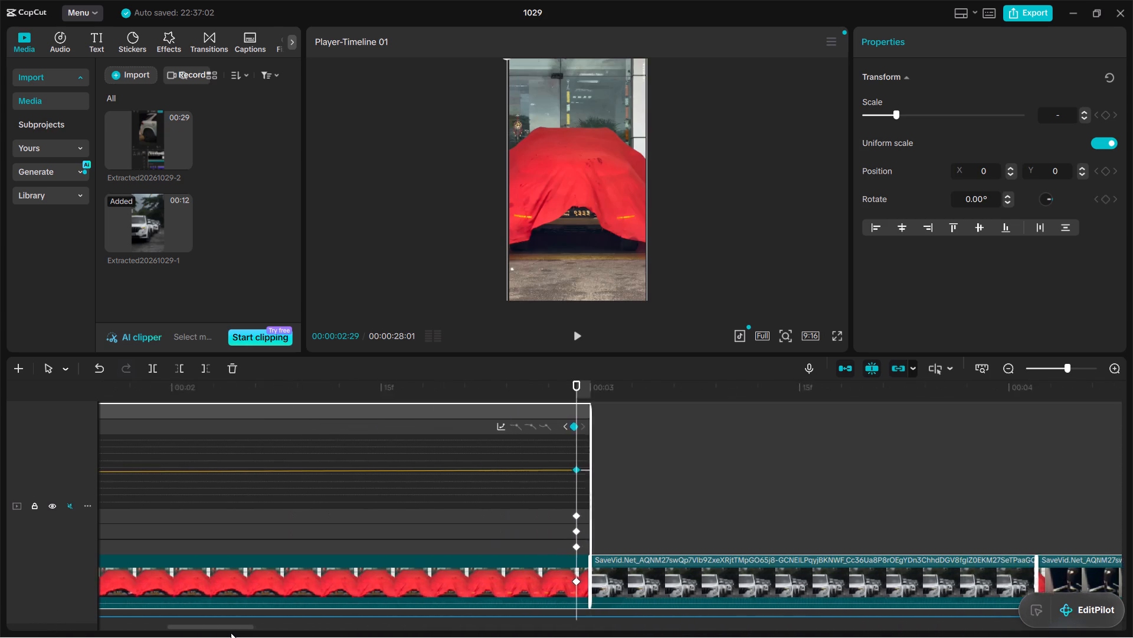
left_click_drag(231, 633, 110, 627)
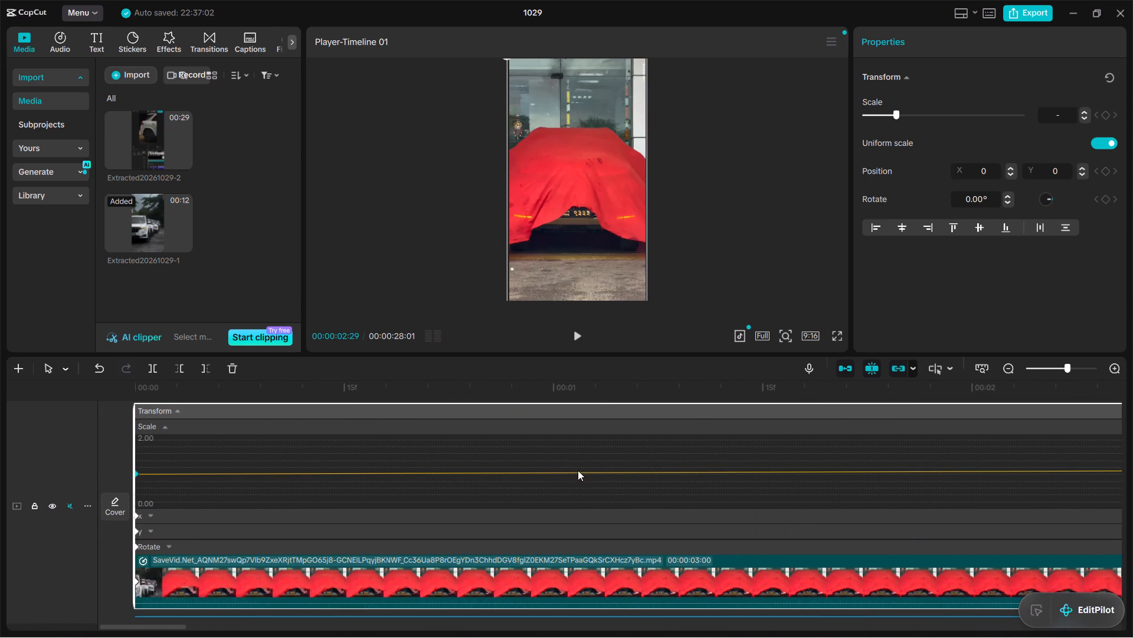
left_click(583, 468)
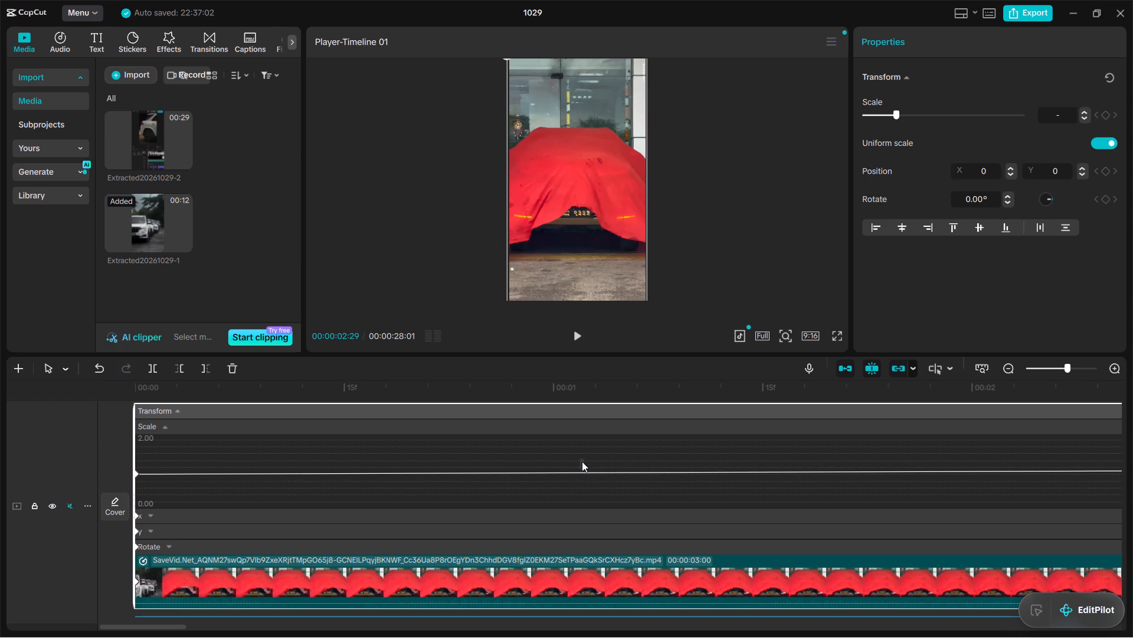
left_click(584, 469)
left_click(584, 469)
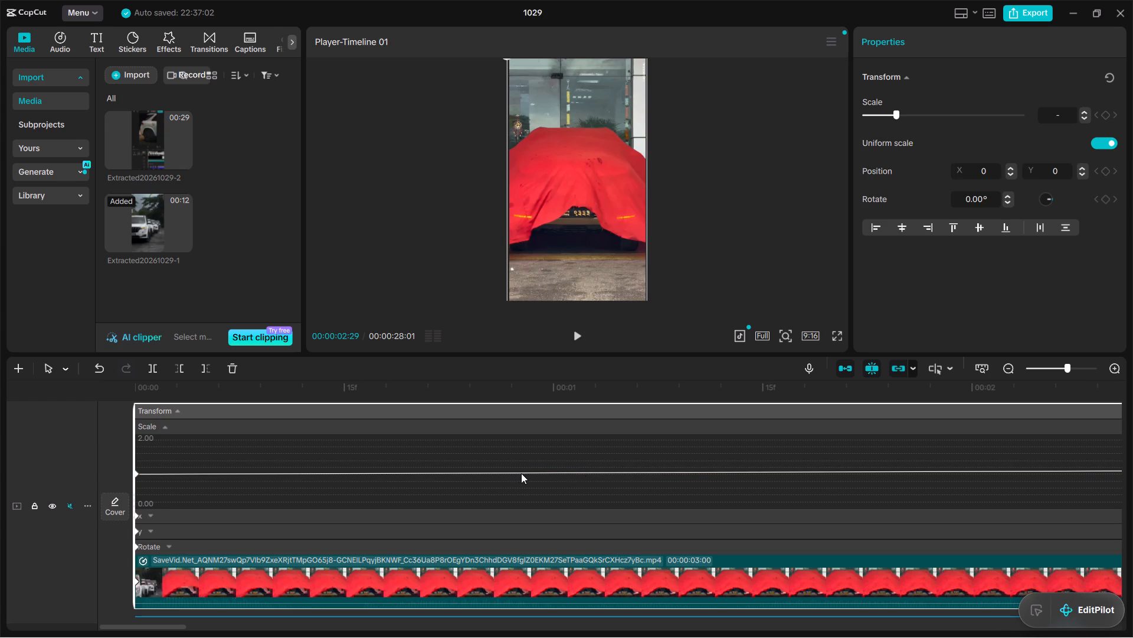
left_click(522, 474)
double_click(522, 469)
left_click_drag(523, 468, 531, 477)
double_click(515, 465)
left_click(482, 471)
Select the first clip's Scale curve and remove its Scale keyframe at 00:00:02:29.
key("ctrl+a")
key("ctrl+a")
key("ctrl+a")
key("ctrl+a")
key("ctrl+a")
key("ctrl+a")
key("ctrl+a")
key("ctrl+a")
key("ctrl+a")
key("ctrl+a")
key("ctrl+a")
key("ctrl+a")
key("ctrl+a")
key("ctrl+a")
key("ctrl+a")
key("ctrl+a")
key("ctrl+a")
key("ctrl+a")
key("ctrl+a")
key("ctrl+a")
scroll(479, 470, "up", 3, "ctrl")
scroll(479, 470, "down", 10, "ctrl")
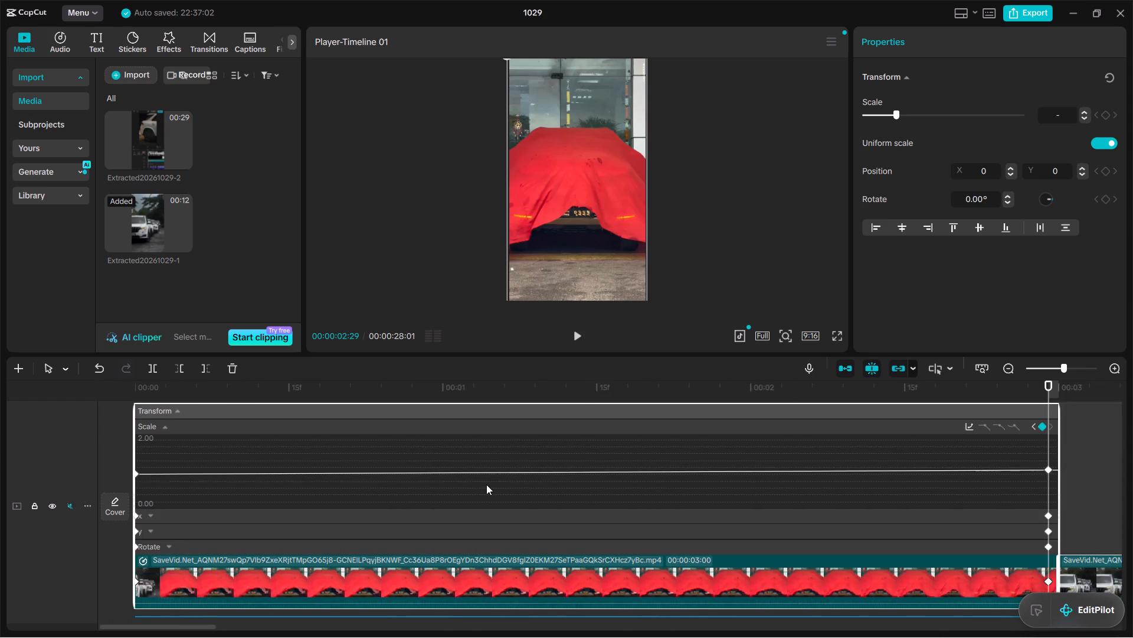
scroll(486, 484, "down", 16, "ctrl")
scroll(486, 484, "up", 1, "ctrl")
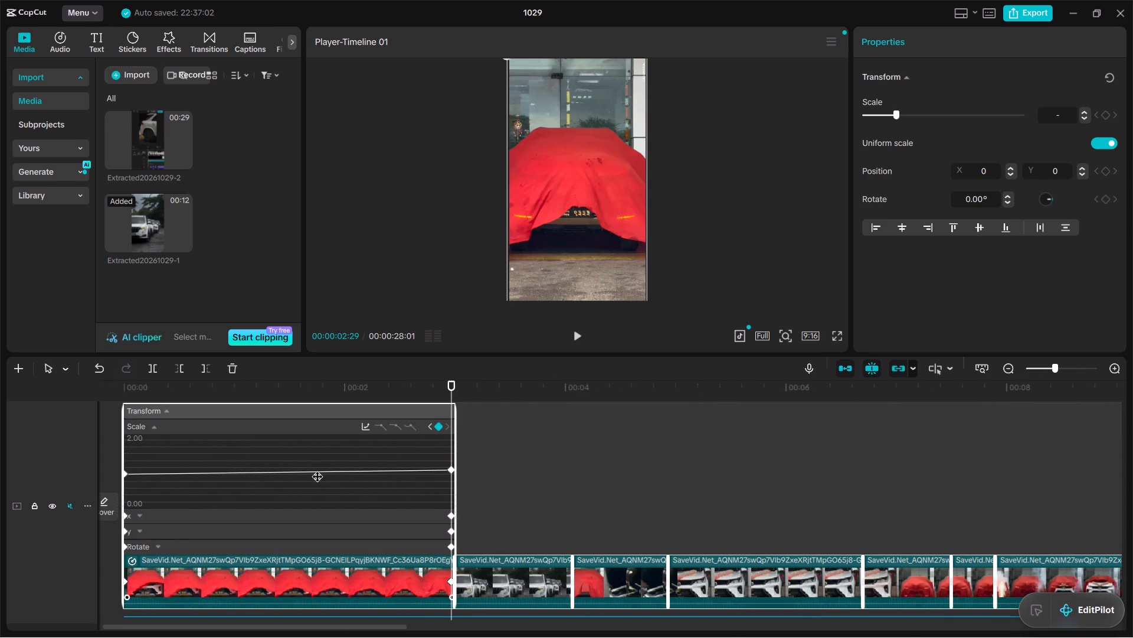
left_click(295, 477)
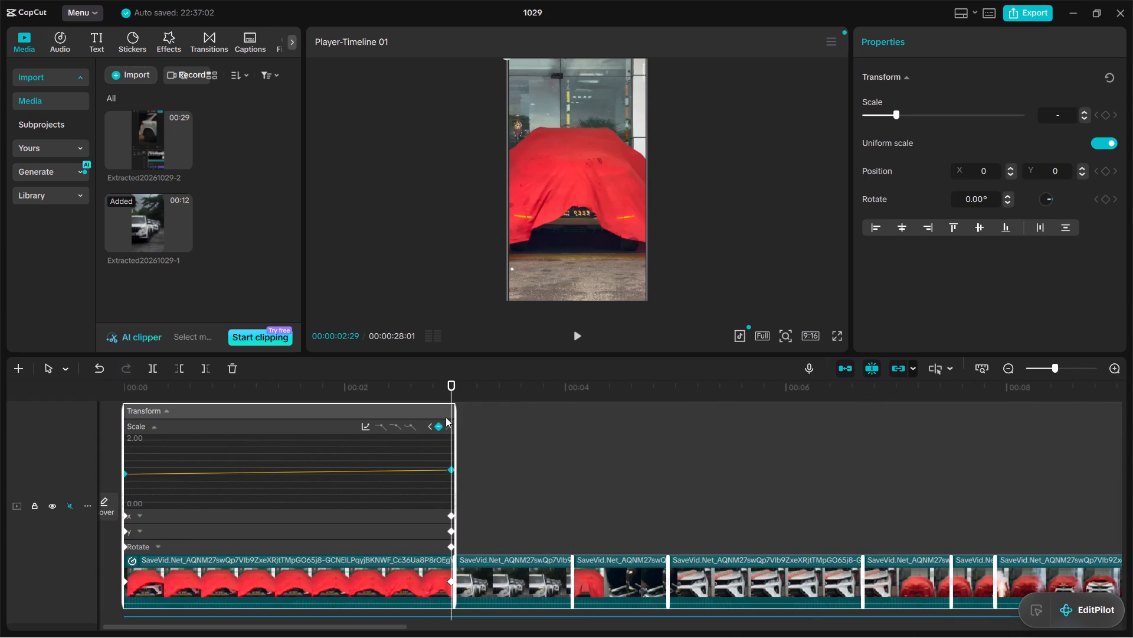
left_click(435, 425)
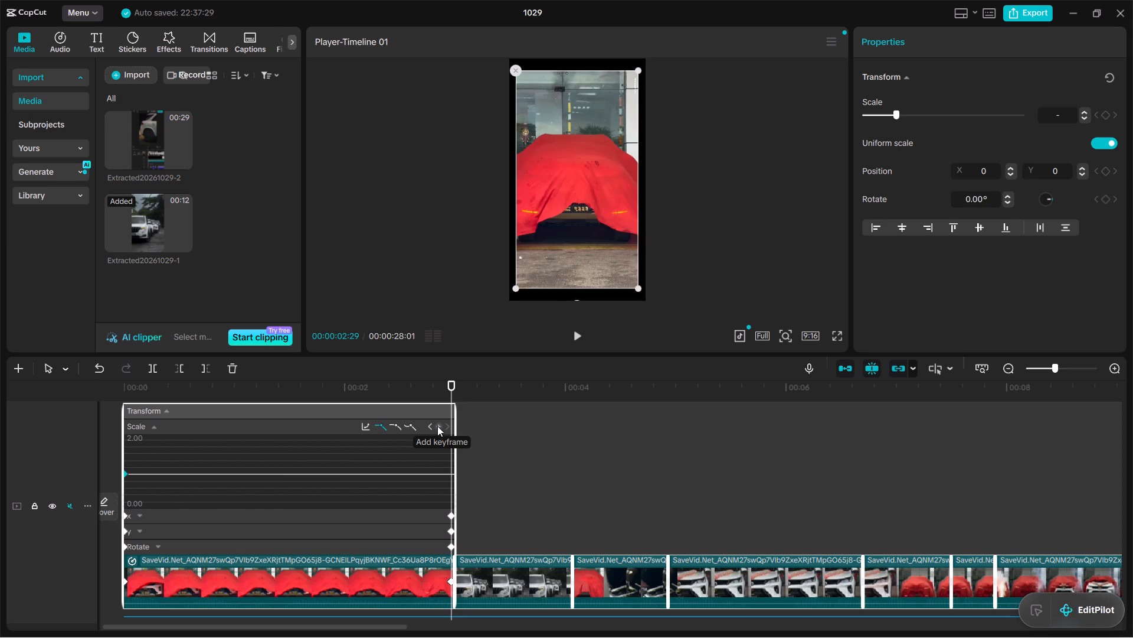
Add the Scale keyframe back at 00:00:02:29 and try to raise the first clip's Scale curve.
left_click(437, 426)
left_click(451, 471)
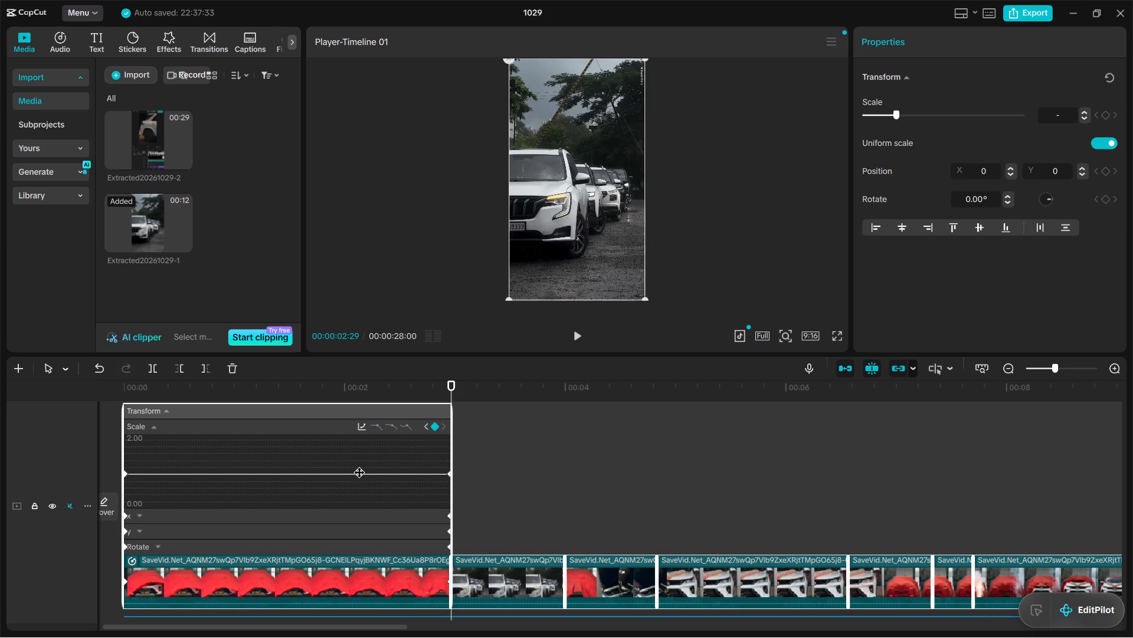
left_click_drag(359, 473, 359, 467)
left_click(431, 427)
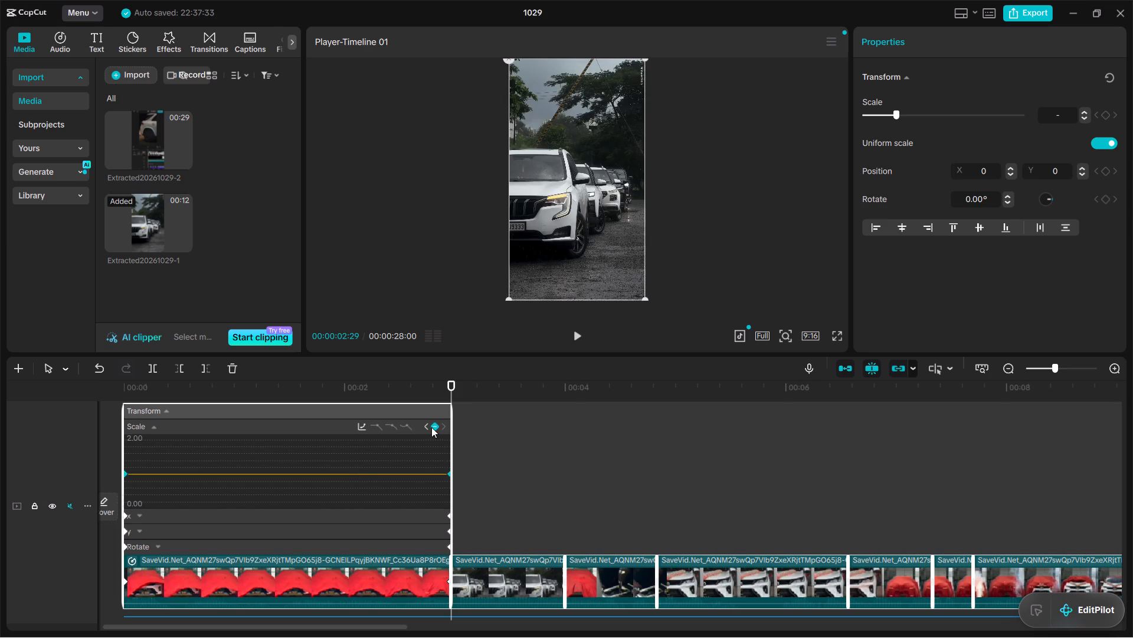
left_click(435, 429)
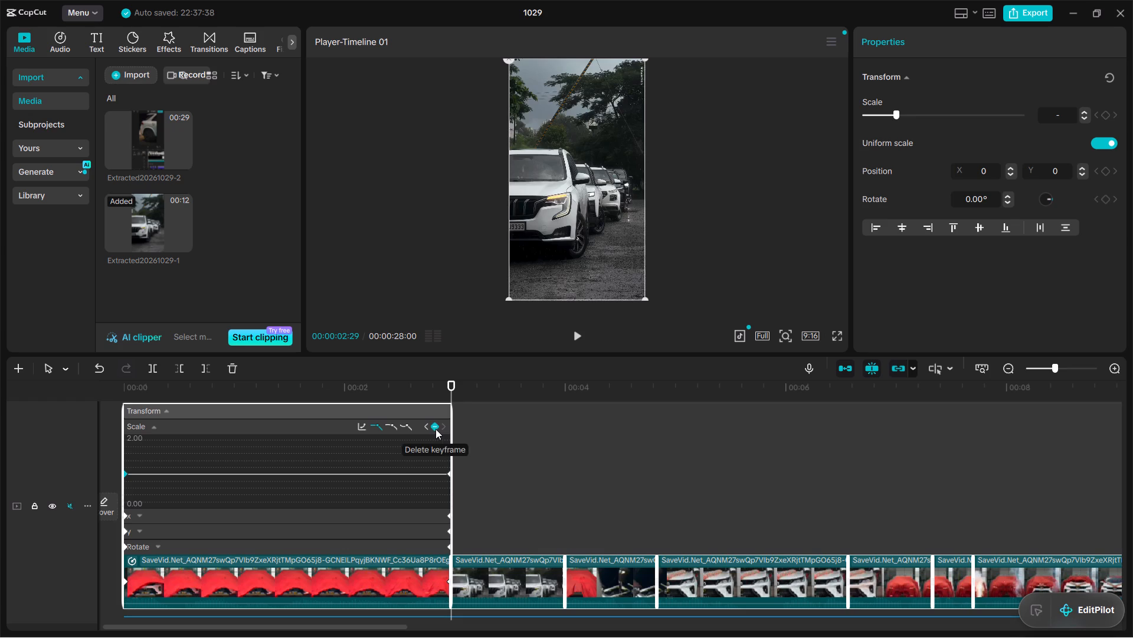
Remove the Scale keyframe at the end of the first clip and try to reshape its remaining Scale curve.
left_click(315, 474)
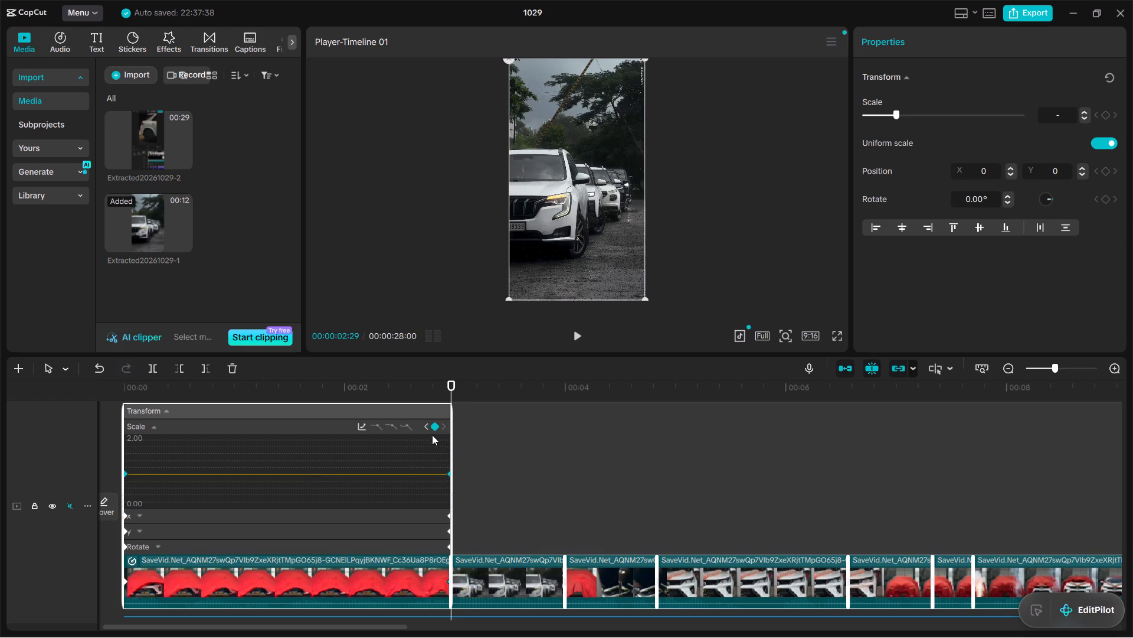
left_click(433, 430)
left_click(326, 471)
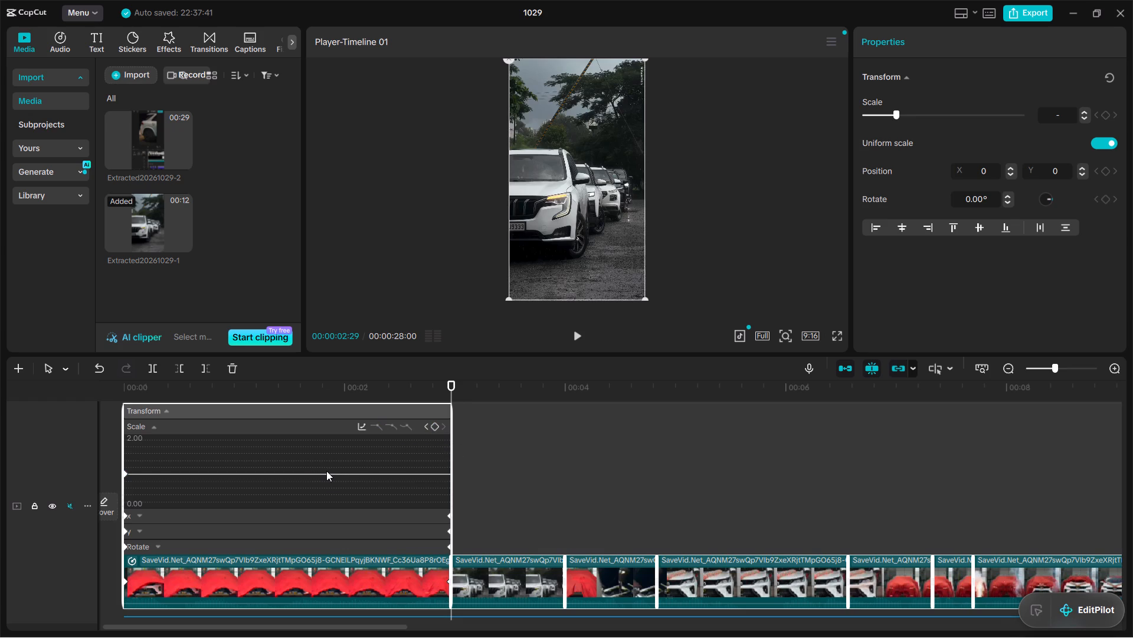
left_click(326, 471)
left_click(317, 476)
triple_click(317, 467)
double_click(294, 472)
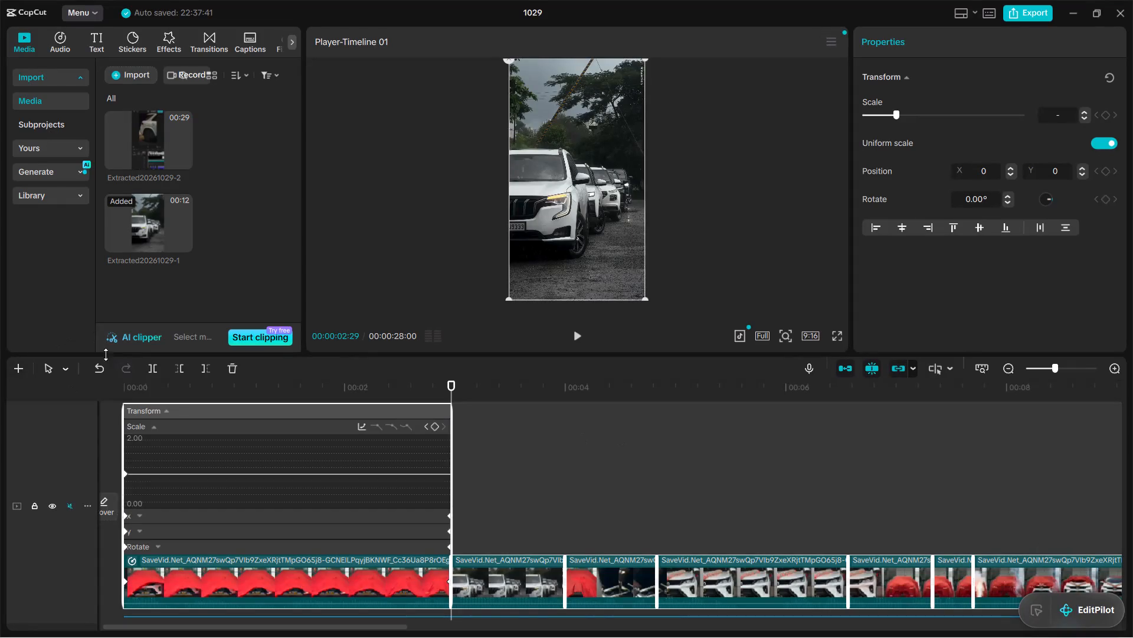
Undo the keyframe edits and the first clip's trim, back to before the Transform keyframes were added.
triple_click(96, 366)
triple_click(96, 366)
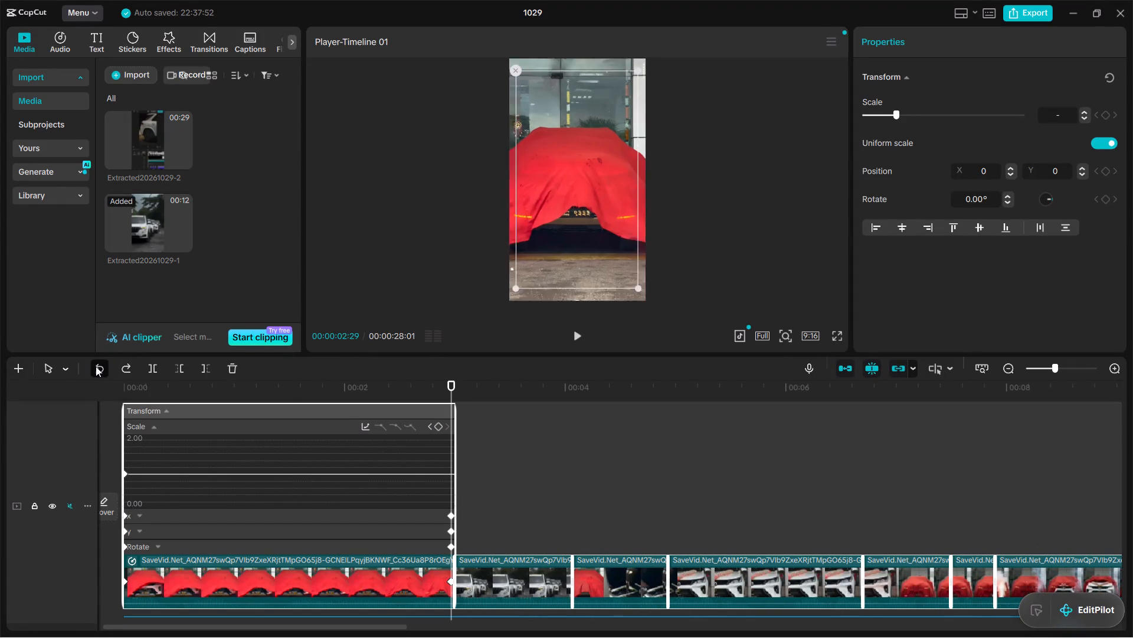
triple_click(96, 366)
double_click(96, 367)
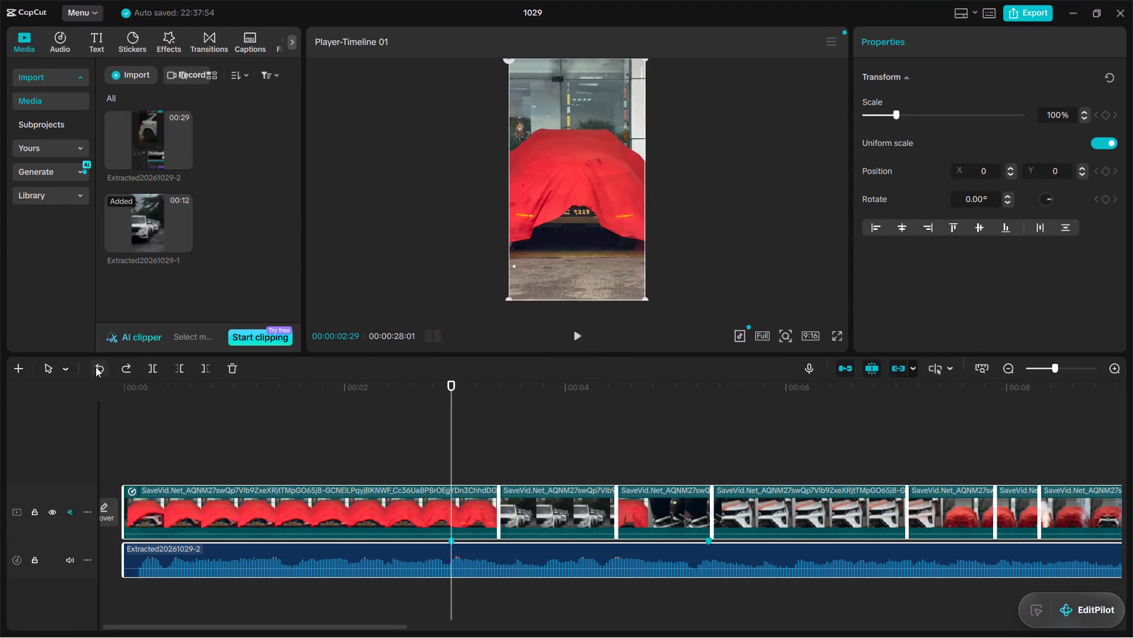
Trim the end of the first clip to the first audio beat marker, at about 00:00:02:29.
left_click(172, 466)
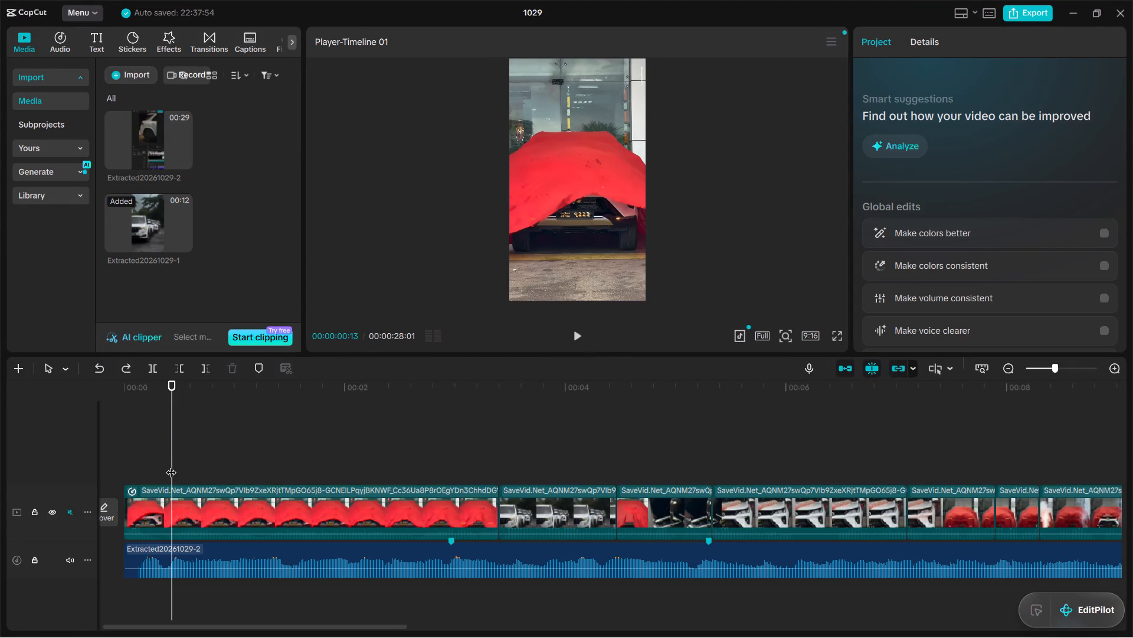
key("space")
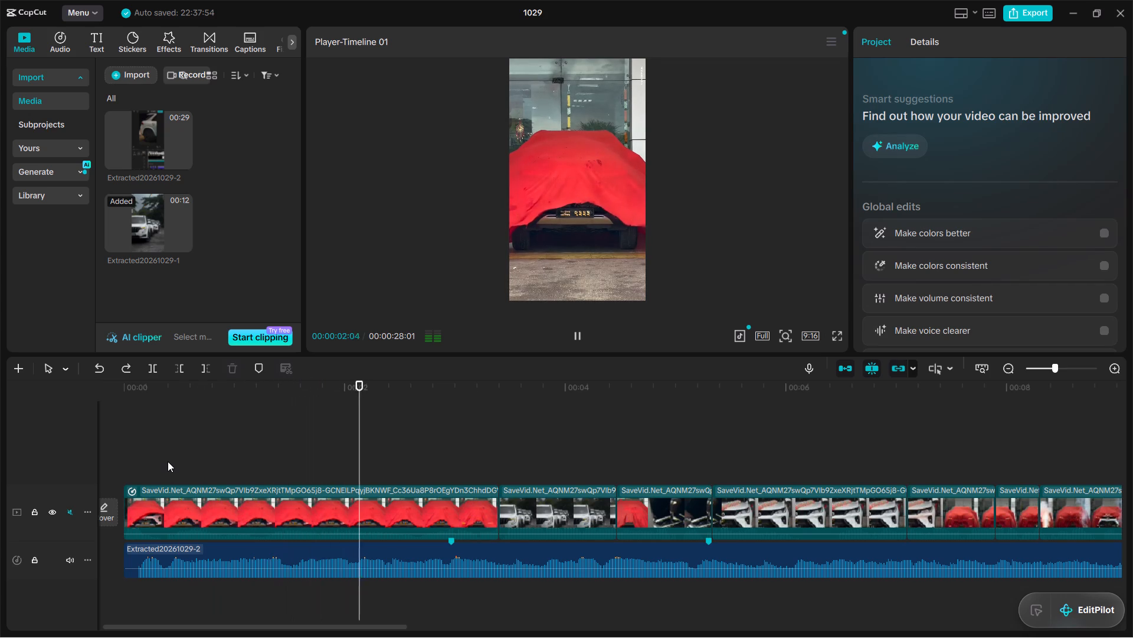
key("space")
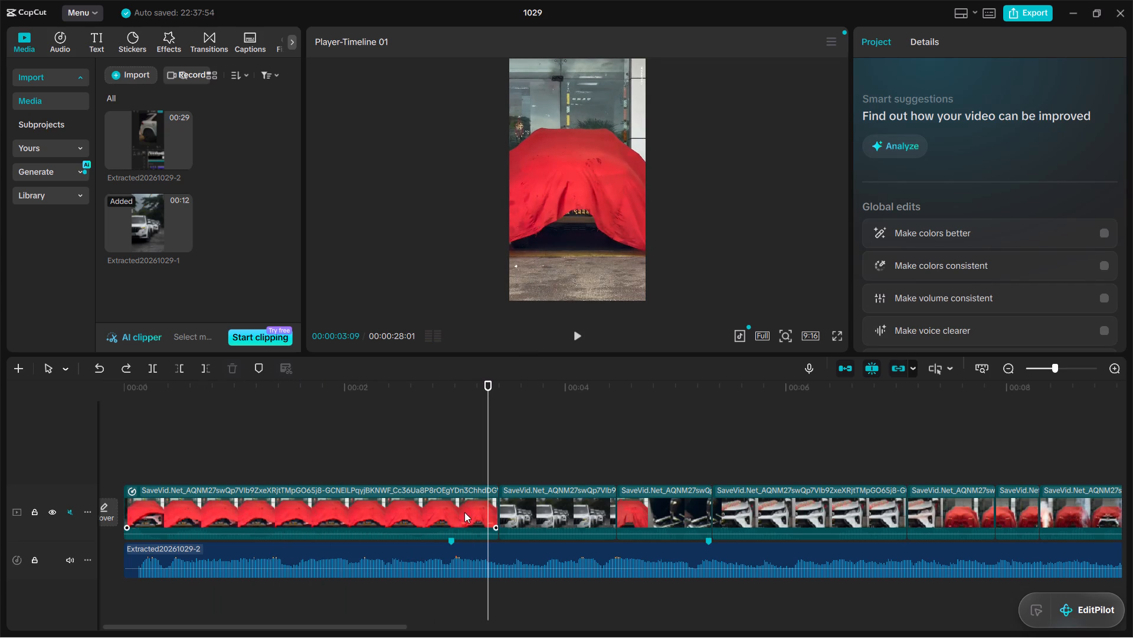
left_click(463, 509)
left_click_drag(502, 504, 480, 503)
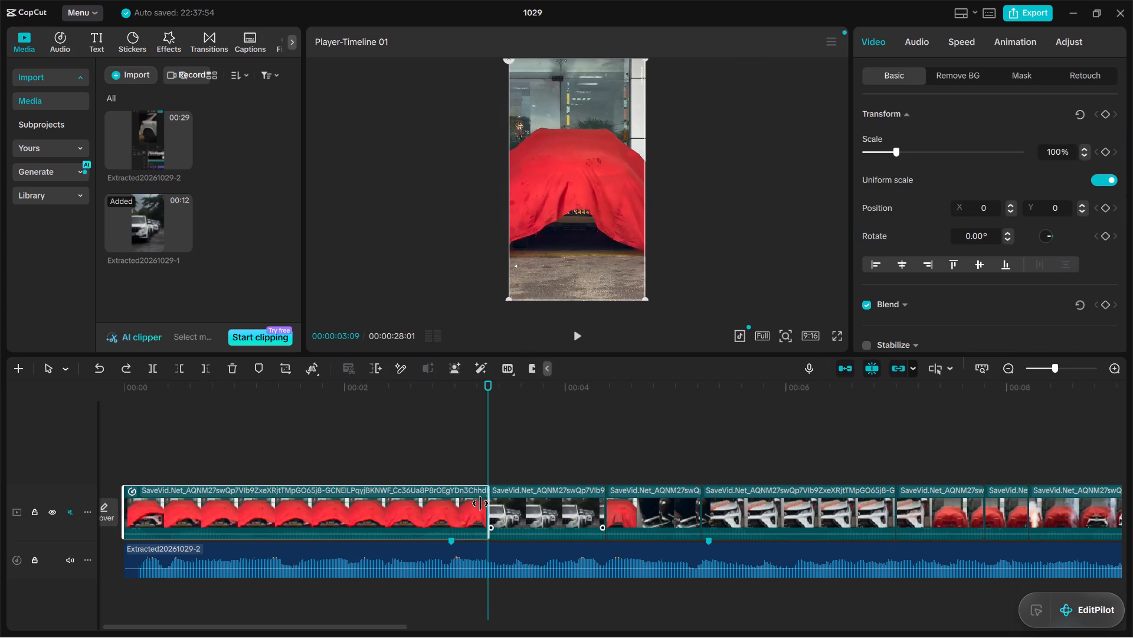
left_click_drag(480, 503, 453, 503)
Play back the opening of the timeline to check the cut at the first beat marker.
left_click(125, 466)
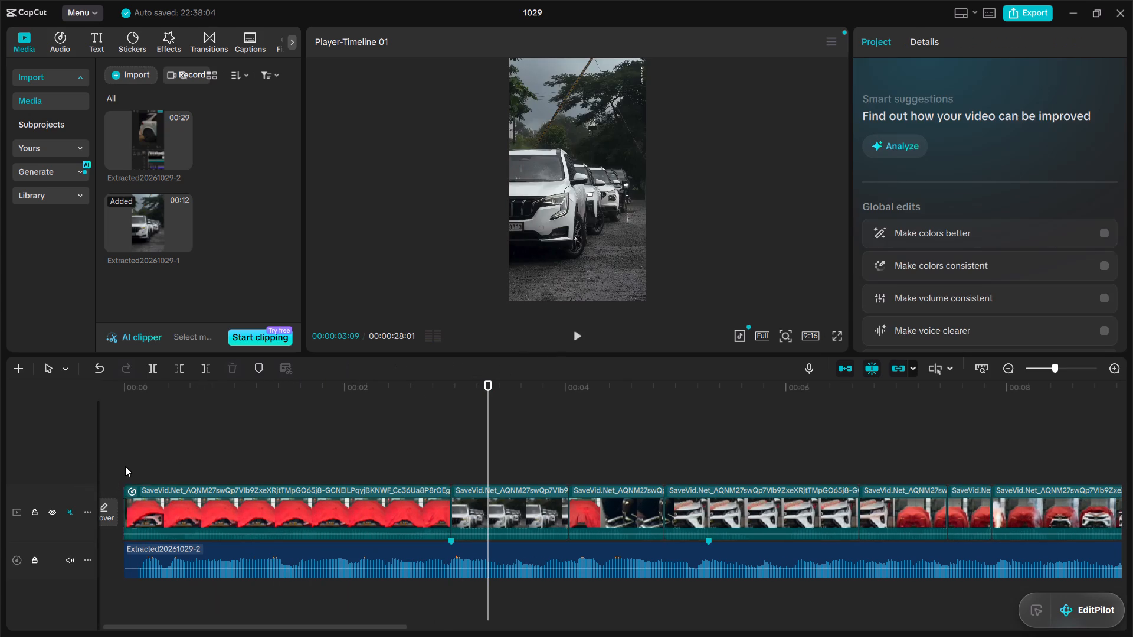
key("space")
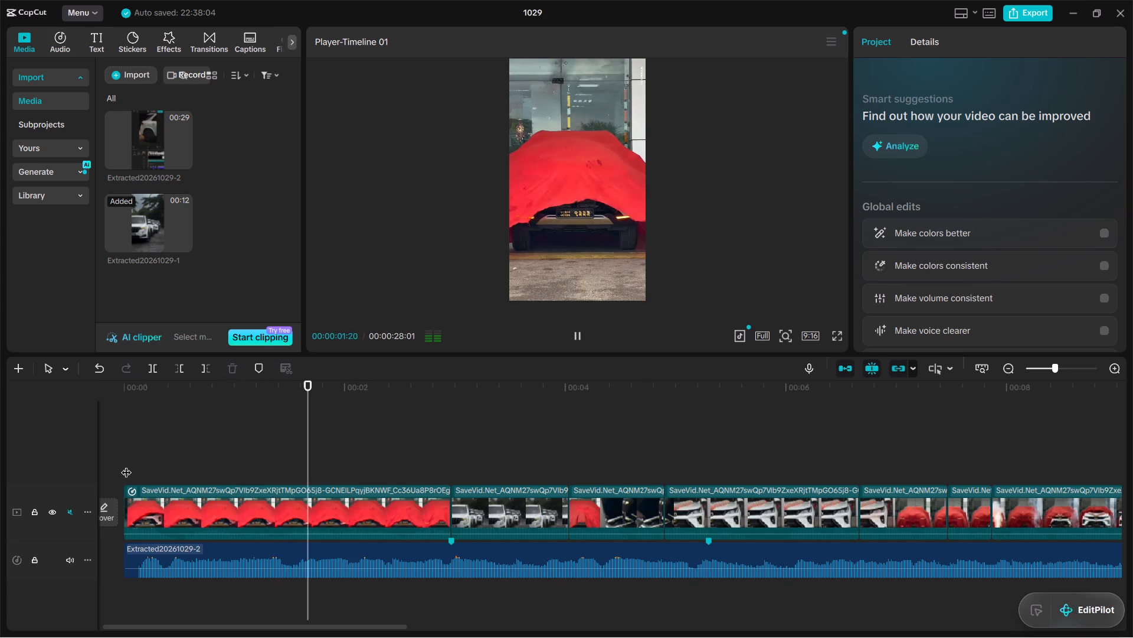
key("space")
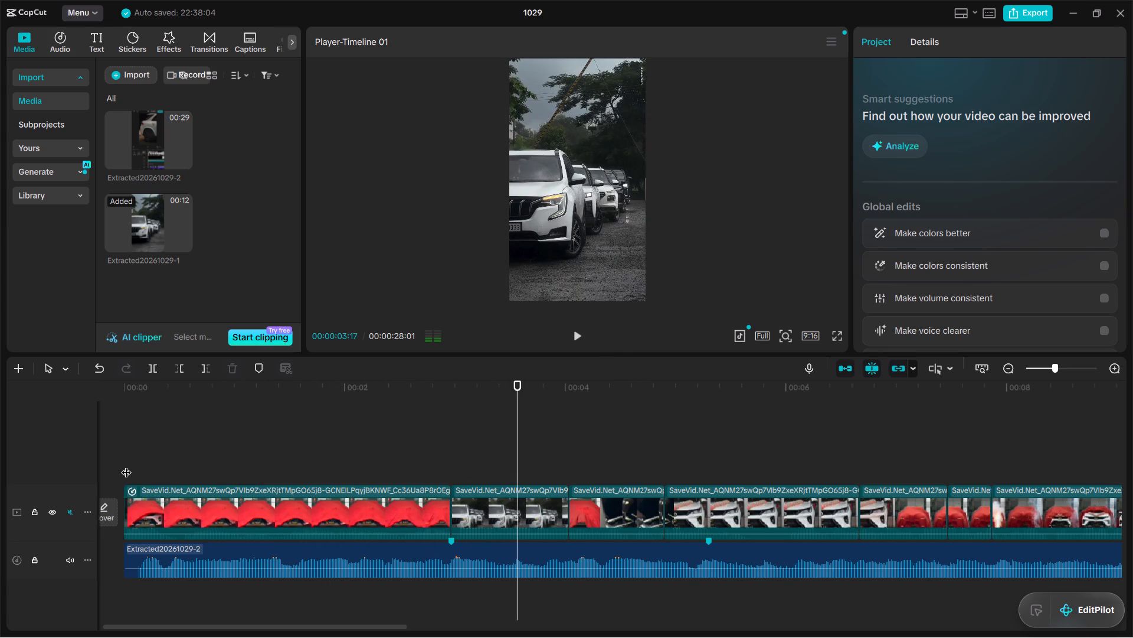
left_click(122, 463)
left_click(139, 455)
key("space")
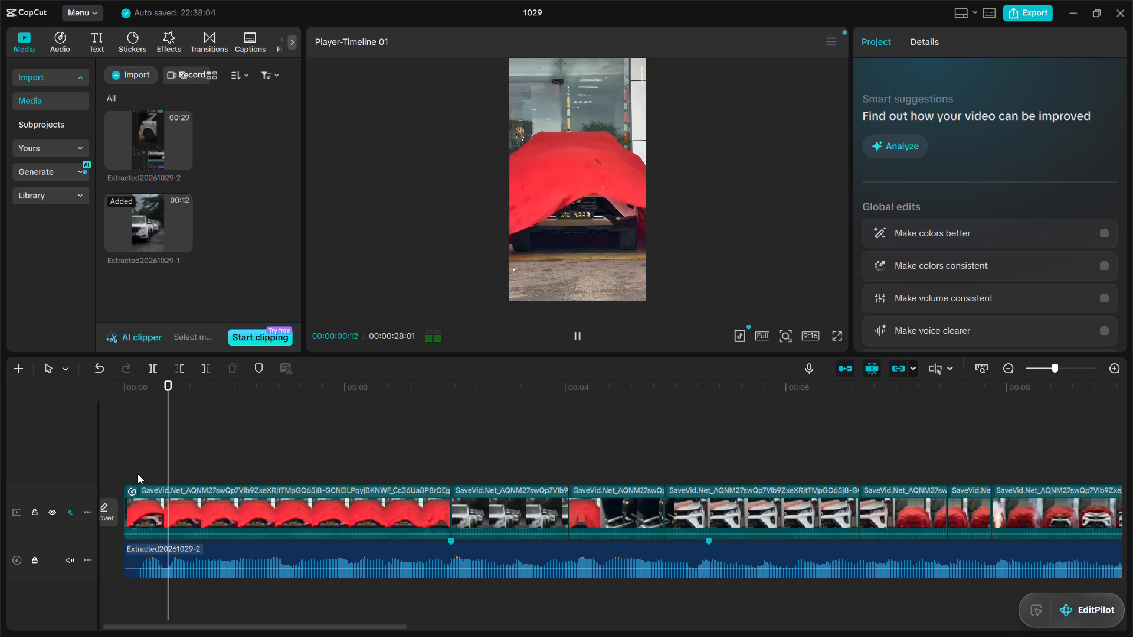
key("space")
Add a Transform keyframe to the first clip at 00:00:00:00.
left_click(136, 466)
left_click_drag(137, 465, 129, 464)
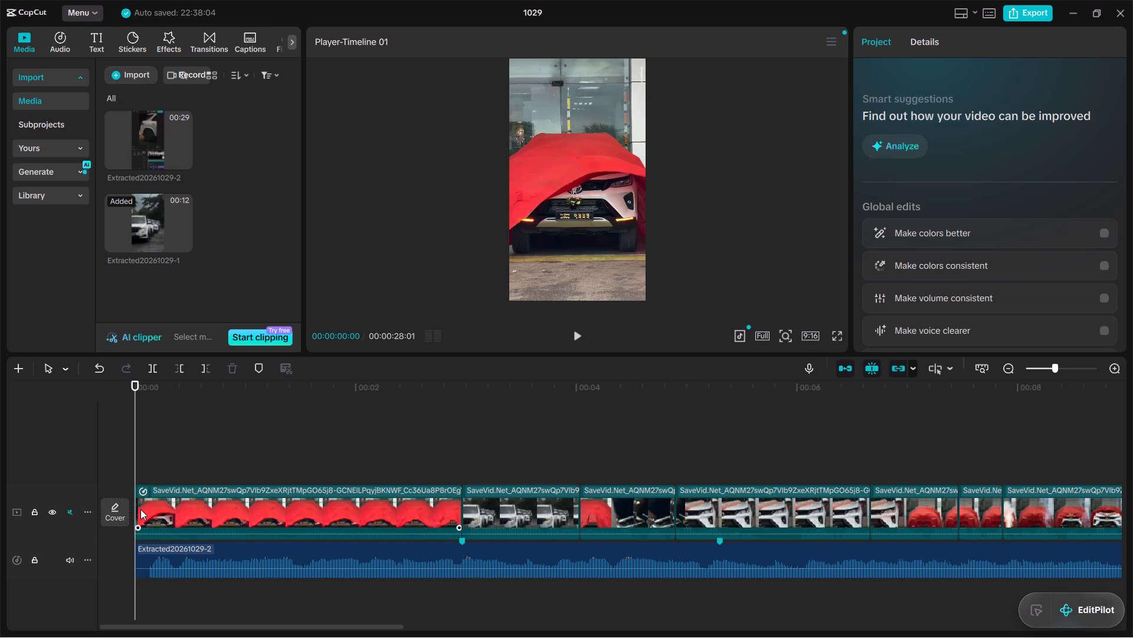
left_click(143, 501)
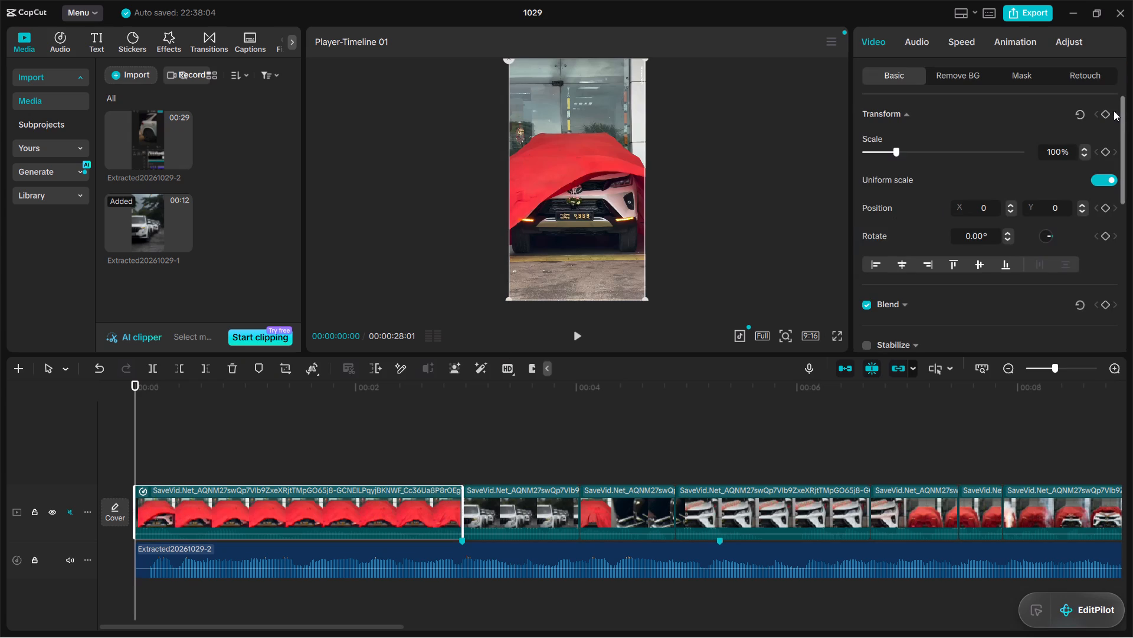
left_click(1104, 110)
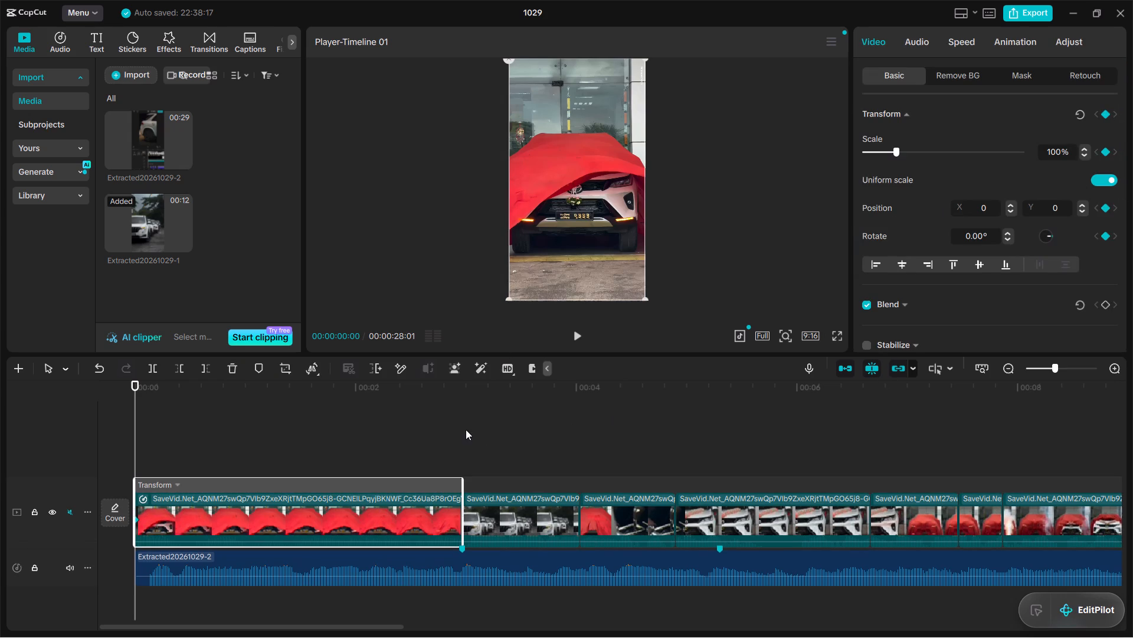
Add a Transform keyframe near the end of the first clip at 00:00:02:28, with Scale at 113%.
left_click(454, 428)
key("space")
key("space")
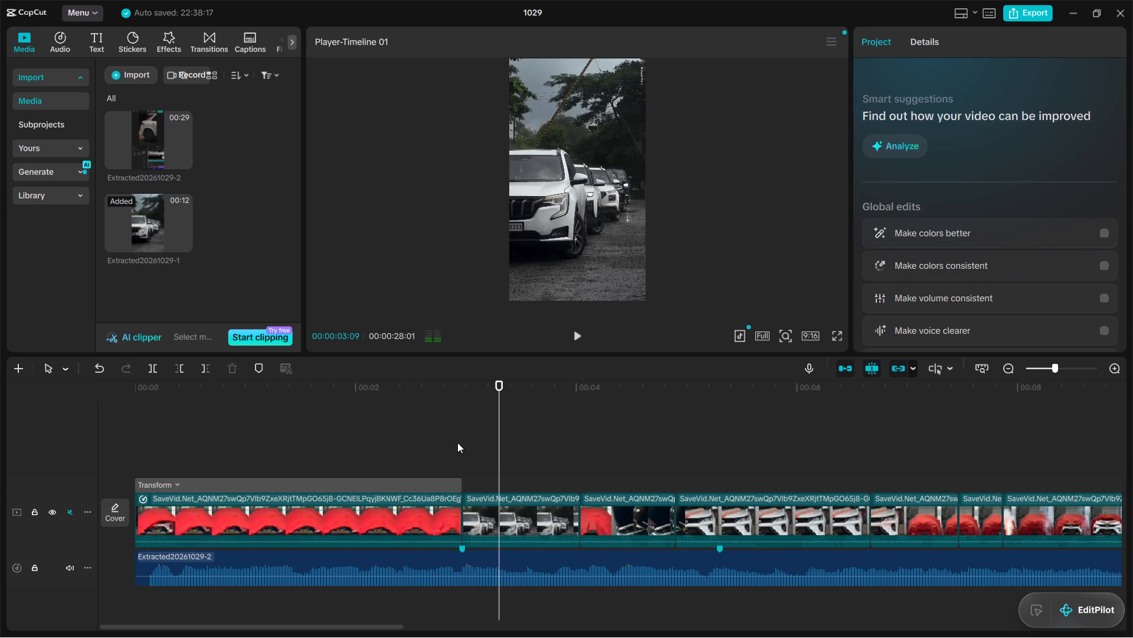
left_click(457, 442)
left_click(426, 508)
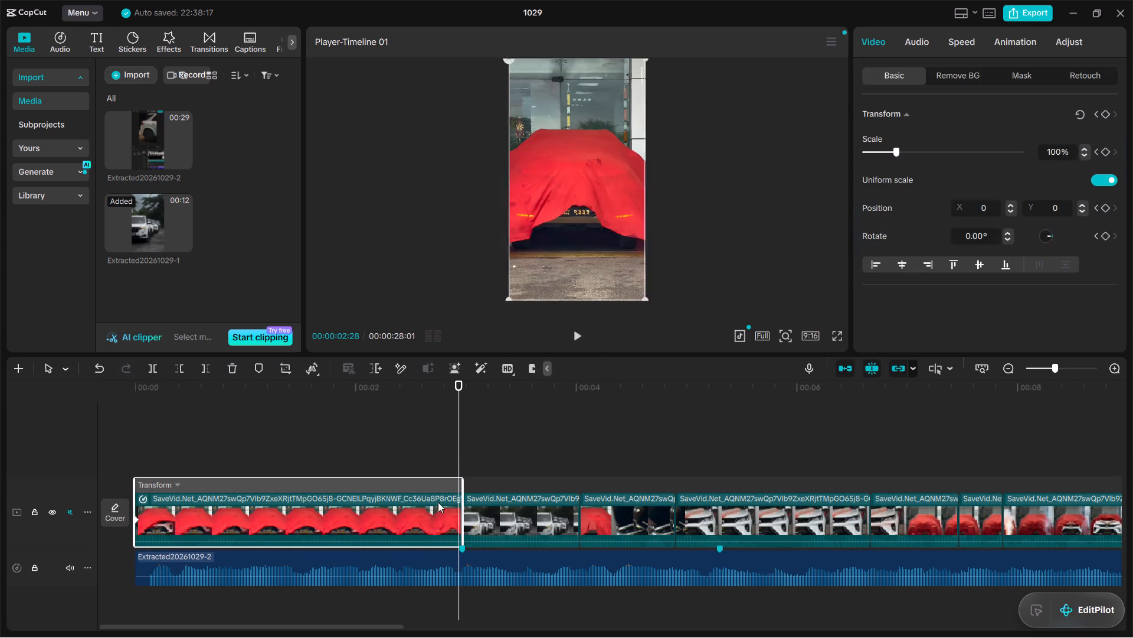
left_click(1104, 108)
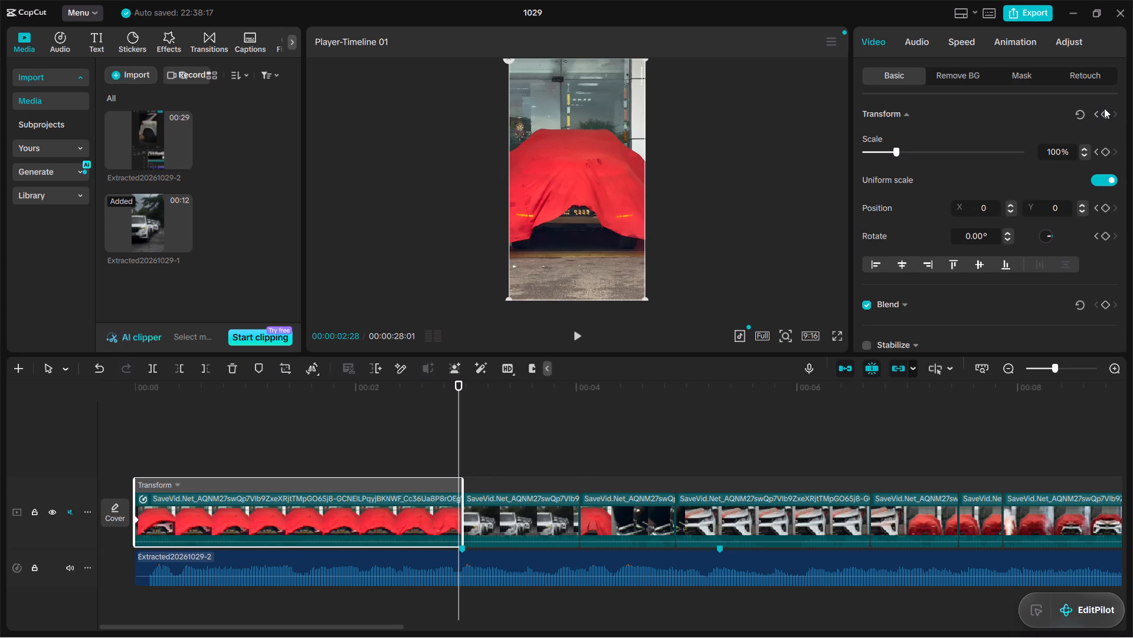
left_click(1106, 116)
left_click(896, 149)
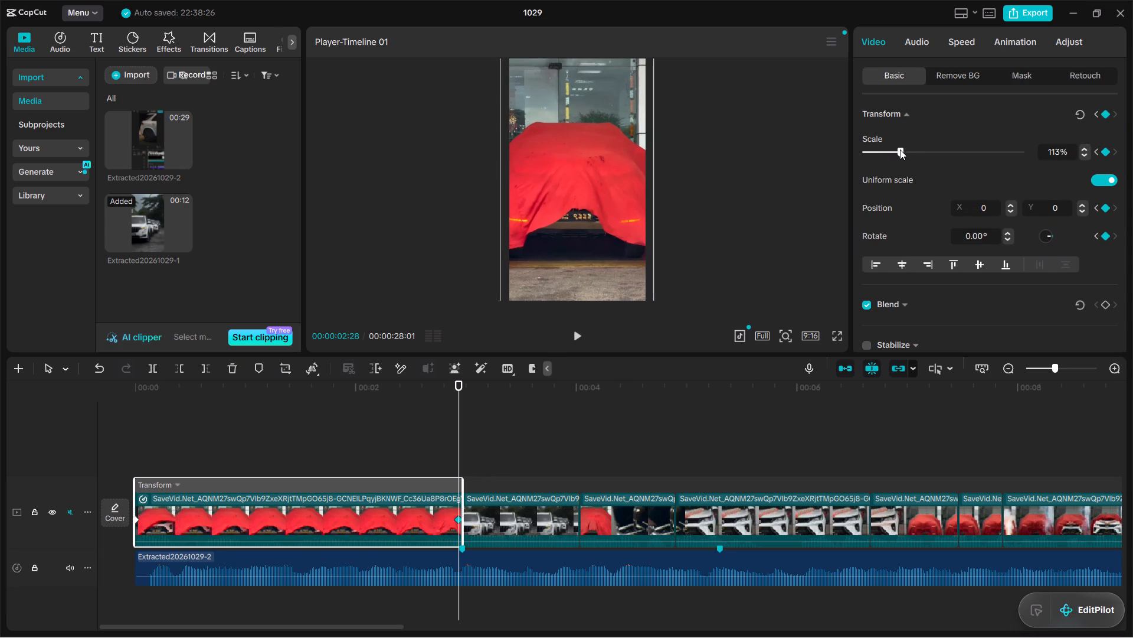
Play back the first clip's scale animation and the following clips up to about 00:00:09:26 against the audio.
left_click(143, 462)
key("space")
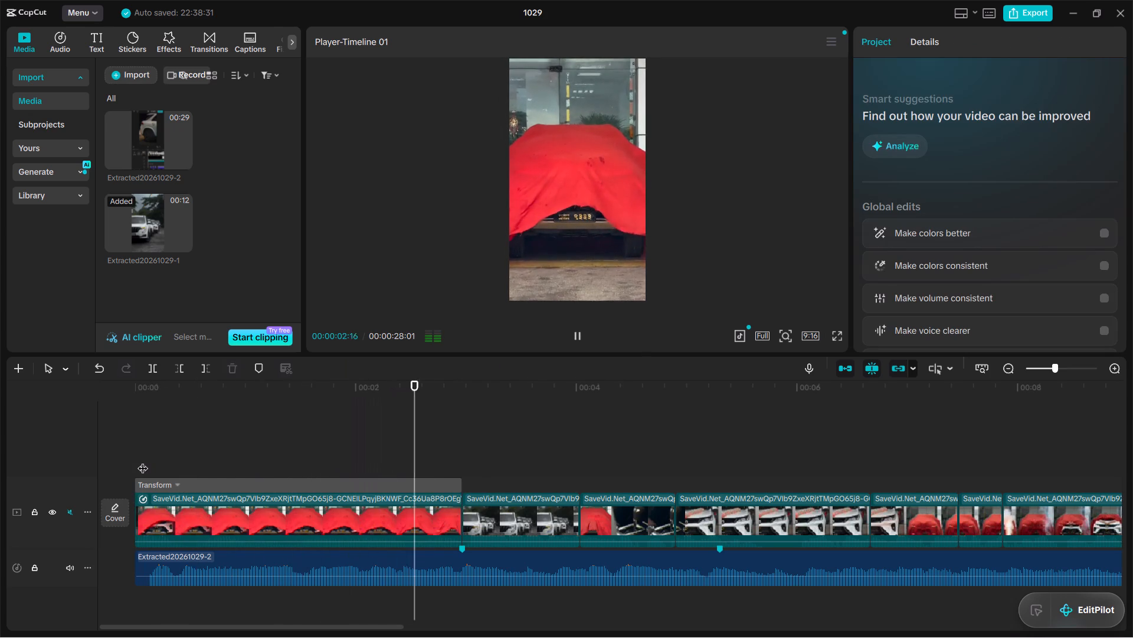
key("space")
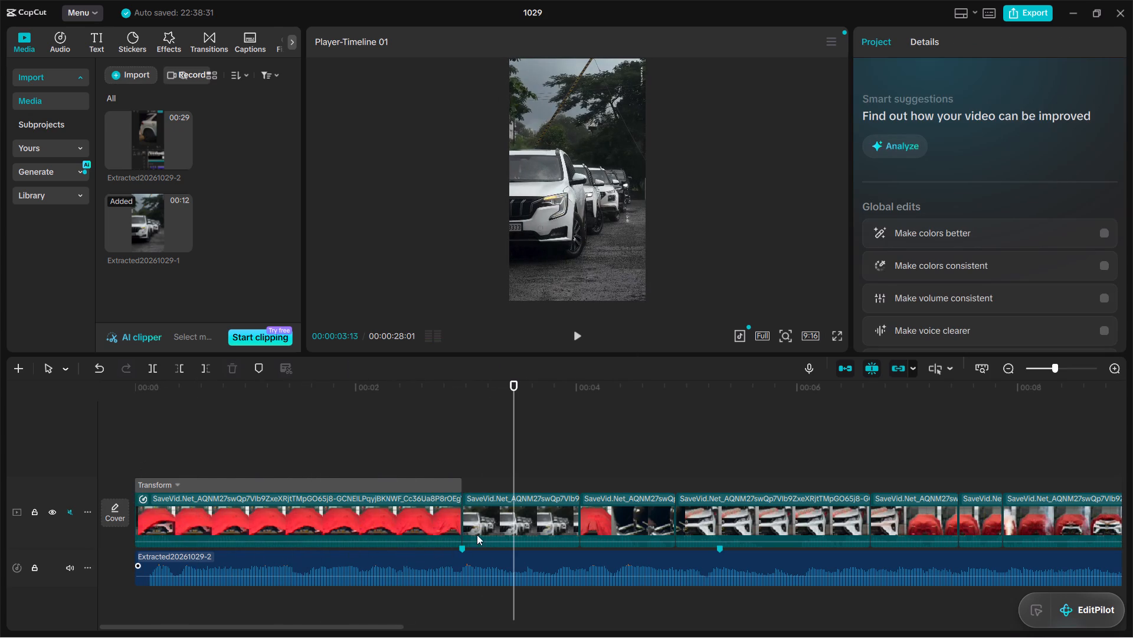
left_click(591, 528)
key("space")
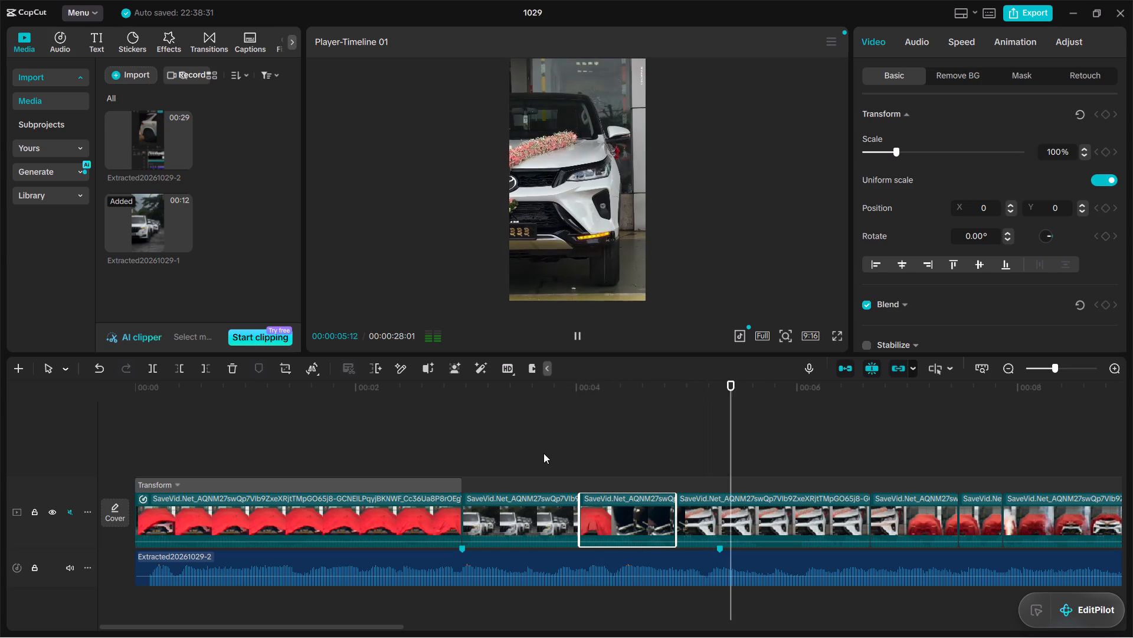
key("space")
key("space")
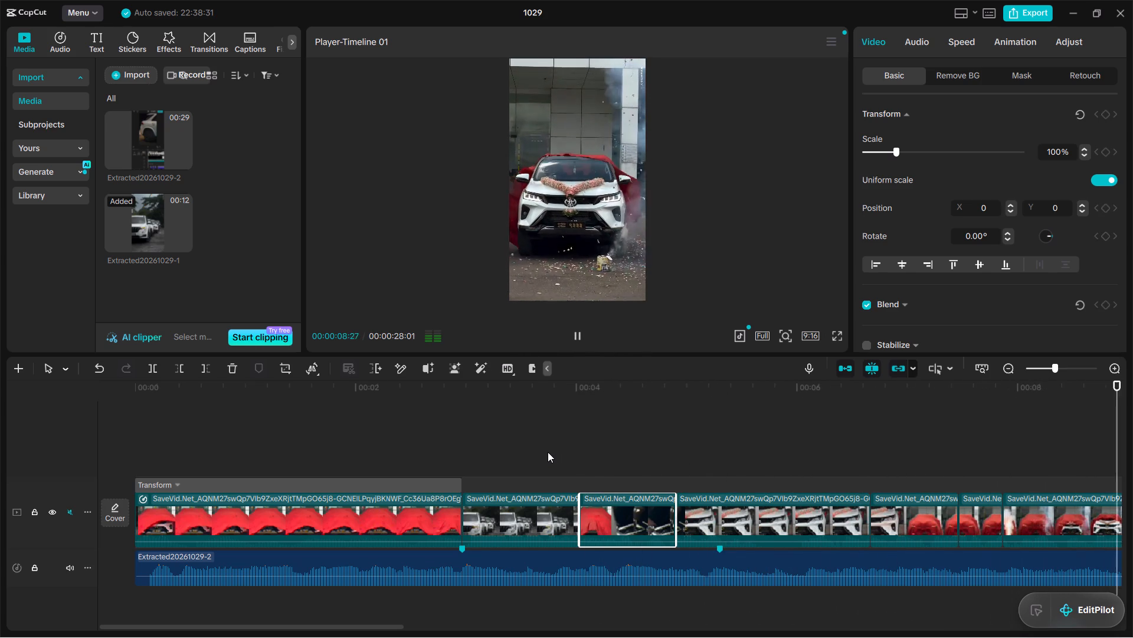
key("space")
key("space")
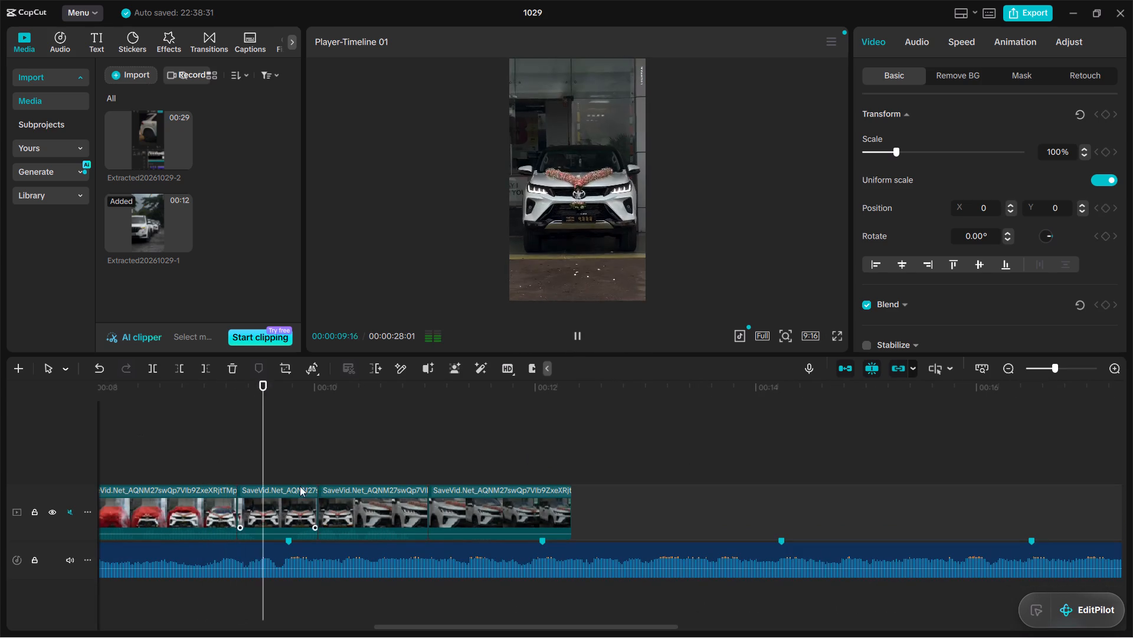
key("space")
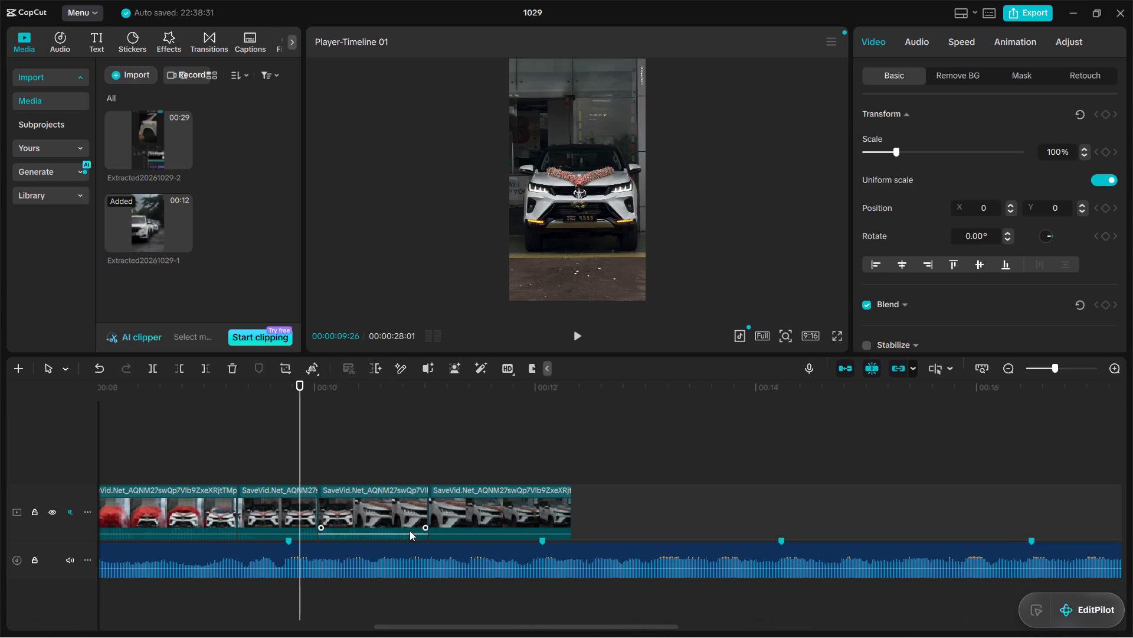
Go back through the clip cuts and play the red-covered car clip from about 00:00:06:26.
key("Down")
key("Down")
key("Up")
key("Up")
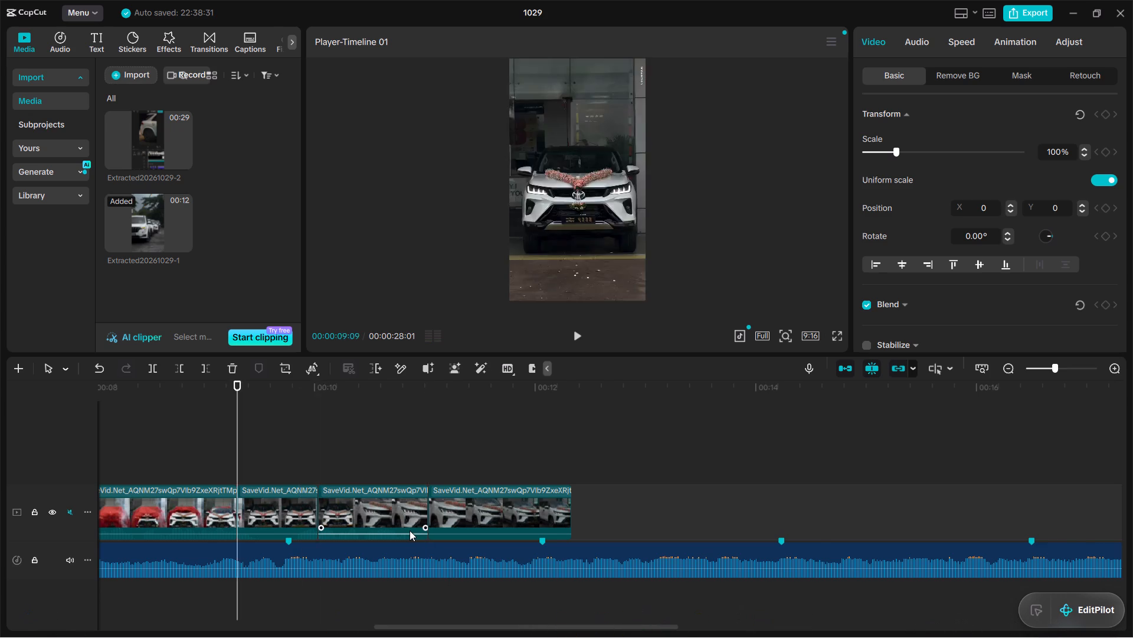
key("Up")
key("Up")
left_click(501, 458)
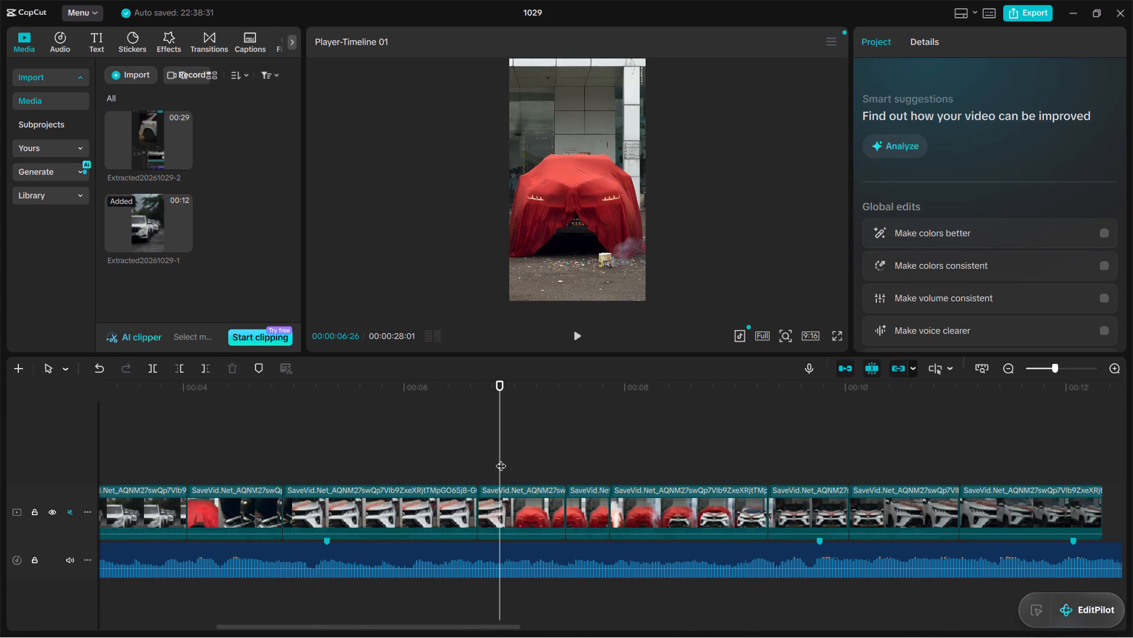
key("space")
key("space")
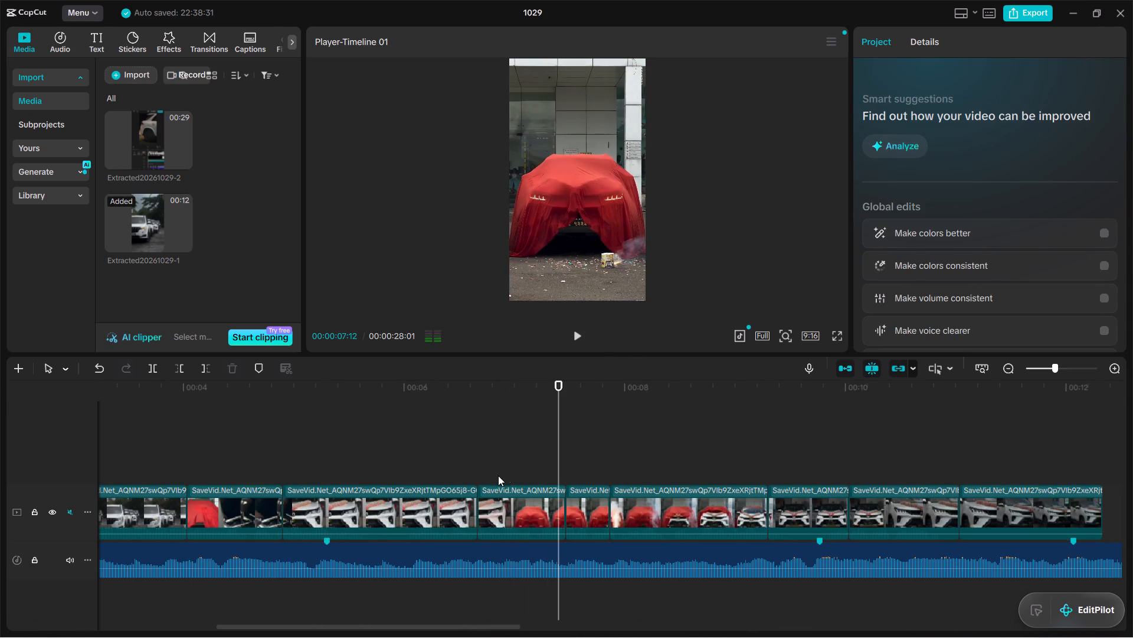
Move the short white-to-red-covered car clip from about 00:00:06:20 to before the longer white SUV clip, near the 00:00:05 audio marker.
left_click(533, 503)
left_click_drag(532, 503, 154, 502)
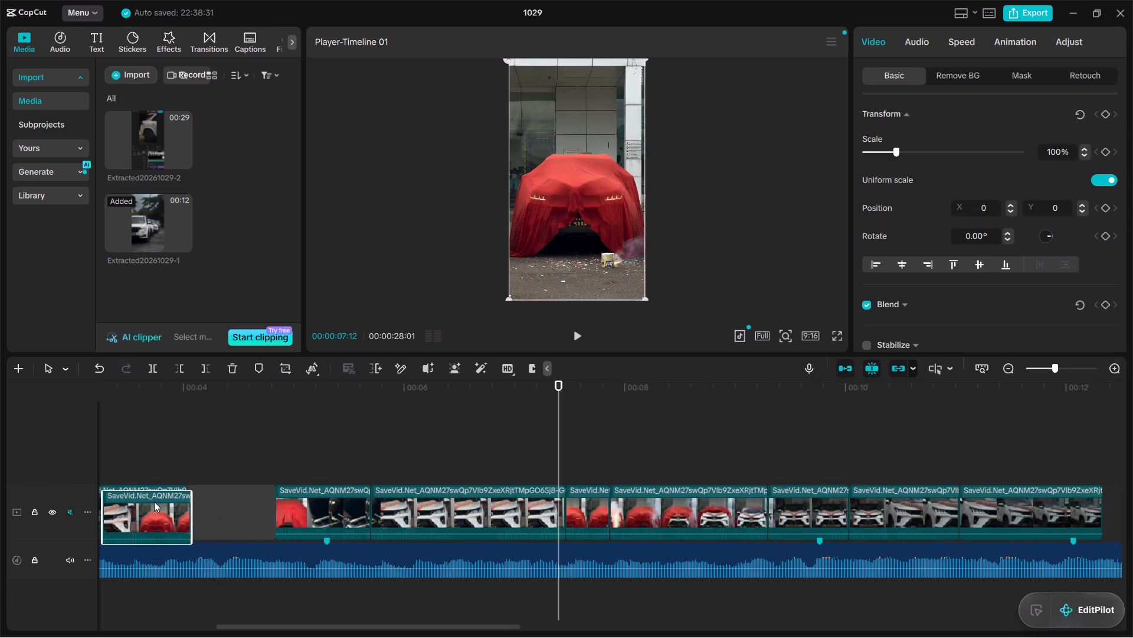
left_click_drag(154, 502, 550, 530)
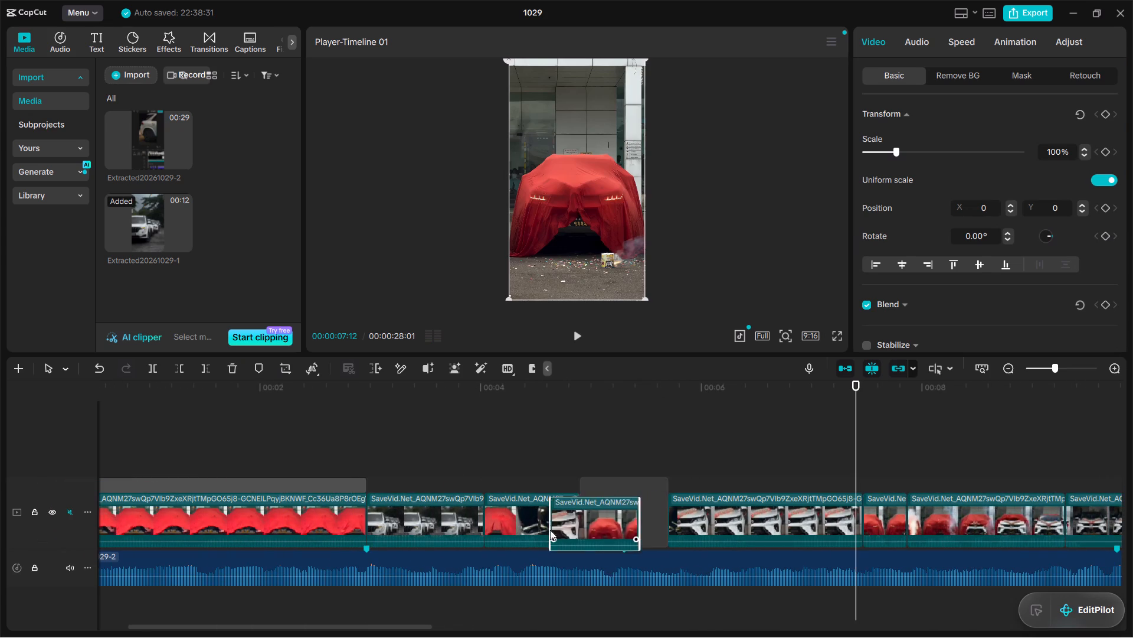
left_click_drag(550, 530, 606, 514)
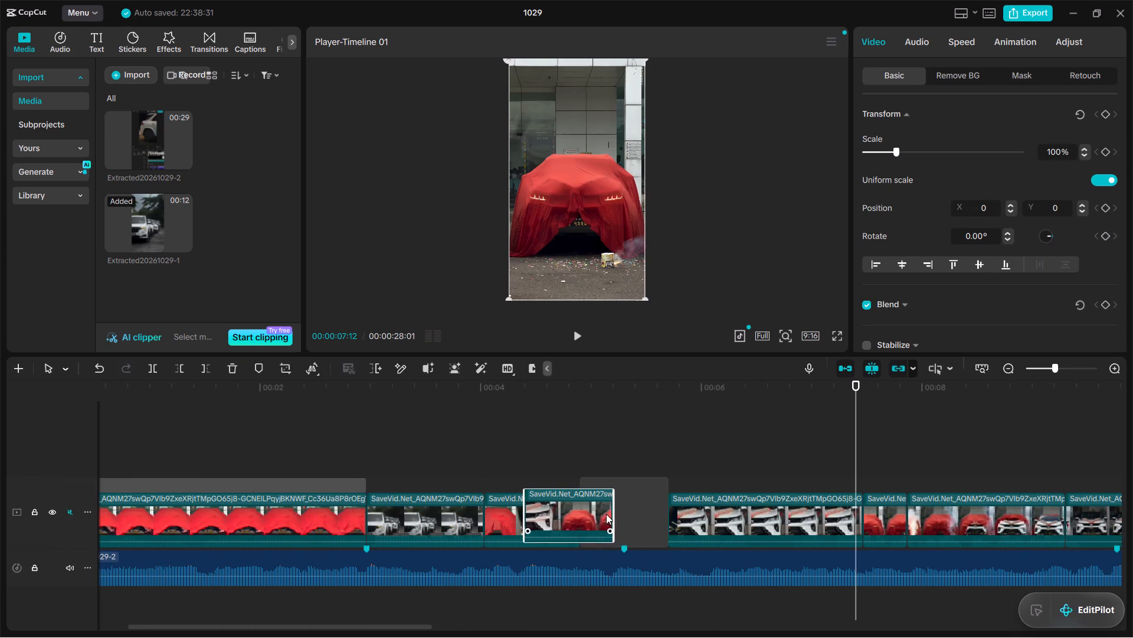
left_click_drag(606, 514, 648, 509)
Move the gear-shifter clip directly after the first clip, ahead of the parked white cars clip.
left_click_drag(538, 520, 499, 525)
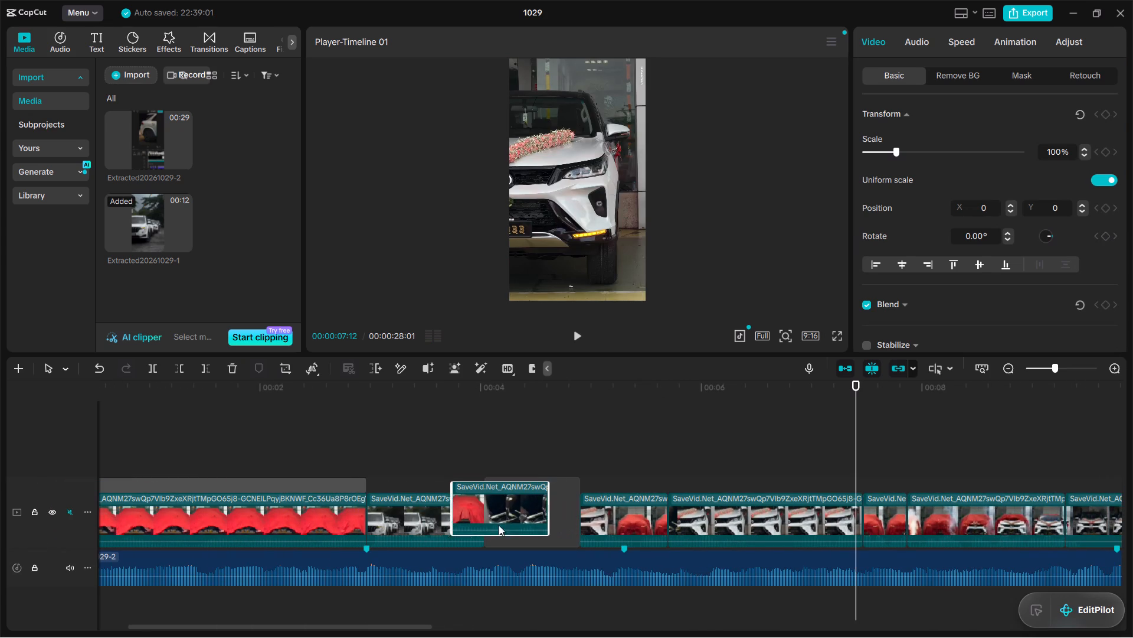
left_click_drag(499, 525, 424, 526)
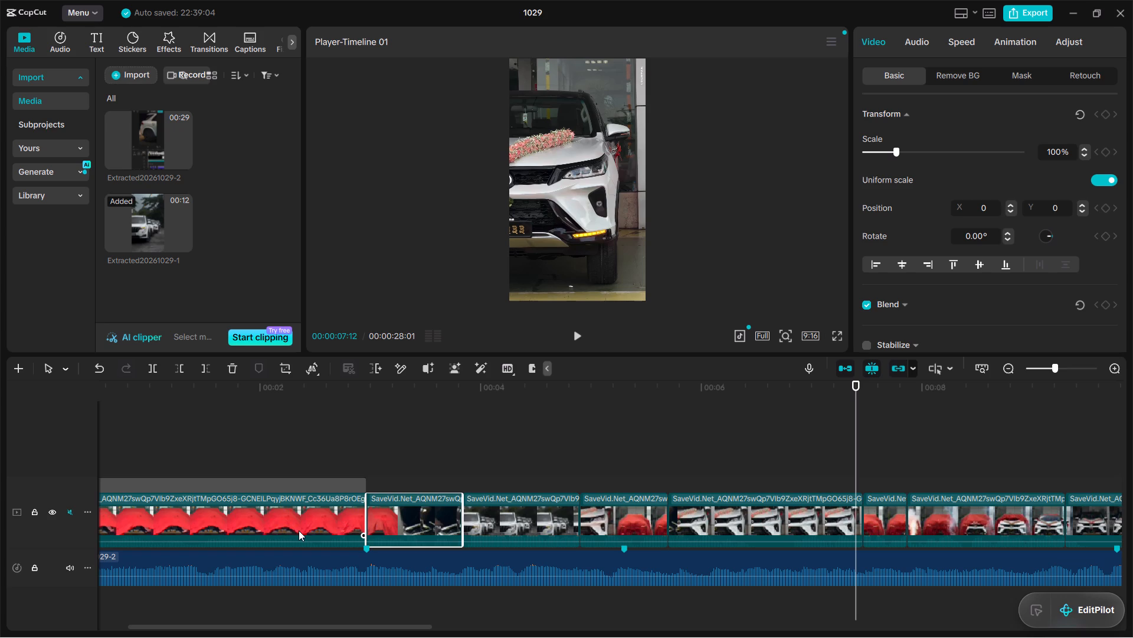
Show the first clip's keyframe graph and open the preset curves for the Scale segment between its two keyframes.
left_click(299, 530)
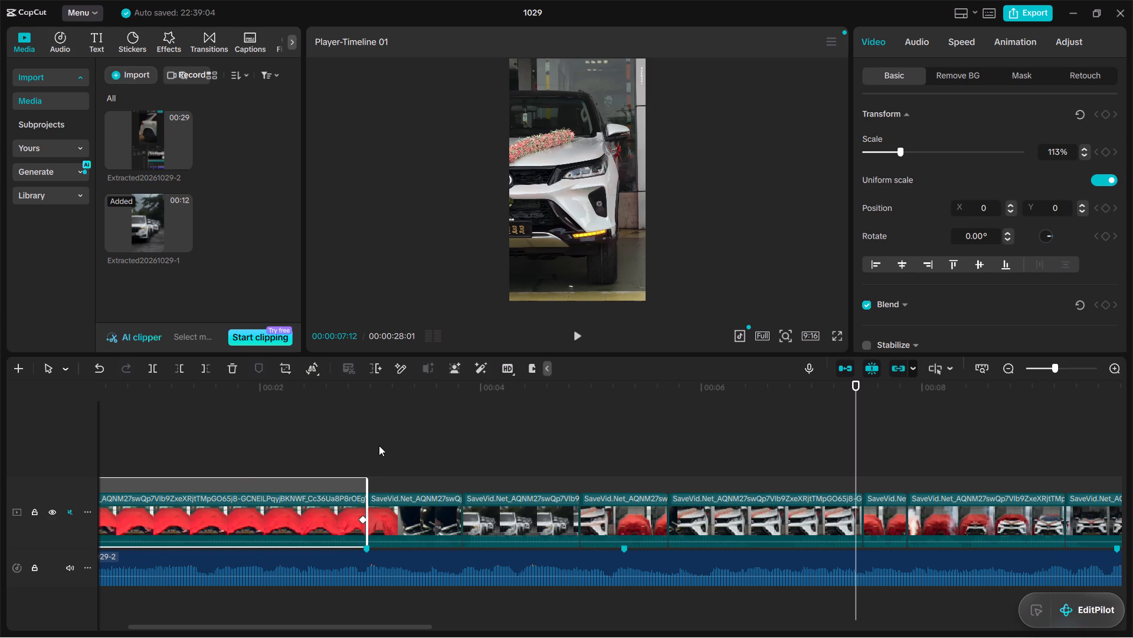
key("alt+k")
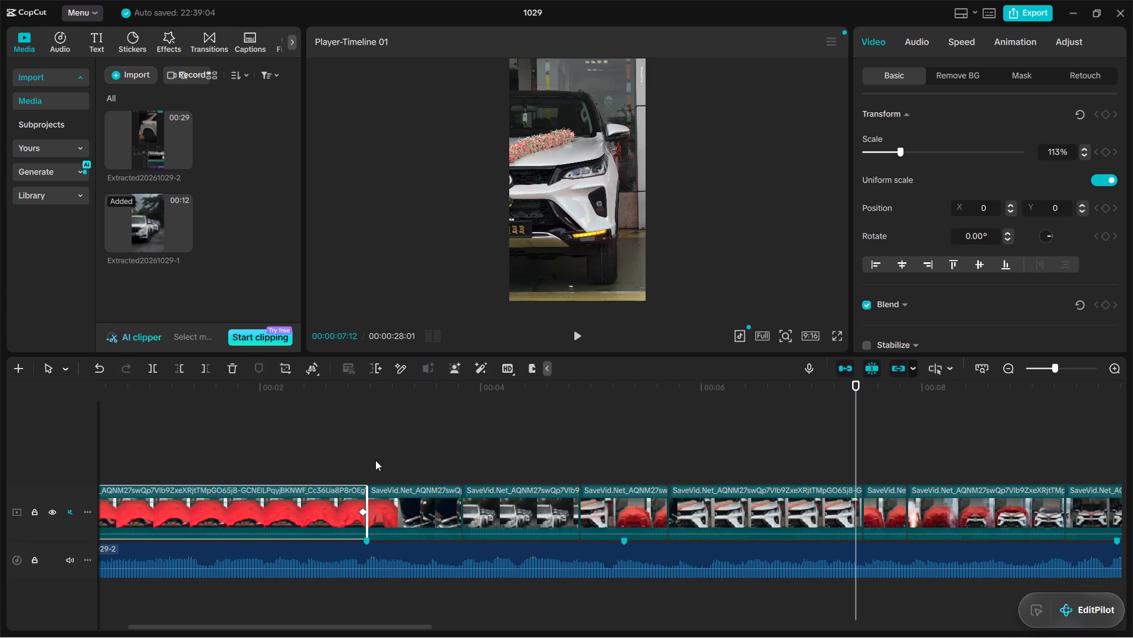
key("alt+k")
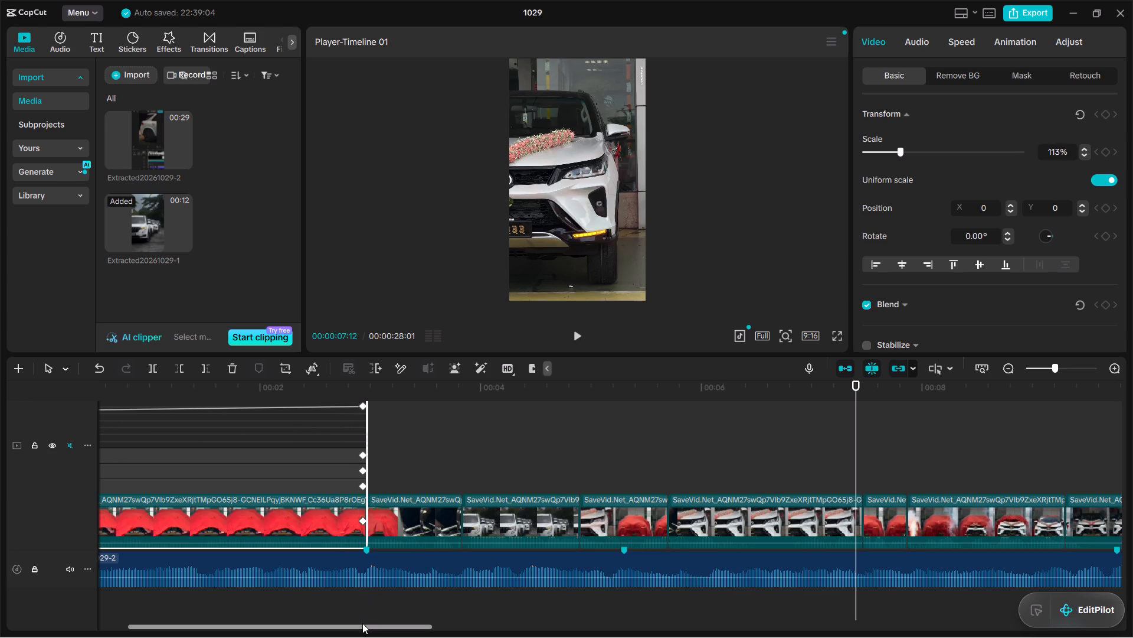
left_click_drag(362, 623, 247, 634)
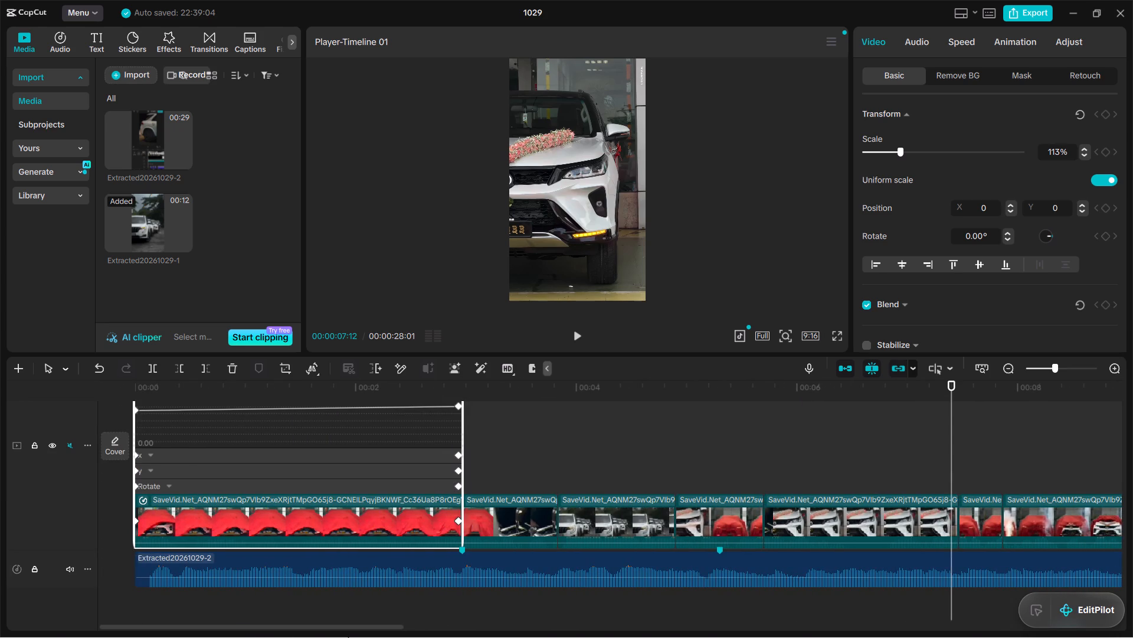
scroll(211, 421, "up", 3)
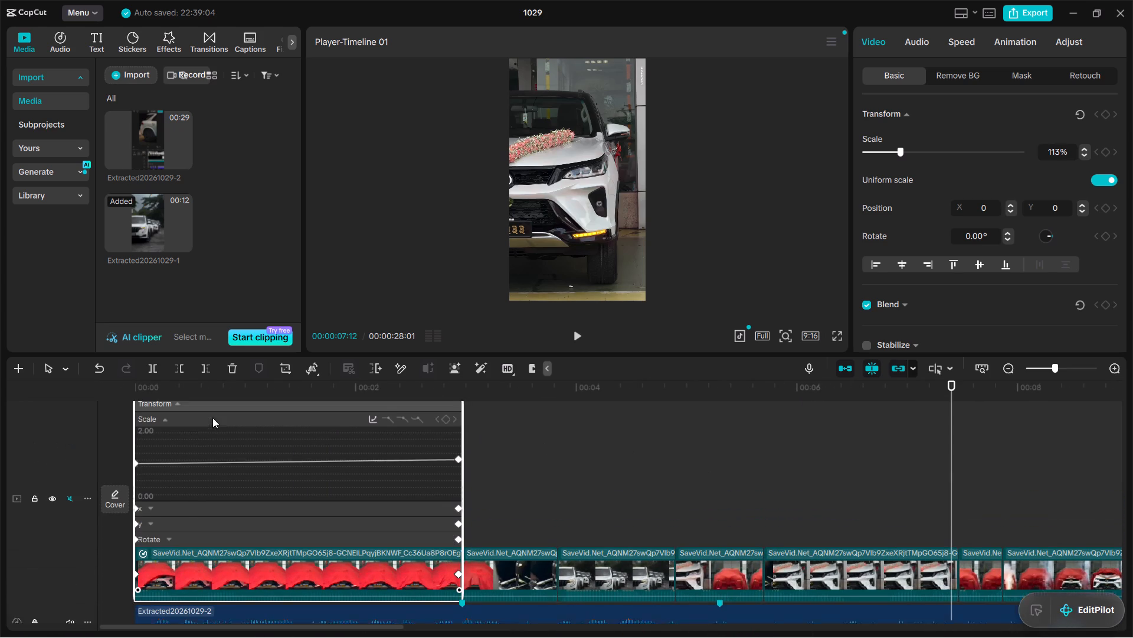
scroll(212, 418, "up", 3)
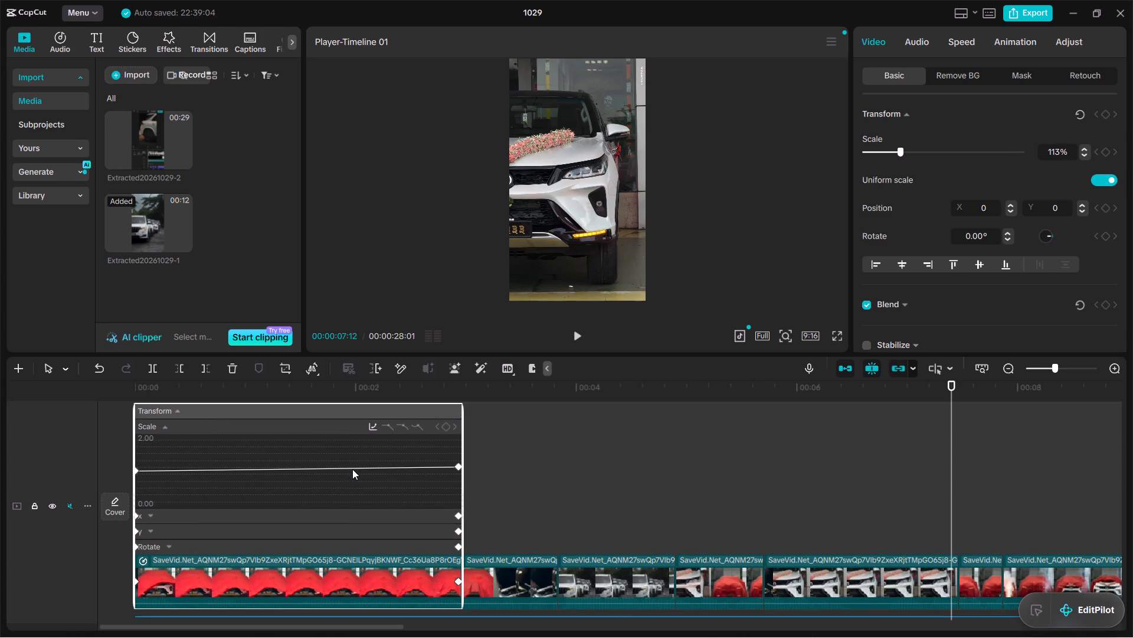
left_click(351, 469)
left_click(351, 468)
left_click(352, 465)
left_click(368, 427)
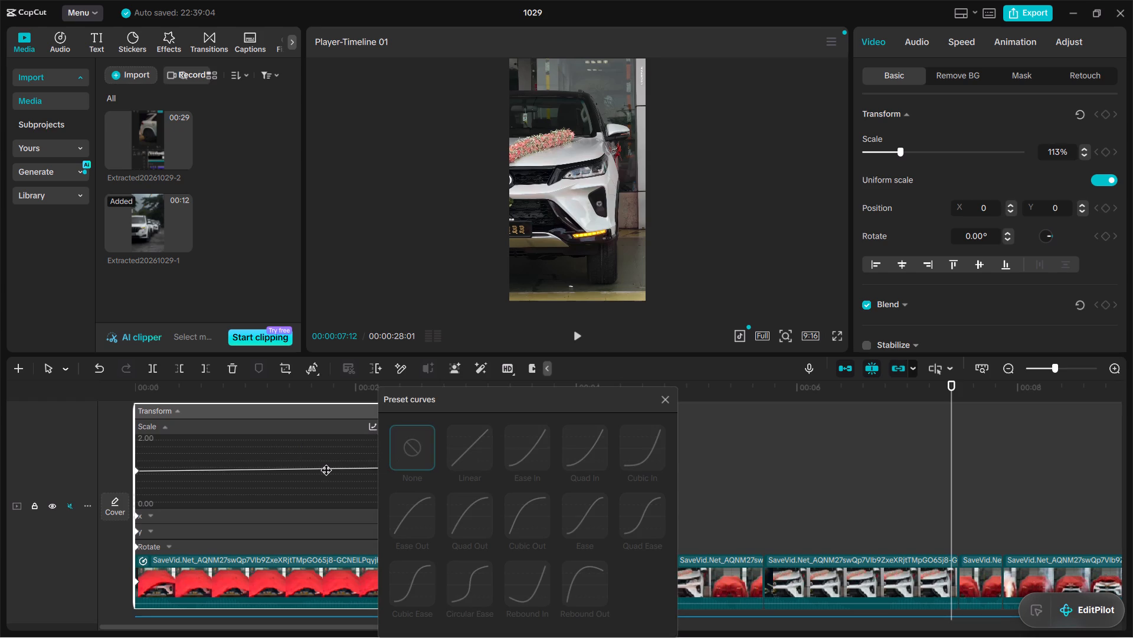
left_click(326, 470)
scroll(478, 511, "down", 4)
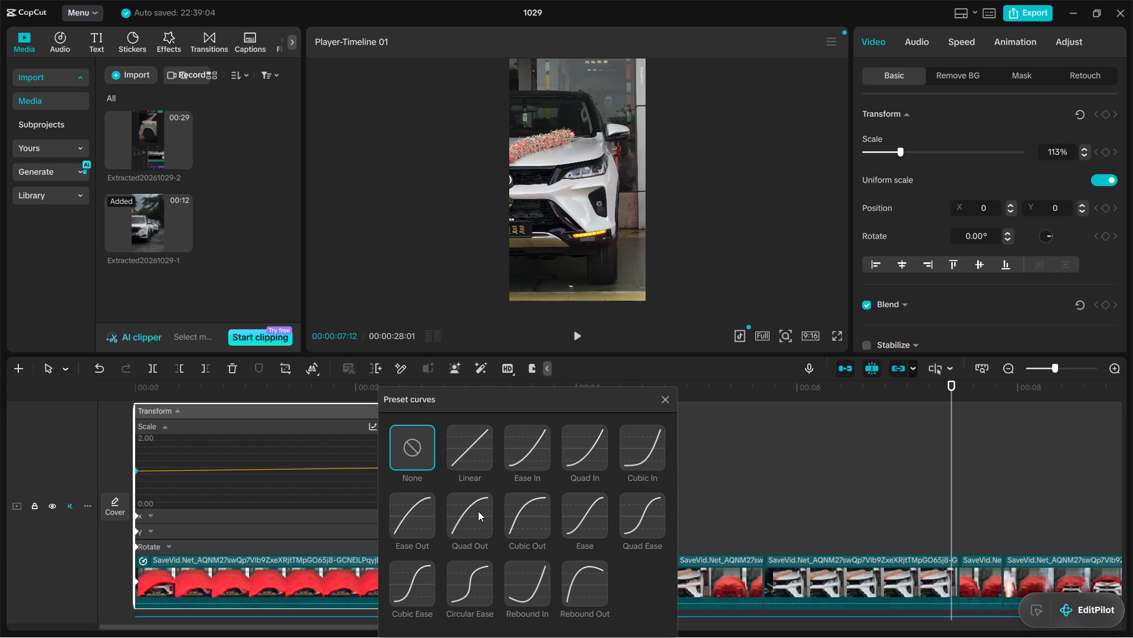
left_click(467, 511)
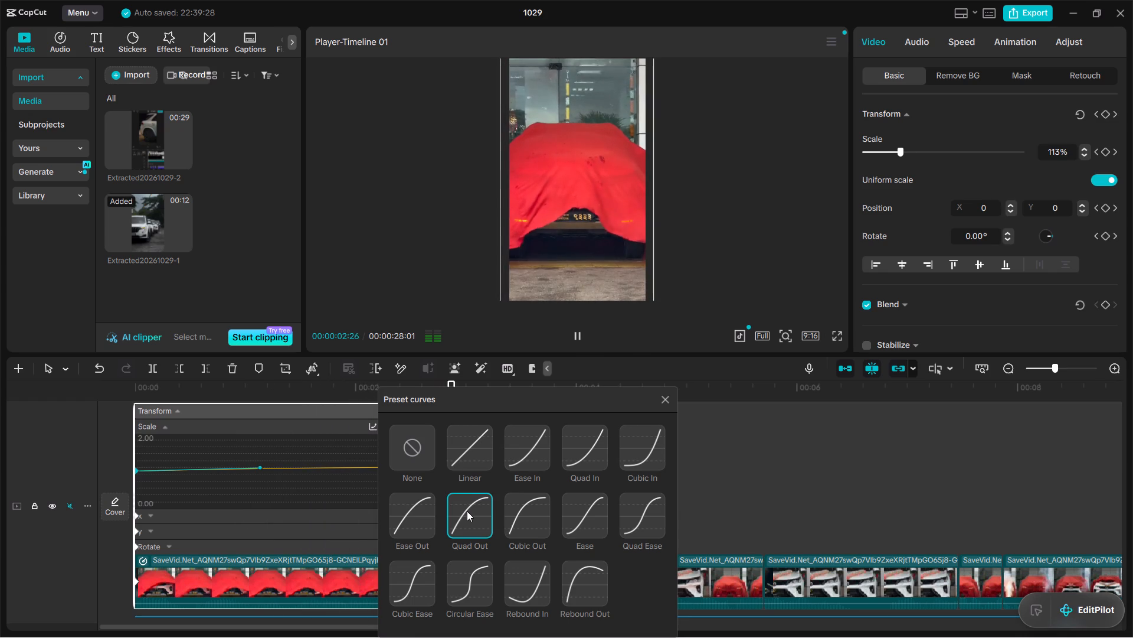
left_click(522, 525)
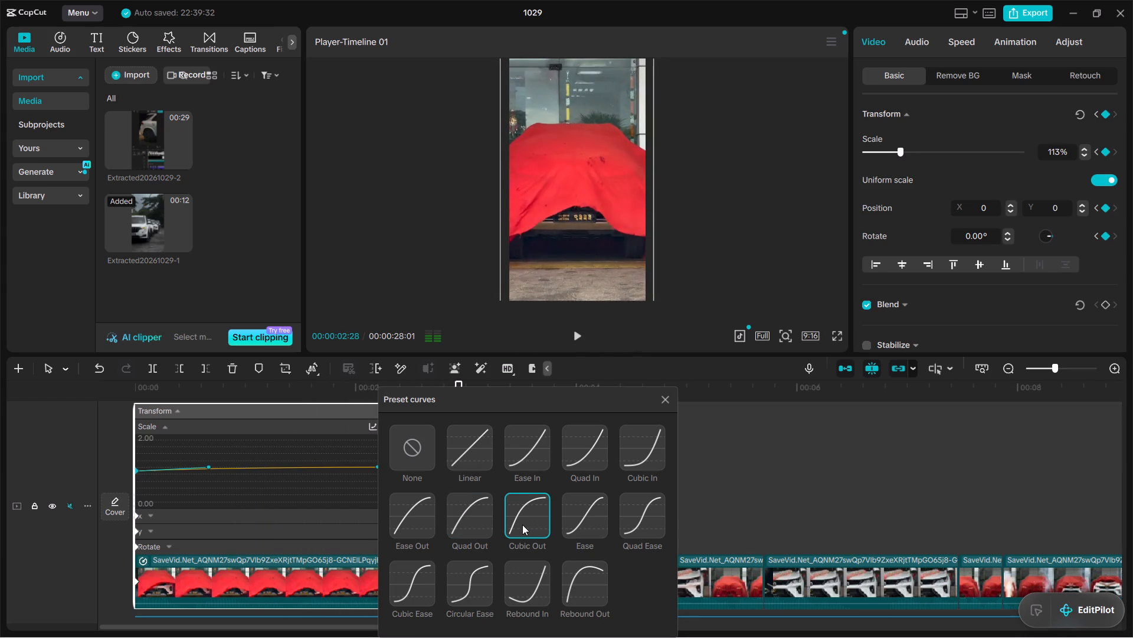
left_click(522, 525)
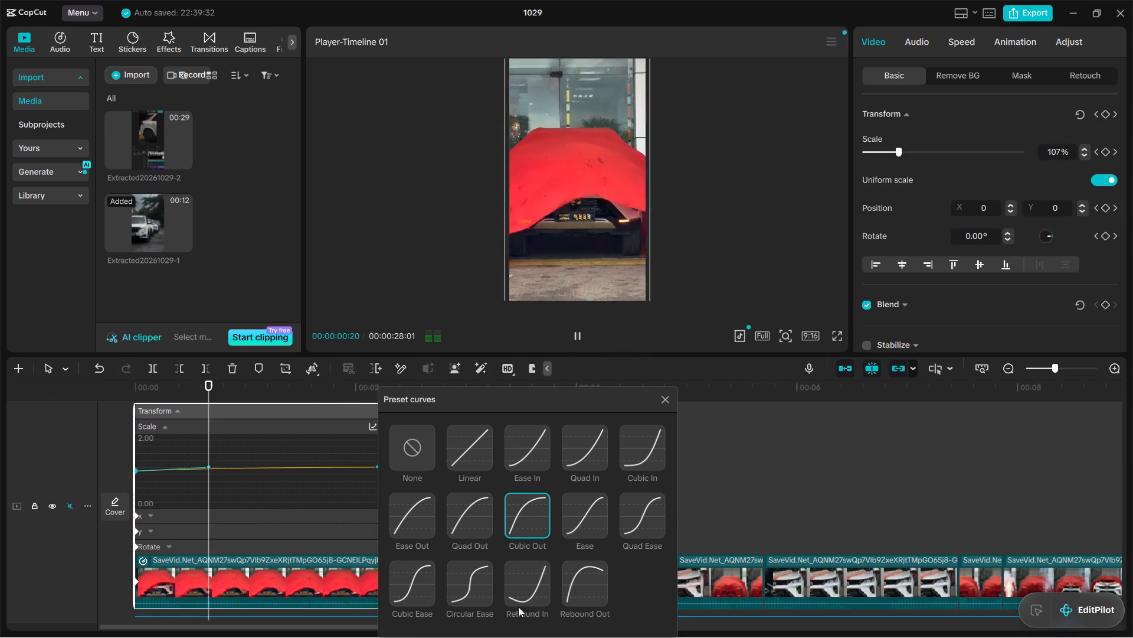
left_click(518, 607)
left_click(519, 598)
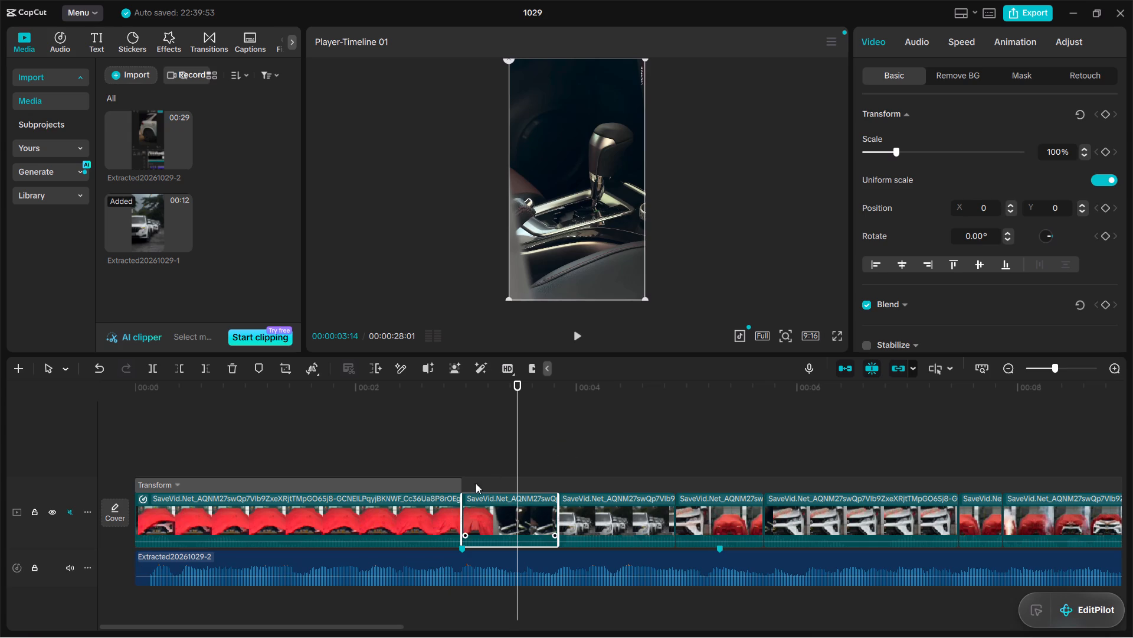
left_click(482, 457)
key("space")
key("space")
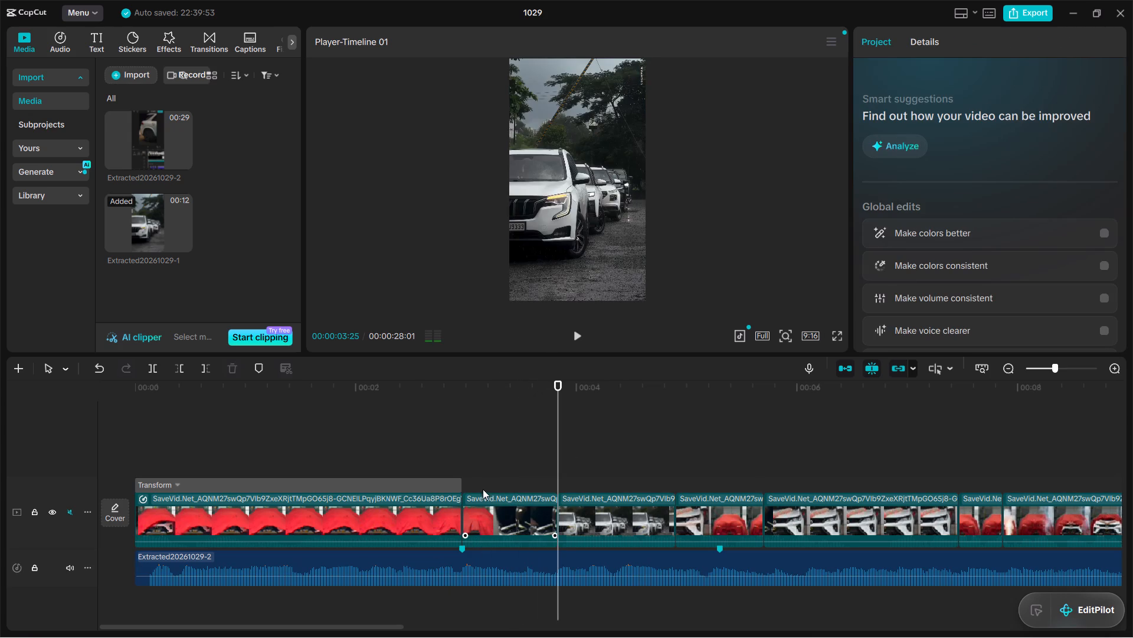
left_click(470, 448)
left_click(525, 539)
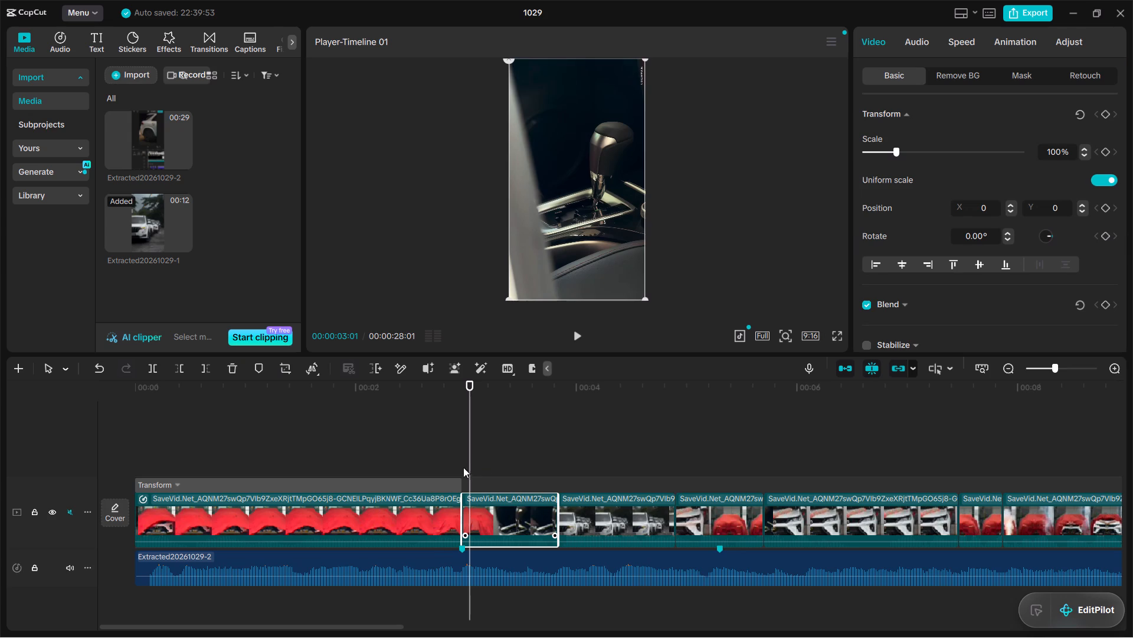
left_click_drag(470, 458, 462, 458)
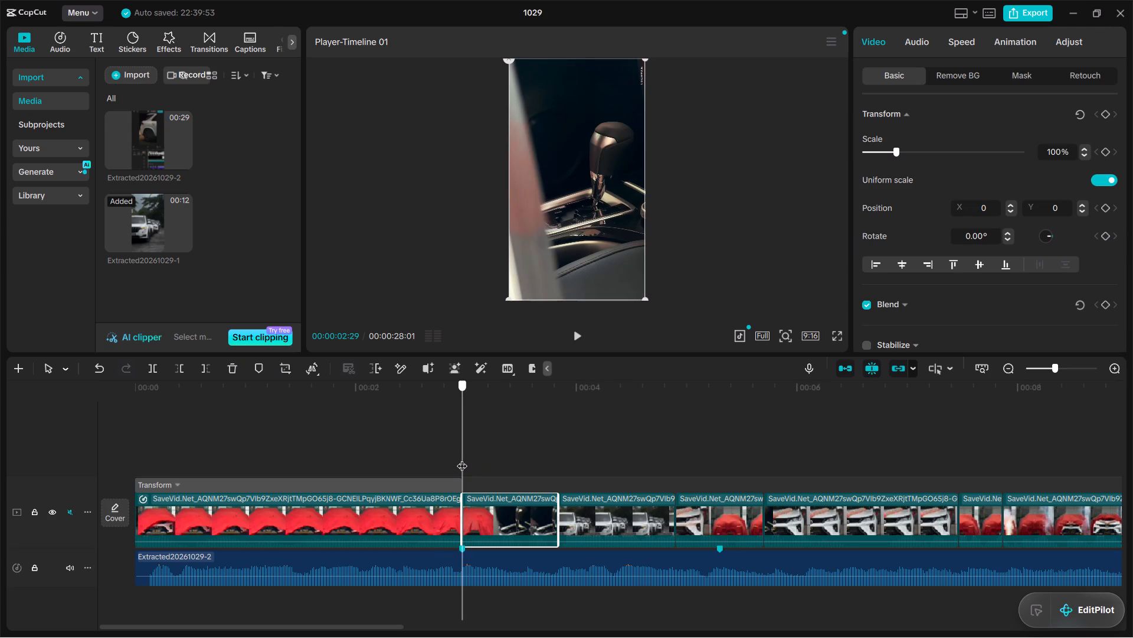
left_click_drag(462, 458, 452, 457)
key("space")
key("space")
key("space")
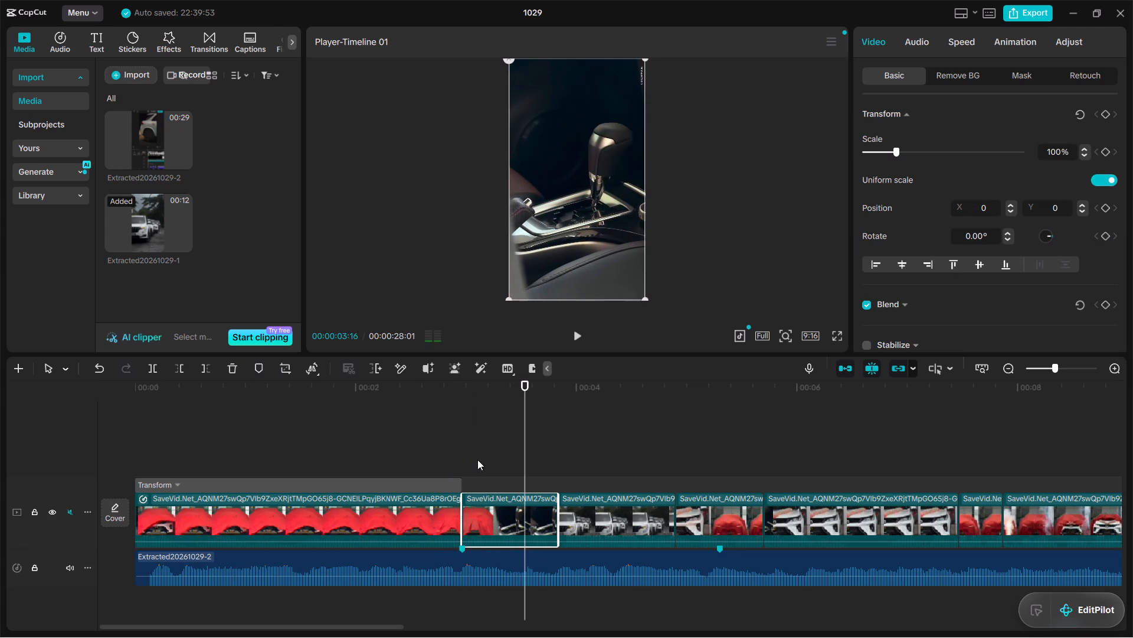
key("space")
key("space")
key("space")
Apply a Custom speed curve to the gear-shifter clip and raise its starting speed point to about 8.15x.
left_click(529, 503)
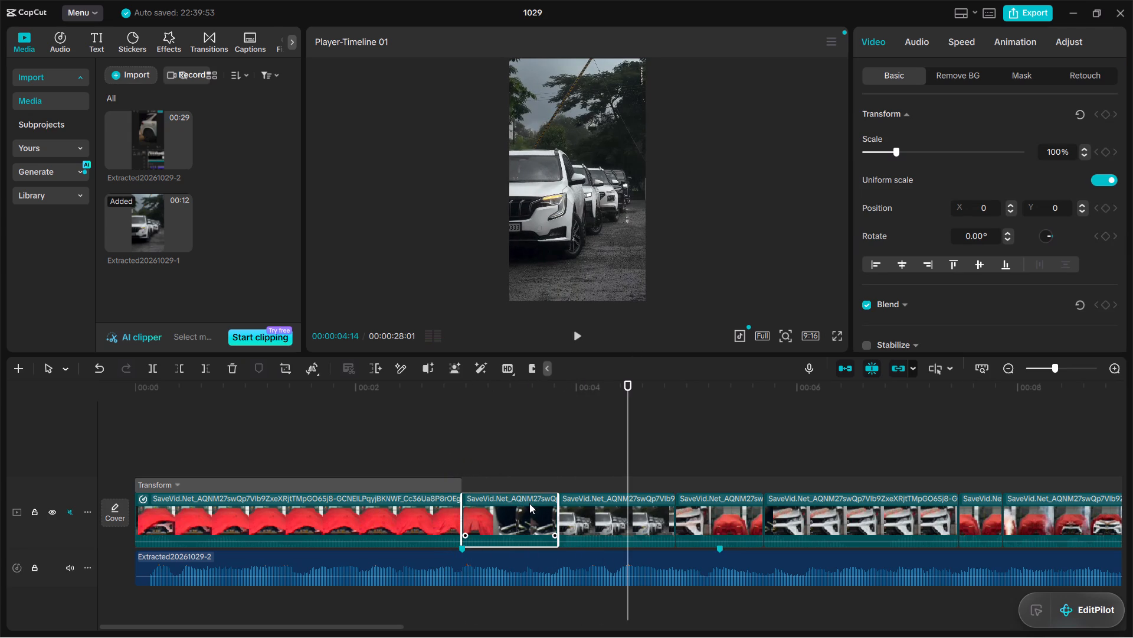
left_click(956, 39)
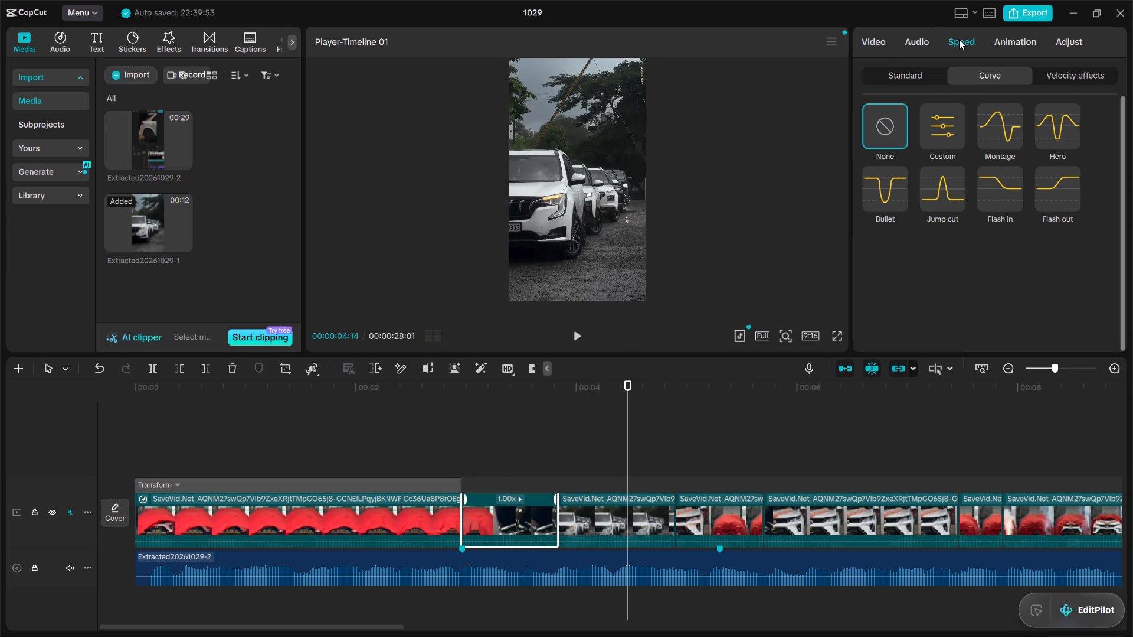
left_click(931, 130)
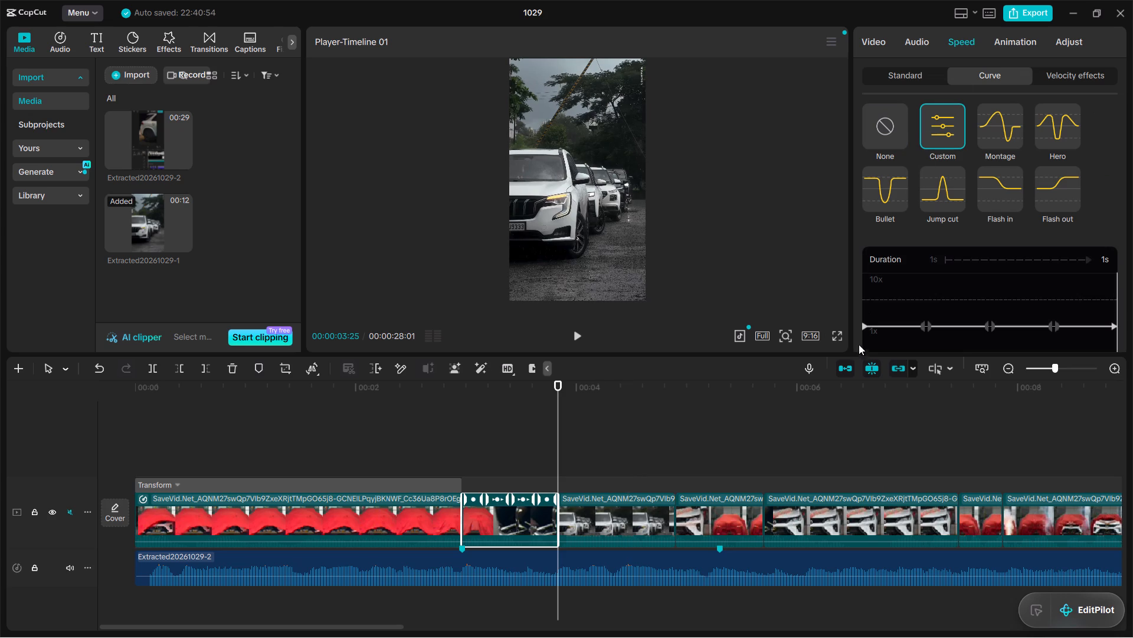
left_click_drag(863, 326, 863, 326)
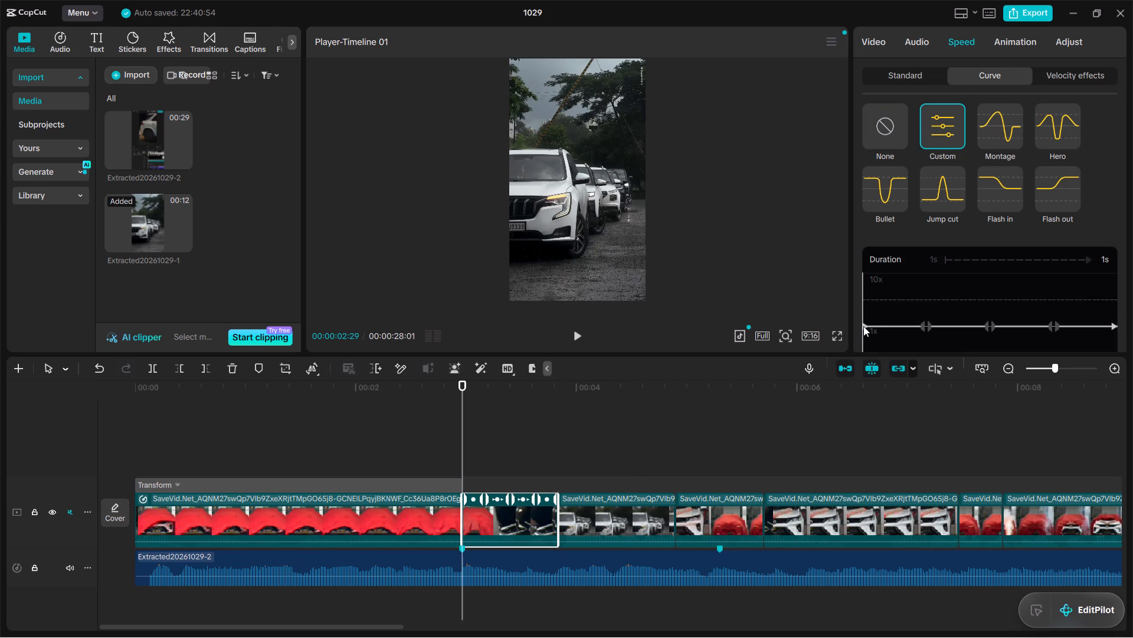
left_click_drag(863, 326, 852, 298)
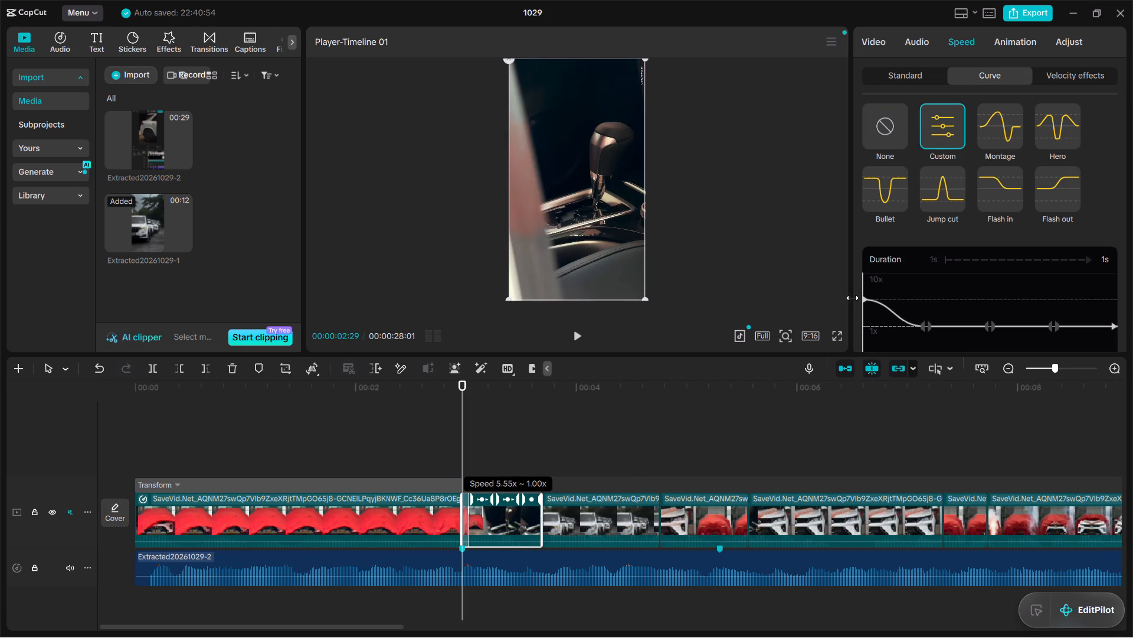
left_click_drag(852, 298, 843, 284)
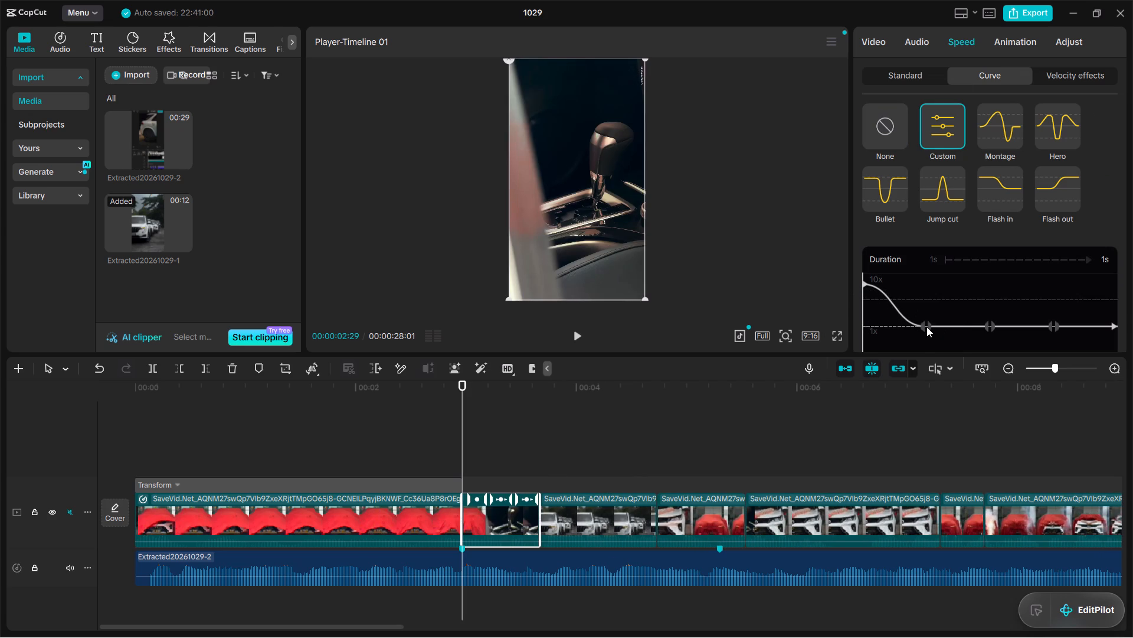
Lower the second point of the gear-shifter clip's speed curve to about 0.28x, keeping it roughly a quarter of the way in.
double_click(925, 327)
scroll(925, 327, "down", 3)
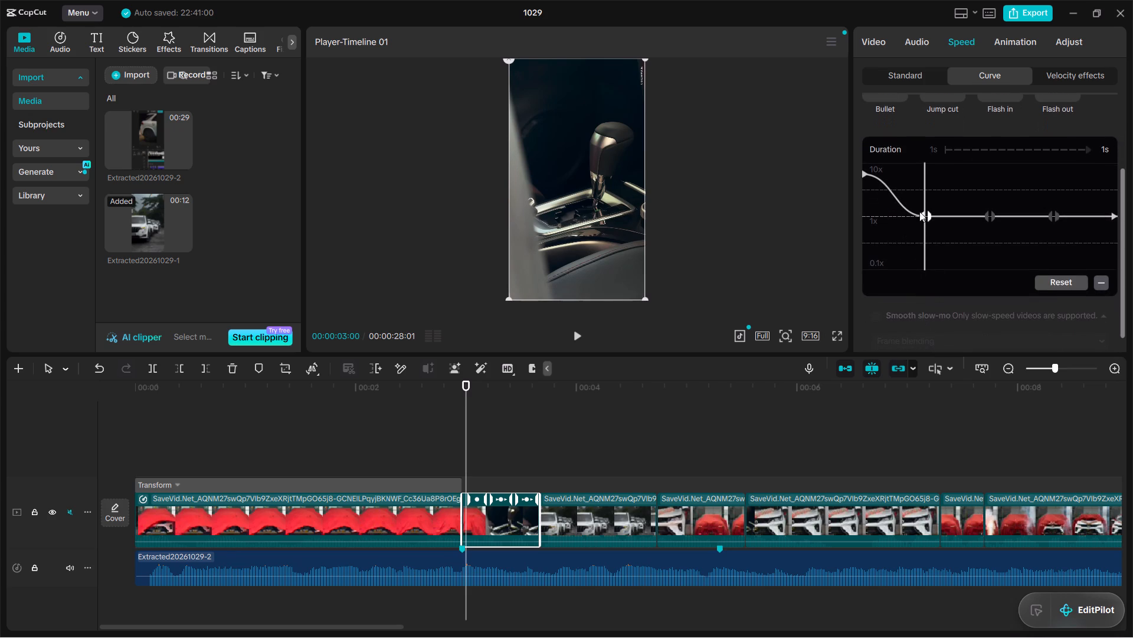
left_click_drag(927, 216, 925, 246)
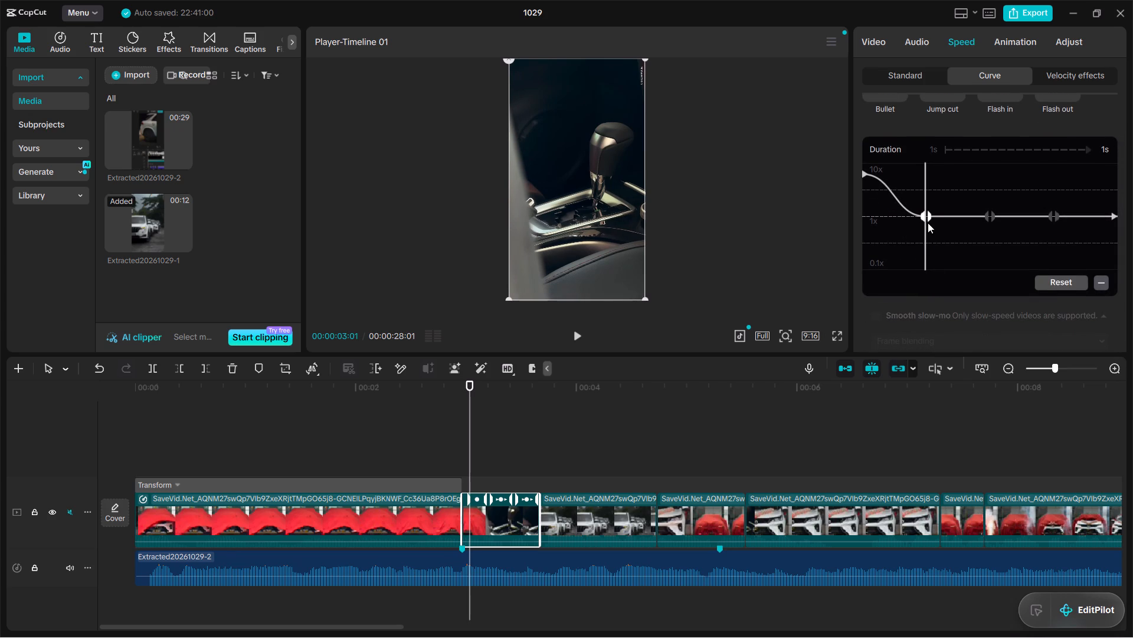
left_click(928, 222)
left_click(925, 213)
left_click(925, 213)
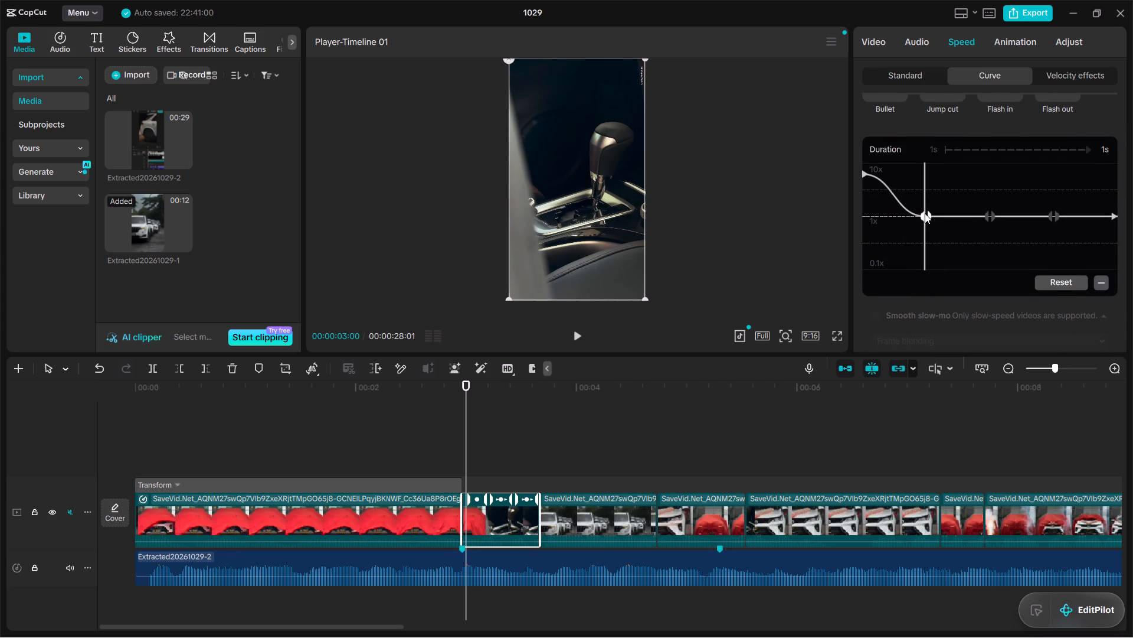
left_click(926, 213)
left_click_drag(926, 213, 908, 270)
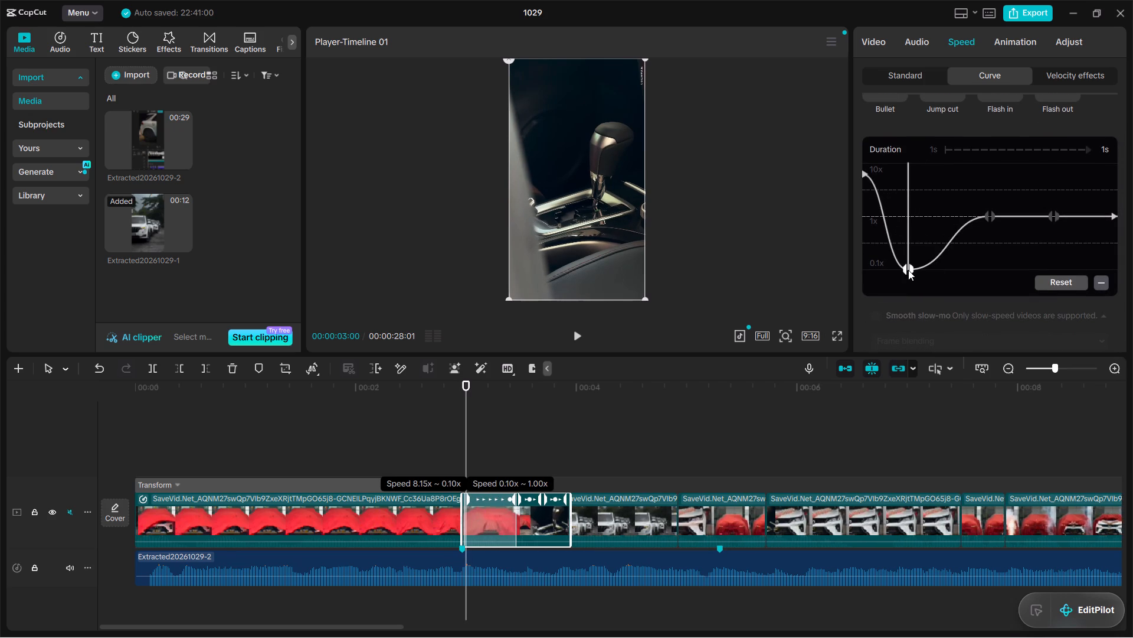
left_click_drag(908, 270, 912, 261)
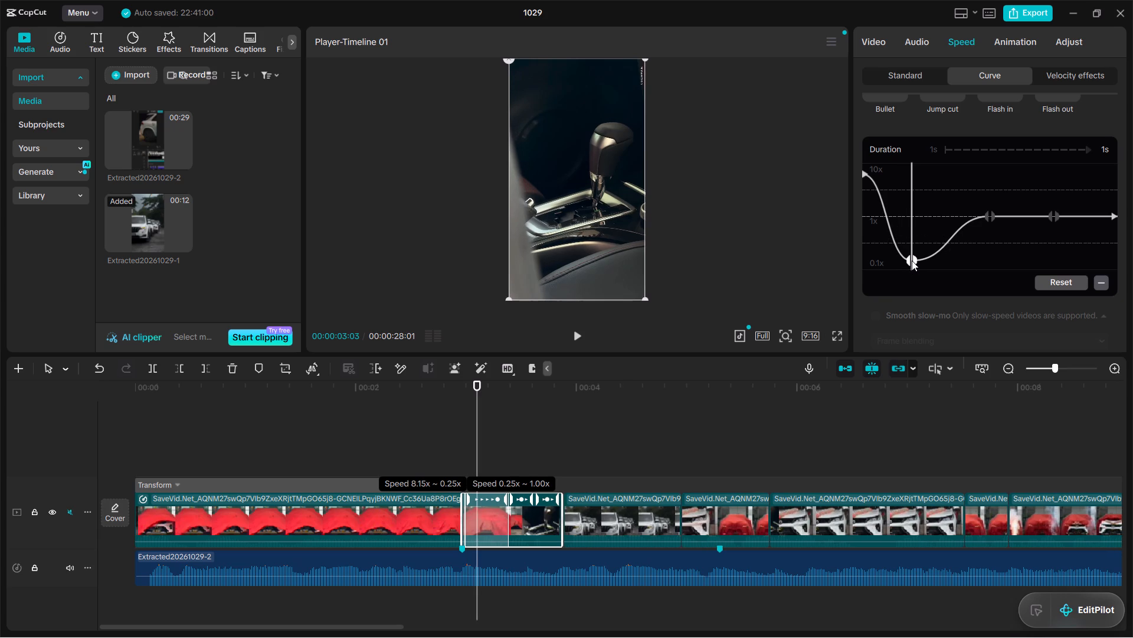
left_click_drag(912, 261, 924, 261)
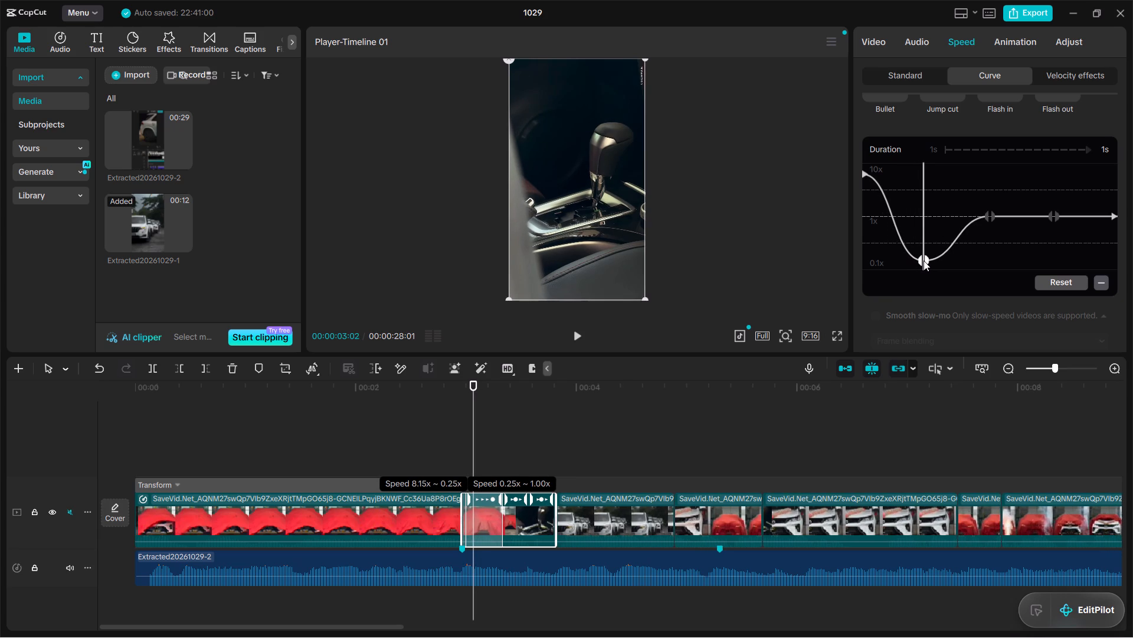
left_click_drag(924, 261, 928, 259)
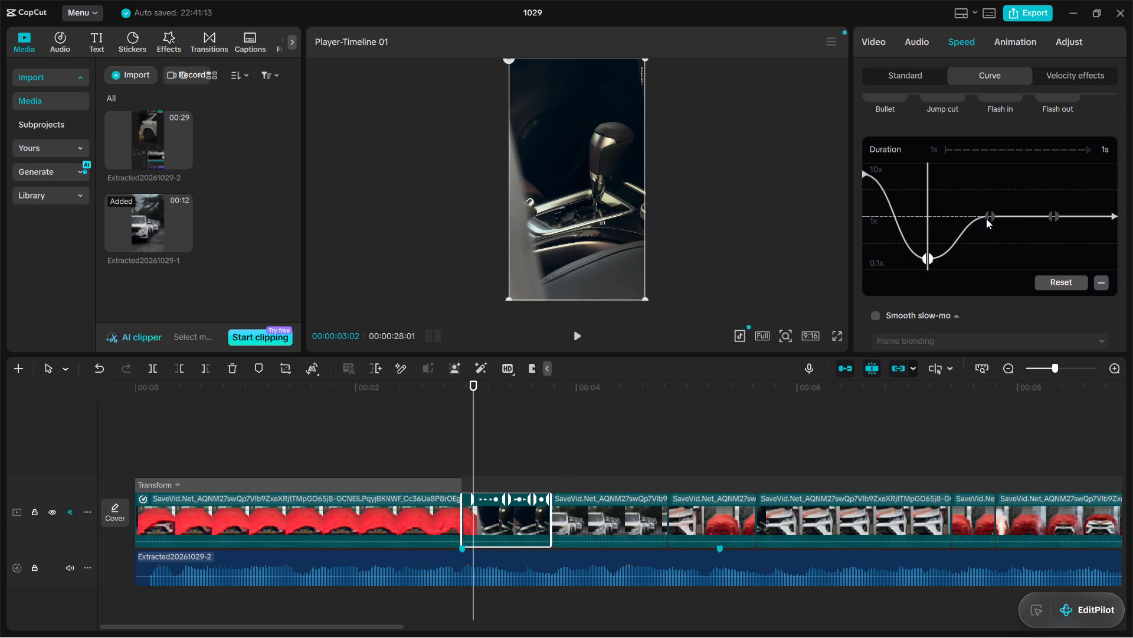
Lower the middle speed point to about 0.28x and move the fourth point close to the clip's end at about 0.7x.
left_click(990, 216)
left_click_drag(990, 216, 993, 258)
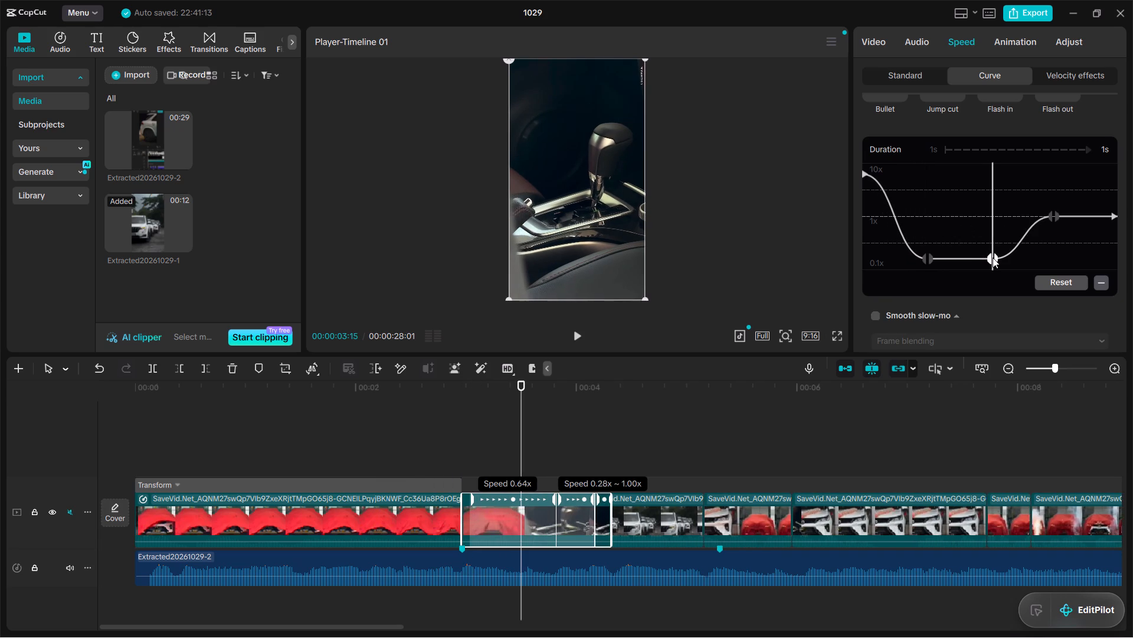
left_click_drag(993, 258, 994, 255)
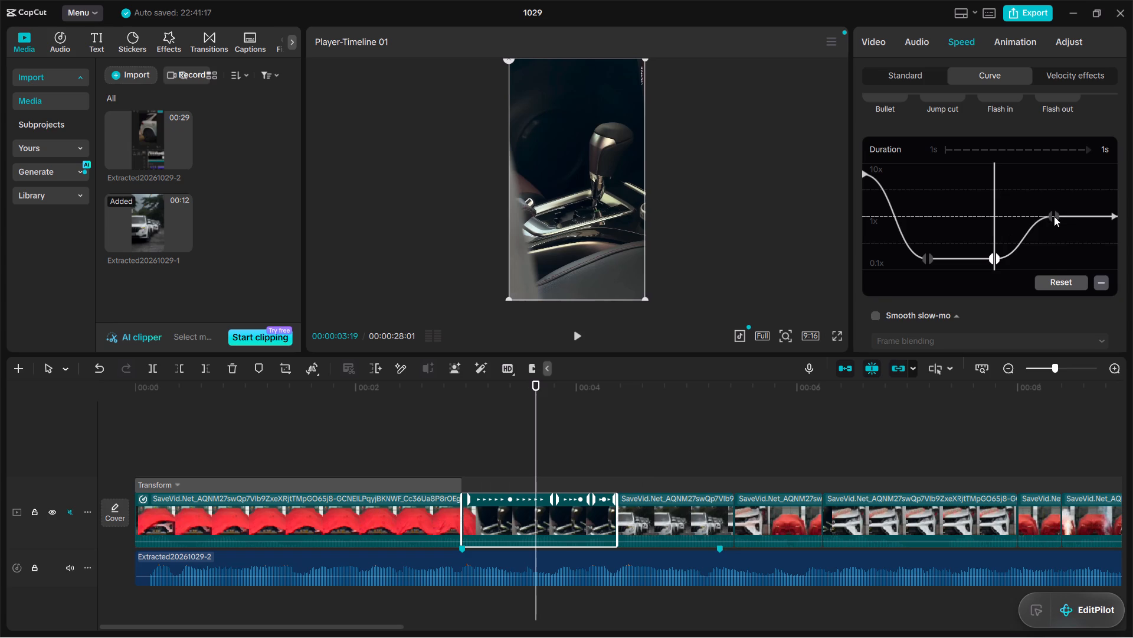
left_click_drag(1054, 216, 1092, 227)
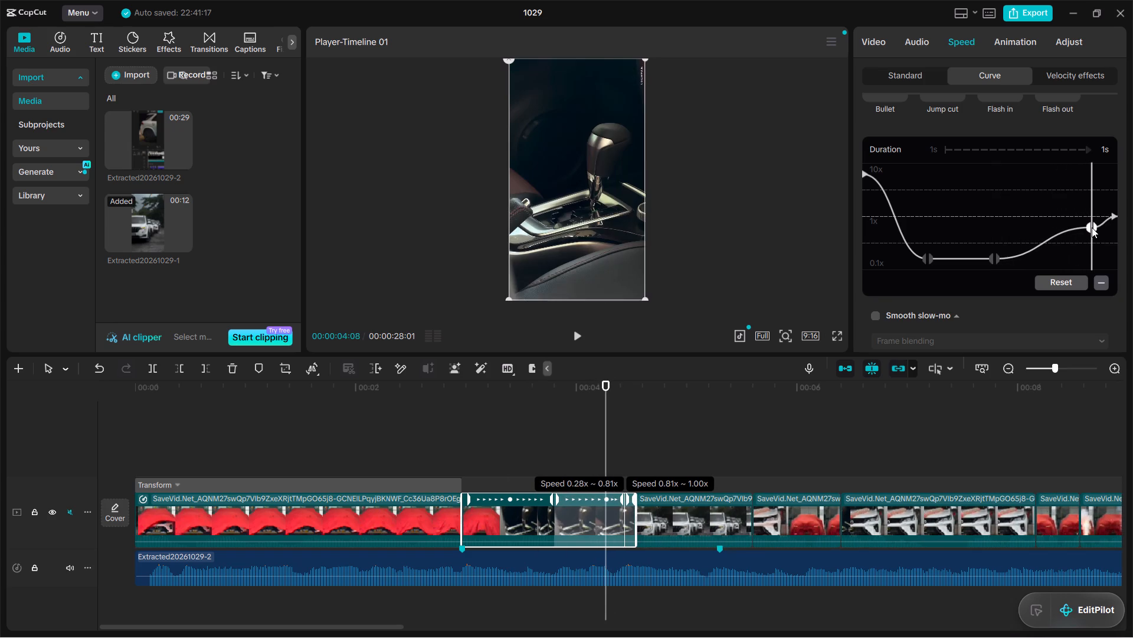
left_click_drag(1092, 227, 1091, 232)
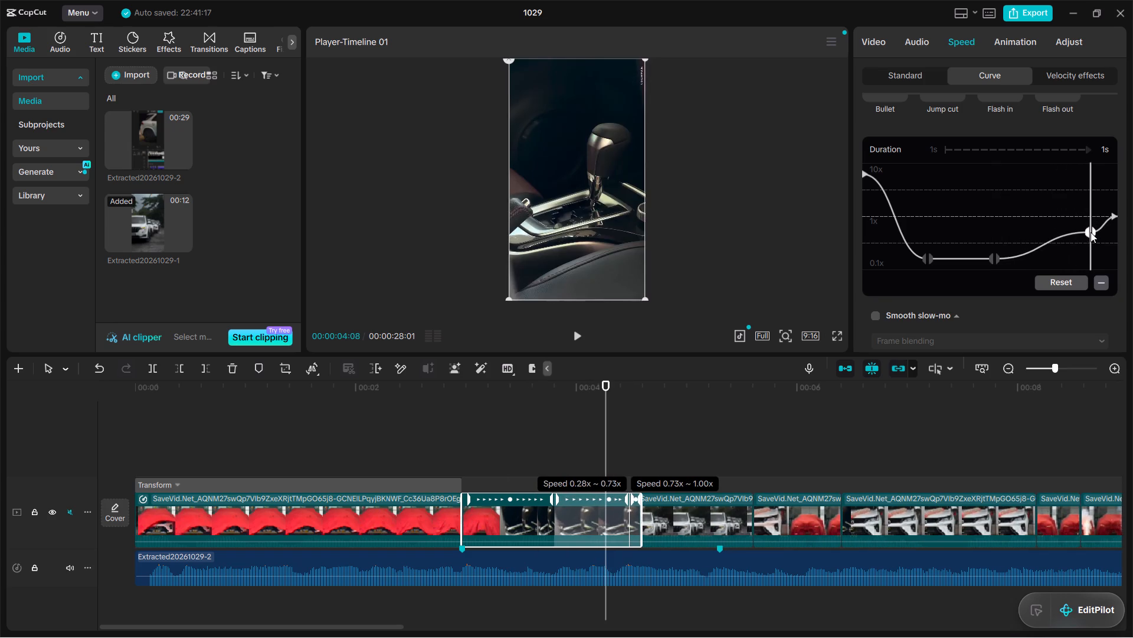
left_click_drag(1091, 232, 1090, 234)
left_click(1114, 211)
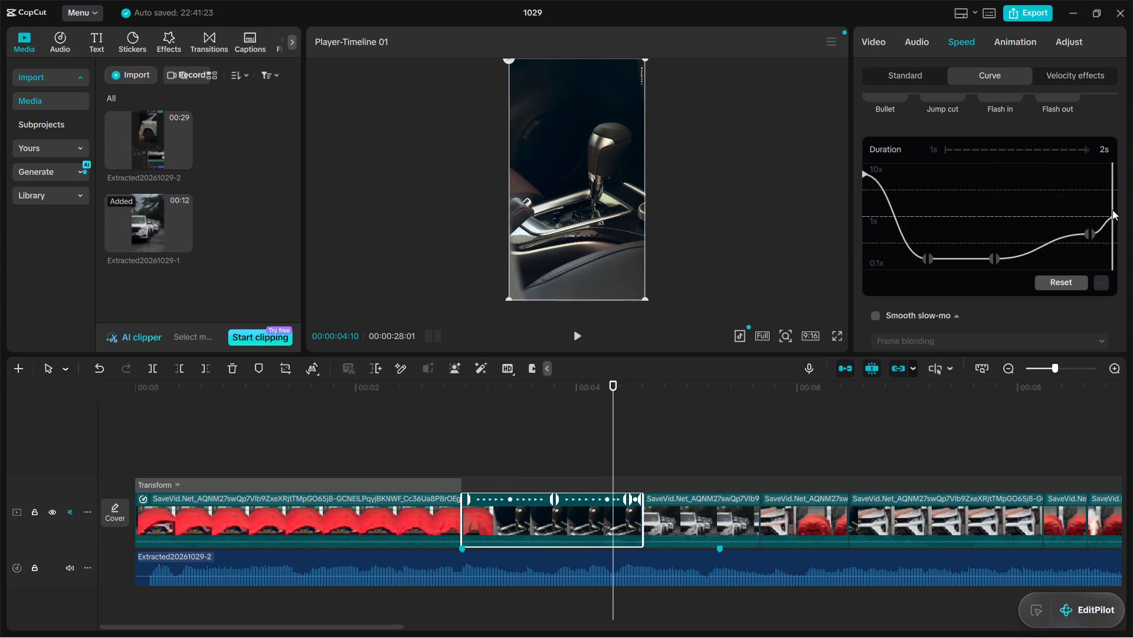
Play back from late in the first clip through the speed-ramped gear-shifter clip into the parked white cars clip.
left_click(425, 463)
key("space")
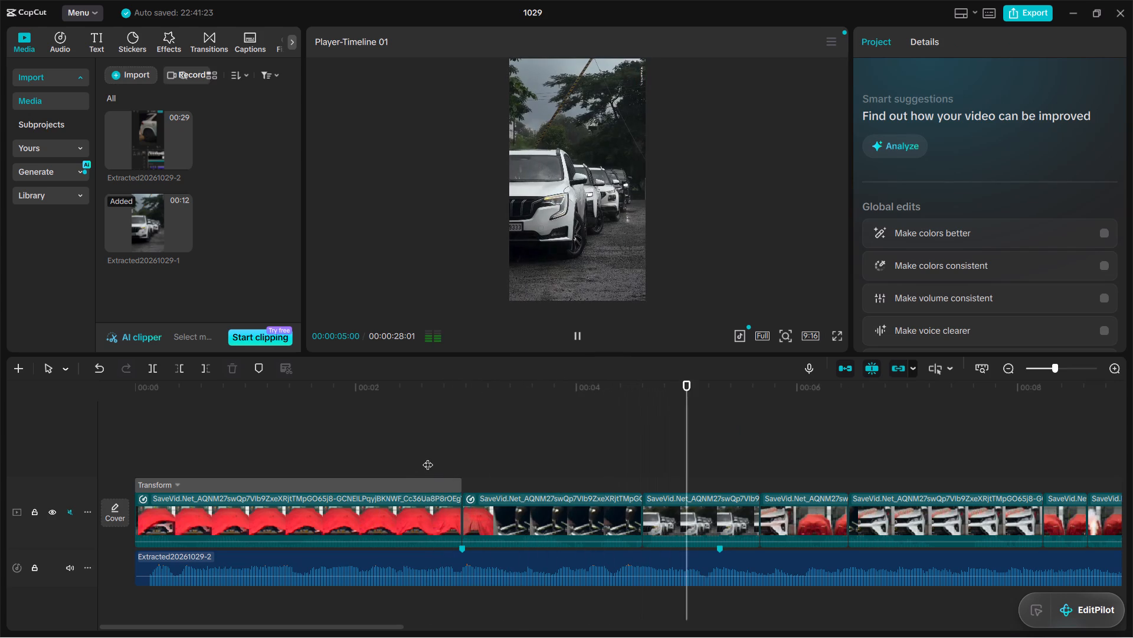
key("space")
Enable Smooth slow-mo on the gear-shifter clip with the Optical flow method.
left_click(546, 517)
scroll(1082, 202, "down", 2)
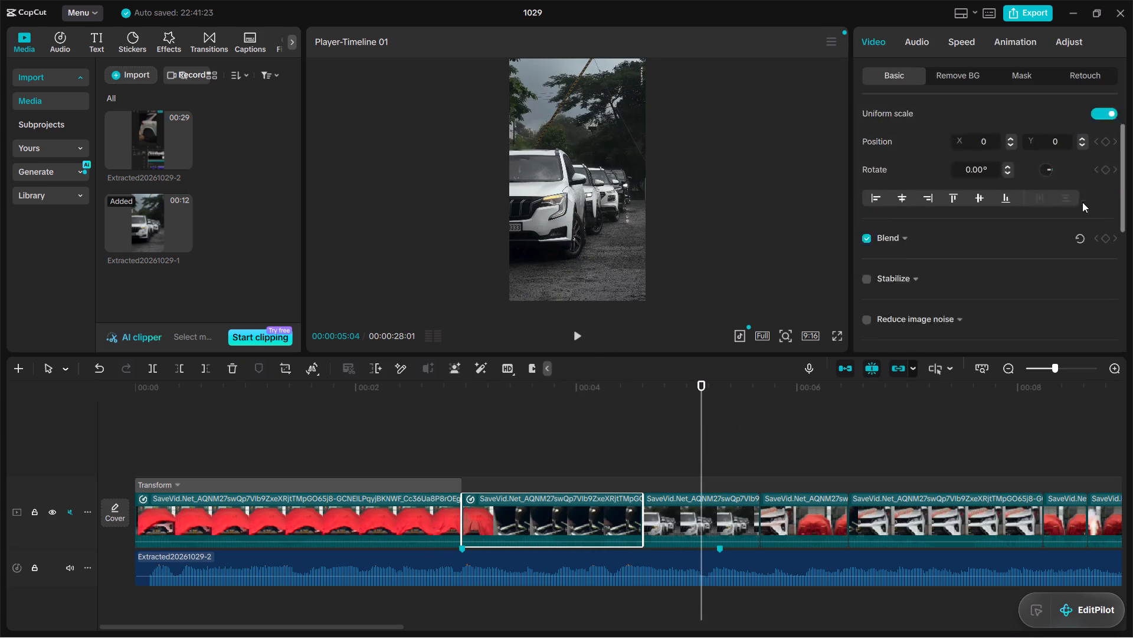
scroll(1082, 202, "down", 1)
scroll(885, 210, "up", 4)
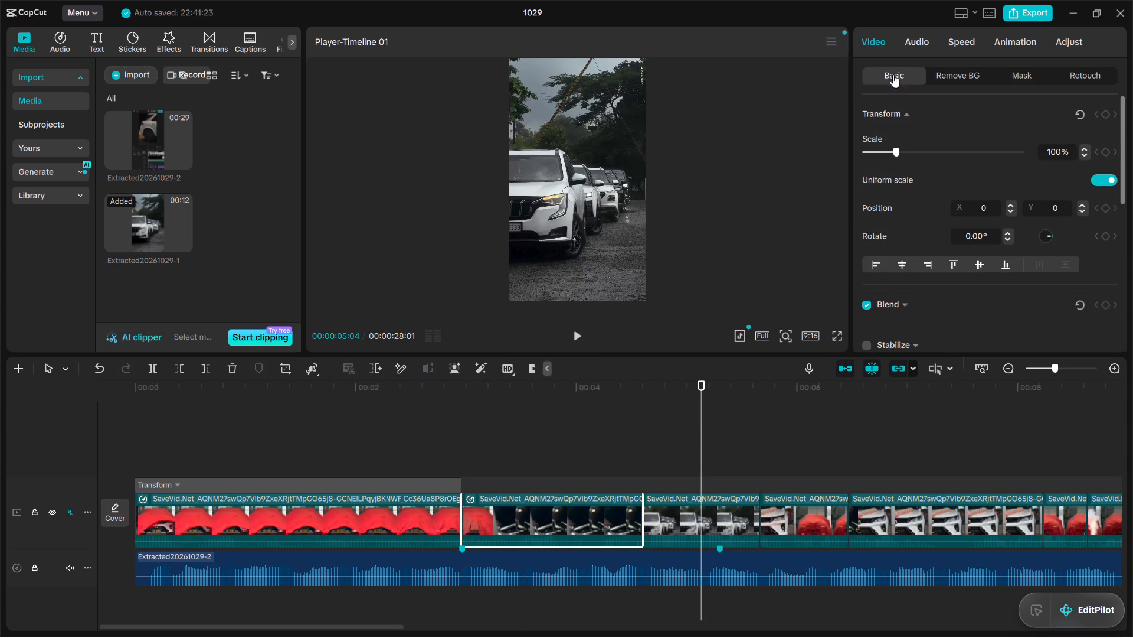
left_click(964, 37)
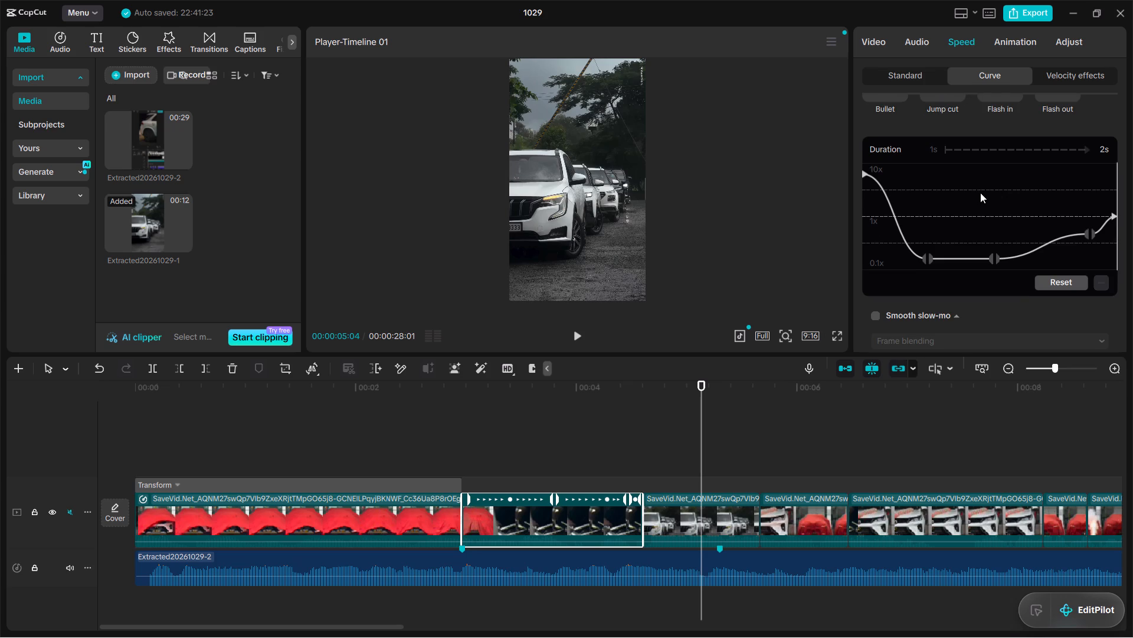
scroll(980, 193, "down", 3)
left_click(878, 294)
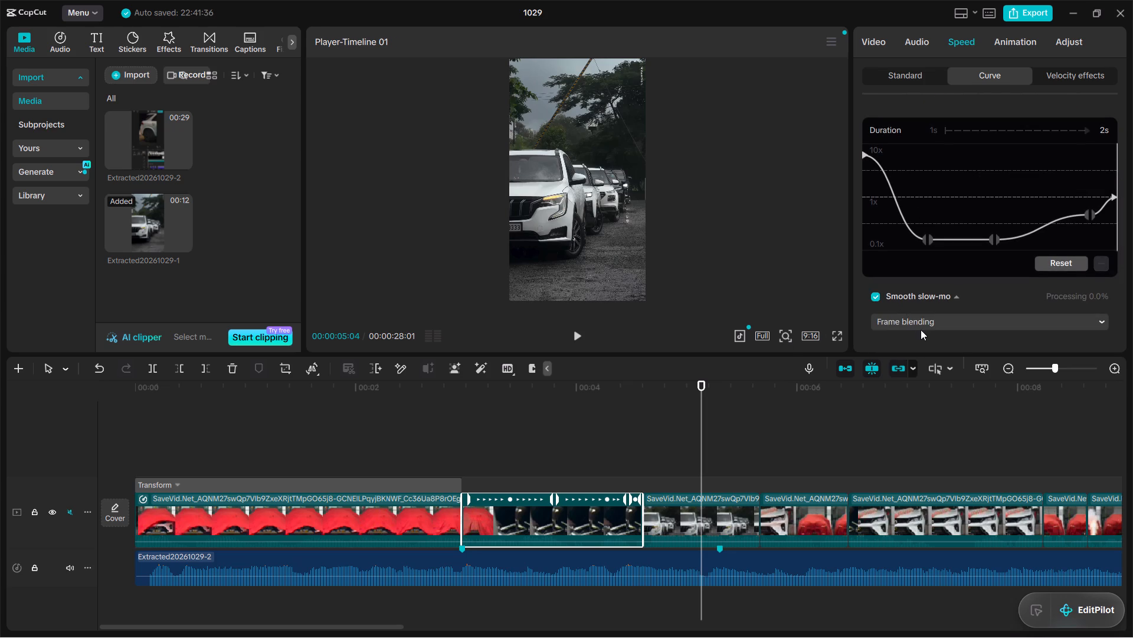
left_click(921, 322)
left_click(917, 374)
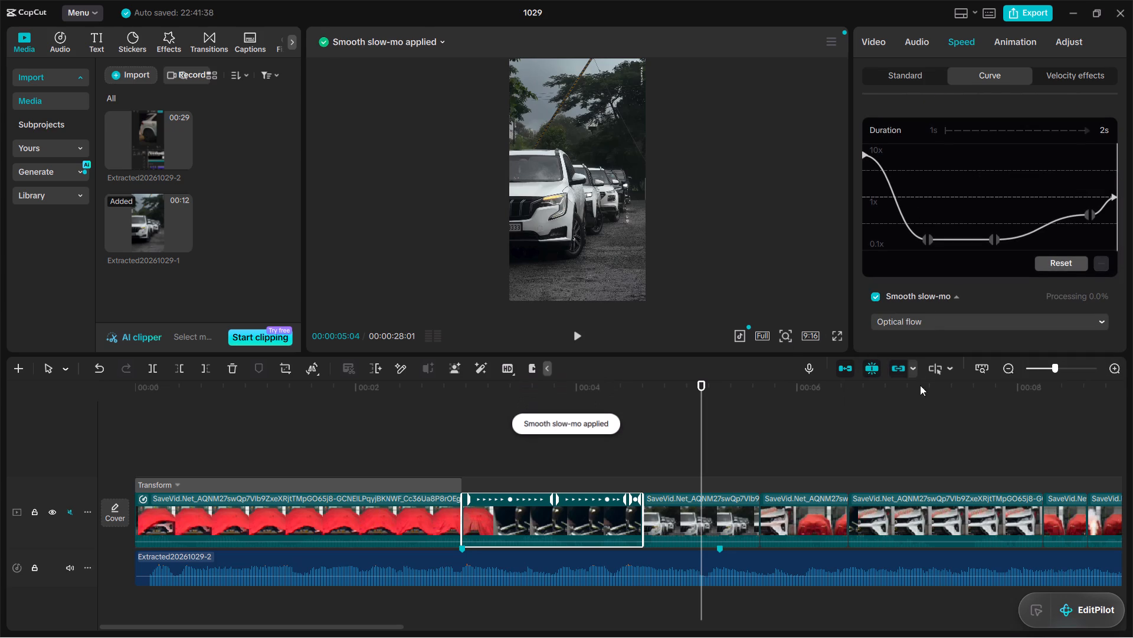
Play back from near the video's start through the smoothed gear-shifter clip into the parked white cars clip.
left_click(133, 450)
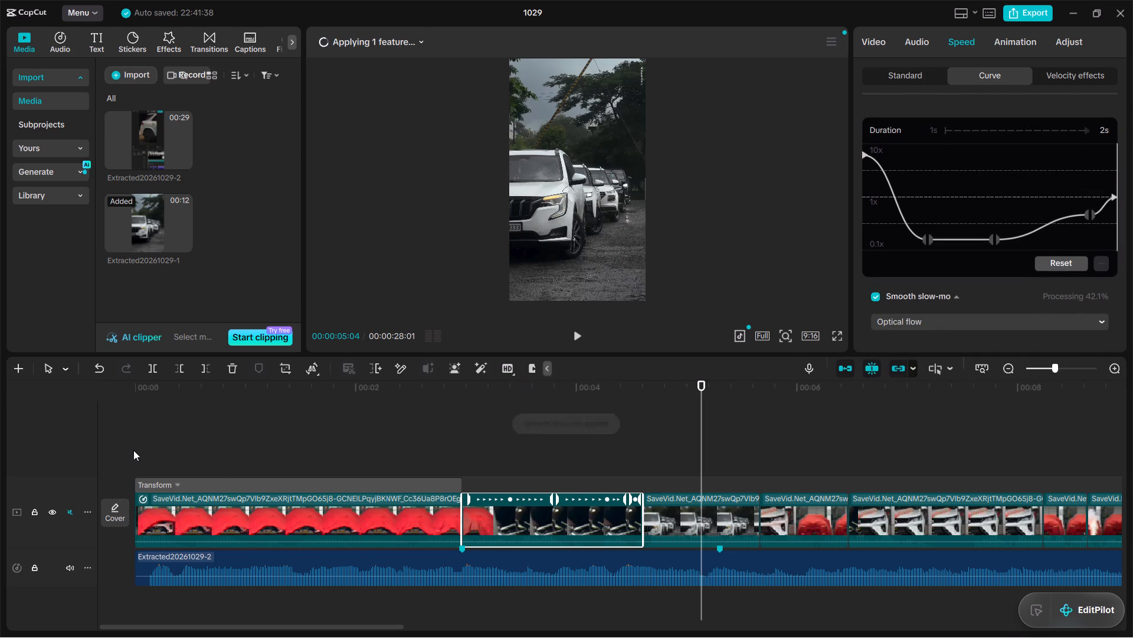
left_click(153, 451)
key("space")
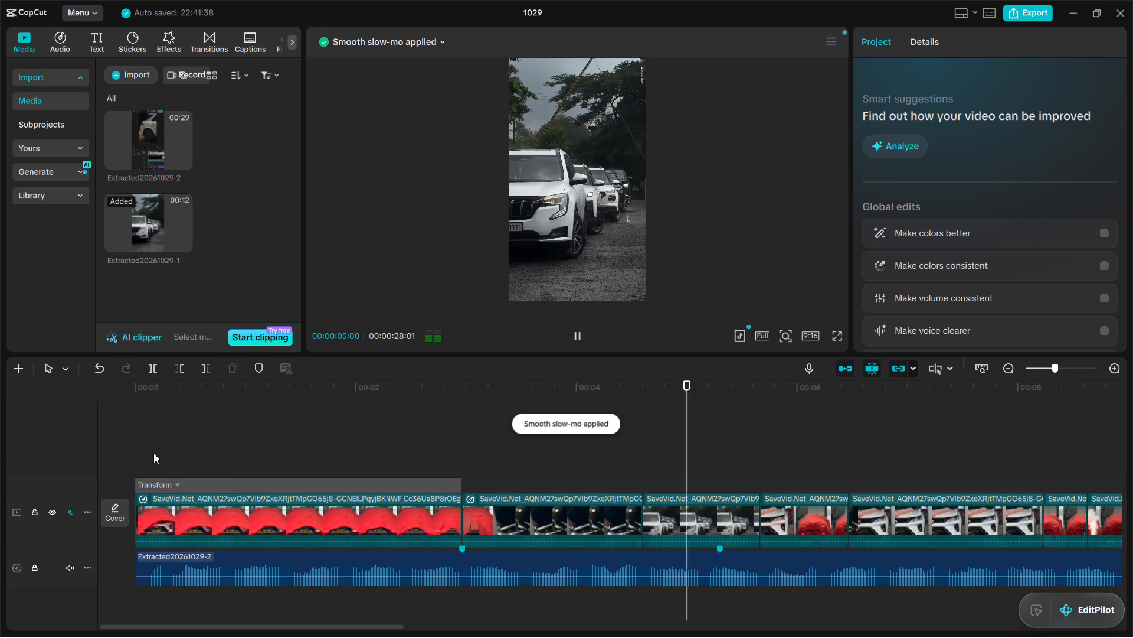
key("space")
Lower the fourth point of the gear-shifter clip's speed curve slightly below the 0.28x section, just before the clip's end.
left_click(608, 524)
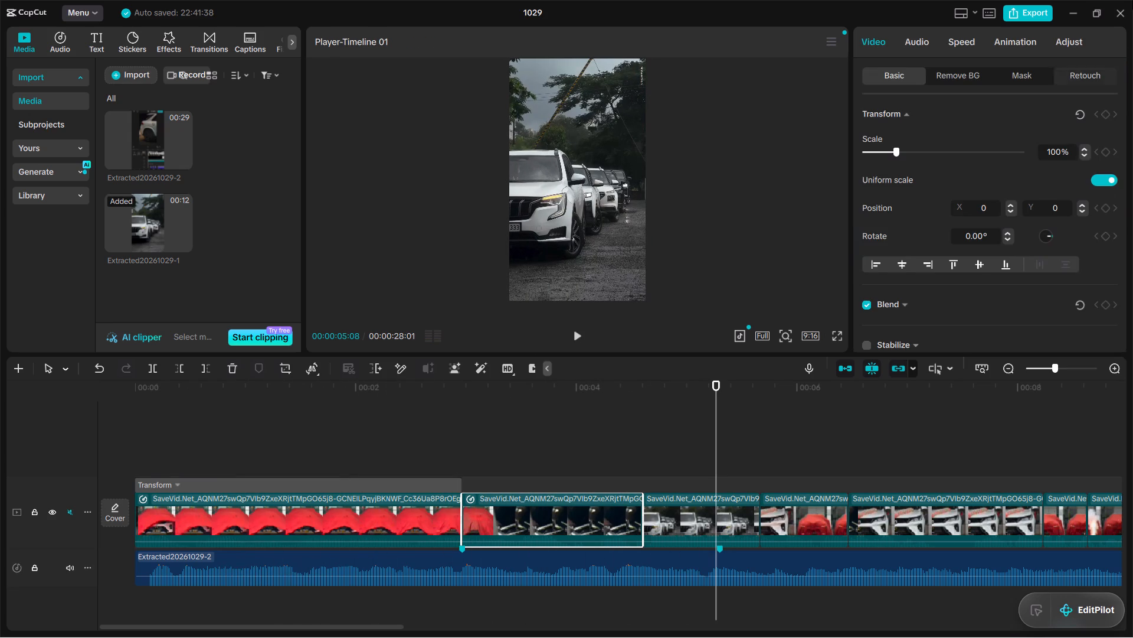
left_click(963, 35)
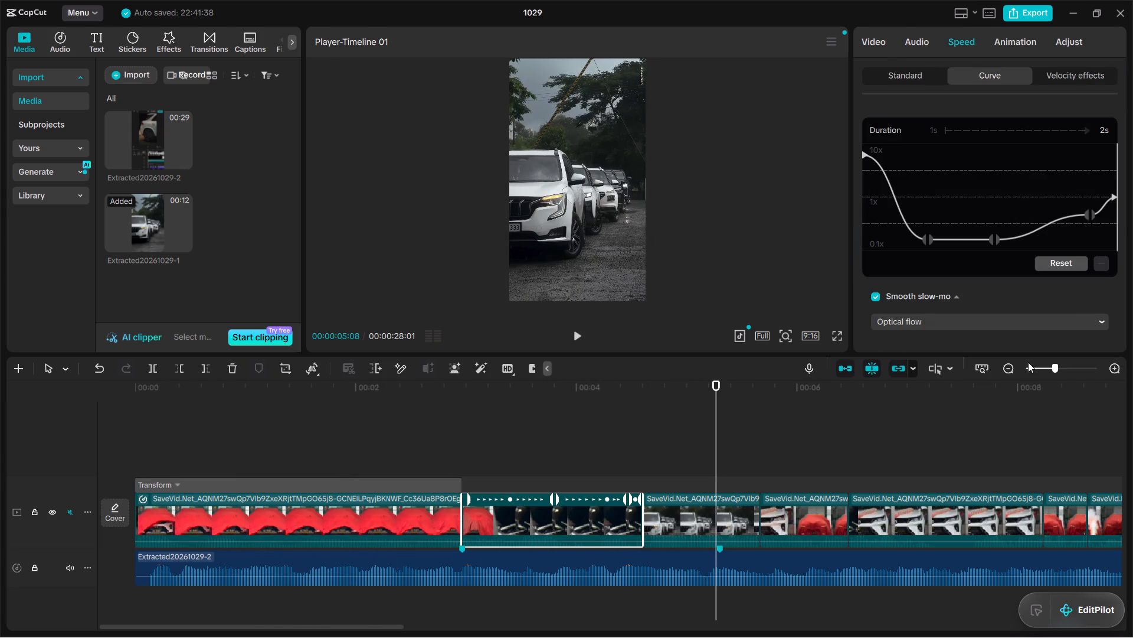
left_click(1089, 215)
left_click_drag(1089, 215, 1093, 242)
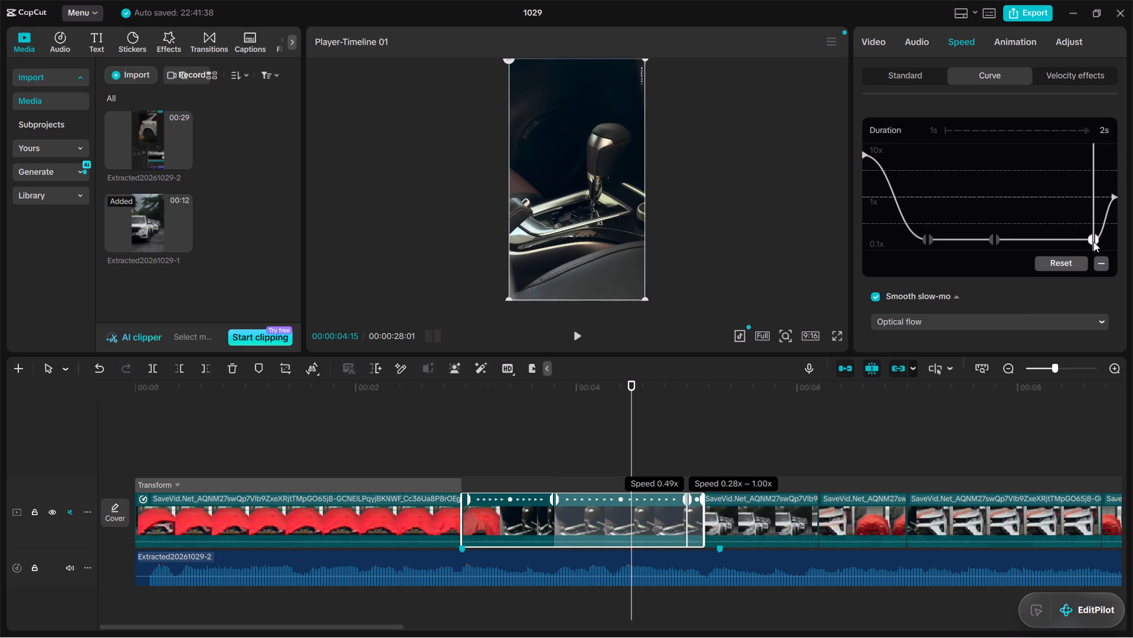
left_click_drag(1093, 242, 1096, 244)
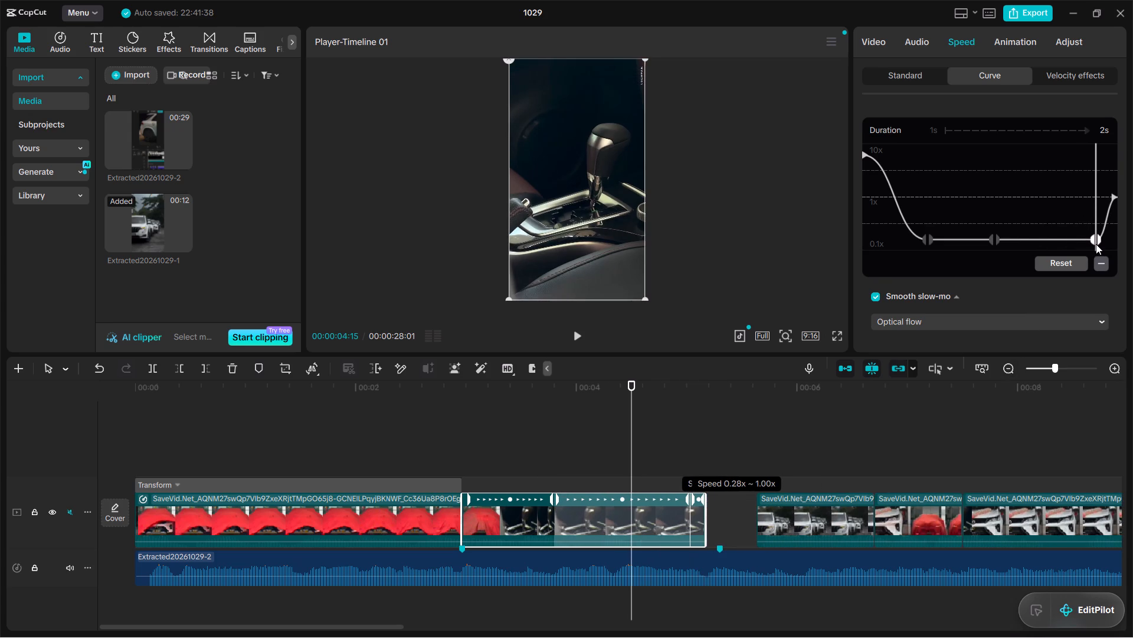
left_click_drag(1096, 244, 1096, 246)
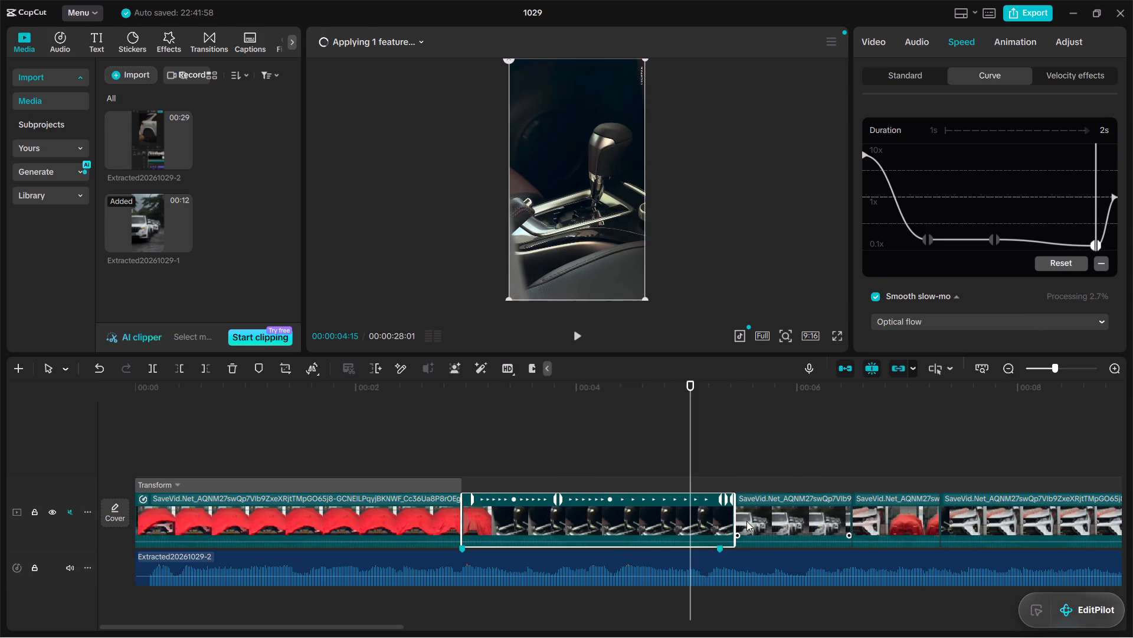
Trim the end of the gear-shifter clip back to the second audio beat marker.
left_click_drag(737, 508, 721, 515)
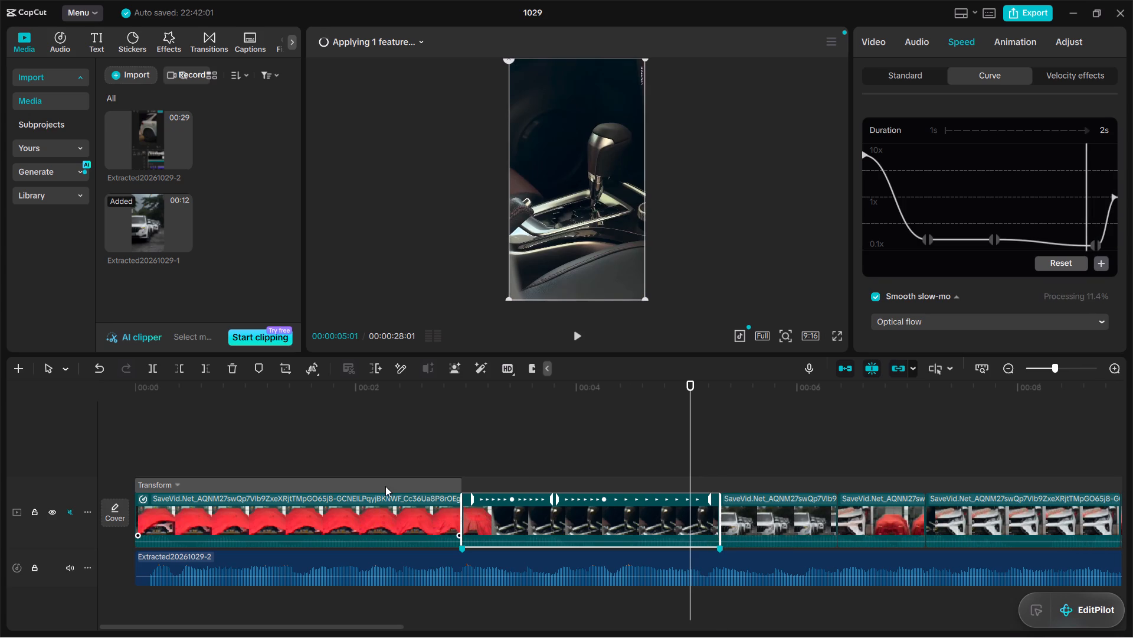
Play back the edit from near its start through the retimed gear-shifter clip into the parked white cars clip.
left_click(415, 444)
key("space")
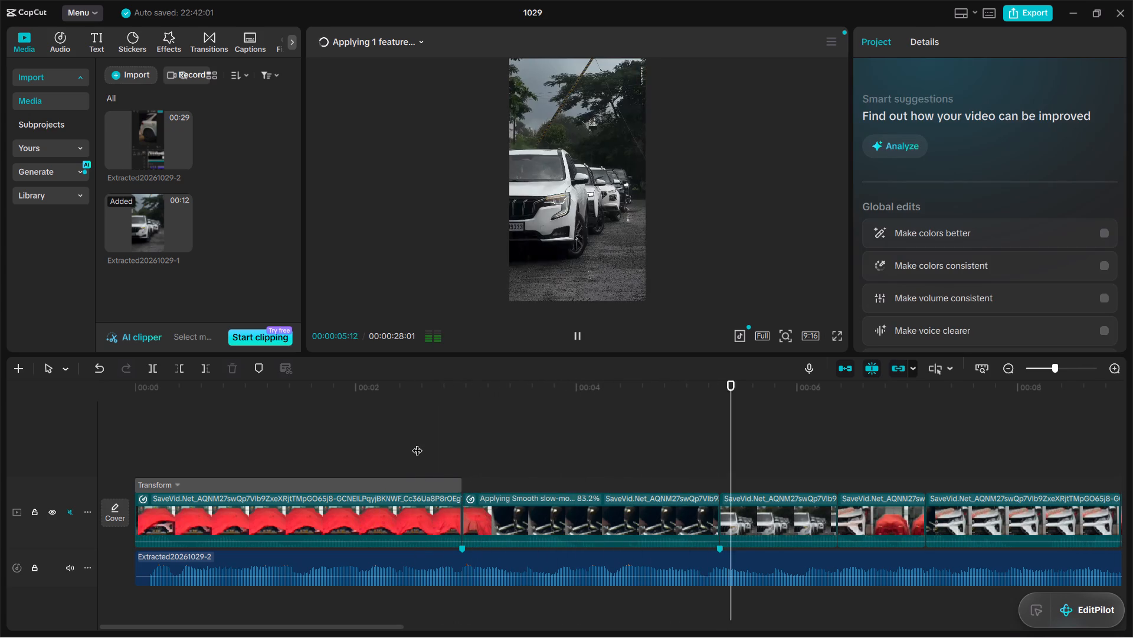
key("space")
left_click(419, 441)
key("space")
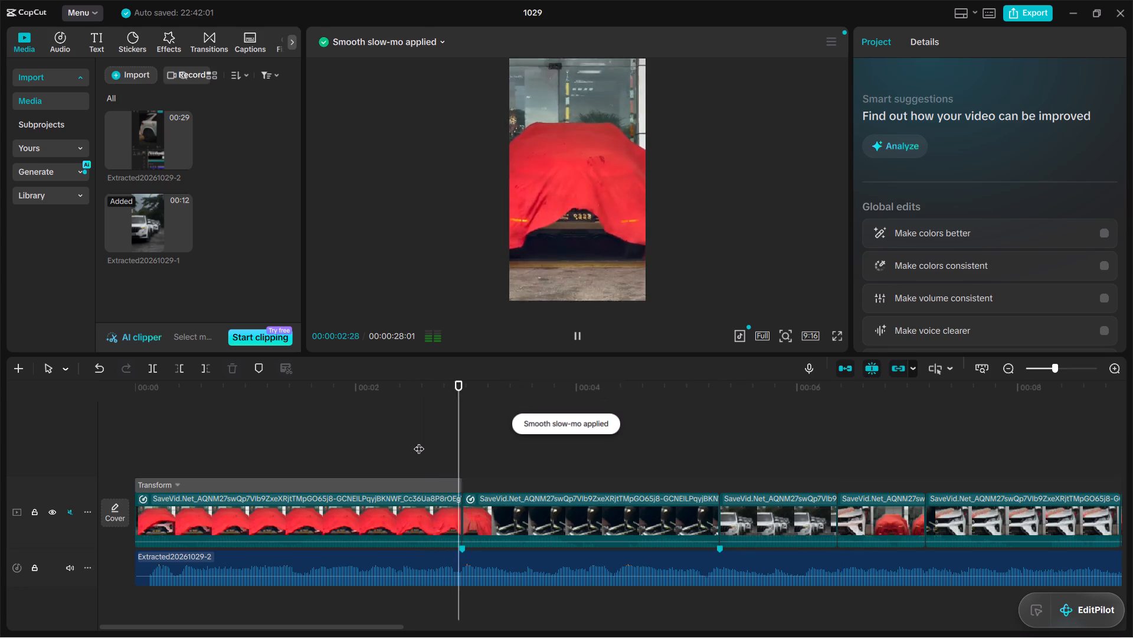
left_click(156, 449)
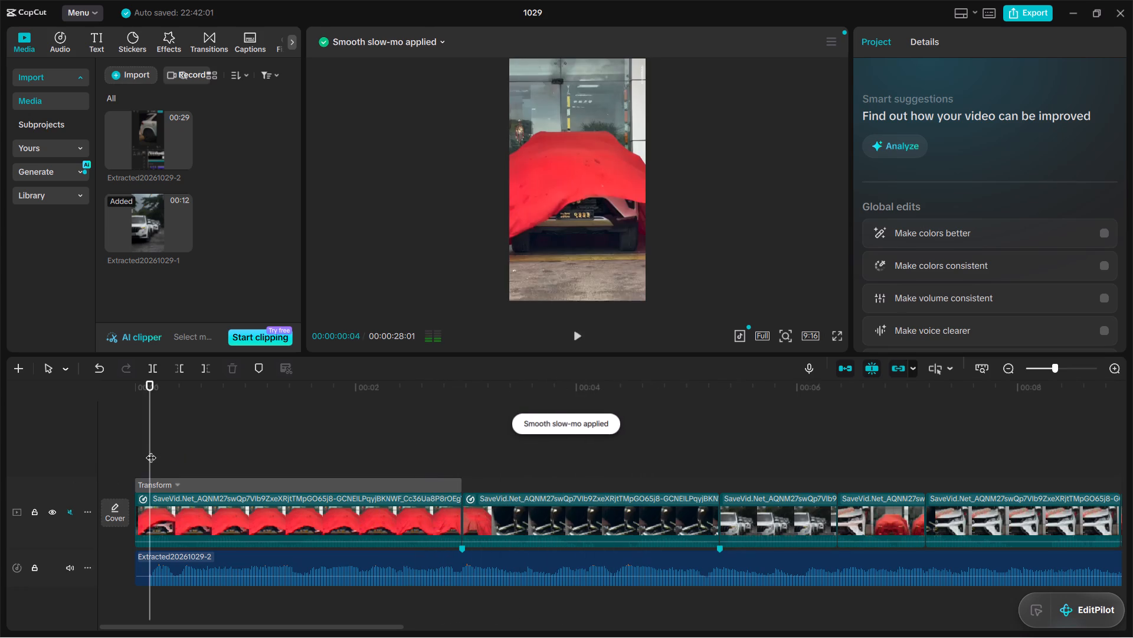
key("space")
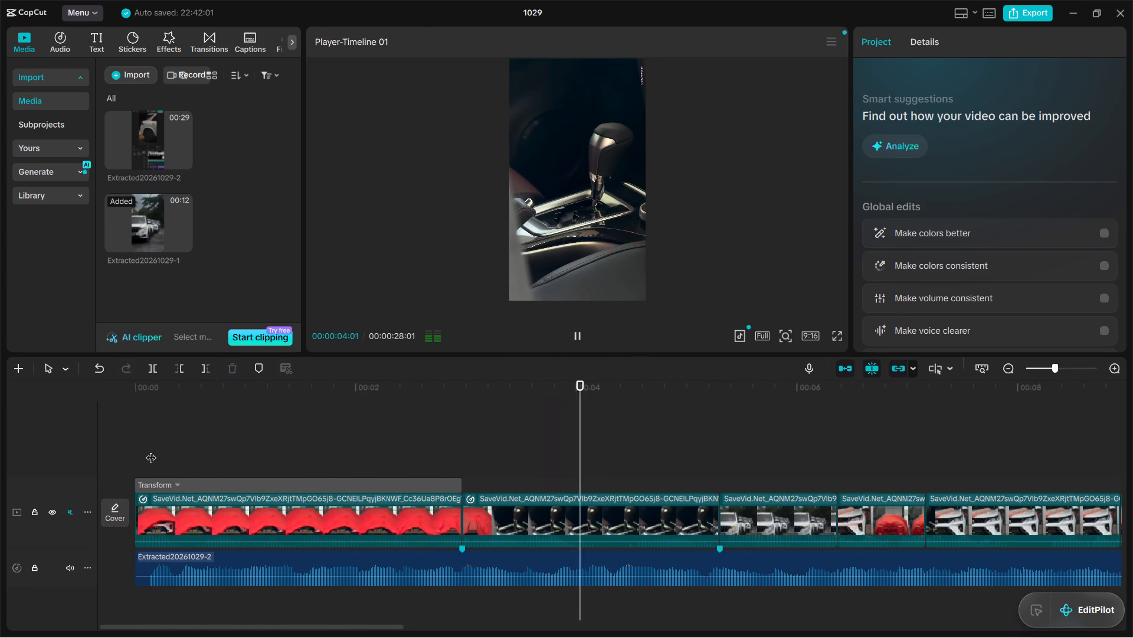
key("space")
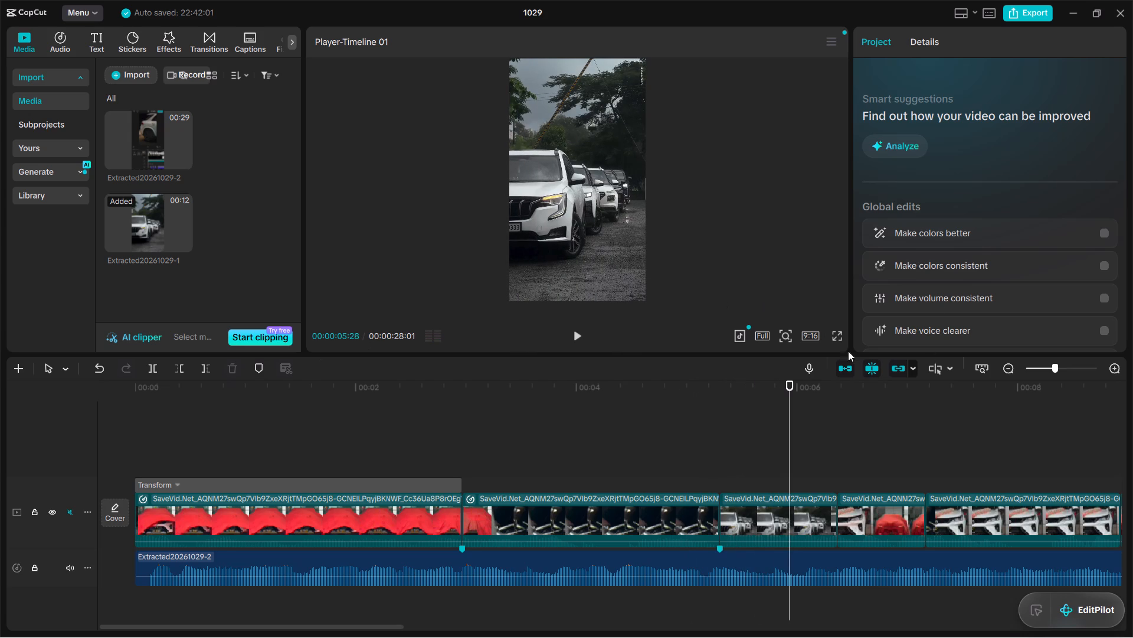
Preview the video in full screen from the beginning through the red-cover car reveal, and return to the editor.
left_click(841, 334)
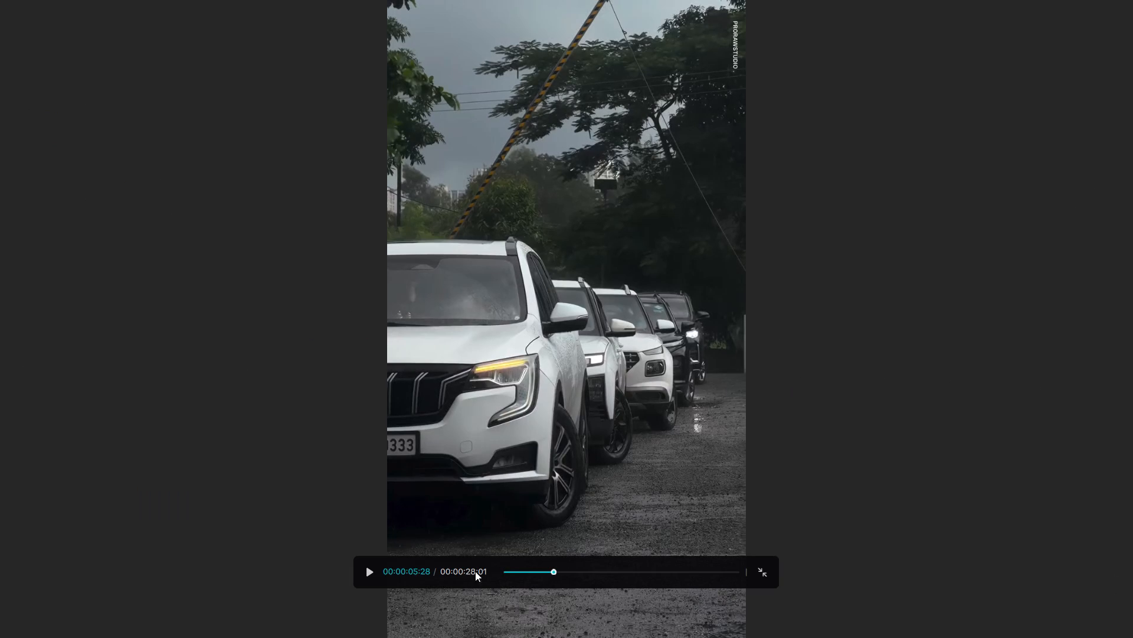
left_click(503, 569)
key("space")
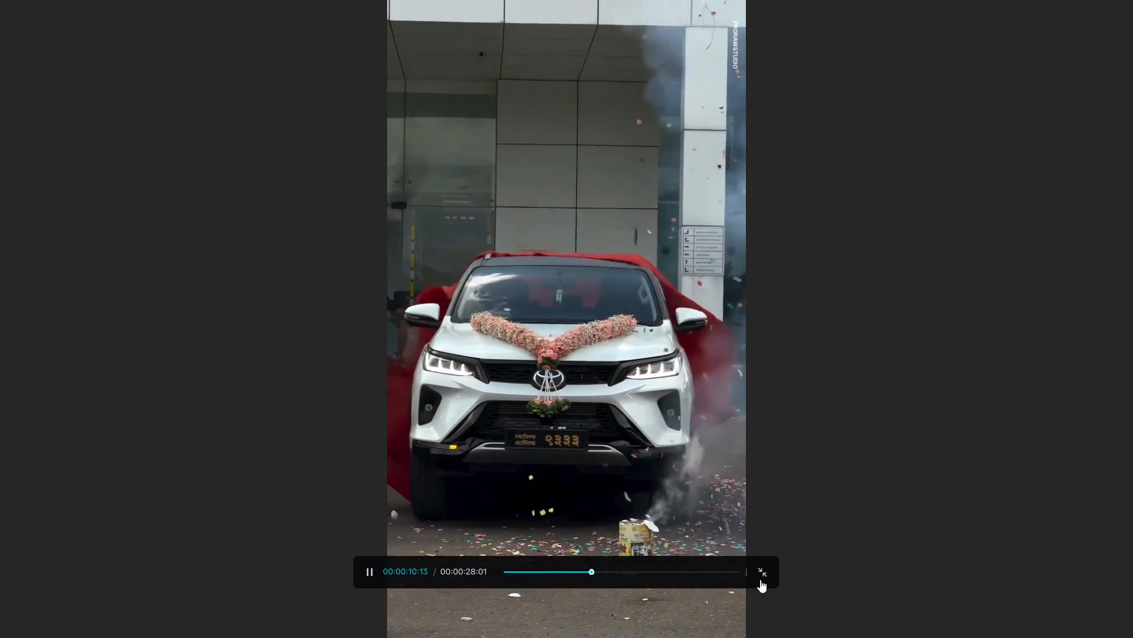
left_click(766, 570)
key("space")
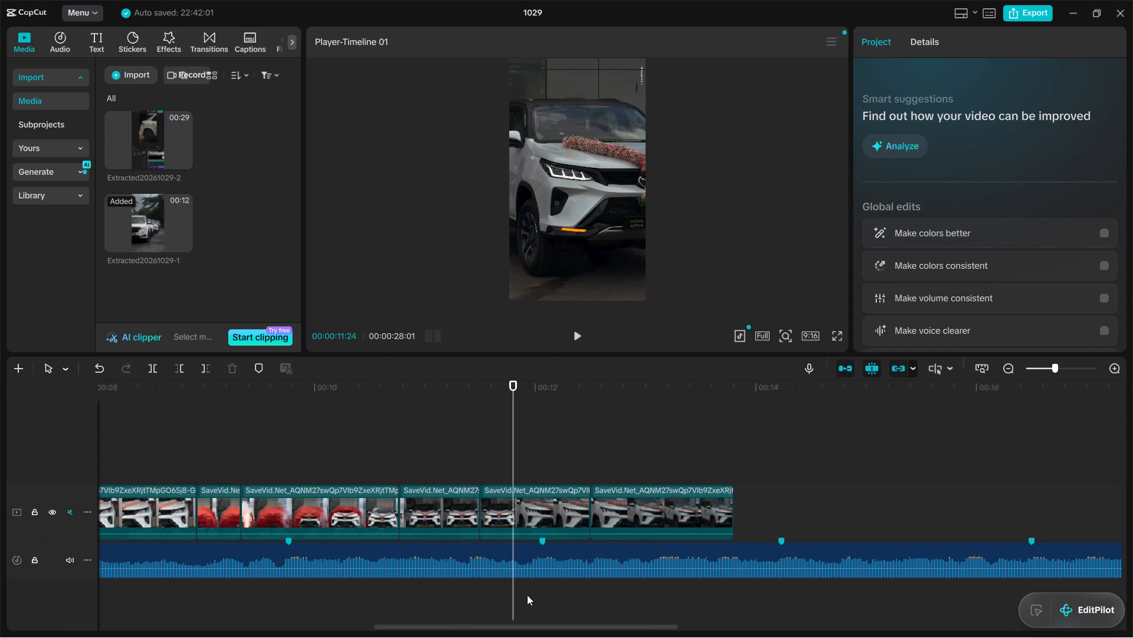
Replay the timeline from the very start through the gear-shifter clip into the parked white cars clip.
left_click_drag(515, 595, 8, 591)
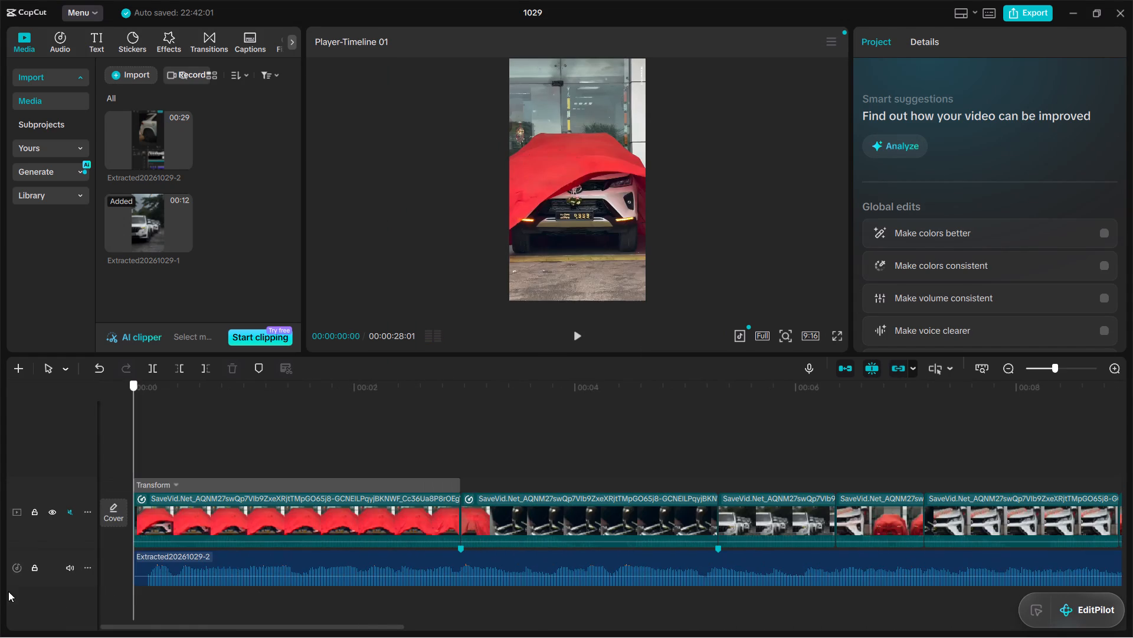
left_click_drag(8, 591, 198, 618)
key("space")
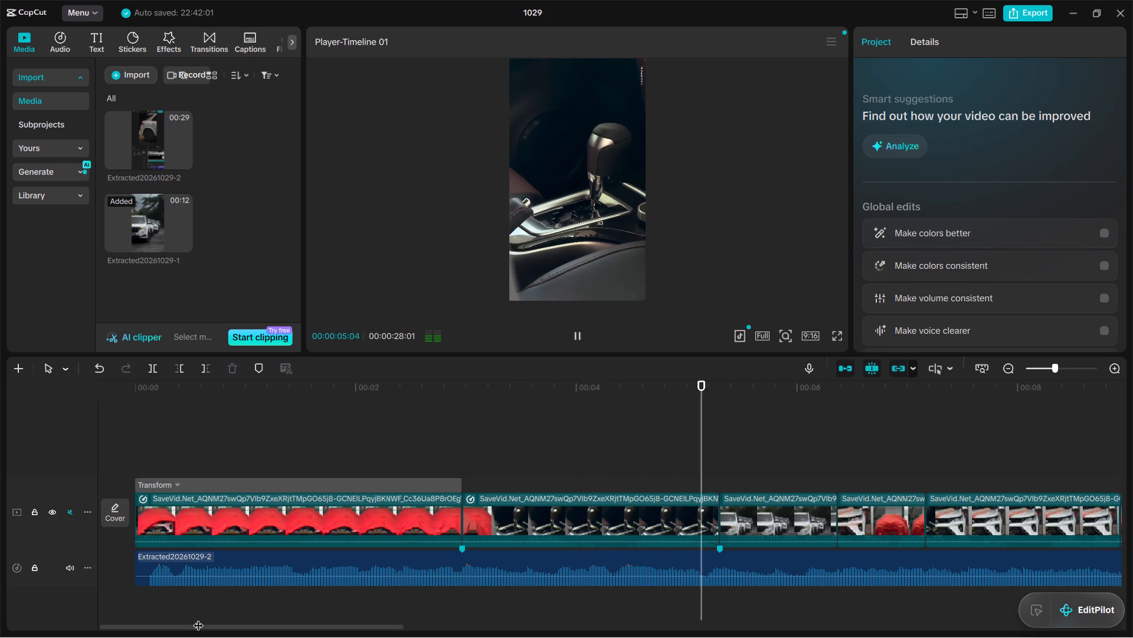
key("space")
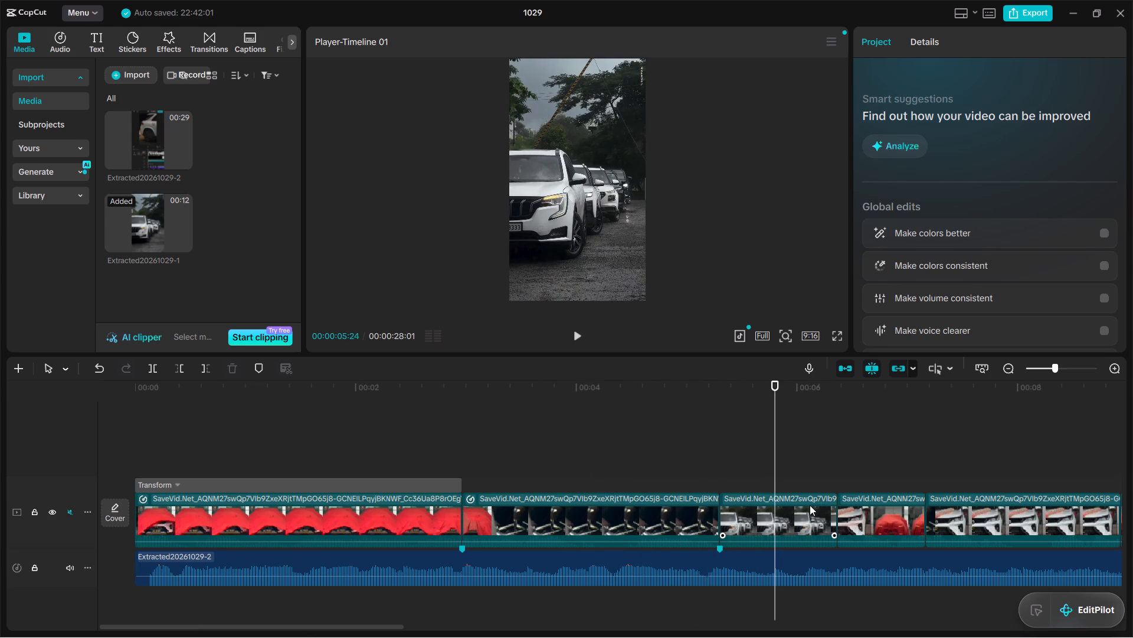
Apply a Custom speed curve to the parked white cars clip, starting near 10x and dropping early to near 0.1x at the second point.
left_click(808, 505)
left_click(952, 39)
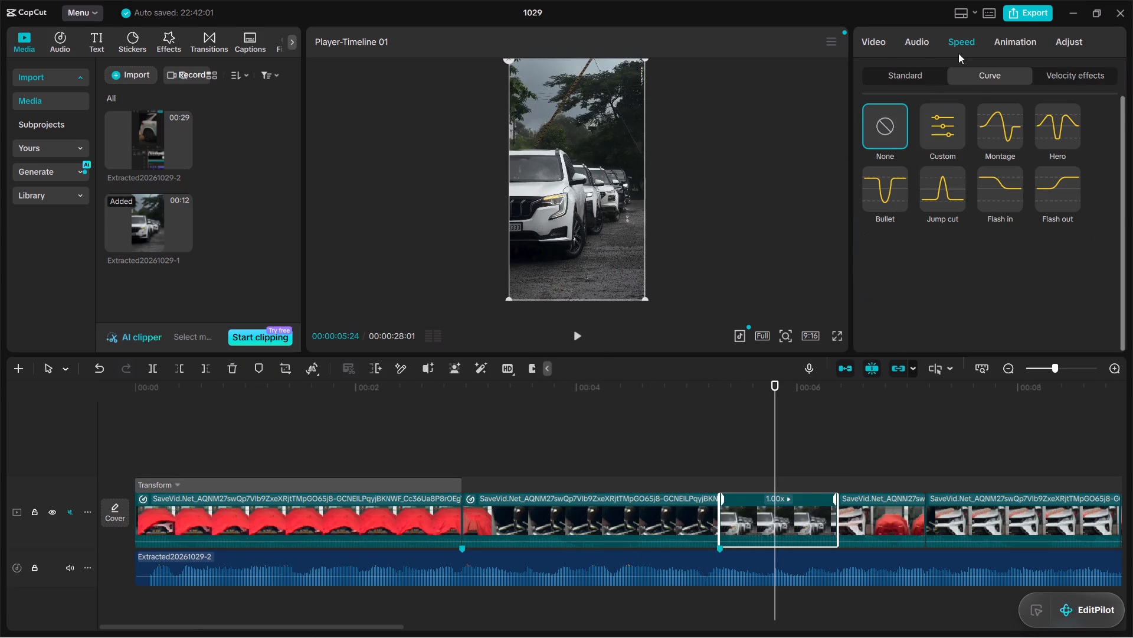
left_click(948, 122)
scroll(945, 280, "down", 3)
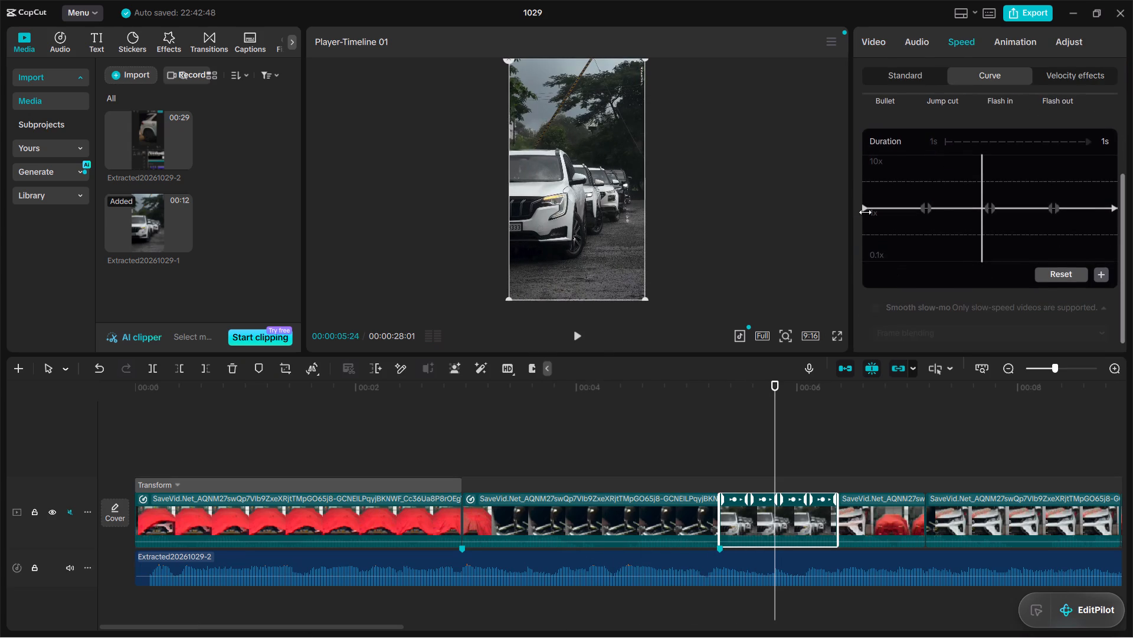
left_click_drag(864, 210, 861, 194)
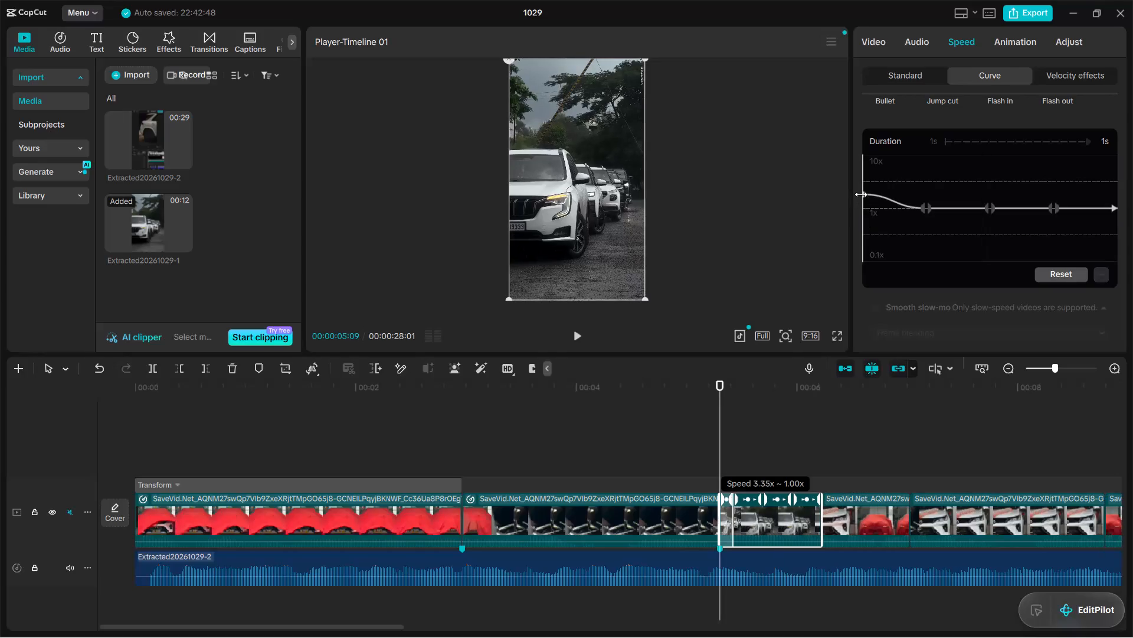
left_click_drag(861, 194, 857, 158)
left_click(926, 209)
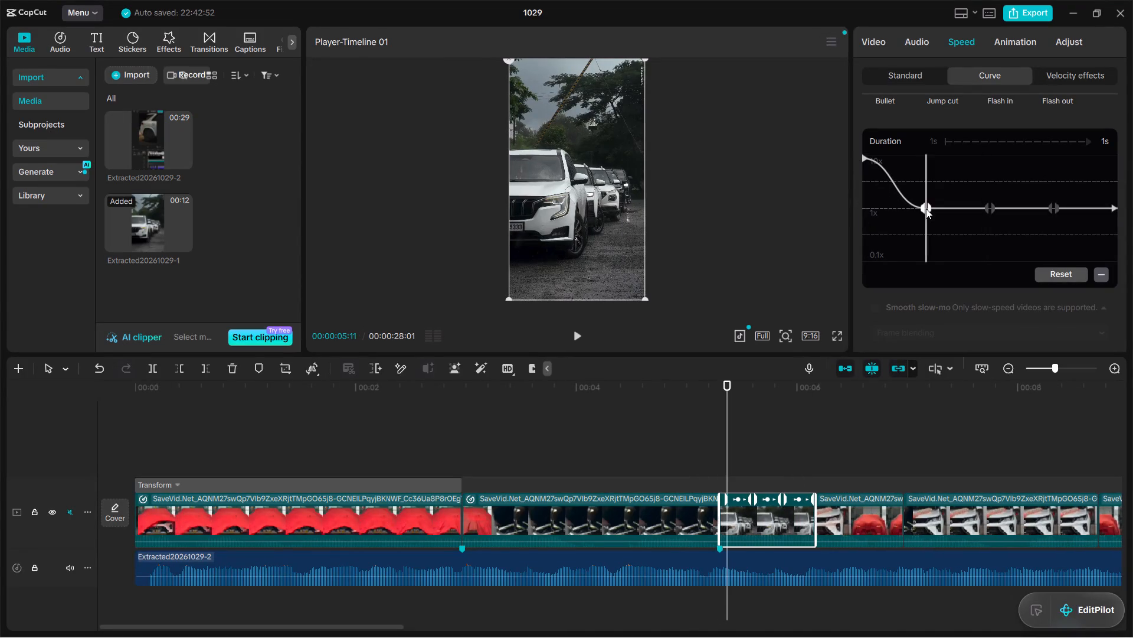
left_click_drag(926, 207, 901, 260)
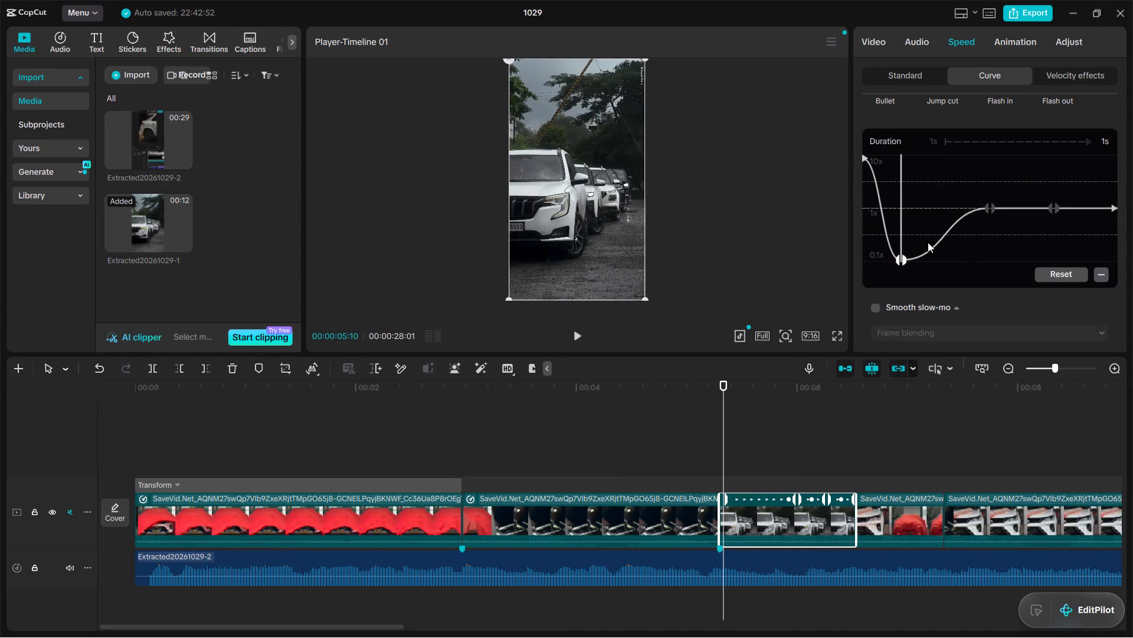
Lower the white cars clip's third curve point to about 0.23x and shift its fourth point close to the end at about 0.63x.
left_click(991, 206)
left_click_drag(991, 206, 992, 236)
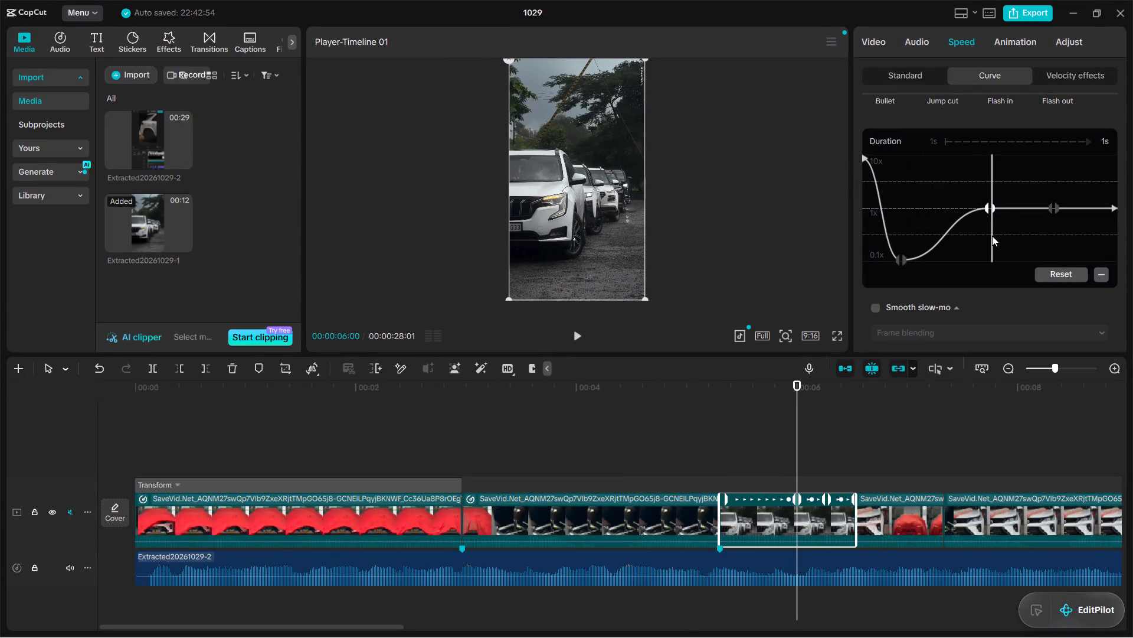
left_click_drag(992, 236, 990, 236)
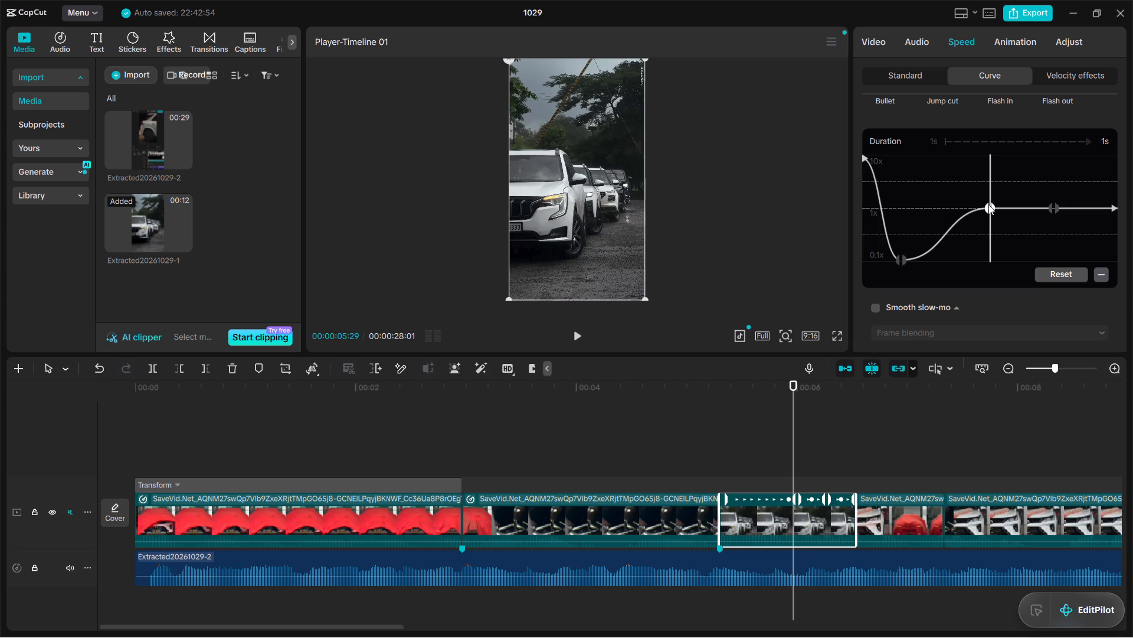
left_click(989, 206)
left_click_drag(990, 206, 995, 253)
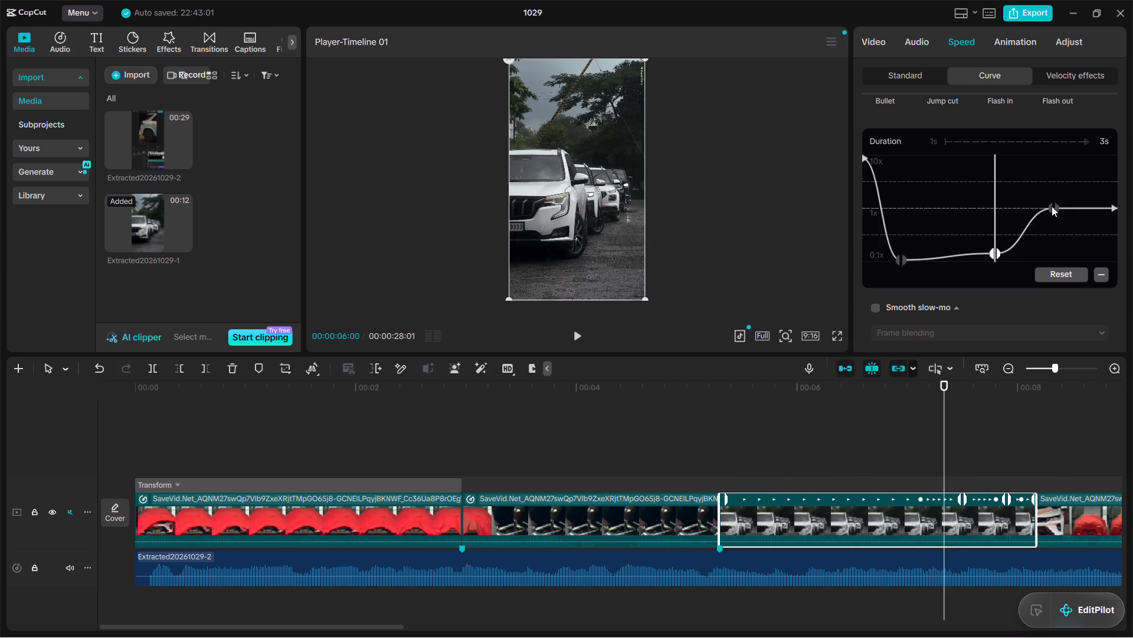
left_click(1053, 206)
left_click_drag(1053, 206, 1092, 230)
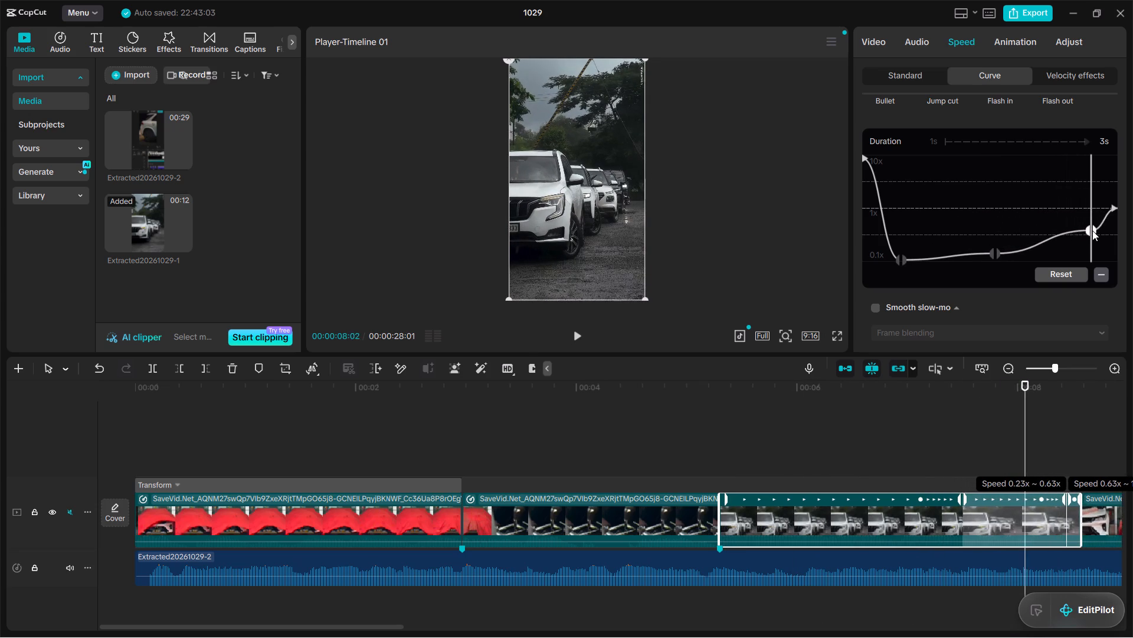
left_click_drag(1092, 230, 1094, 228)
Enable Smooth slow-mo on the parked white cars clip with the Optical flow method.
scroll(996, 259, "down", 1)
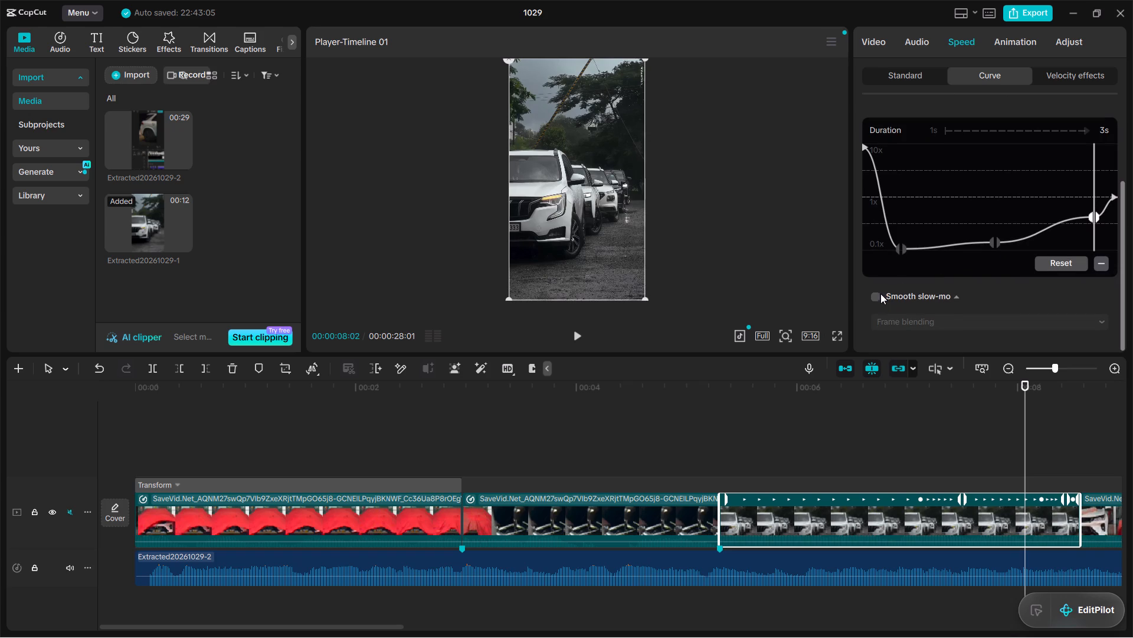
left_click(878, 294)
left_click(911, 317)
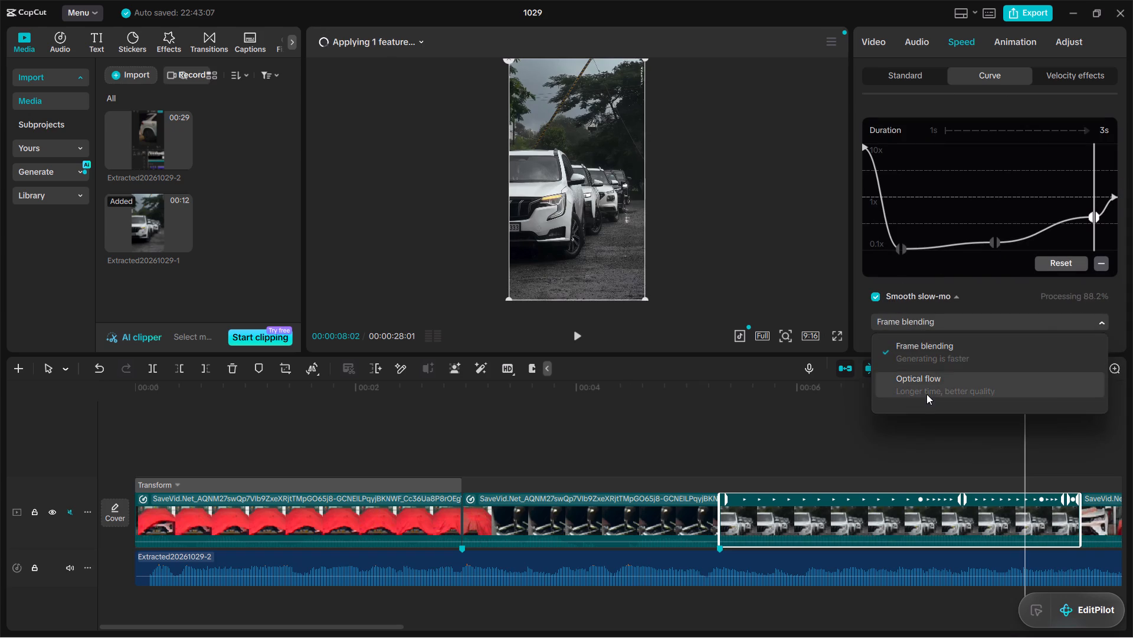
left_click(926, 394)
Replay the end of the gear-shifter clip into the parked white cars clip to check the transition and slow motion.
left_click(531, 467)
key("space")
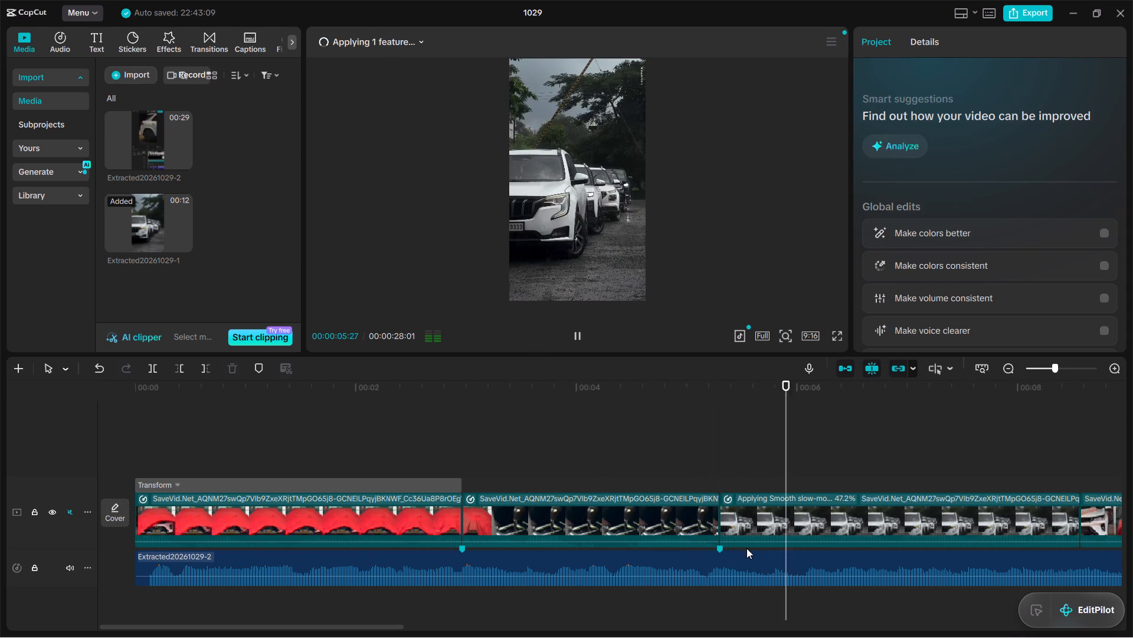
key("space")
key("space")
key("space")
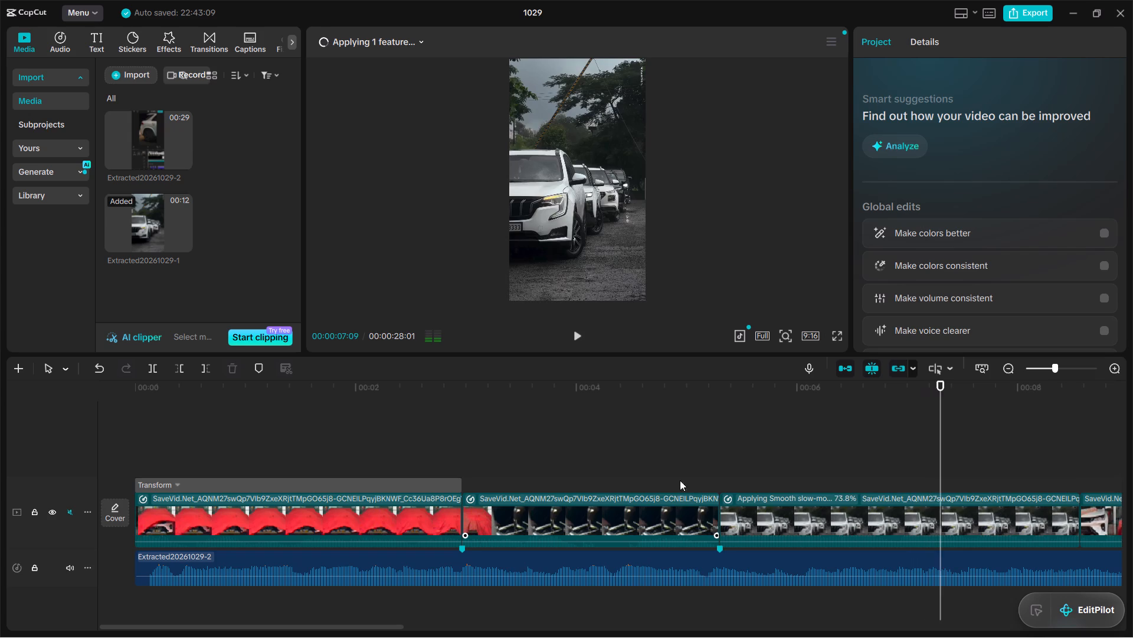
key("space")
left_click(670, 457)
key("space")
key("space")
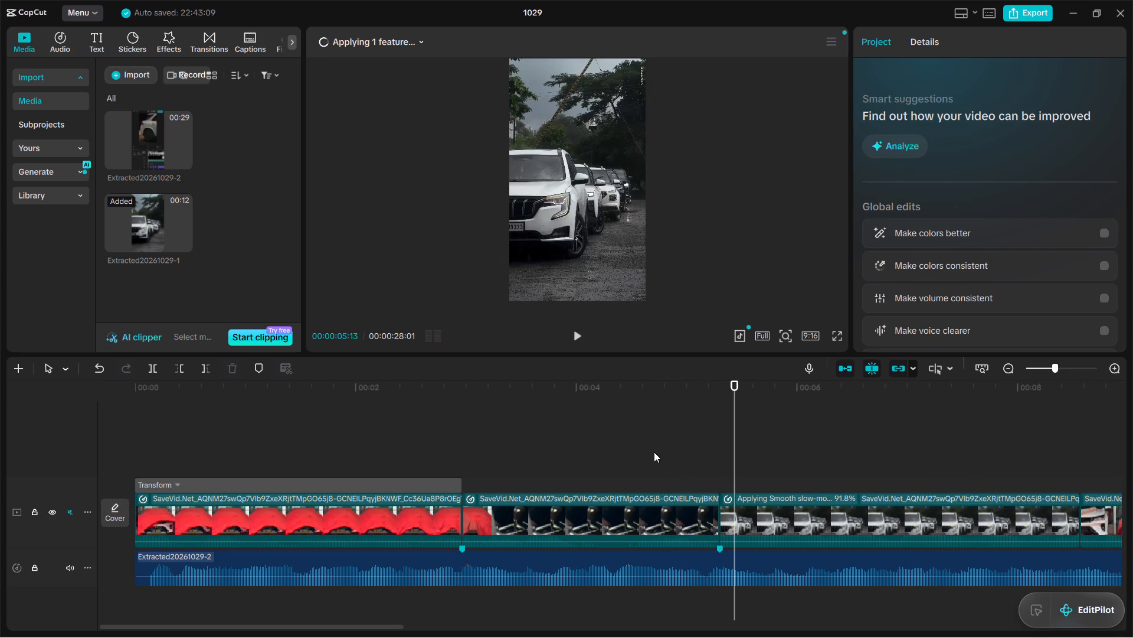
left_click(654, 452)
key("space")
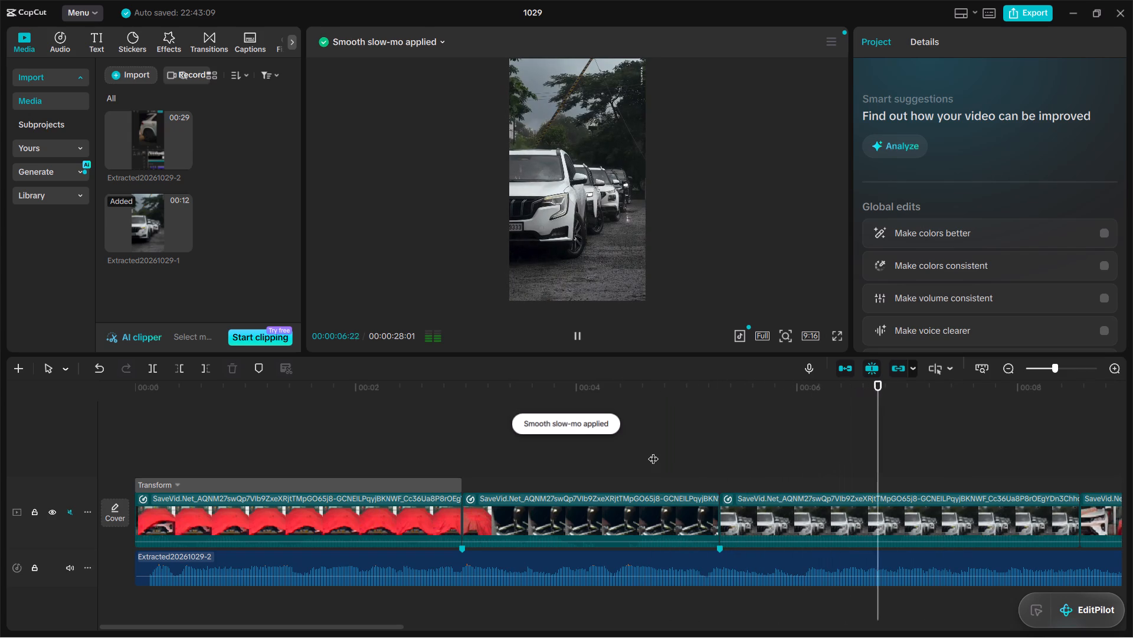
key("space")
left_click(653, 451)
key("space")
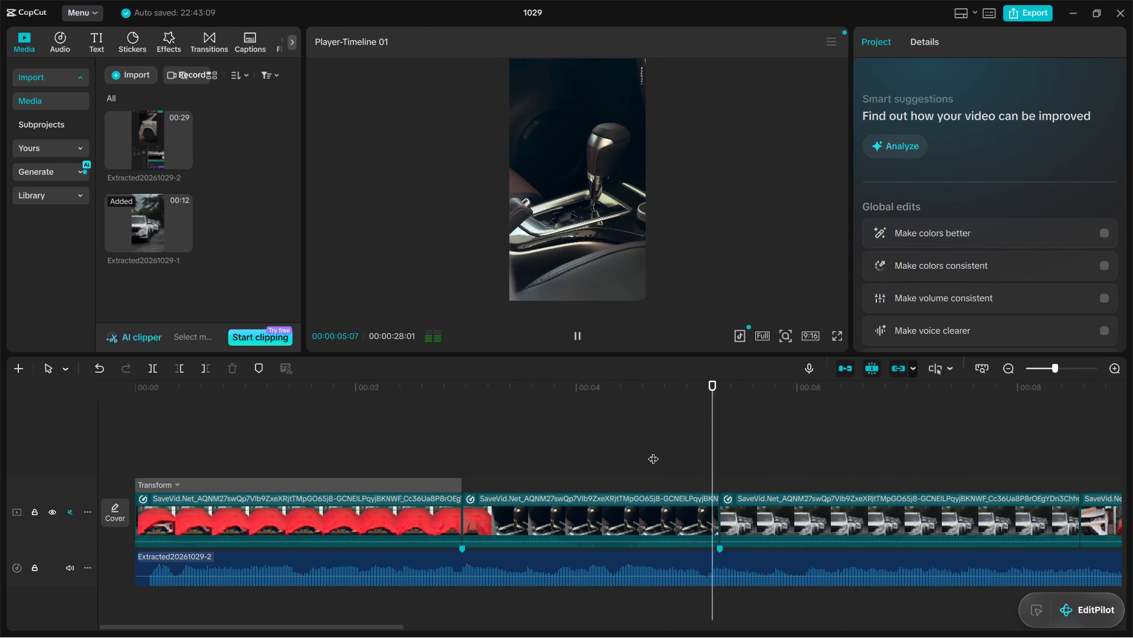
key("space")
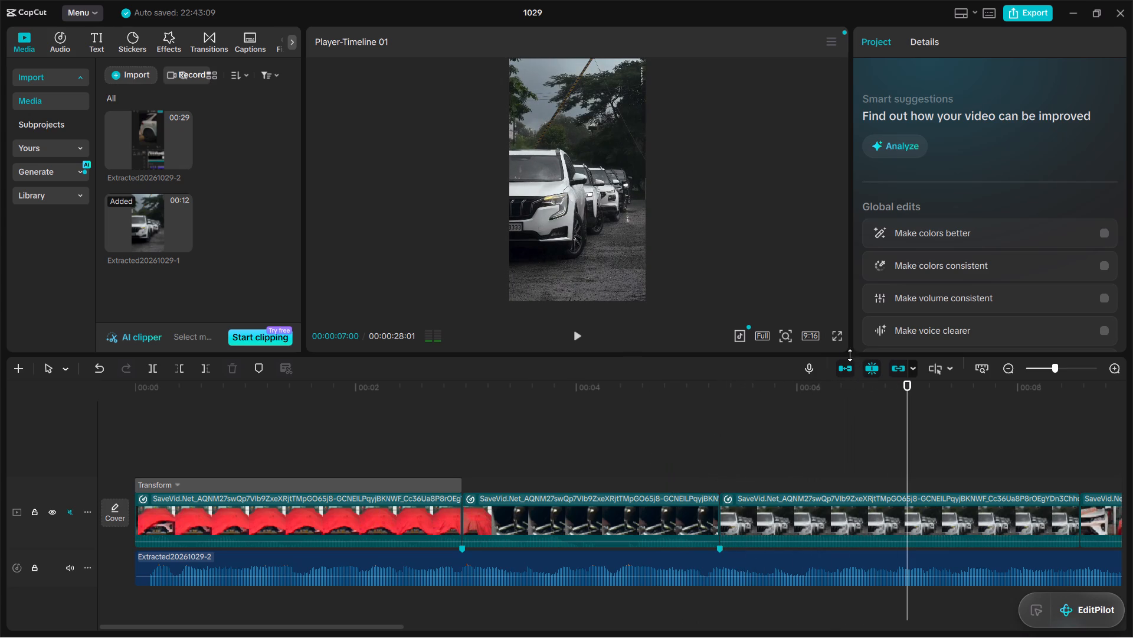
Preview the slowed white cars clip and its lead-in in full screen up to the red-covered car, and return to the editor.
left_click(836, 343)
left_click(833, 334)
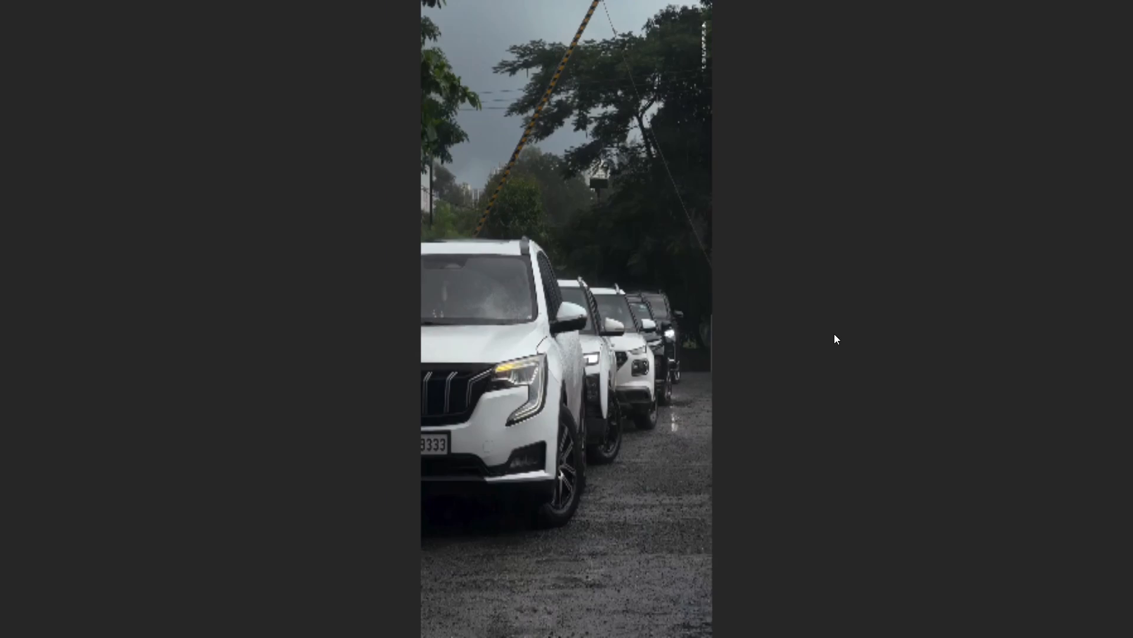
key("space")
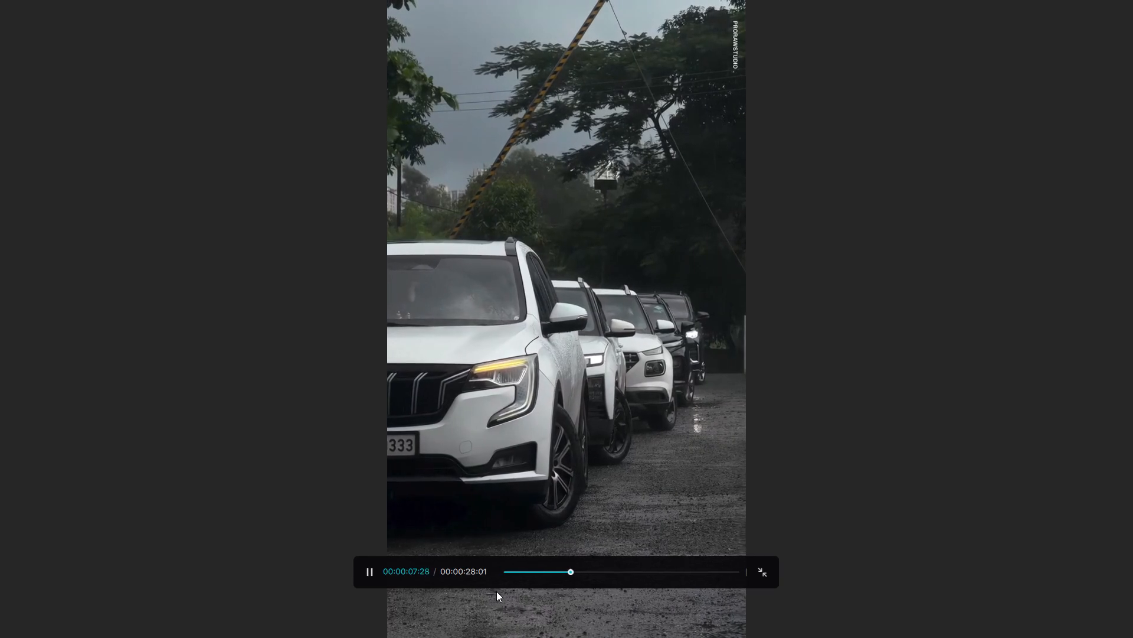
left_click(562, 571)
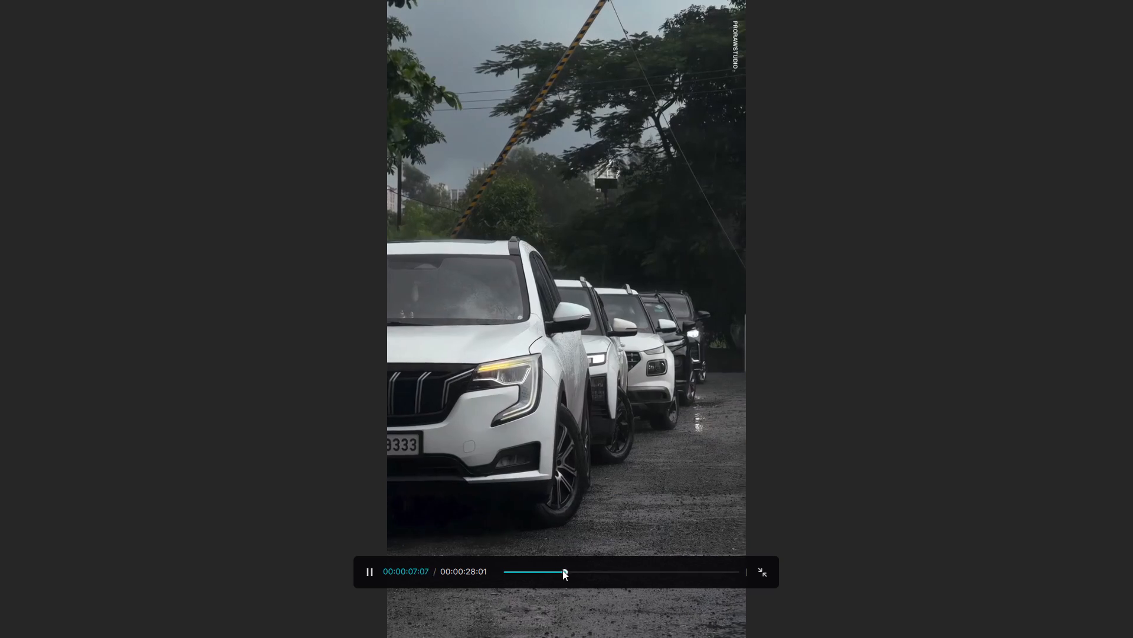
left_click(546, 568)
left_click(529, 573)
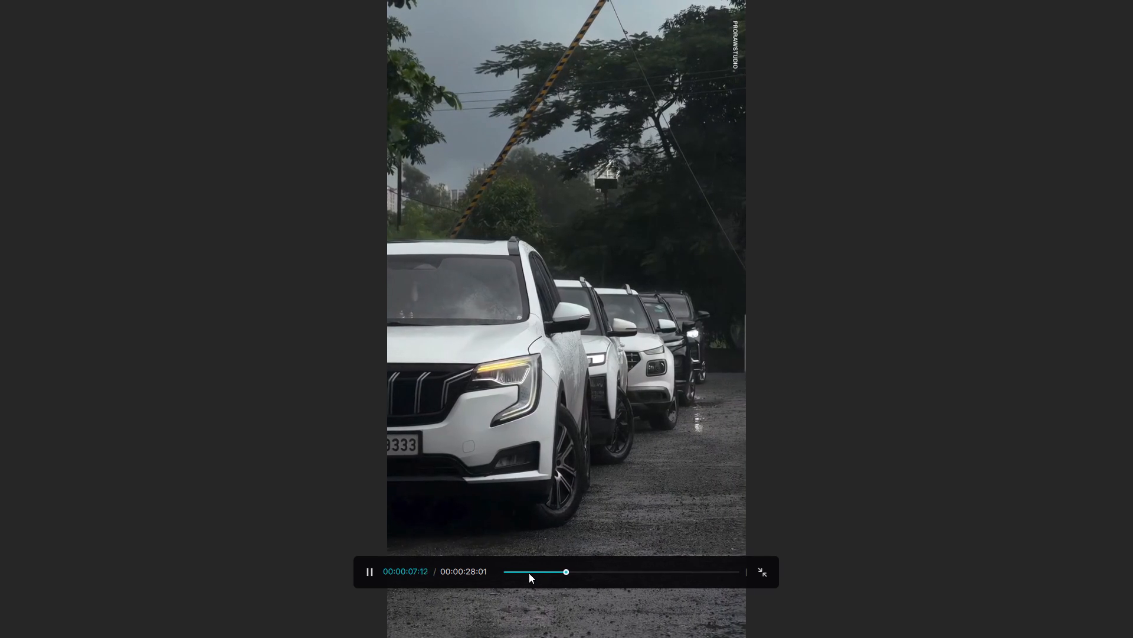
left_click(529, 573)
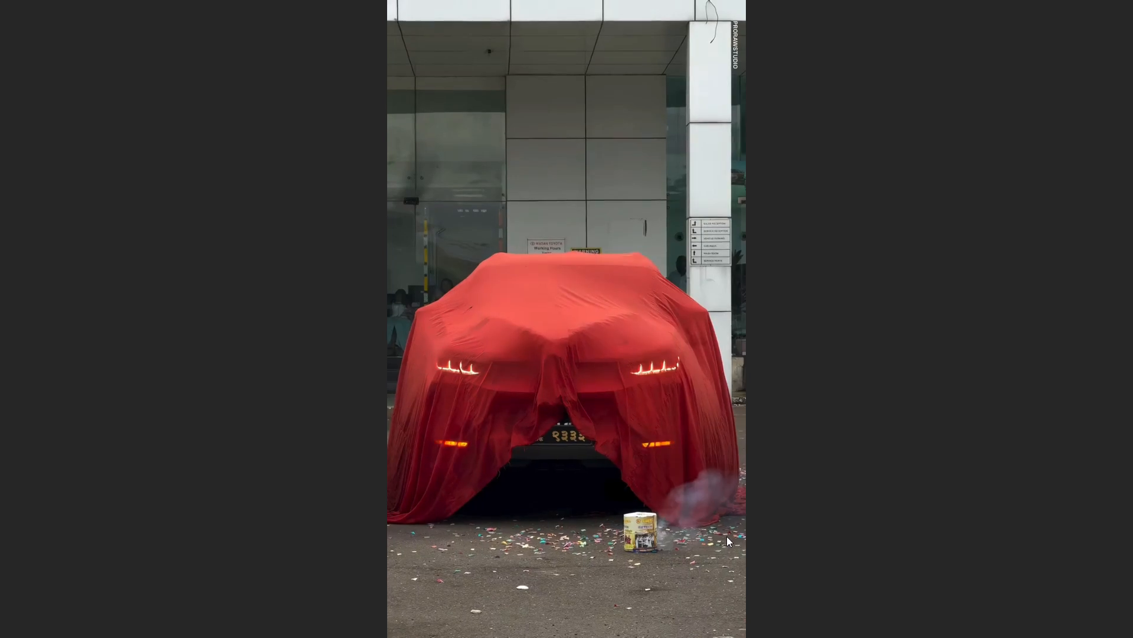
key("space")
left_click(712, 559)
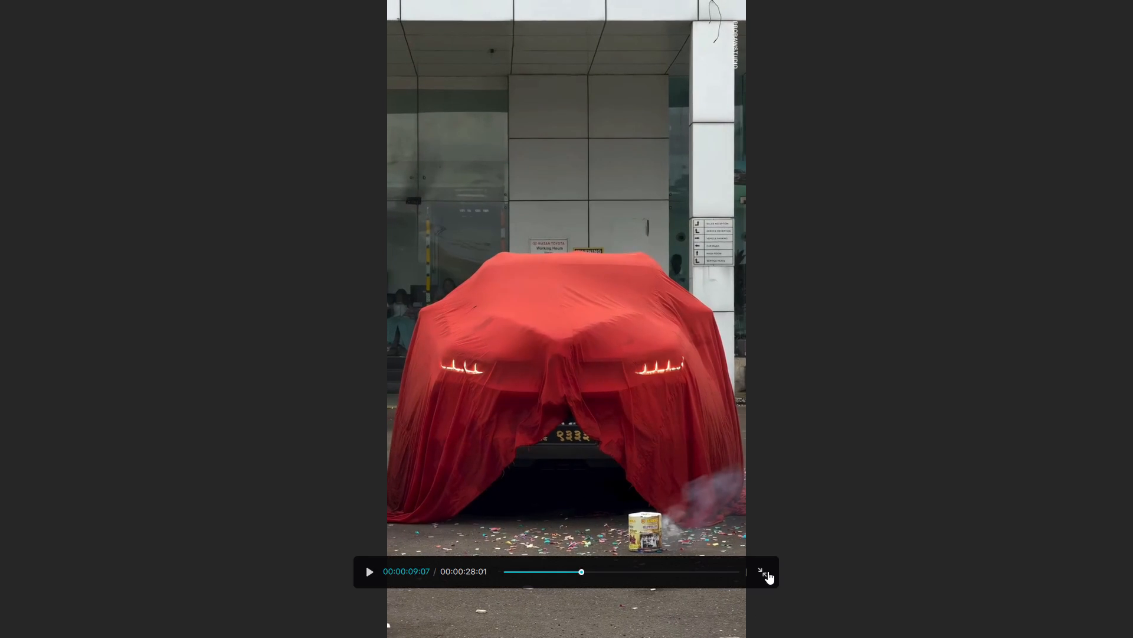
left_click(768, 571)
Play the sequence from the slowed white cars clip through the red-covered car and garlanded white car clips to check the pacing.
left_click(499, 471)
key("space")
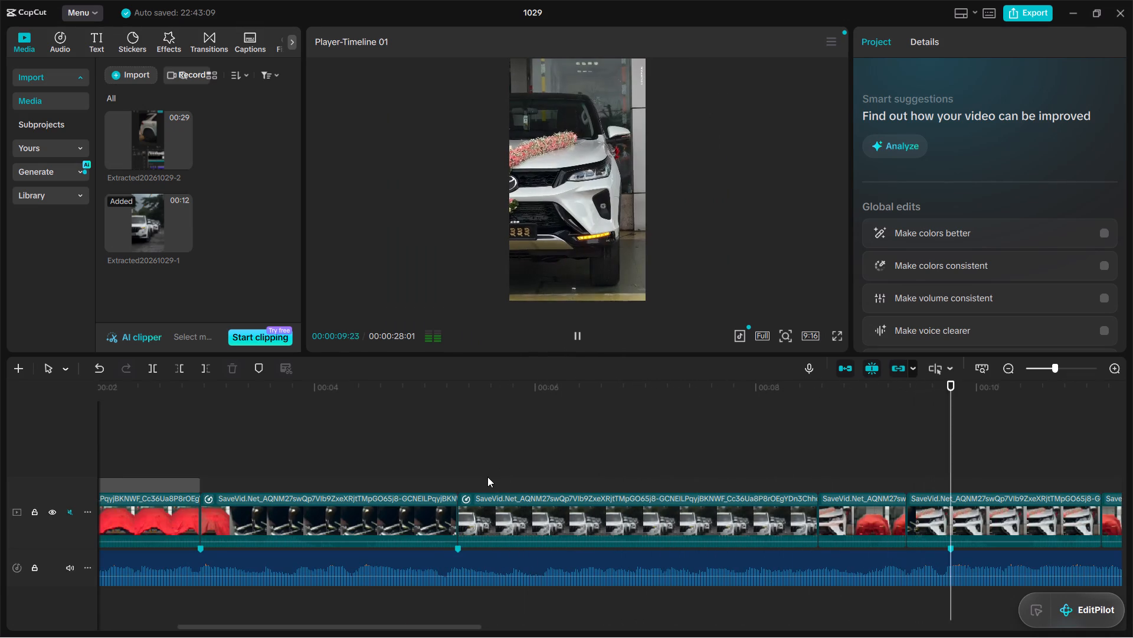
key("space")
left_click(518, 482)
key("space")
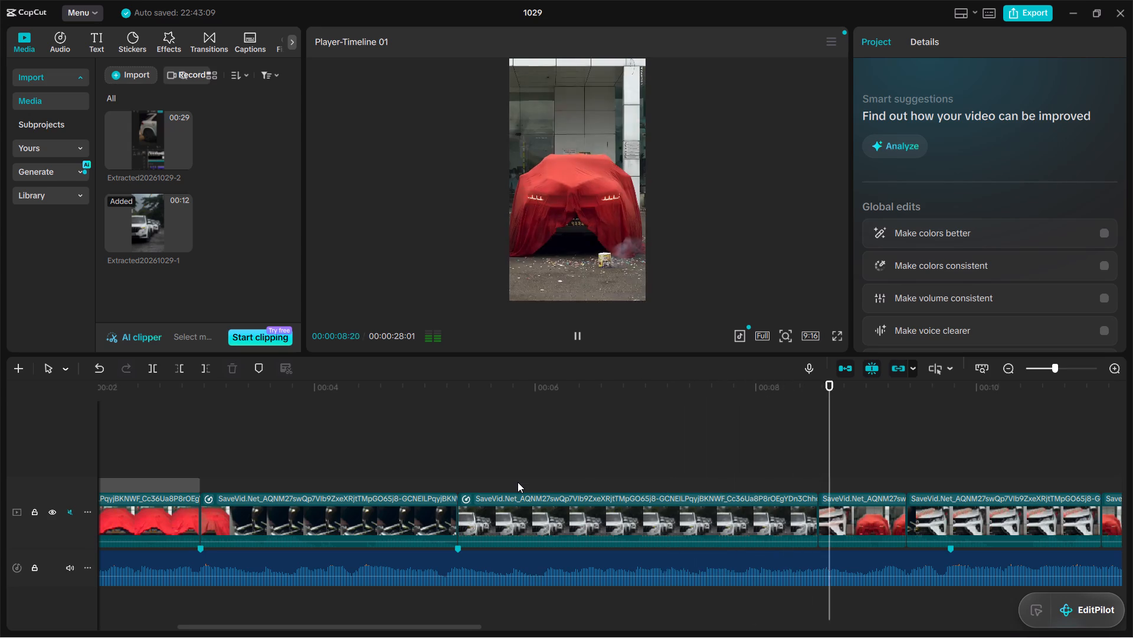
key("space")
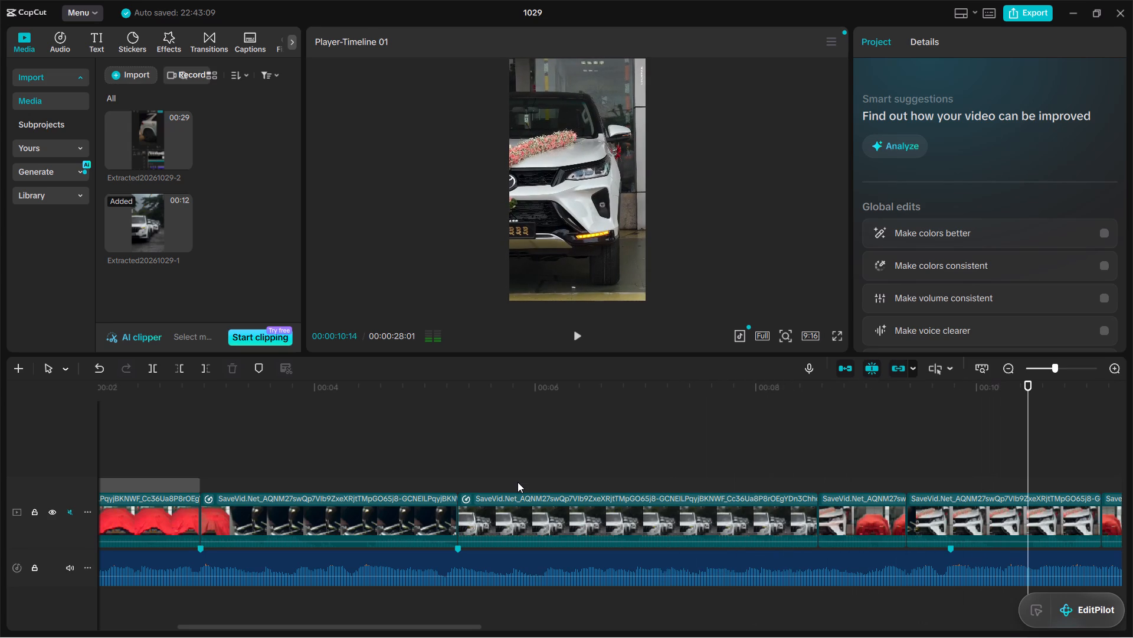
left_click(518, 482)
key("space")
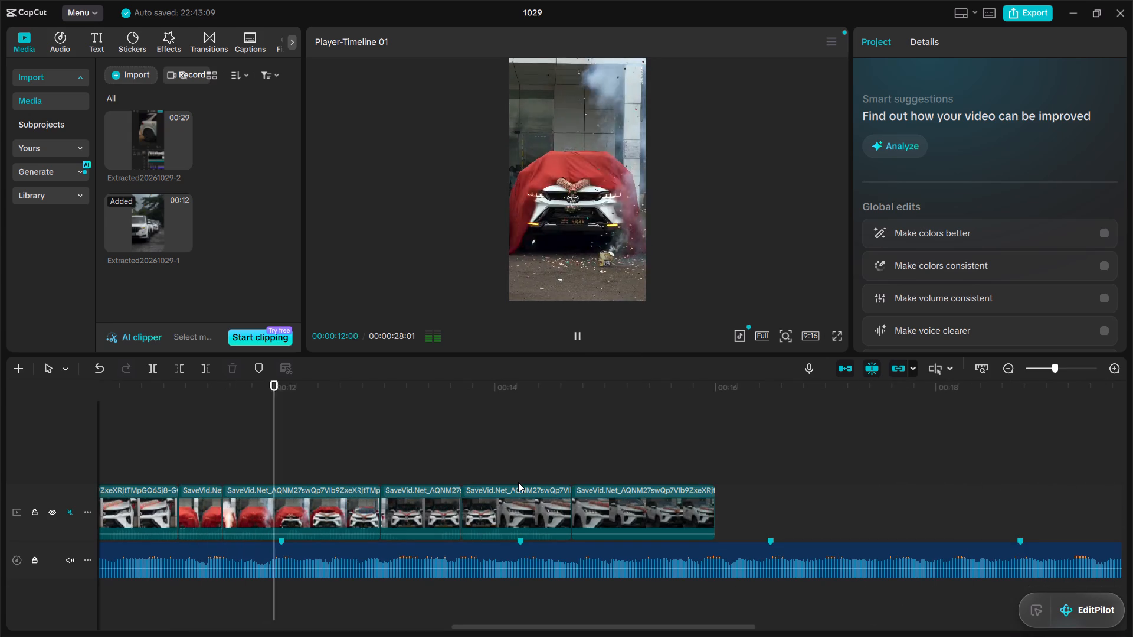
key("space")
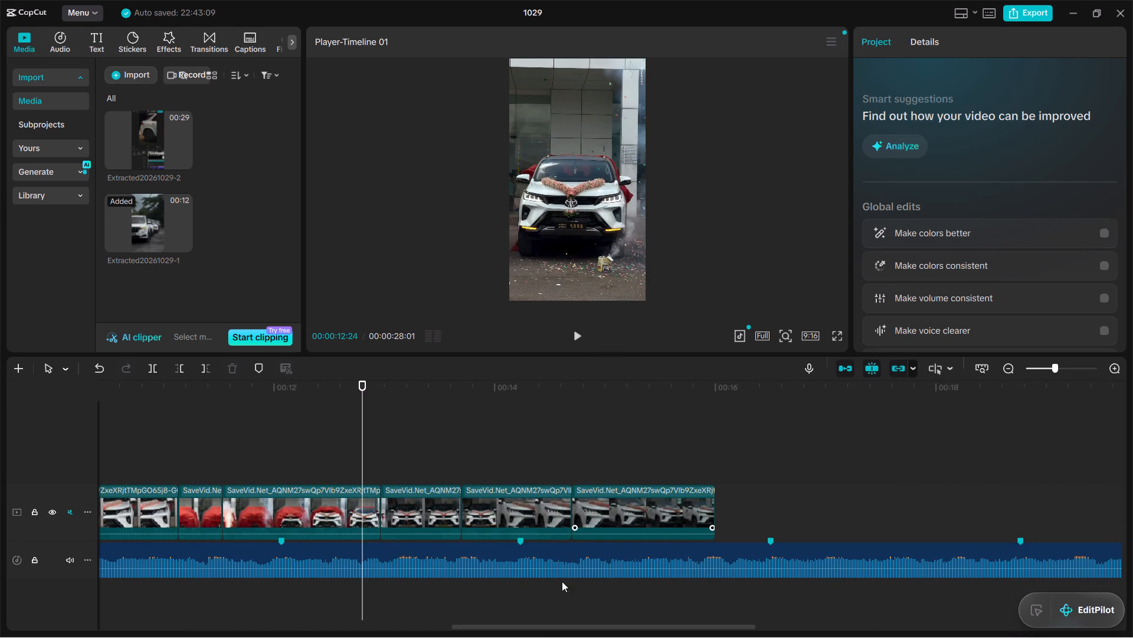
Raise the second speed-curve point of the parked white cars clip to about midway between 0.1x and 1x.
left_click_drag(542, 627, 245, 637)
left_click(613, 528)
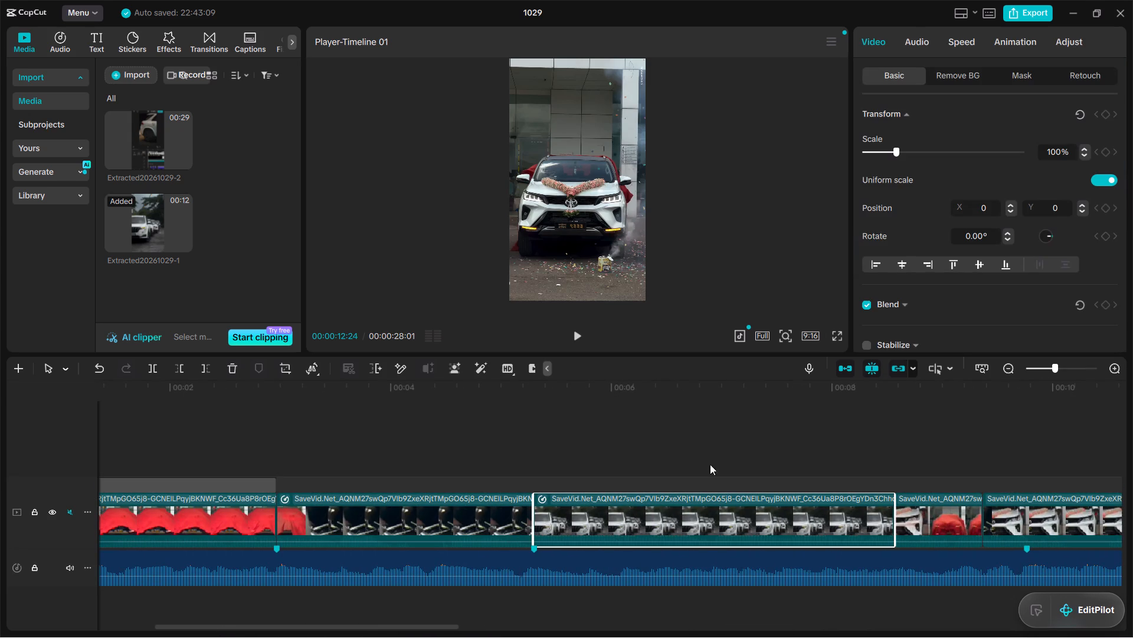
left_click(706, 435)
left_click(698, 539)
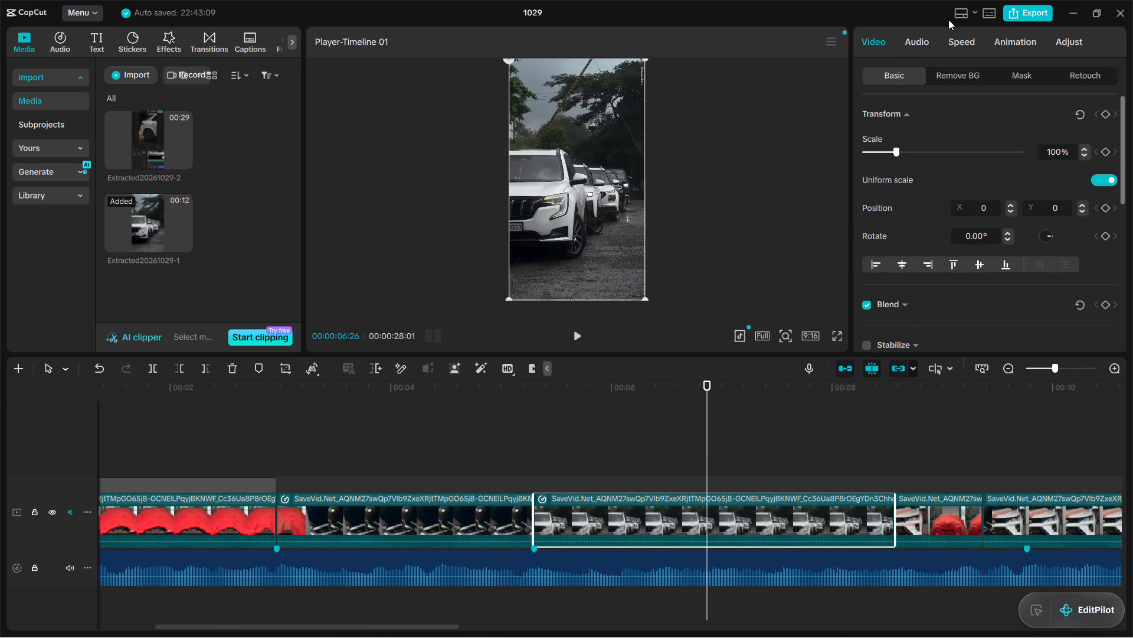
left_click(961, 34)
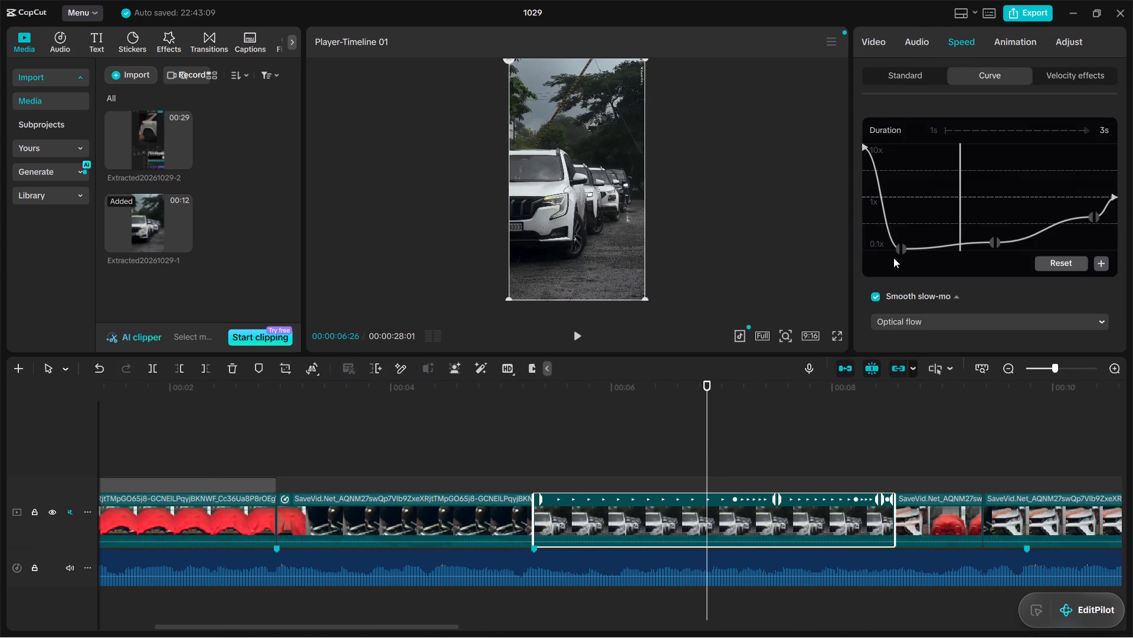
left_click(899, 248)
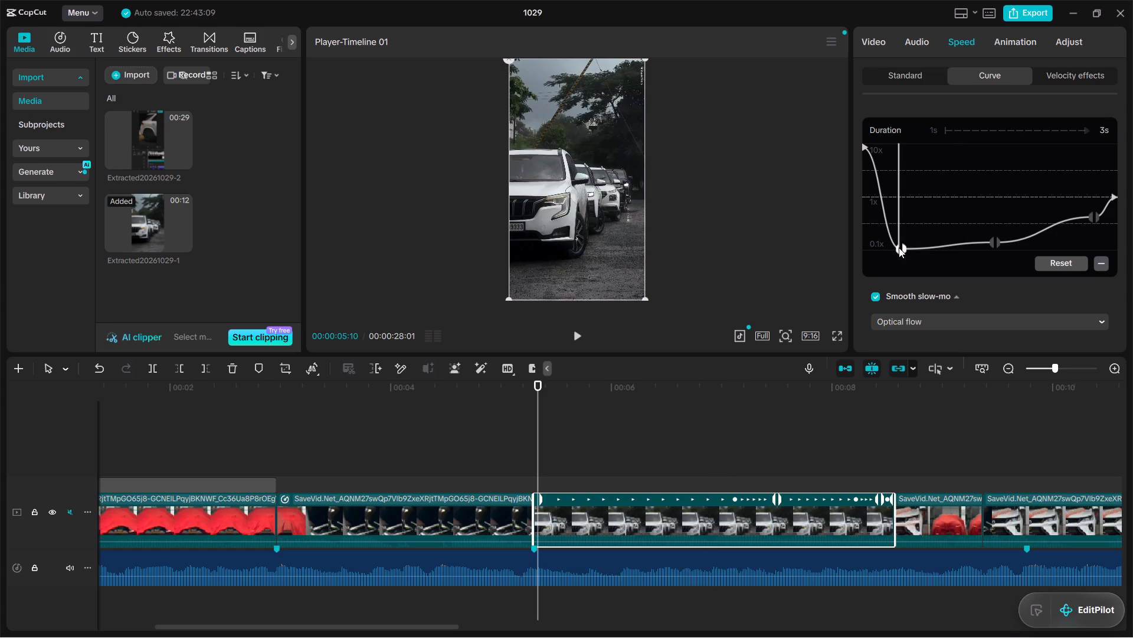
left_click_drag(900, 248, 903, 226)
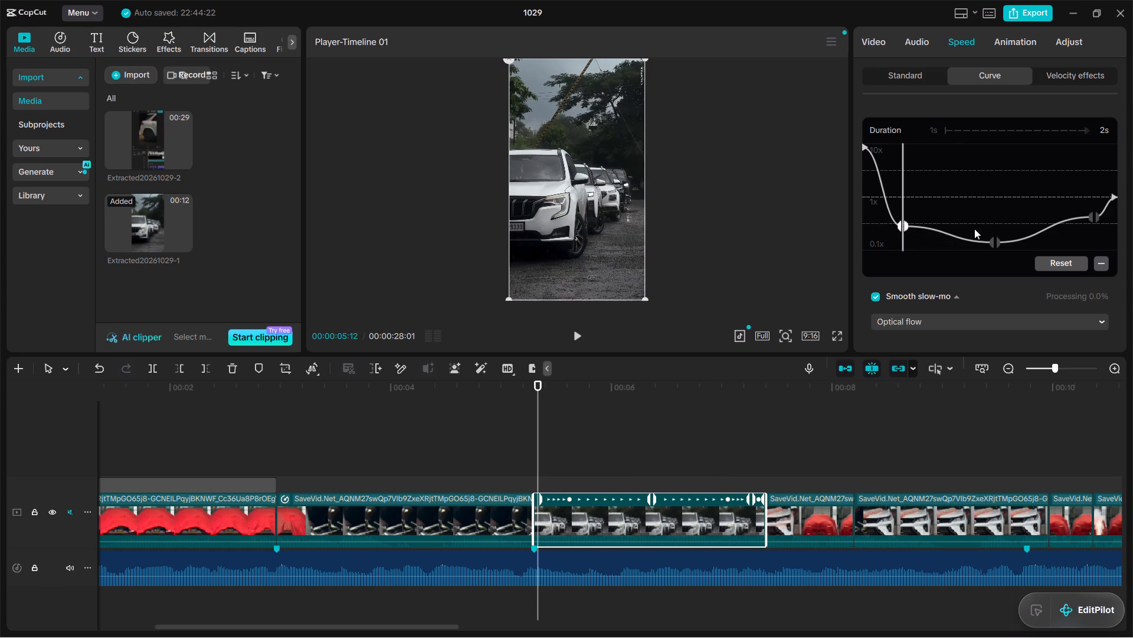
Raise the white cars clip's third speed-curve point level with its second point, flattening the curve between them.
left_click(996, 237)
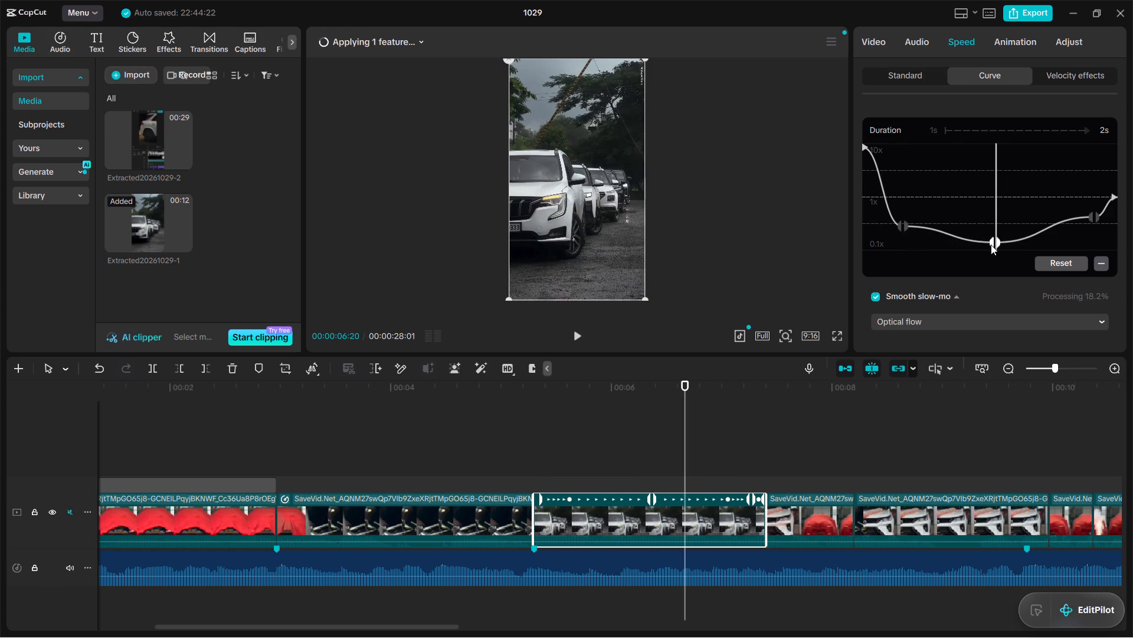
left_click_drag(994, 241, 993, 222)
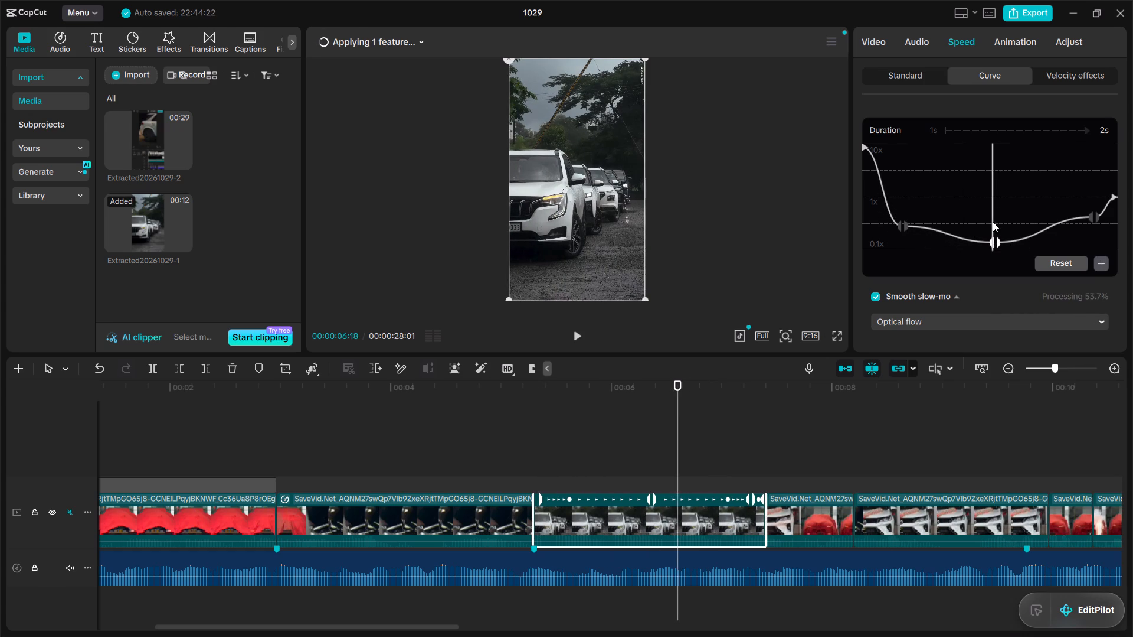
left_click_drag(993, 222, 995, 233)
left_click_drag(996, 241, 995, 230)
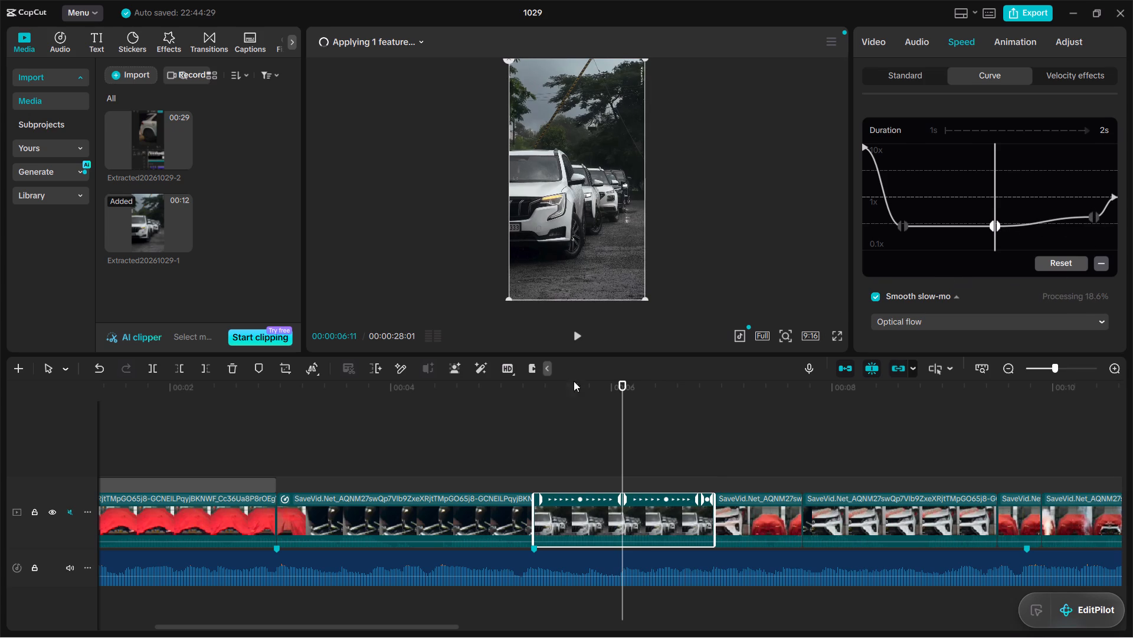
Replay from the gear-shifter clip through the retimed white cars clip into the red-covered car clip to check the timing.
left_click(411, 440)
key("space")
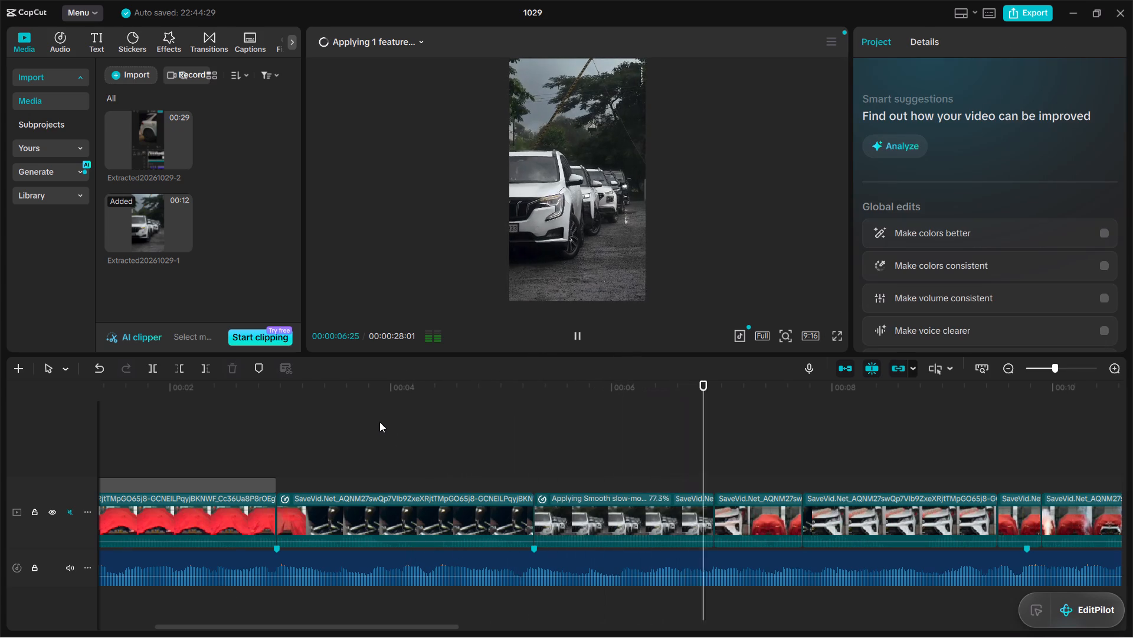
key("space")
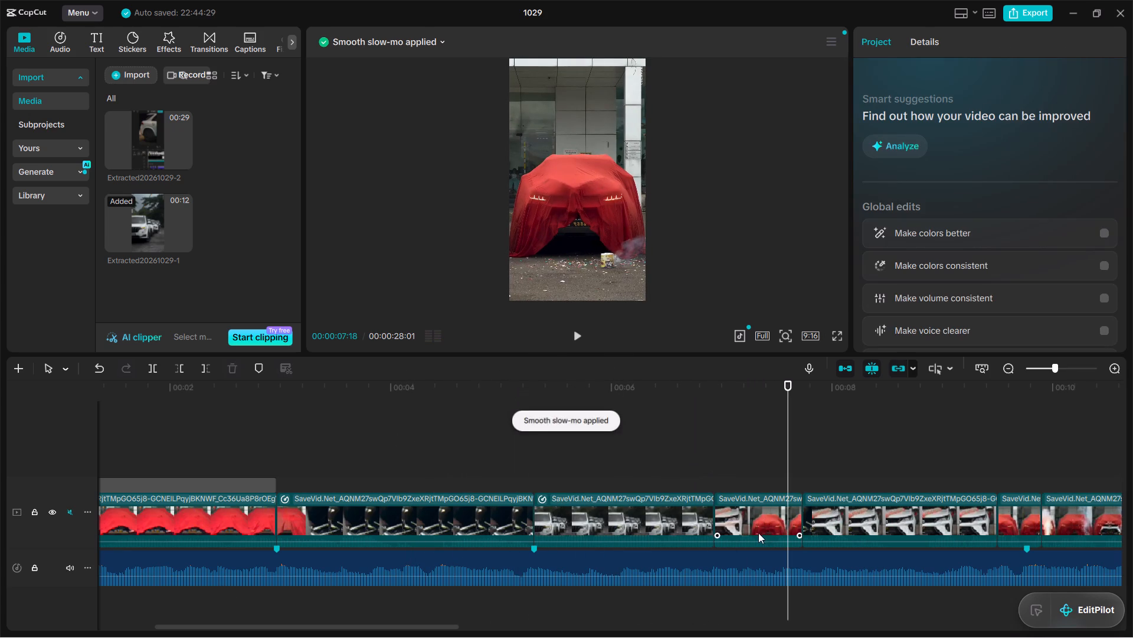
left_click(472, 450)
key("space")
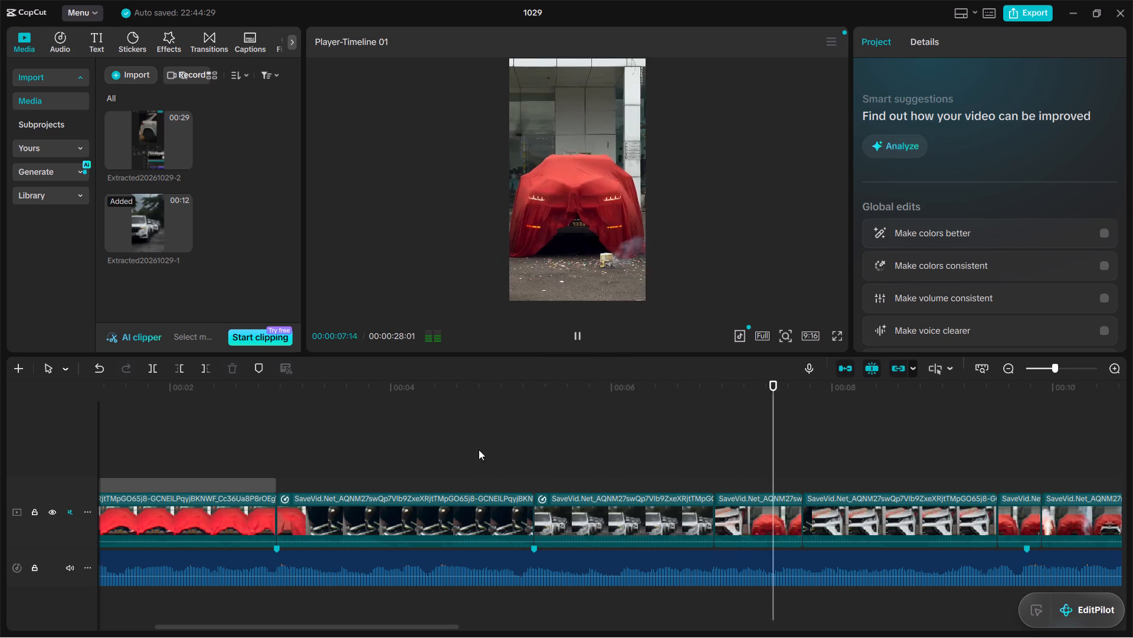
key("space")
Open the speed curve presets for the short red-covered car clip directly after the parked white cars clip.
left_click(755, 523)
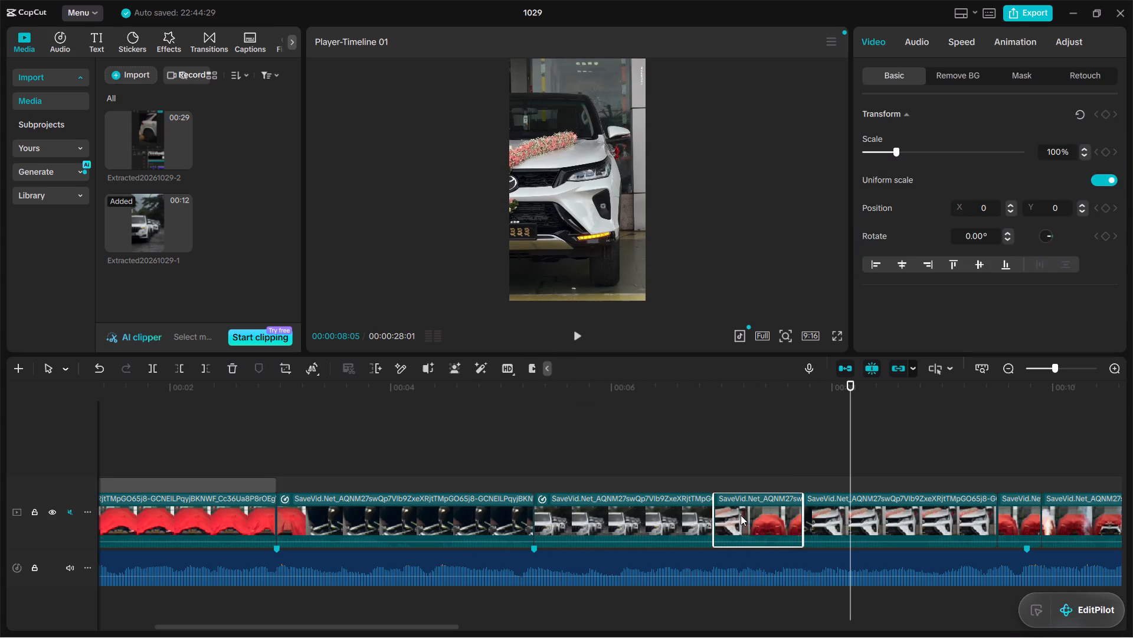
left_click(967, 39)
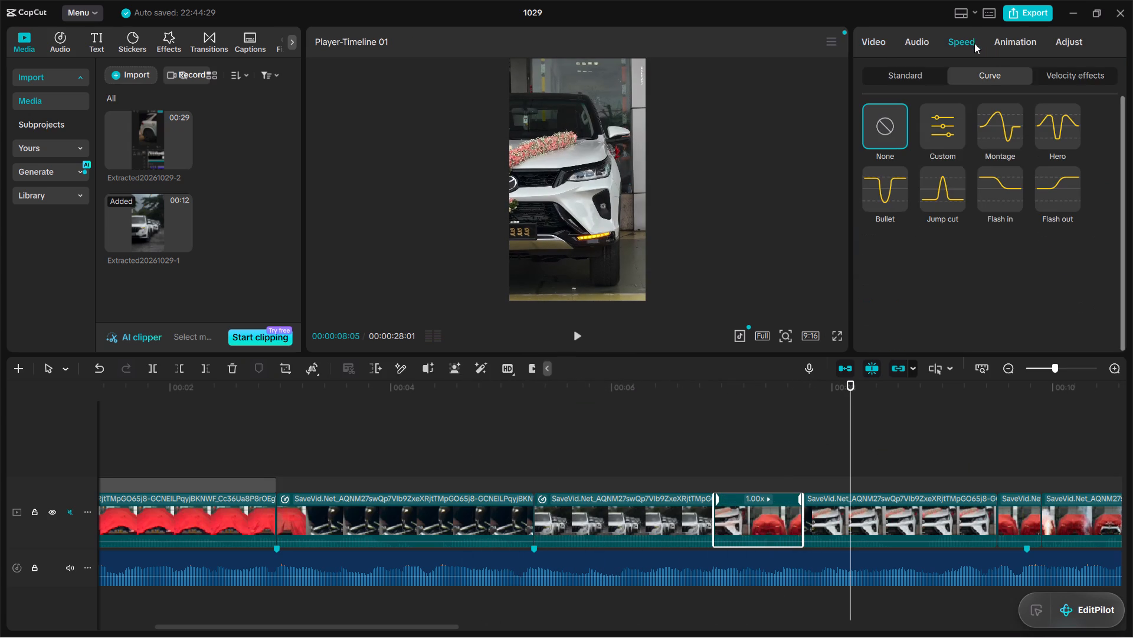
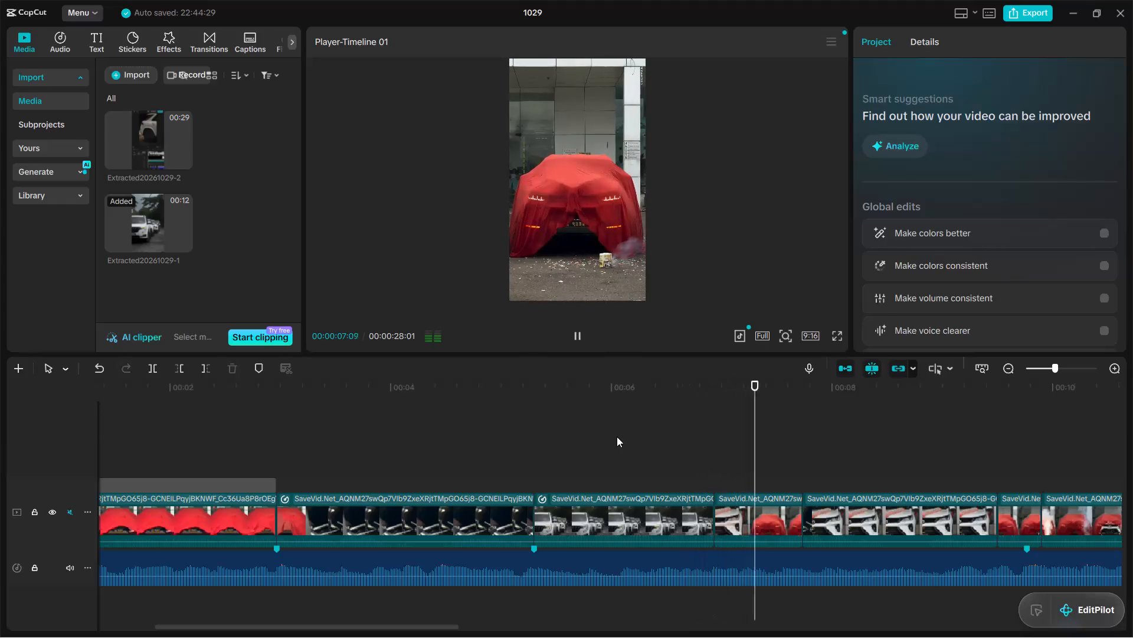
Apply a custom speed curve to the short red-covered car clip and raise its first point to about 4.5x.
key("space")
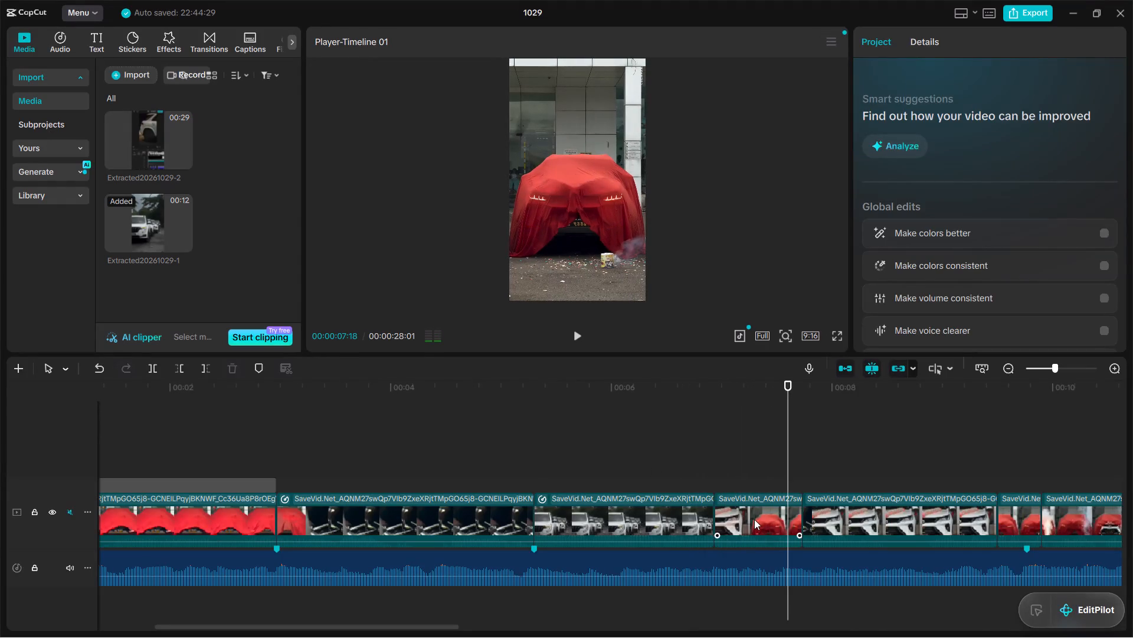
left_click(754, 522)
left_click(970, 45)
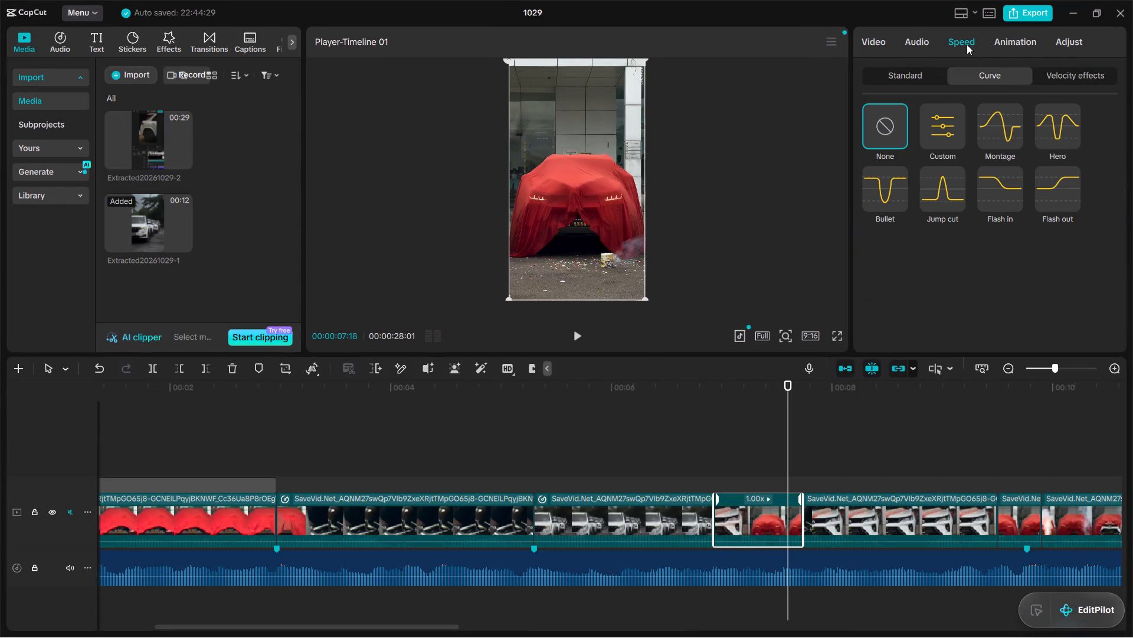
left_click(959, 128)
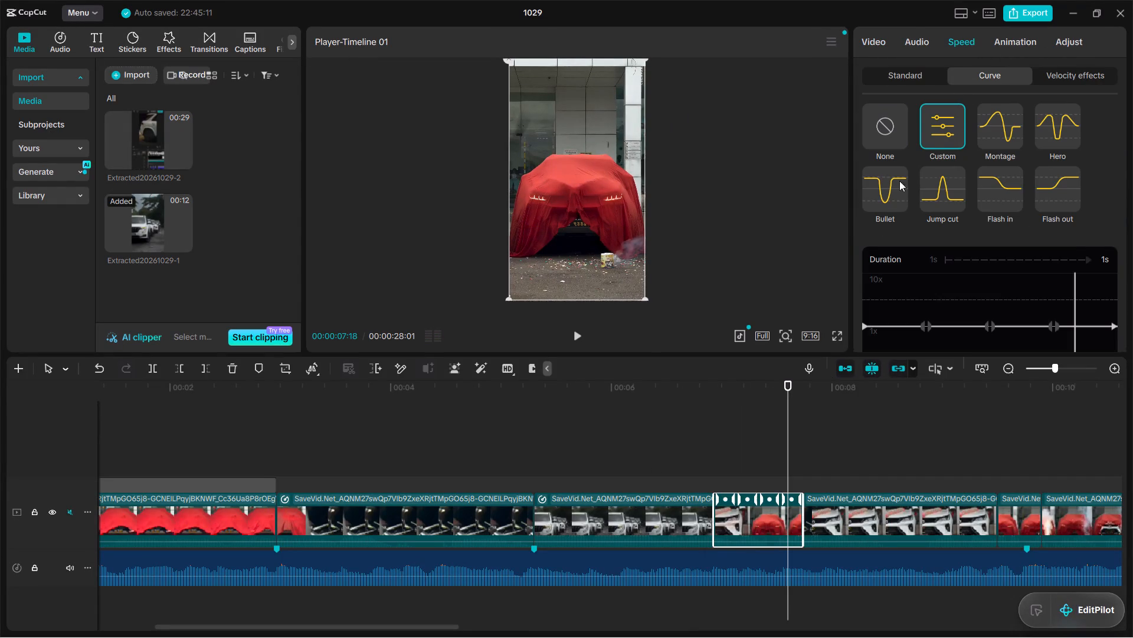
scroll(924, 299, "down", 2)
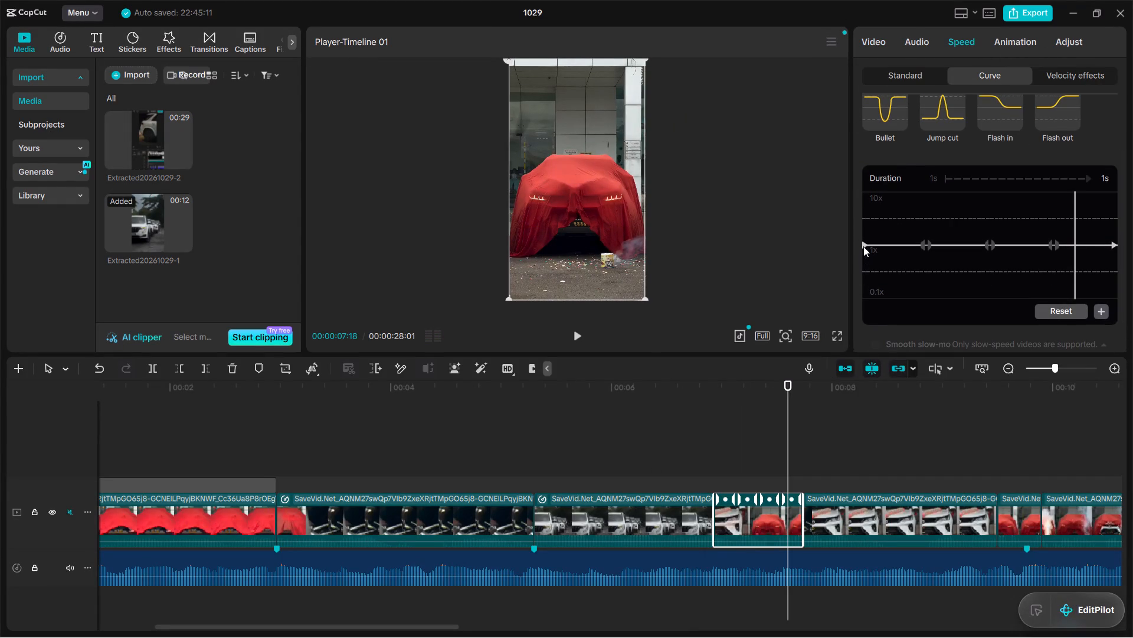
left_click_drag(863, 240, 865, 223)
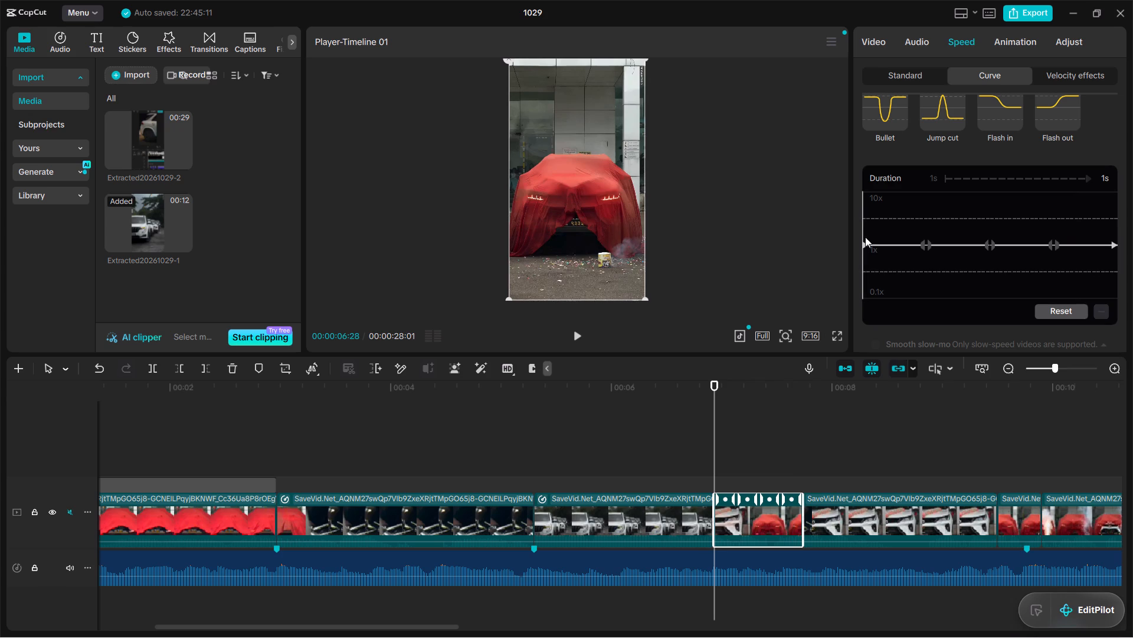
left_click_drag(864, 242, 862, 222)
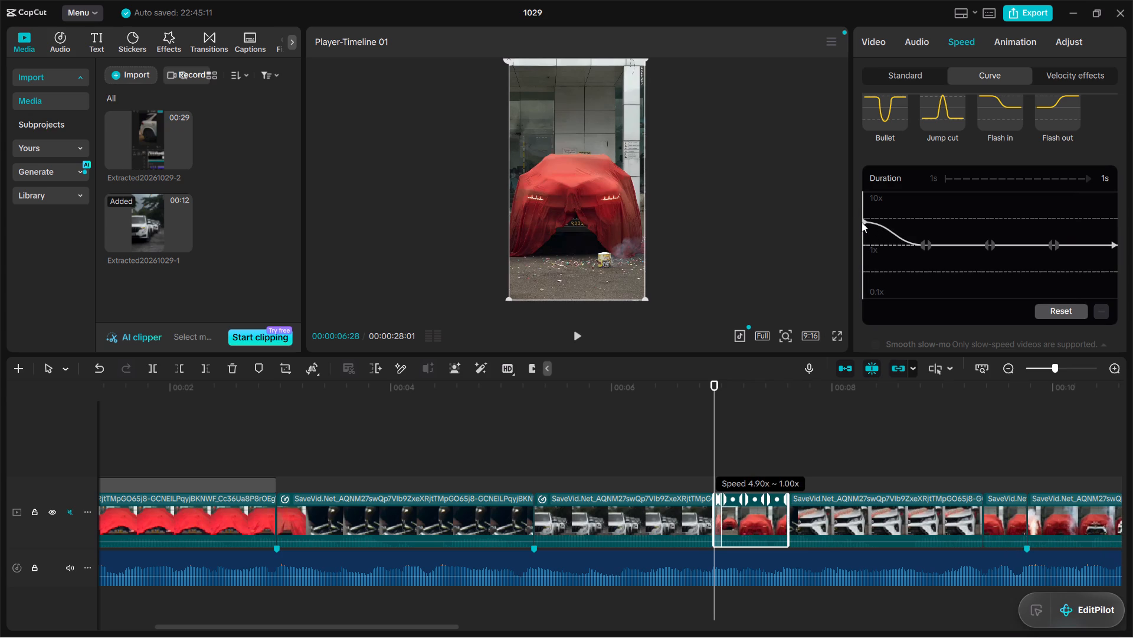
left_click_drag(862, 222, 864, 224)
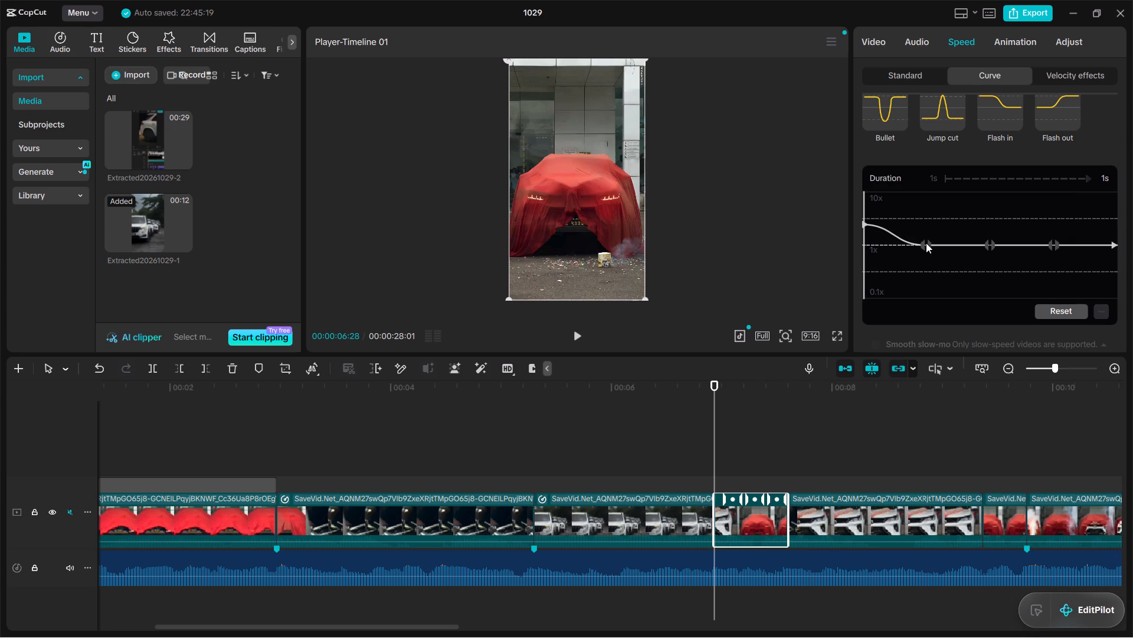
Lower the red-covered car clip's second curve point to about 0.28x and its third point to about 0.38x, spreading them slightly apart.
left_click(926, 243)
left_click_drag(926, 243, 921, 278)
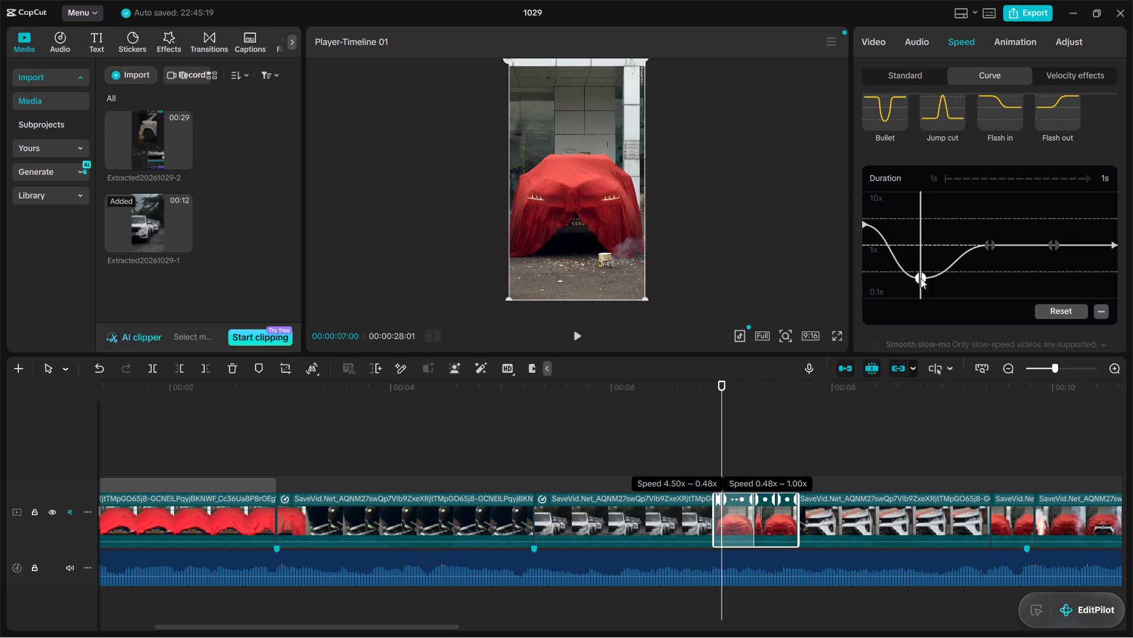
left_click_drag(921, 278, 918, 288)
left_click_drag(990, 245, 994, 269)
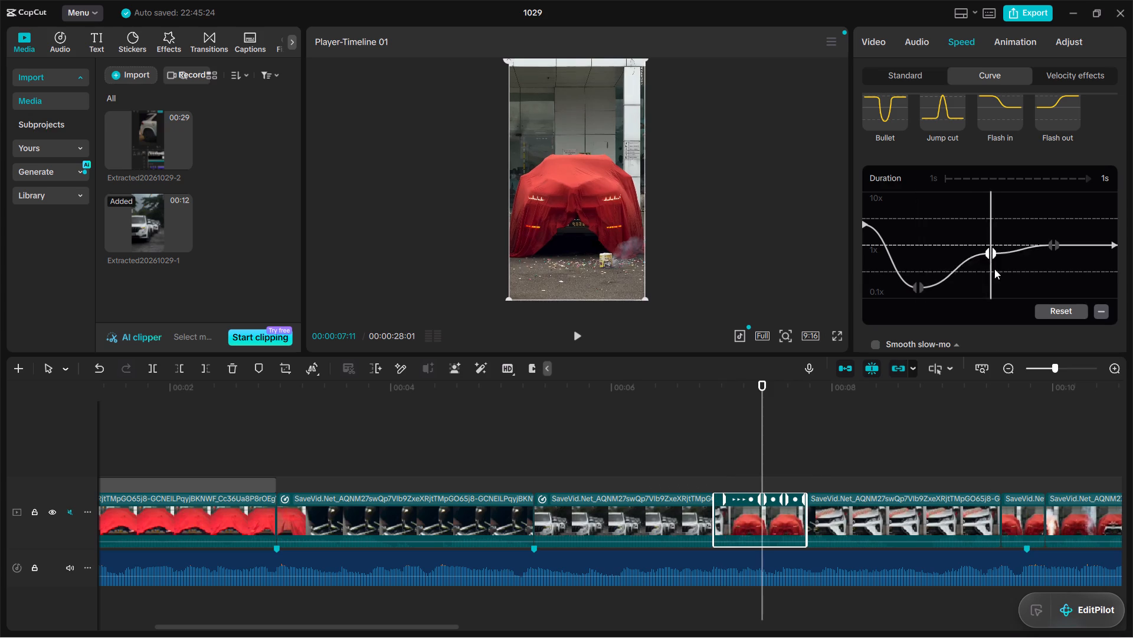
left_click_drag(994, 269, 1004, 282)
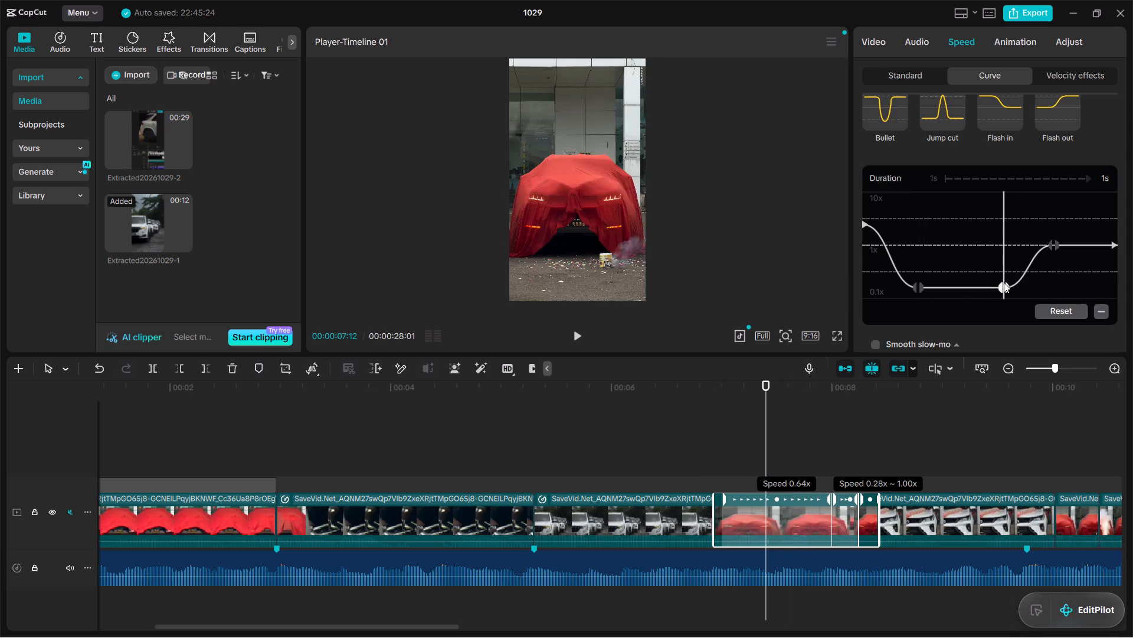
left_click_drag(1004, 282, 1005, 282)
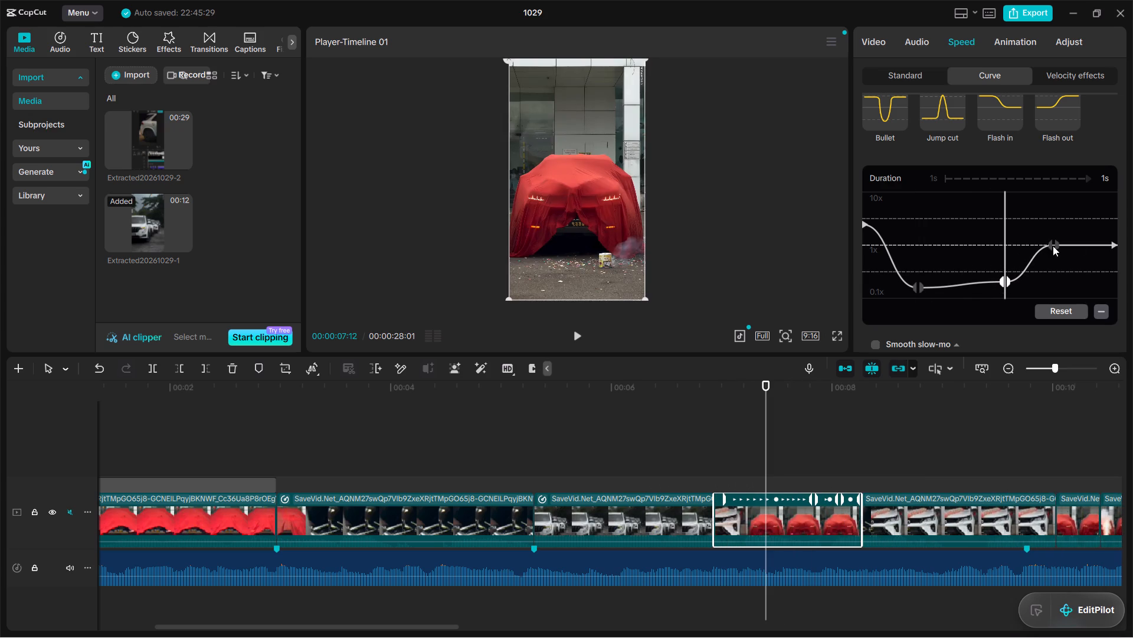
Shift the red-covered car clip's fourth speed-curve point close to the clip's end, keeping it at 1x.
left_click(1053, 240)
left_click_drag(1053, 245, 1072, 245)
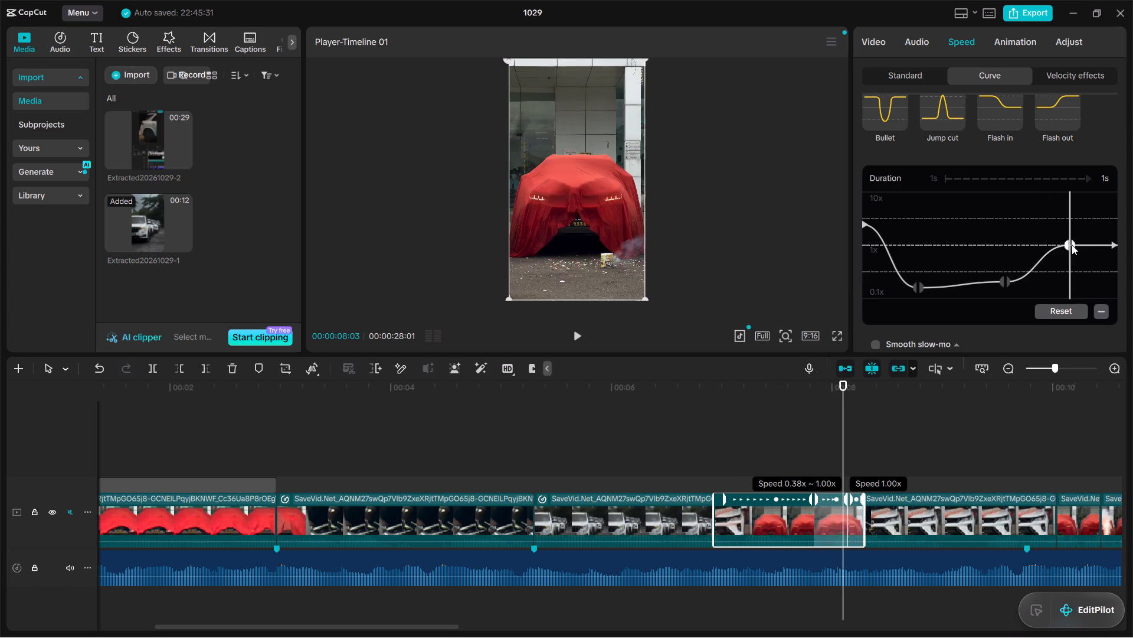
left_click_drag(1072, 245, 1092, 249)
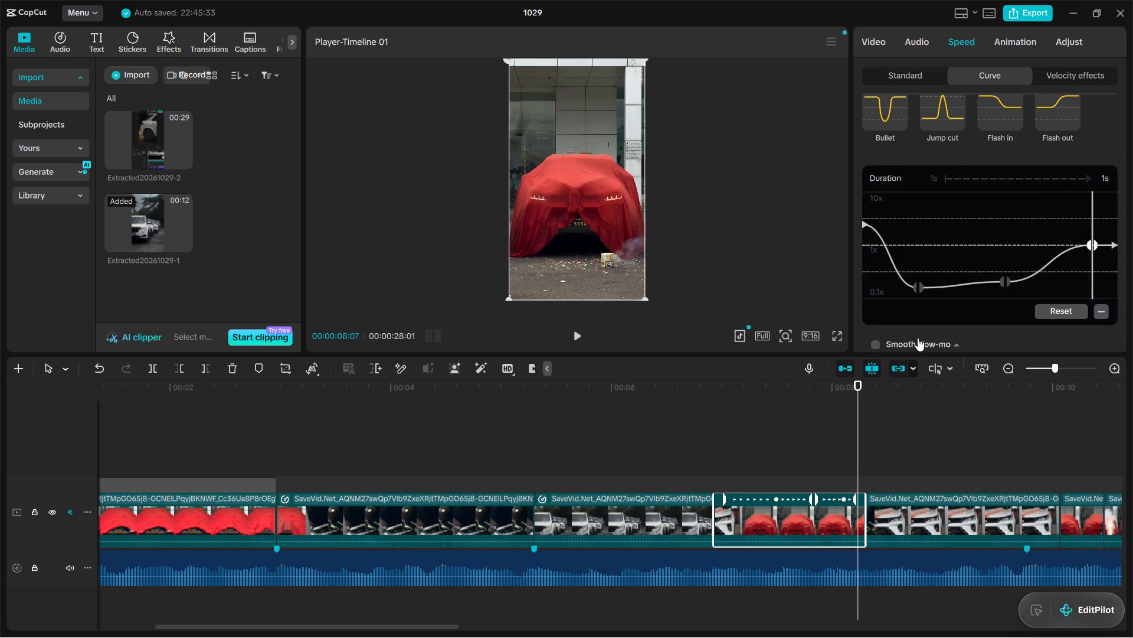
Enable smooth slow-mo with the Optical flow method for the red-covered car clip.
scroll(918, 338, "down", 1)
left_click(876, 290)
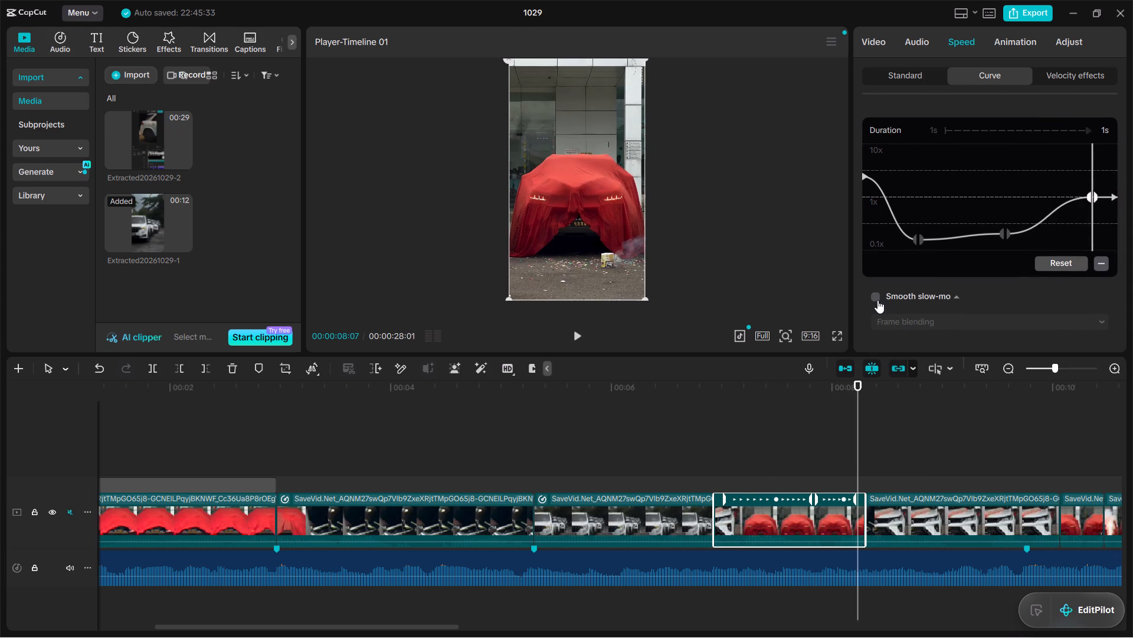
left_click(877, 300)
left_click(906, 325)
left_click(919, 373)
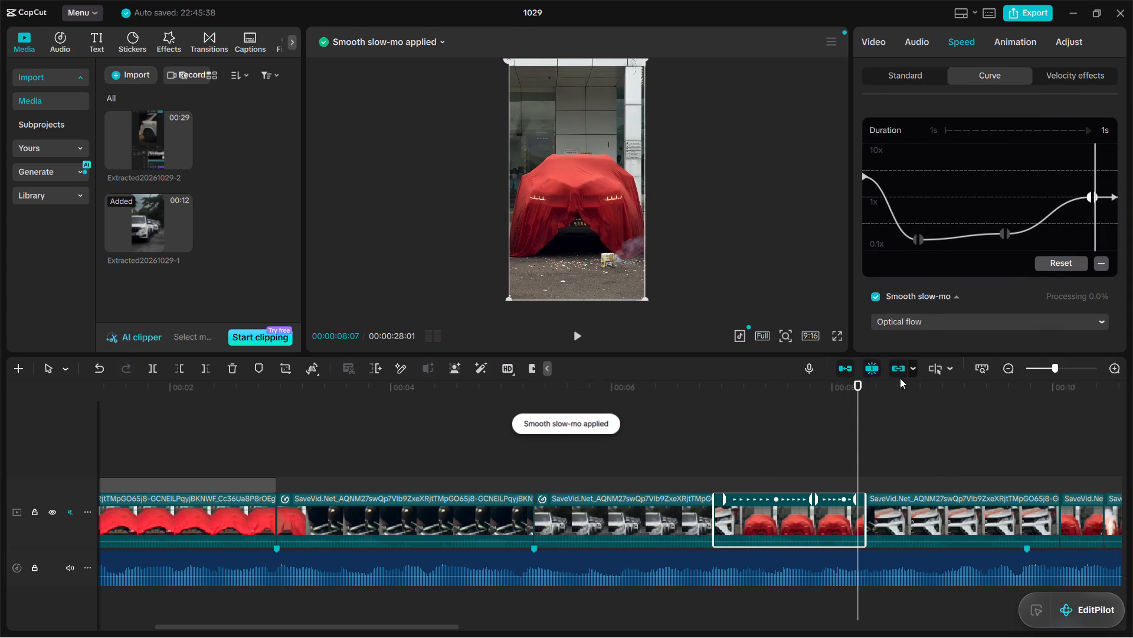
Replay from the parked white cars clip through the retimed red-covered car clip to check the slow motion.
left_click(682, 438)
key("space")
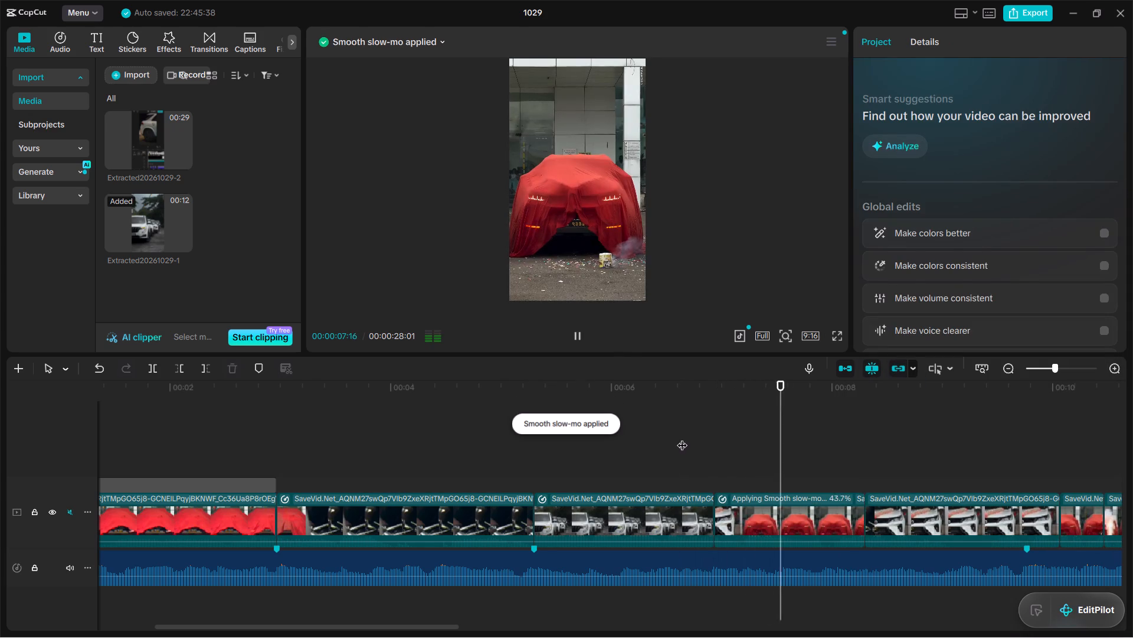
key("space")
left_click(673, 432)
key("space")
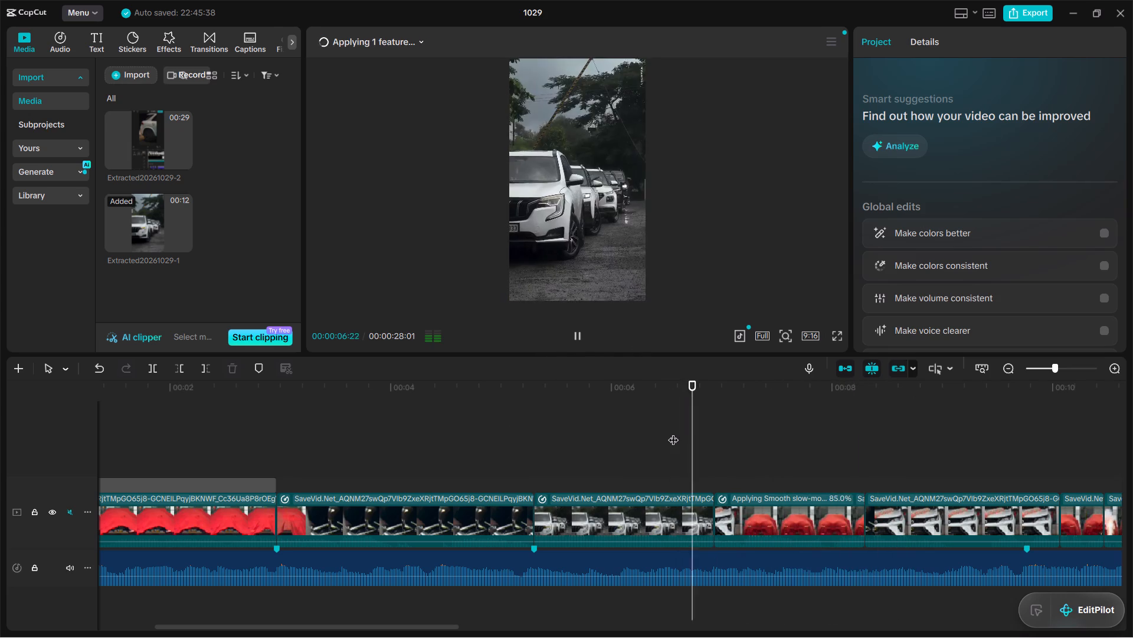
key("space")
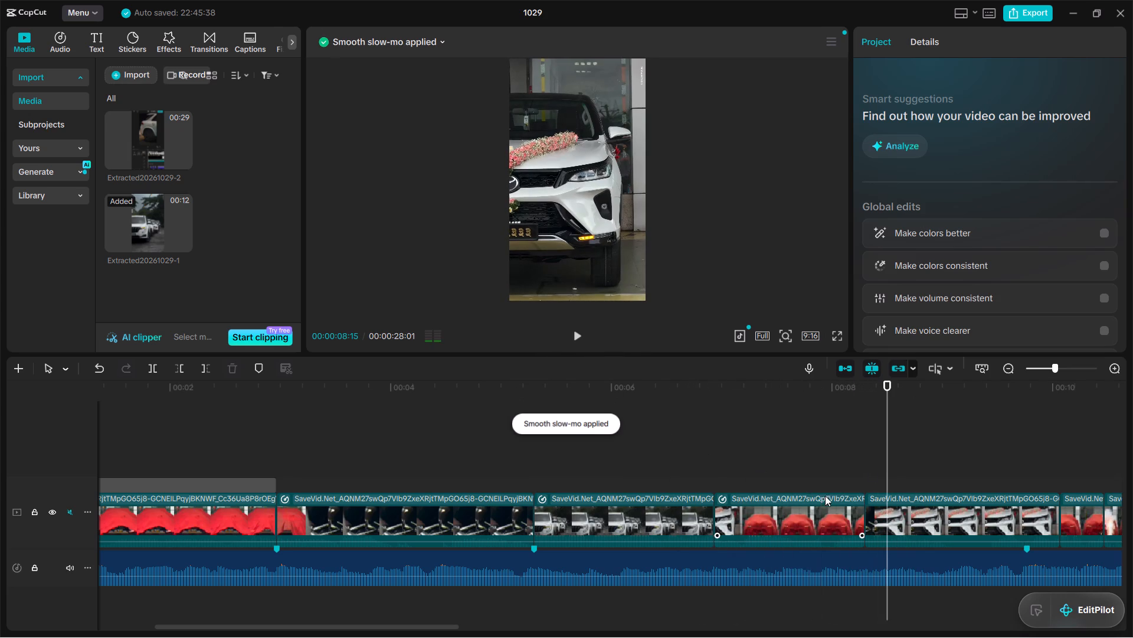
Trim the end of the retimed red-covered car clip back to about 00:00:08:06.
left_click(846, 522)
left_click_drag(868, 516, 866, 516)
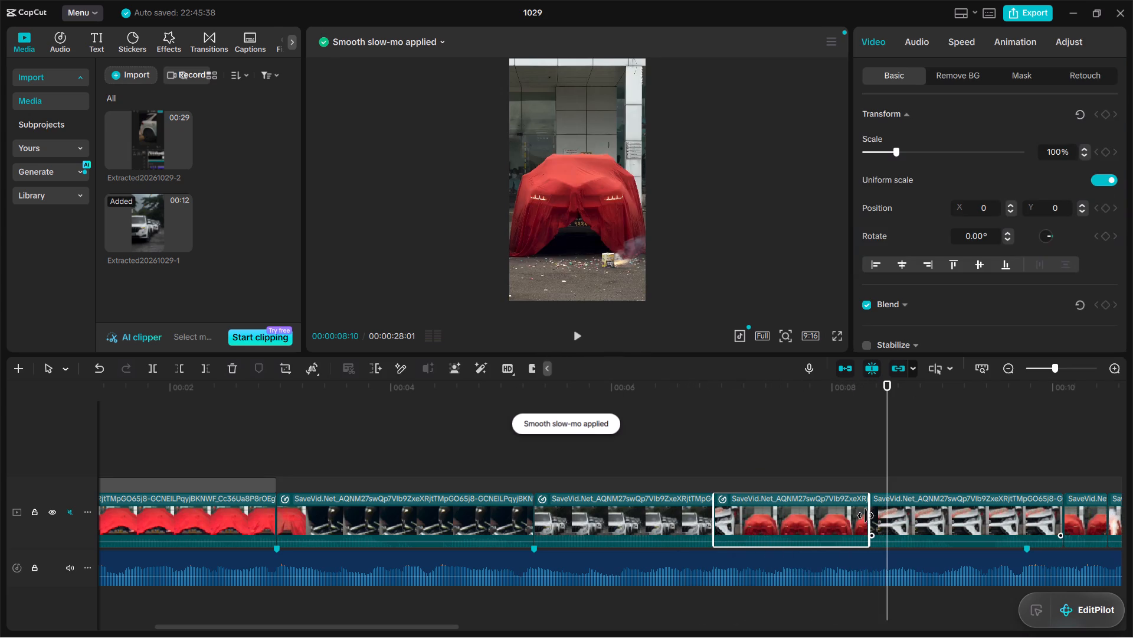
left_click_drag(866, 516, 855, 513)
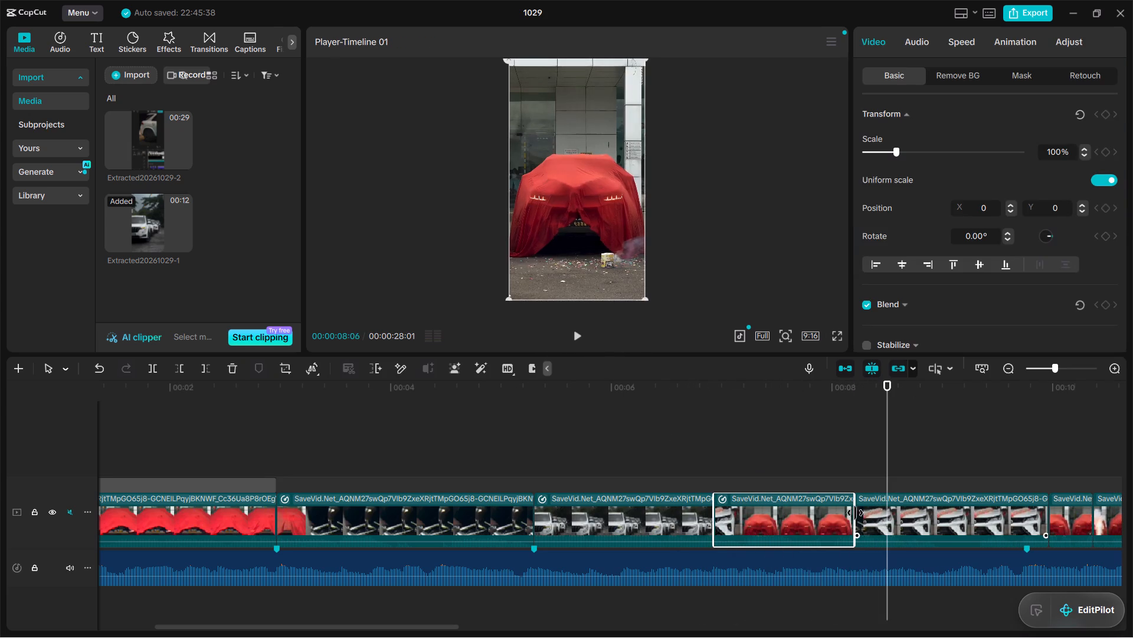
Replay from the parked white cars clip through the following clips to the car unveiling clip to review their order and timing.
left_click(651, 467)
key("space")
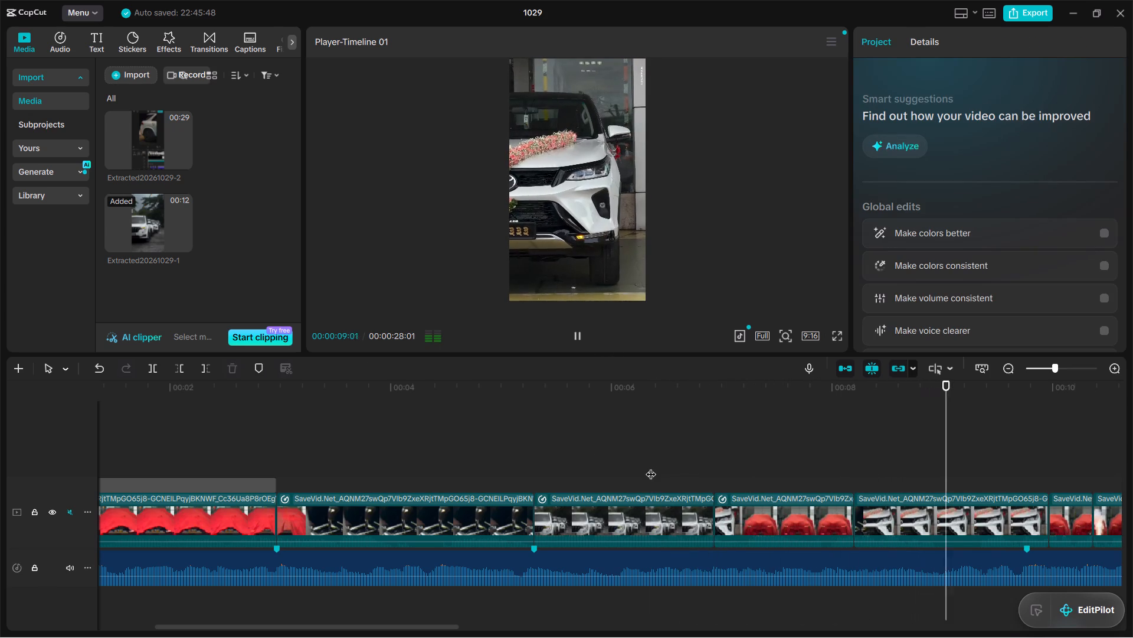
key("space")
left_click(651, 467)
key("space")
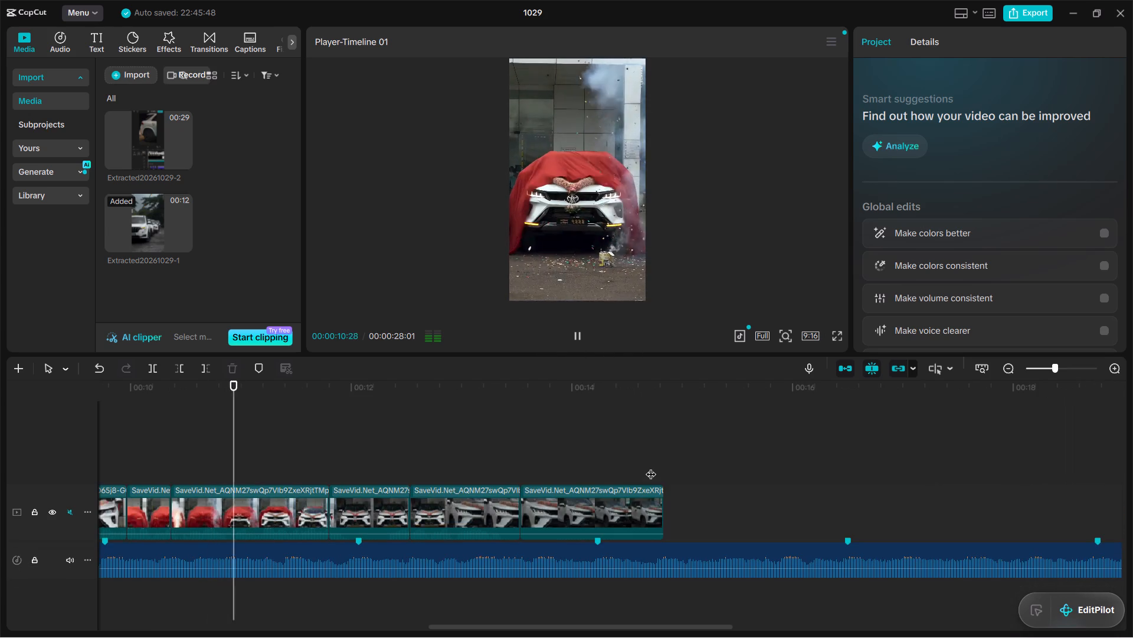
key("space")
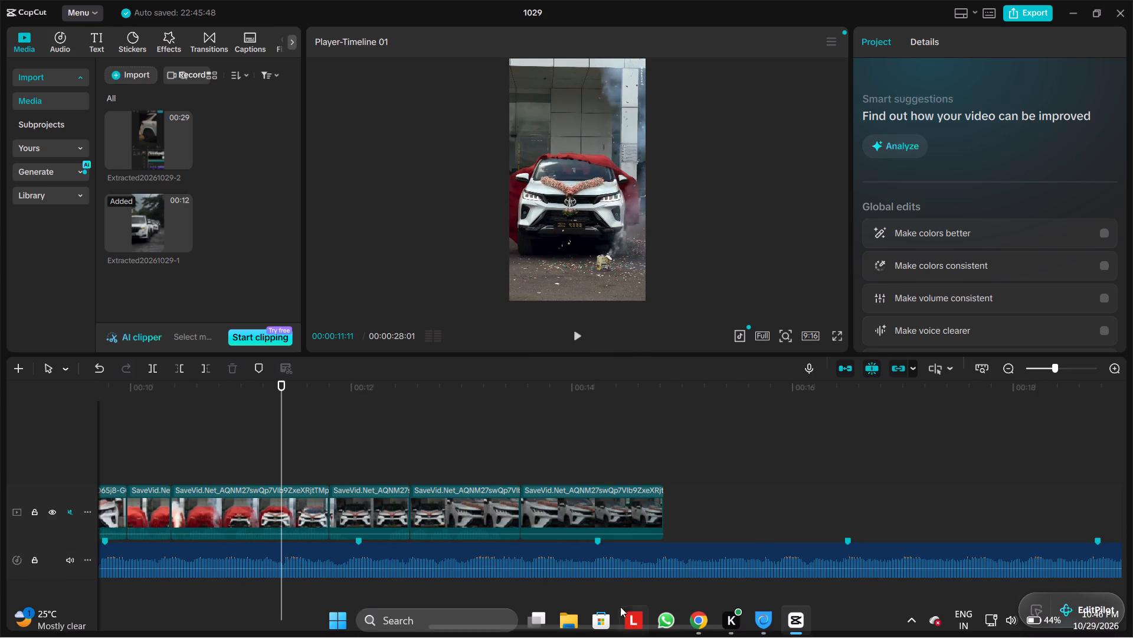
Move the car unveiling clip directly after the retimed red-covered car clip, ahead of the garlanded white car close-up clip.
left_click_drag(590, 627, 577, 624)
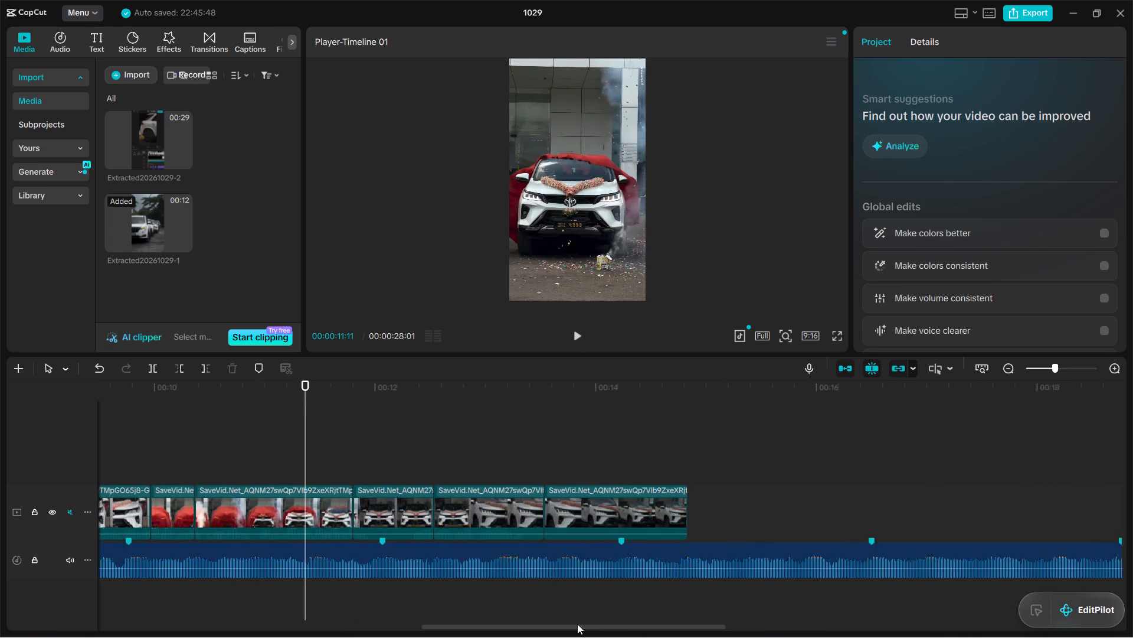
left_click_drag(577, 624, 461, 629)
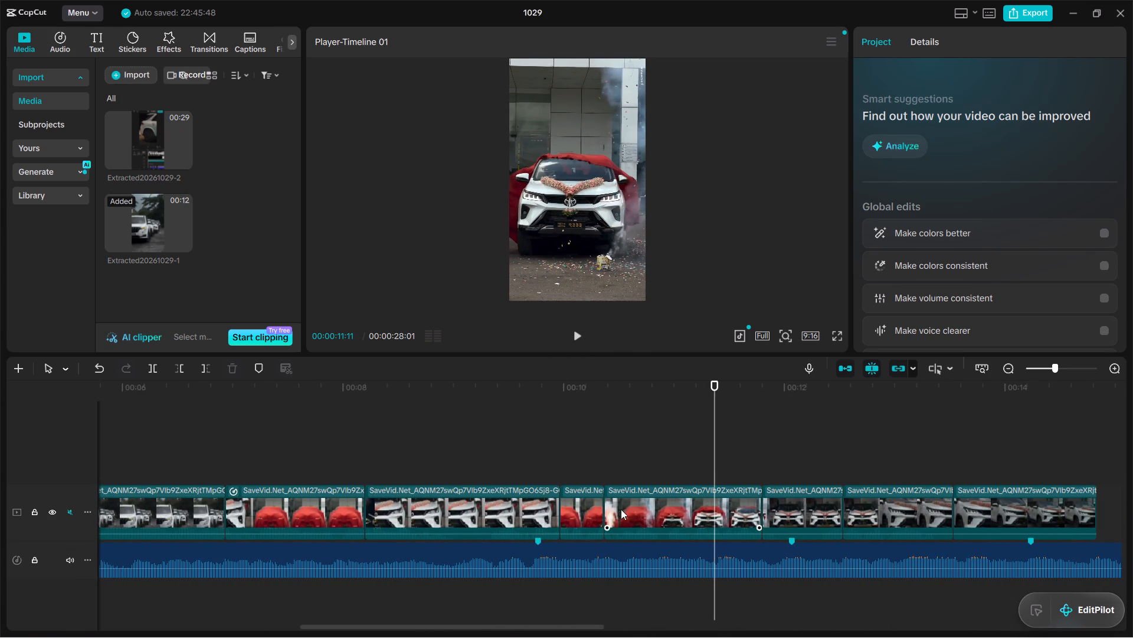
left_click(624, 503)
left_click_drag(623, 503, 328, 501)
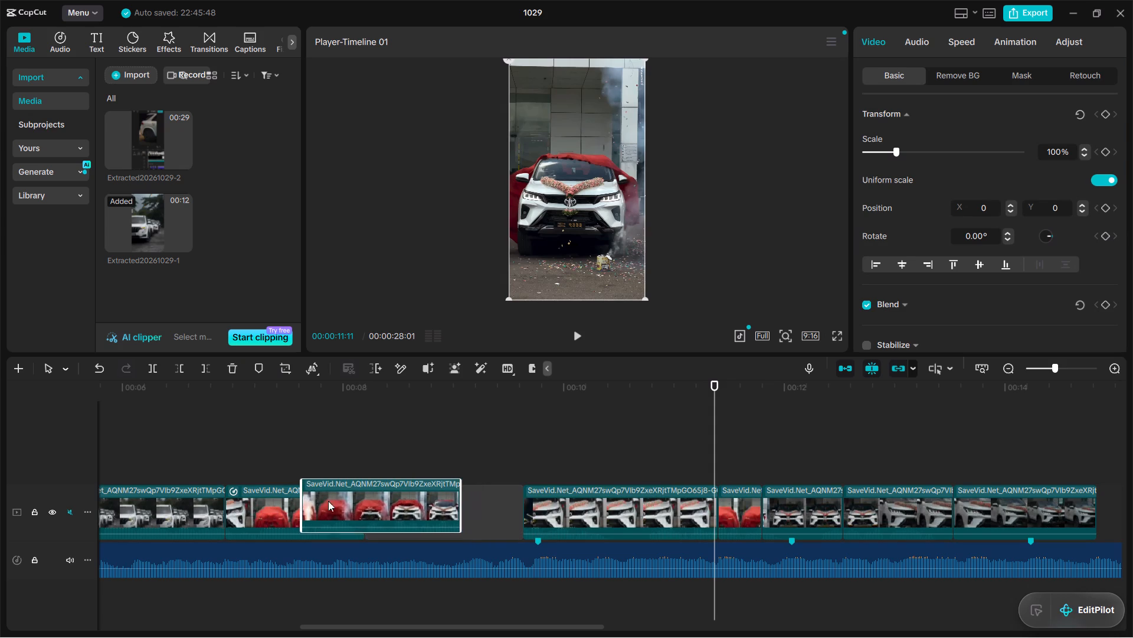
left_click_drag(328, 501, 378, 512)
Replay from the red-covered car clip into the moved unveiling clip to check the transition between them.
left_click(269, 453)
key("space")
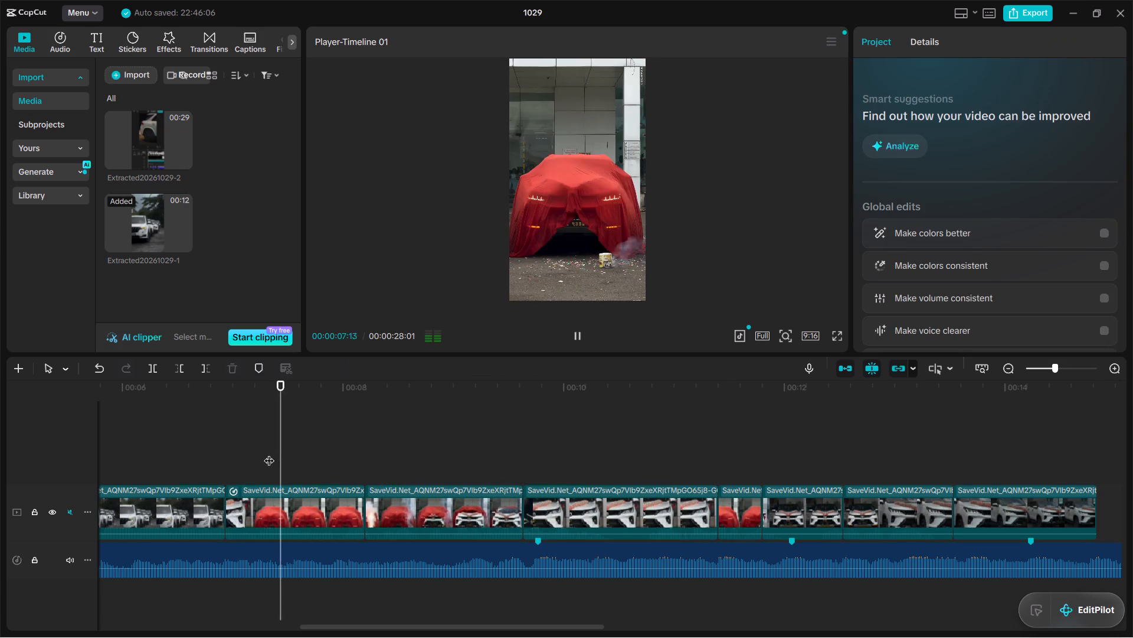
key("space")
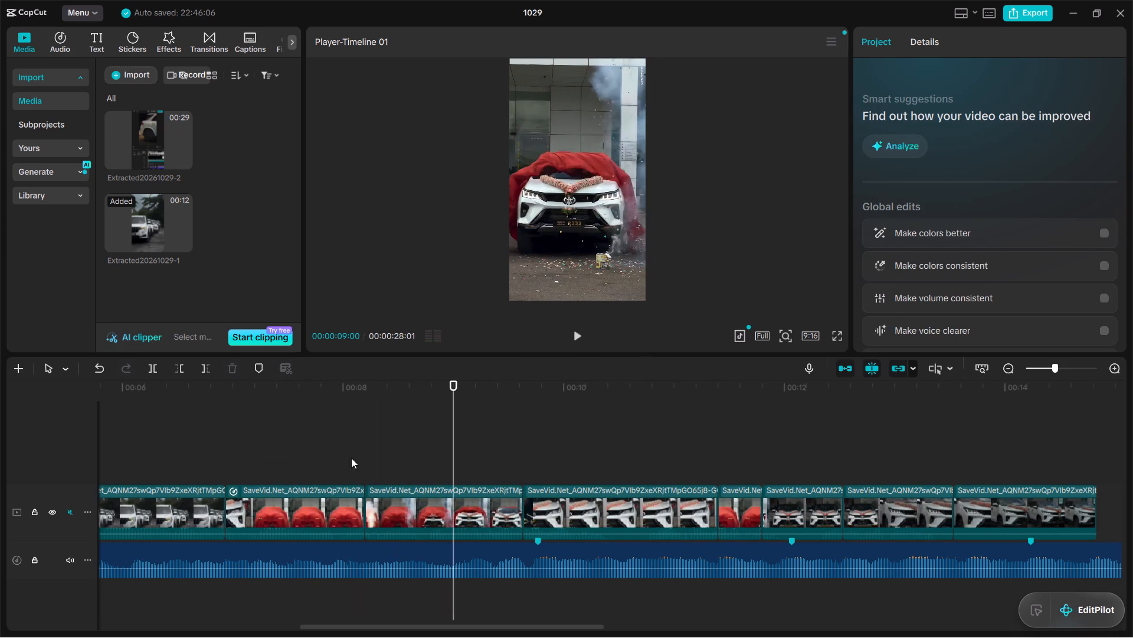
Split the car unveiling clip at 00:00:08:13, just before the red cover starts to lift.
left_click(387, 463)
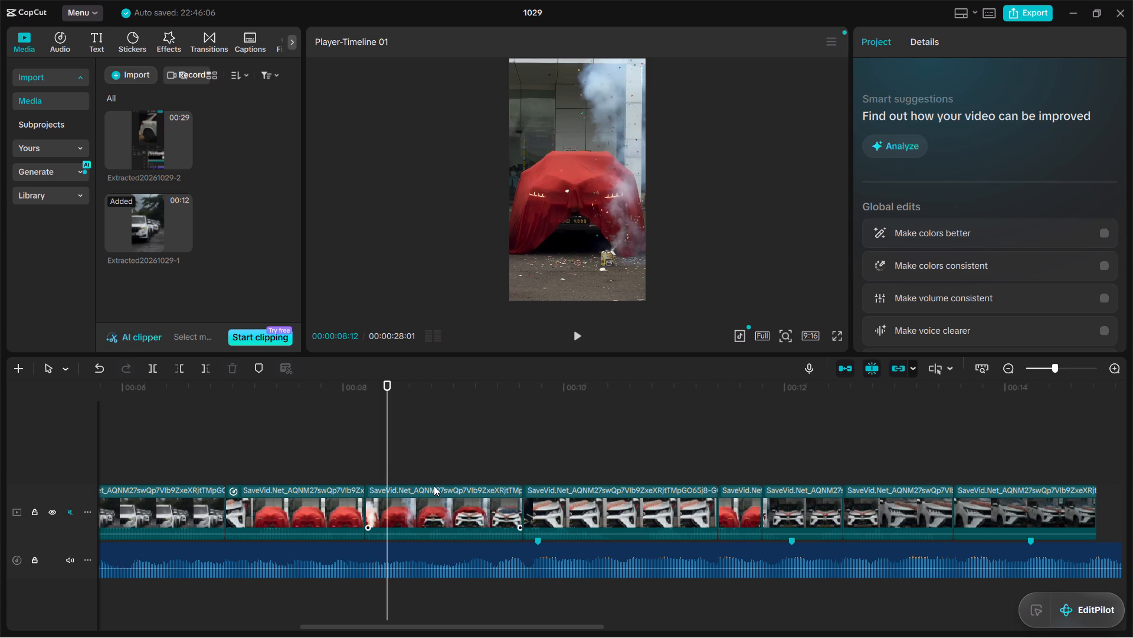
key("space")
key("space")
left_click(356, 444)
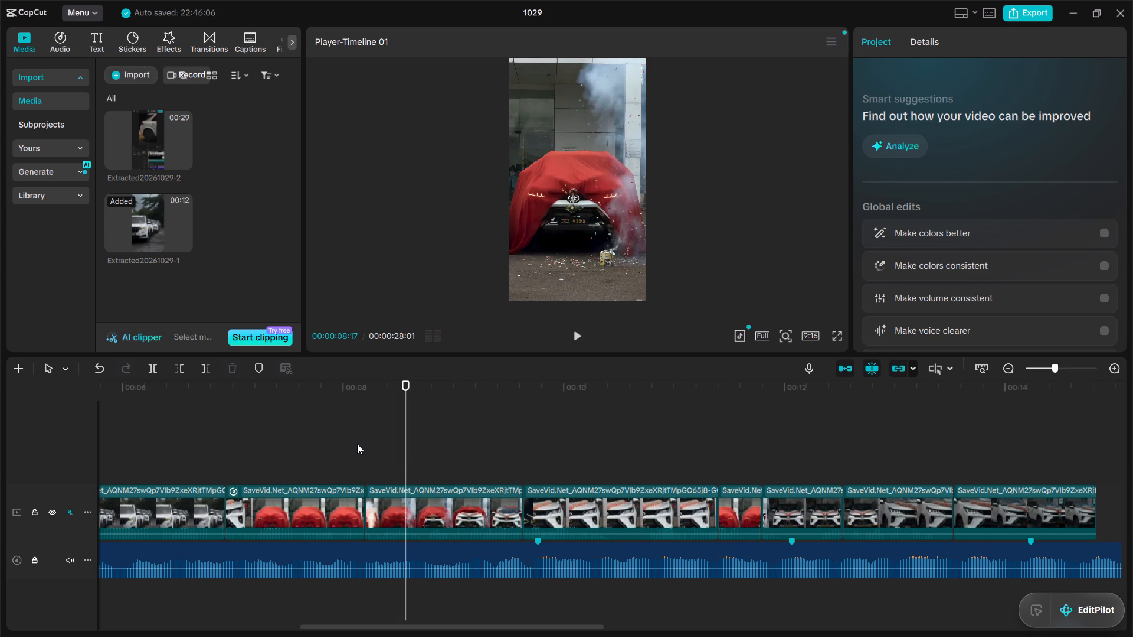
key("space")
key("space")
key("space")
key("space")
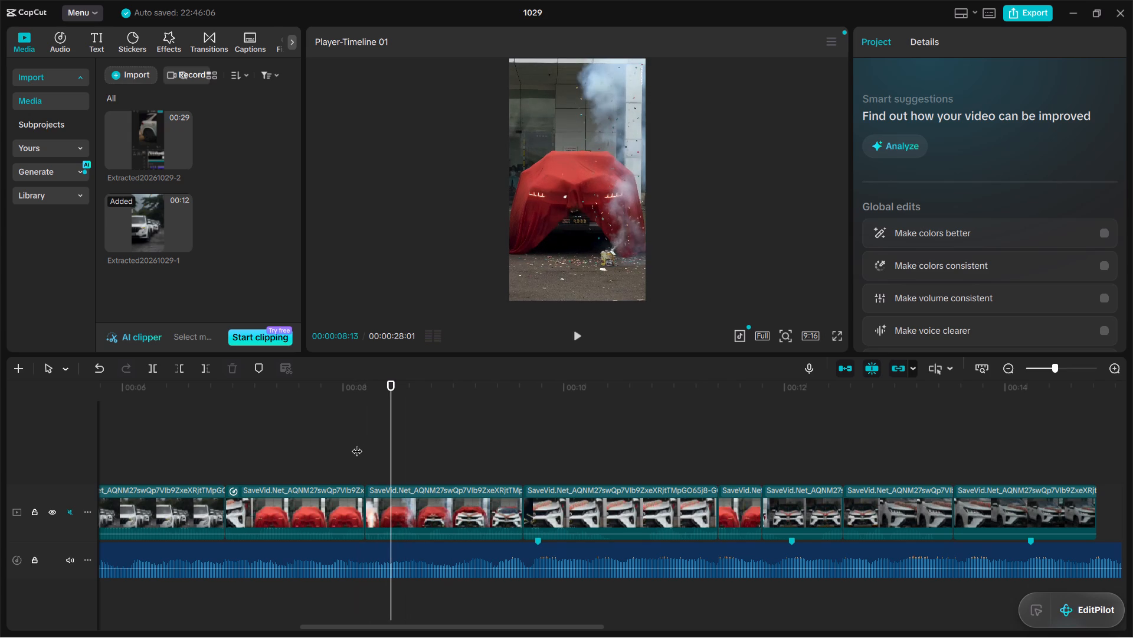
left_click(430, 513)
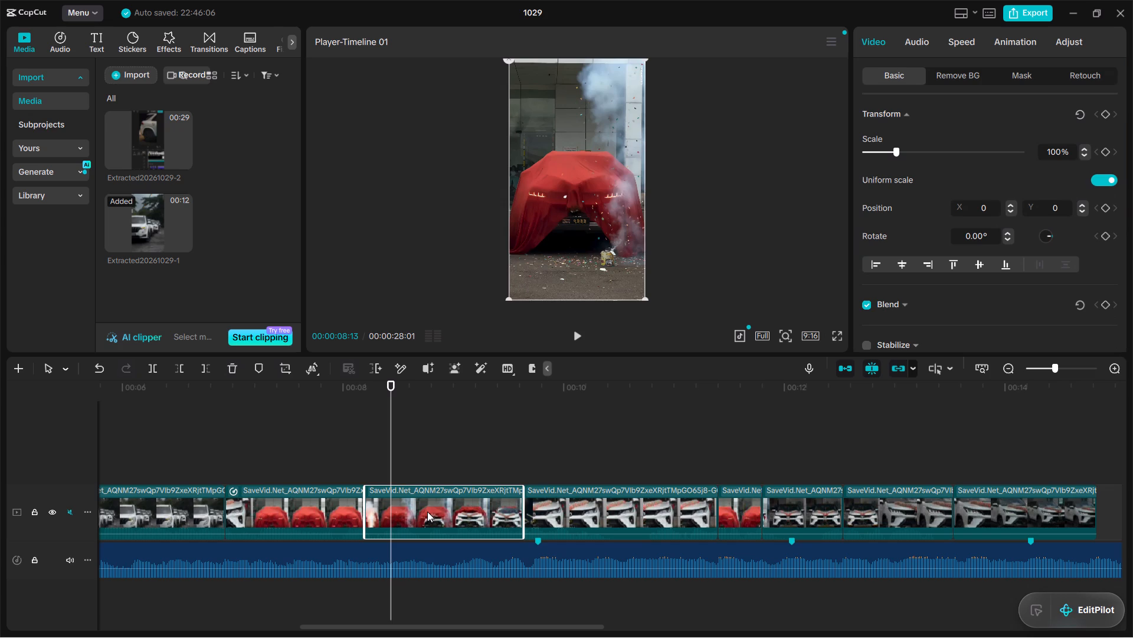
key("ctrl+b")
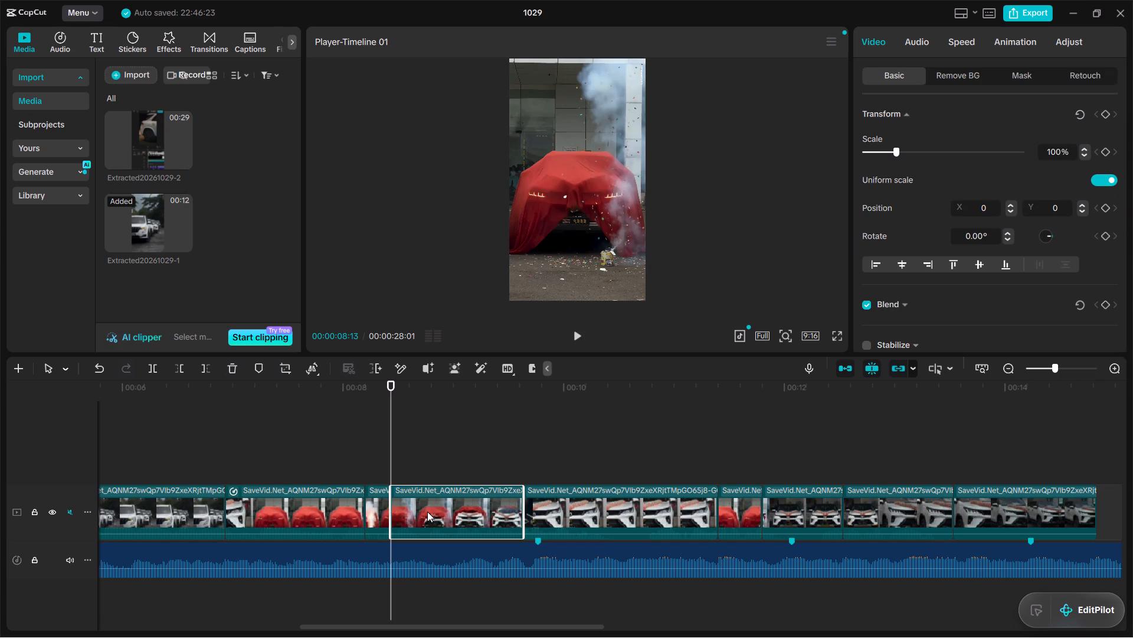
Apply a Custom speed curve to the short clip before the unveiling, slowing its start and first two points to about 0.34x before rising toward 1x.
left_click(378, 512)
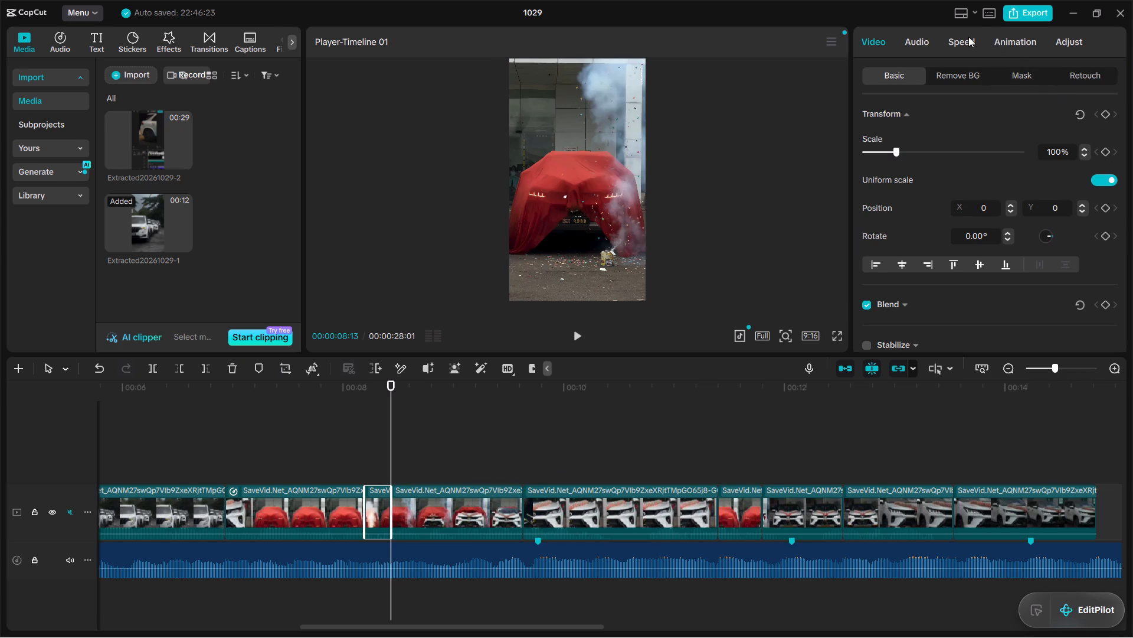
left_click(964, 37)
left_click(952, 125)
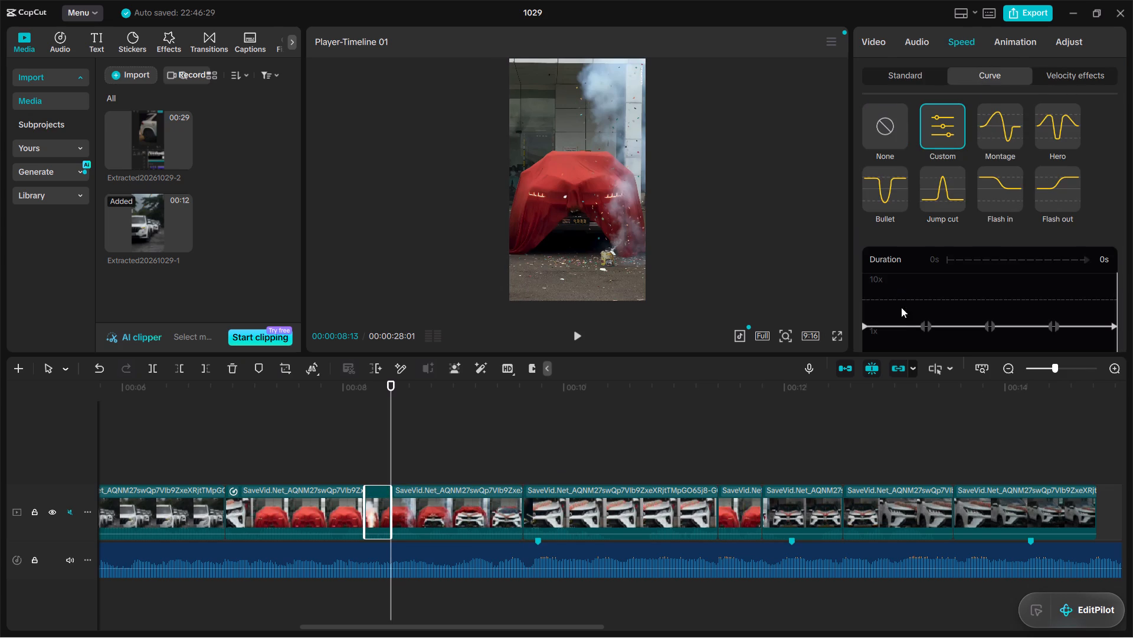
scroll(902, 318, "down", 3)
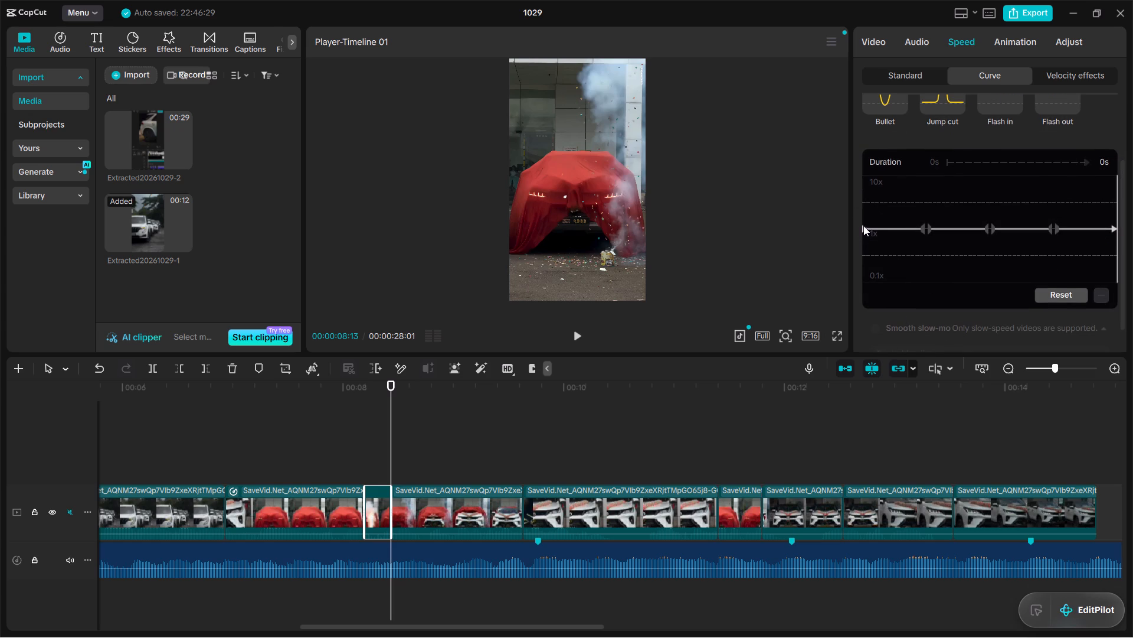
left_click_drag(863, 226, 865, 268)
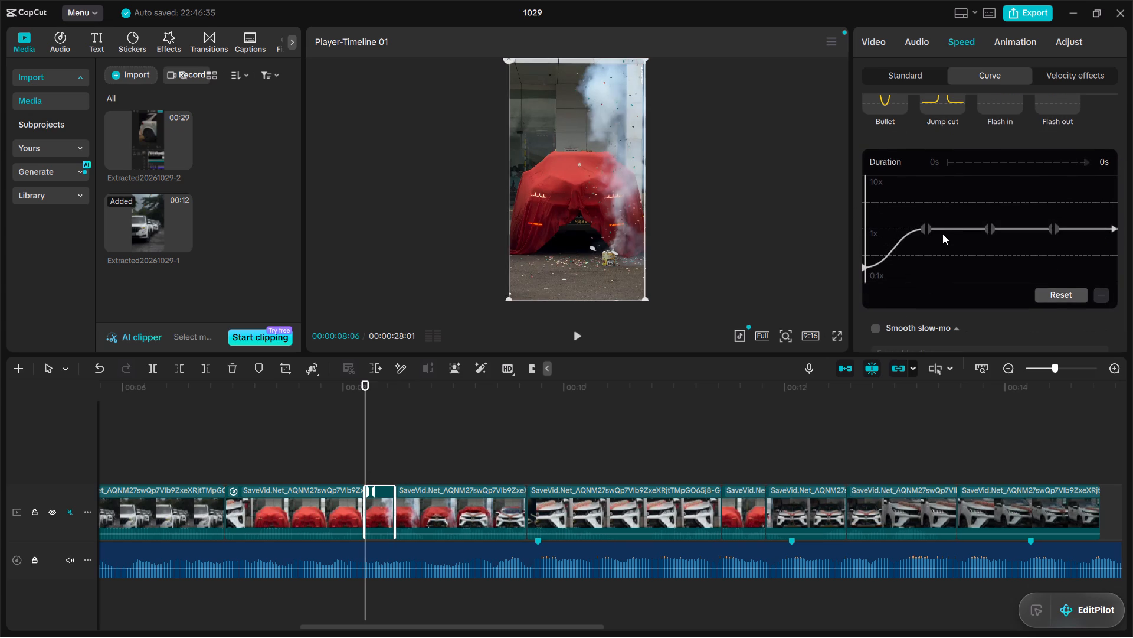
left_click_drag(925, 227, 926, 249)
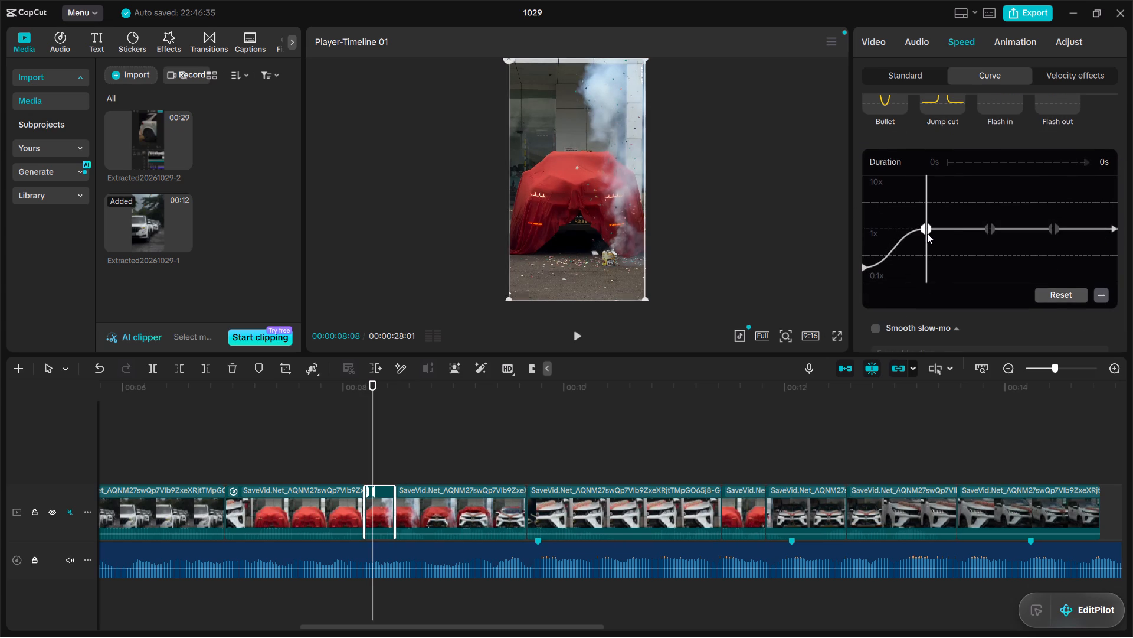
left_click_drag(925, 225, 927, 270)
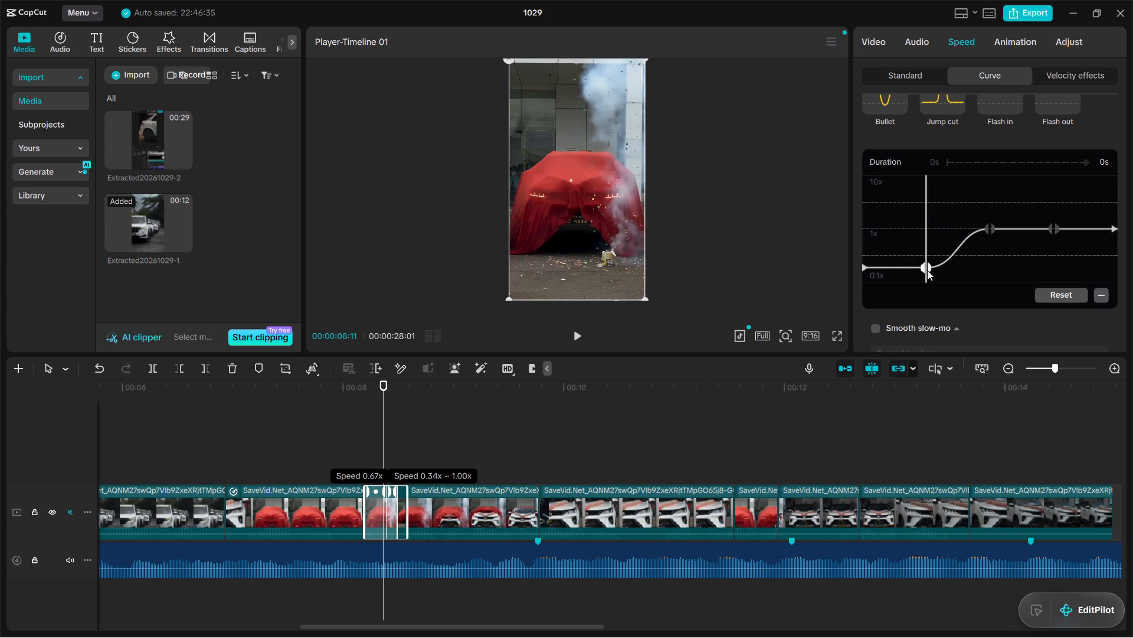
left_click_drag(927, 270, 933, 270)
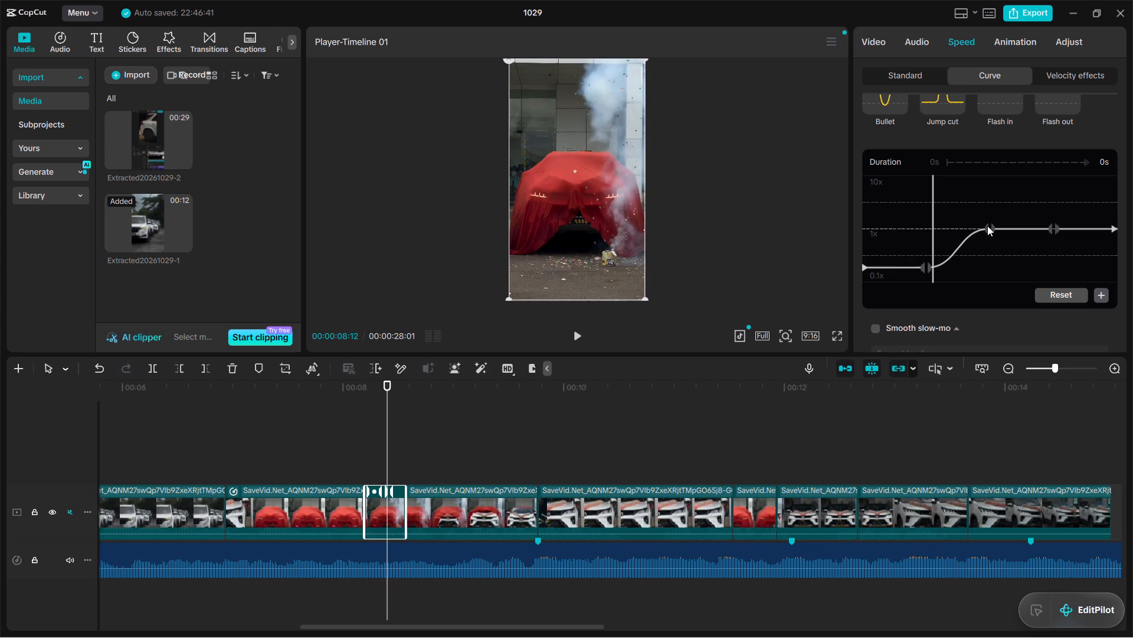
left_click_drag(990, 227, 1000, 262)
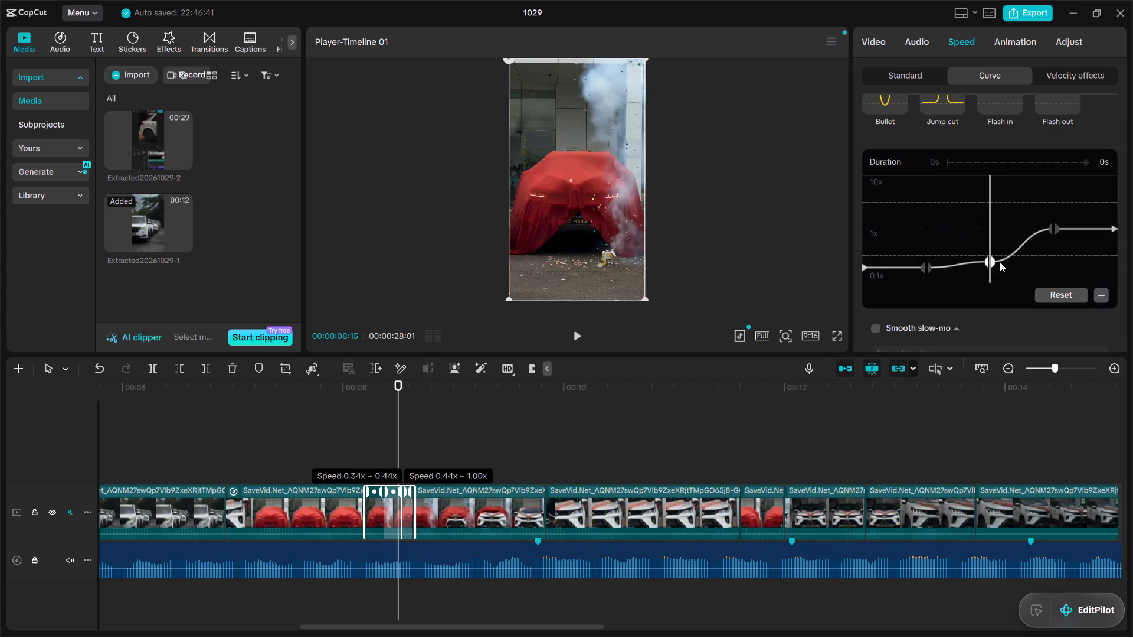
left_click_drag(1000, 262, 997, 266)
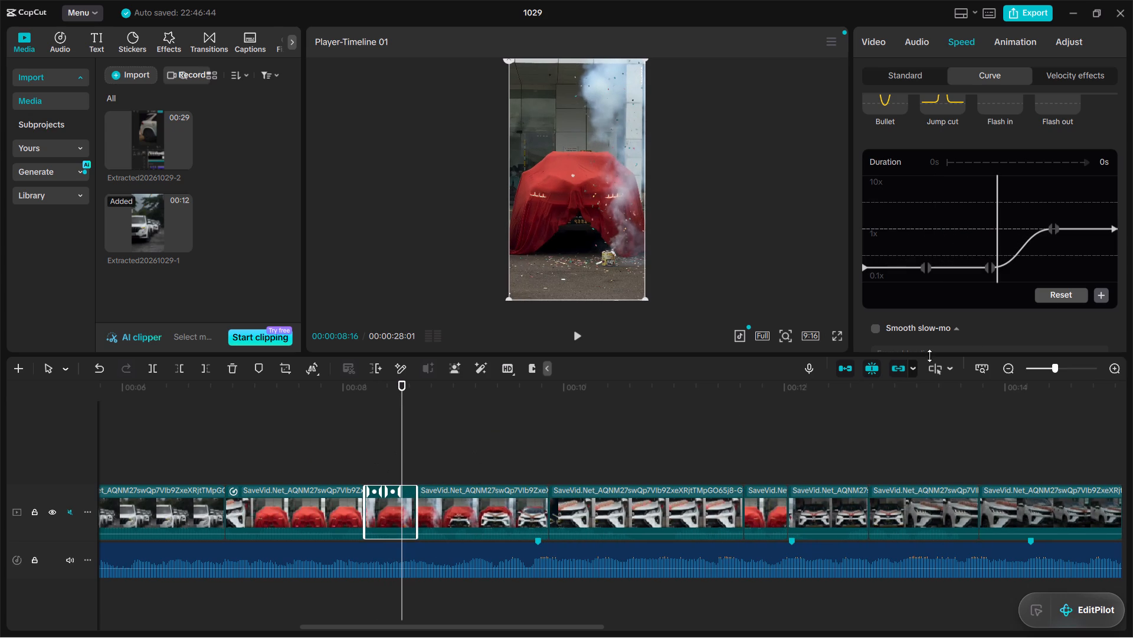
left_click_drag(1055, 229, 1056, 249)
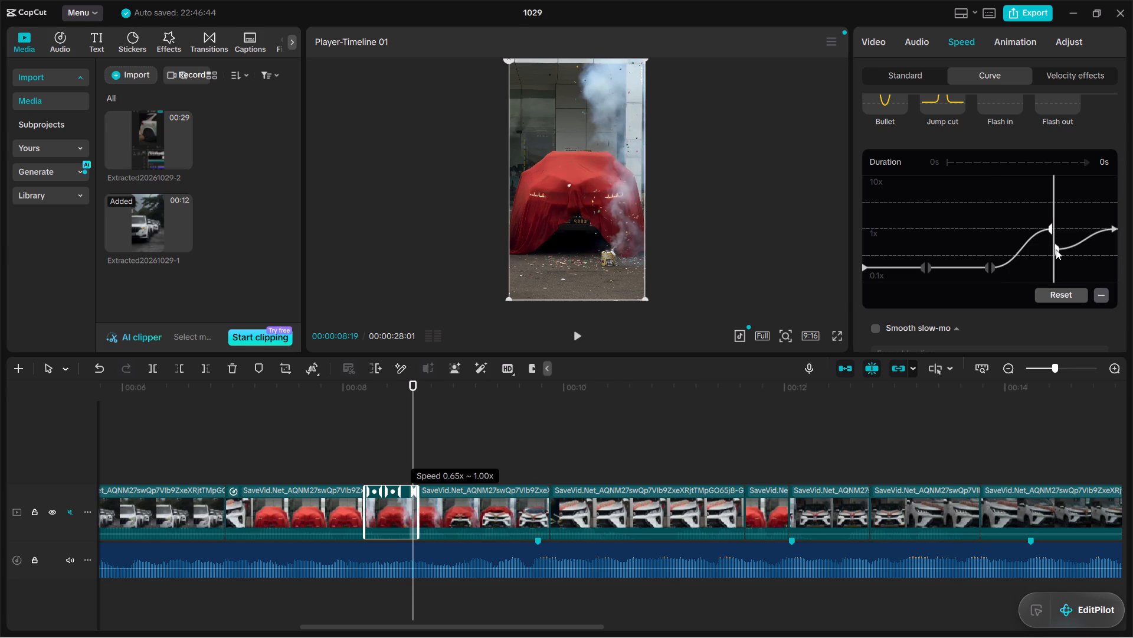
left_click_drag(1056, 249, 1058, 236)
Enable smooth slow-mo with Optical flow on the short red-covered car clip.
scroll(937, 284, "down", 1)
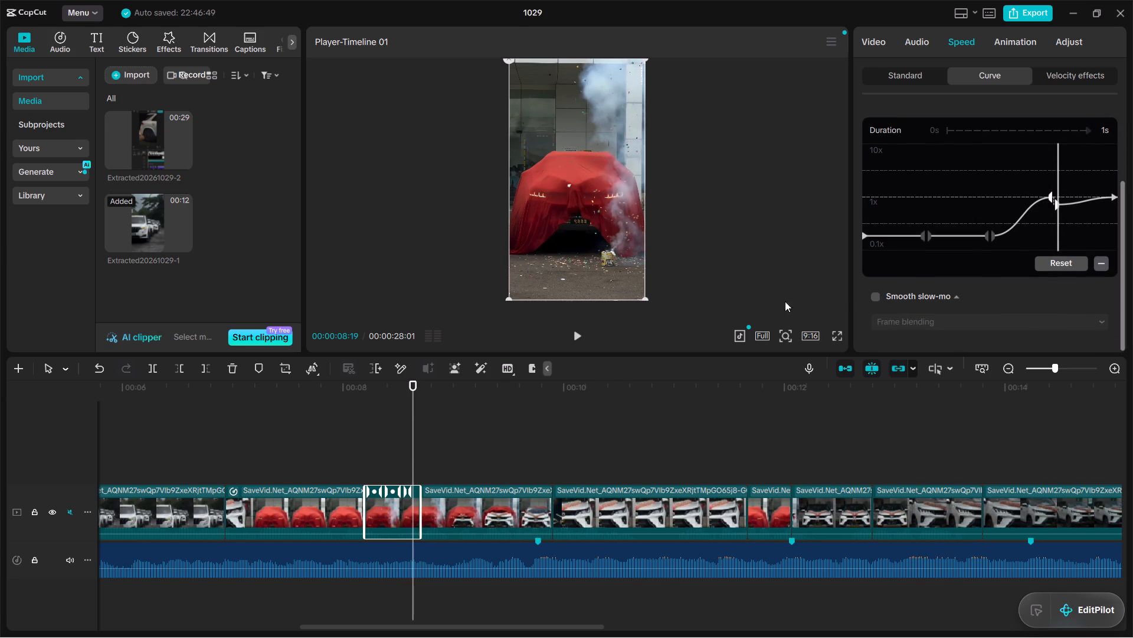
left_click(872, 300)
left_click(896, 320)
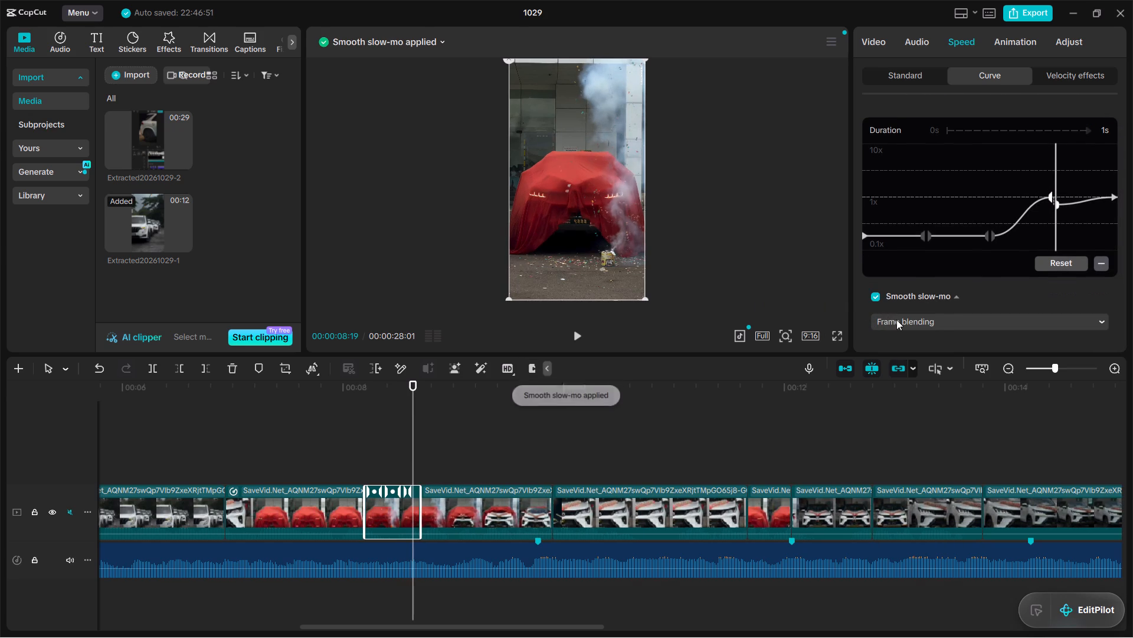
left_click(921, 388)
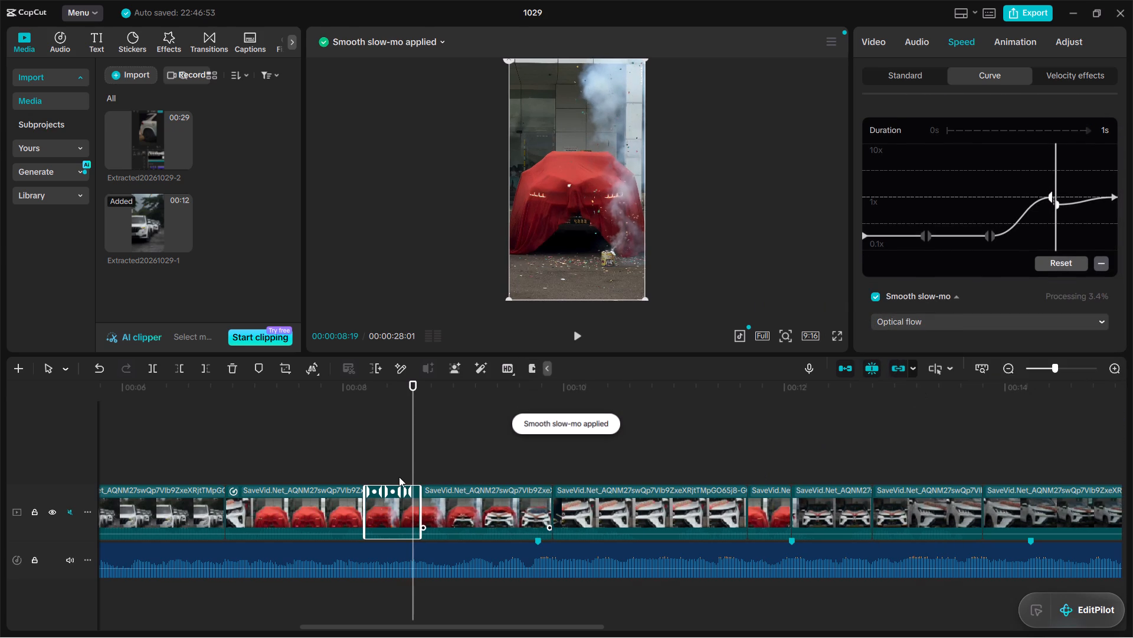
Replay repeatedly from the earlier retimed red-covered car clip through the newly slowed clip to check the slow motion.
left_click(331, 456)
key("space")
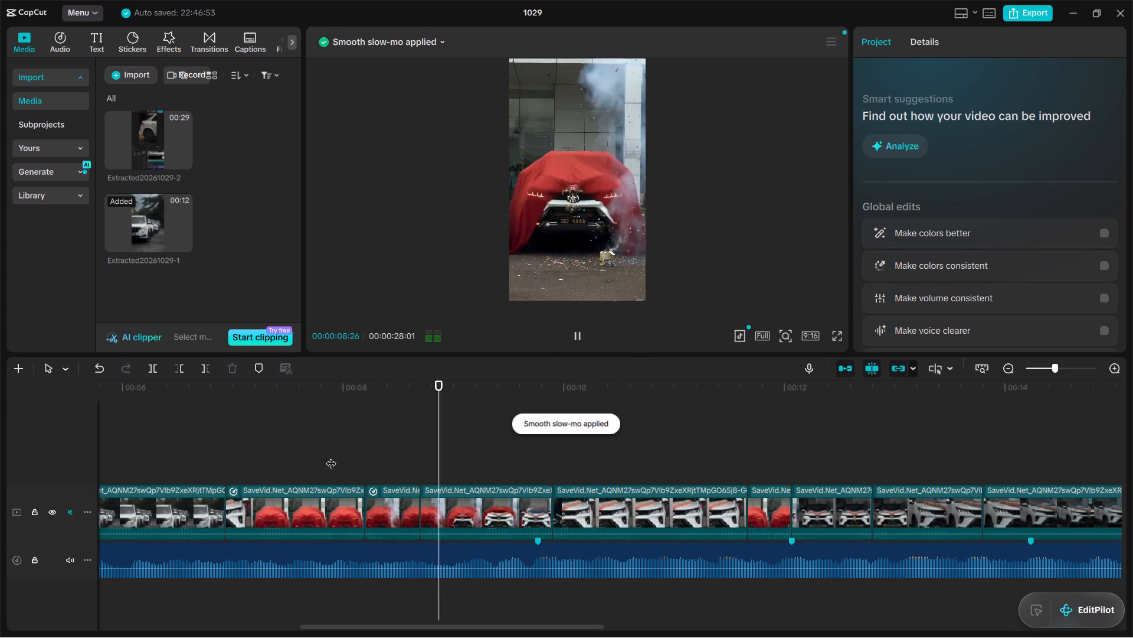
key("space")
left_click(314, 456)
key("space")
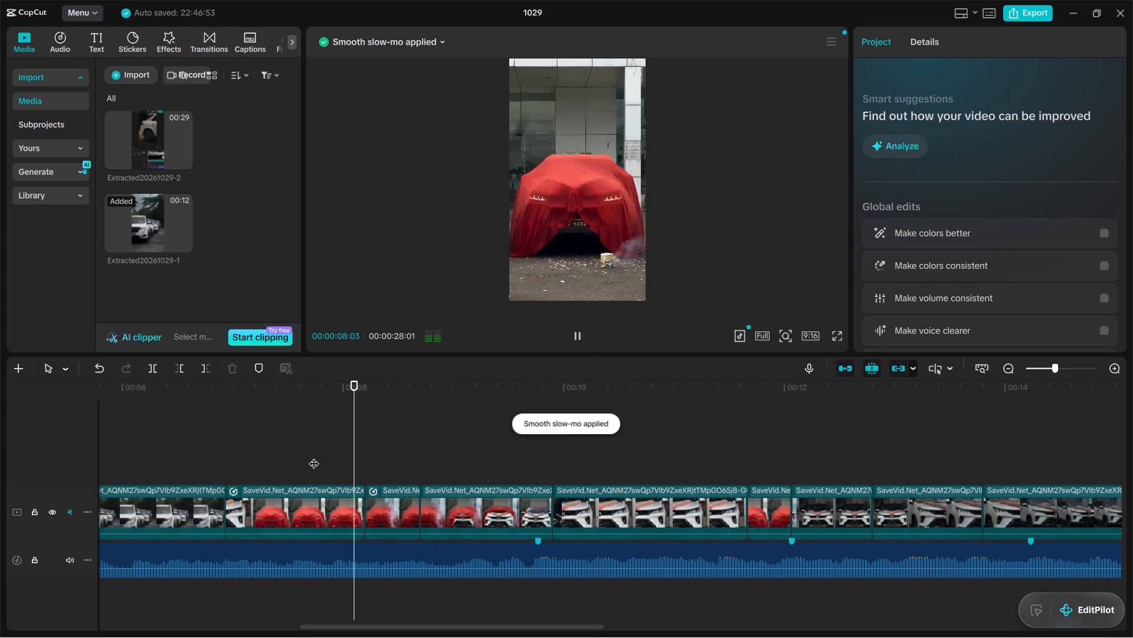
key("space")
left_click(314, 456)
key("space")
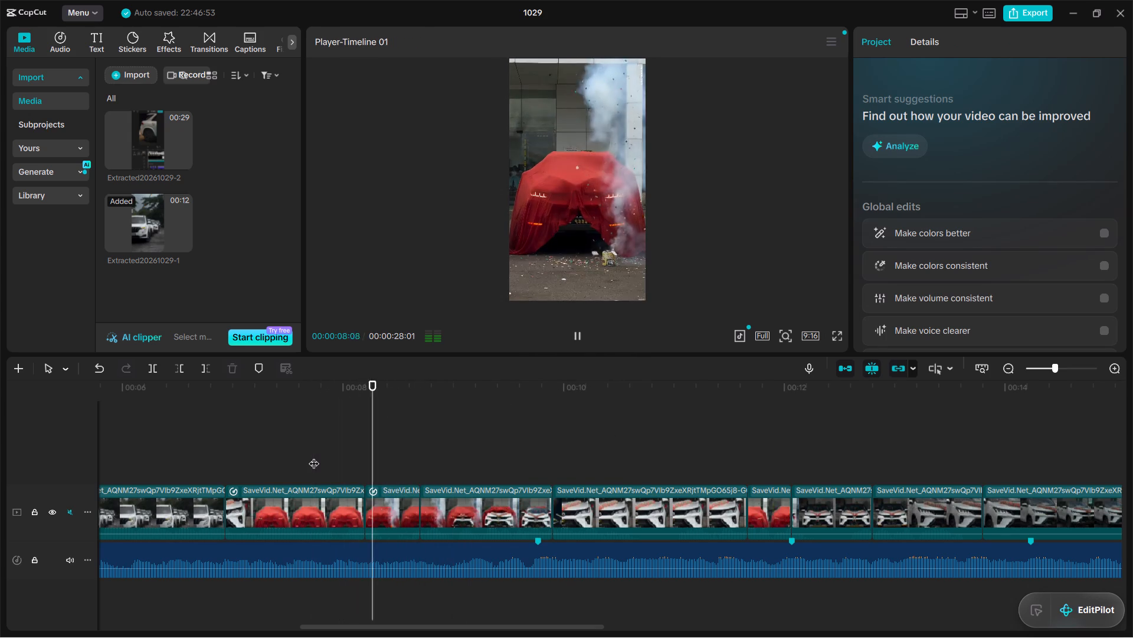
key("space")
left_click(314, 456)
key("space")
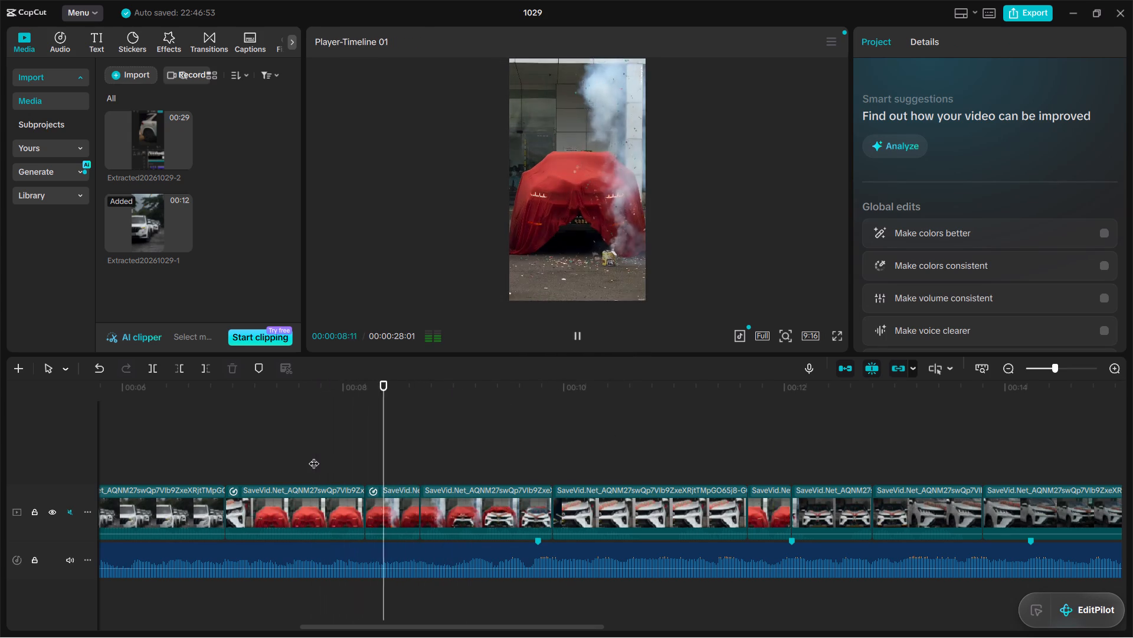
key("space")
left_click(314, 456)
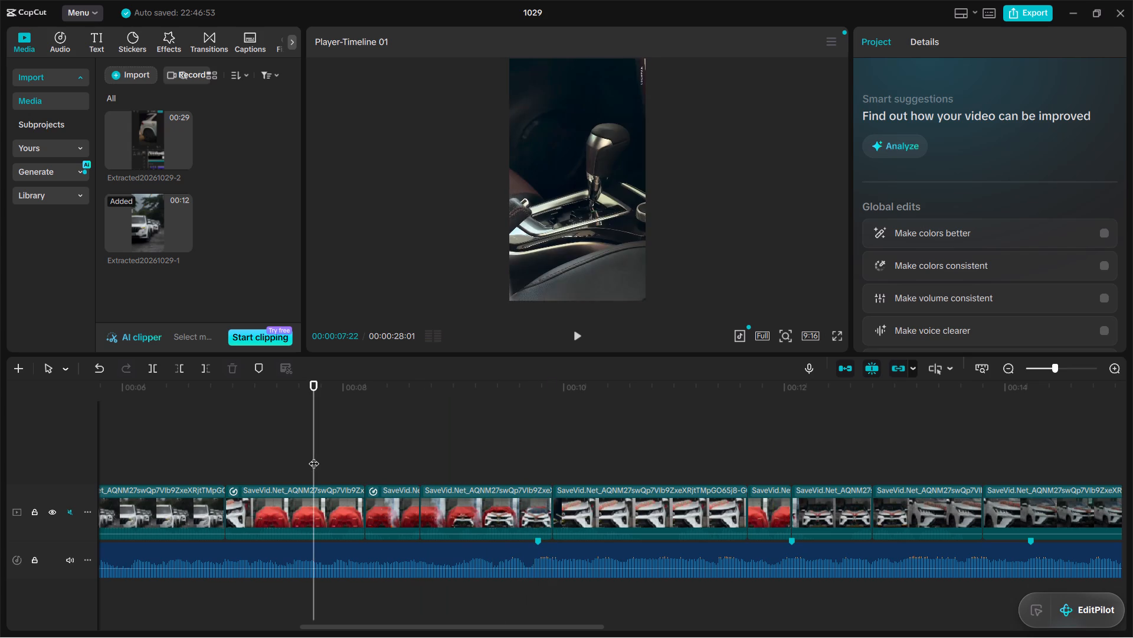
key("space")
key("space")
Lower the start and first two points of the short red-covered car clip's speed curve to about 0.1x.
left_click(394, 486)
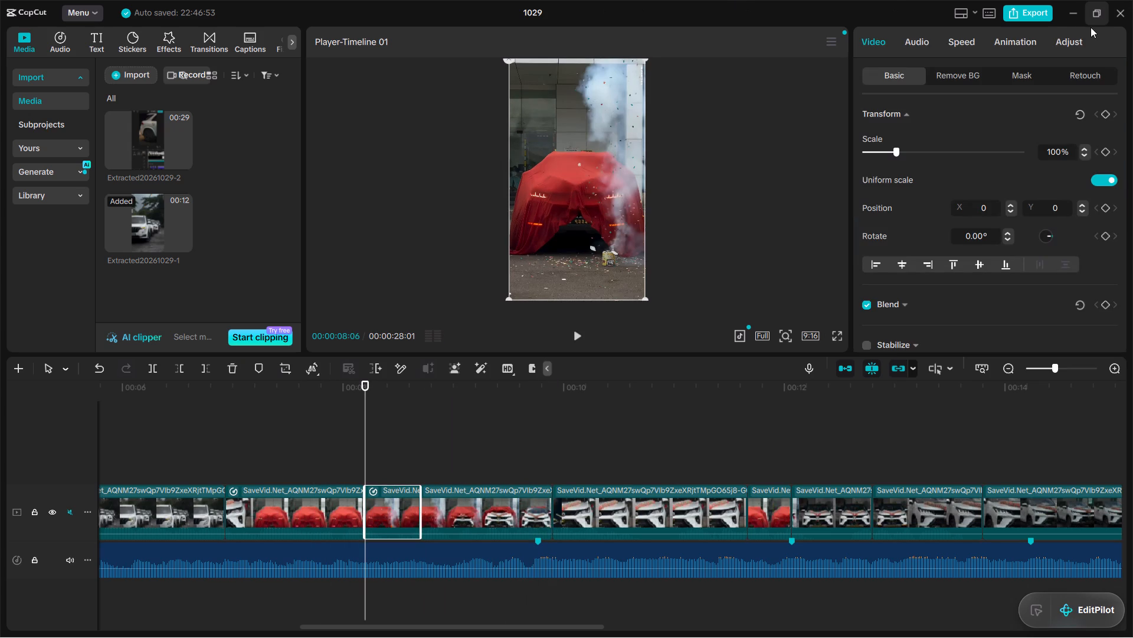
left_click(963, 39)
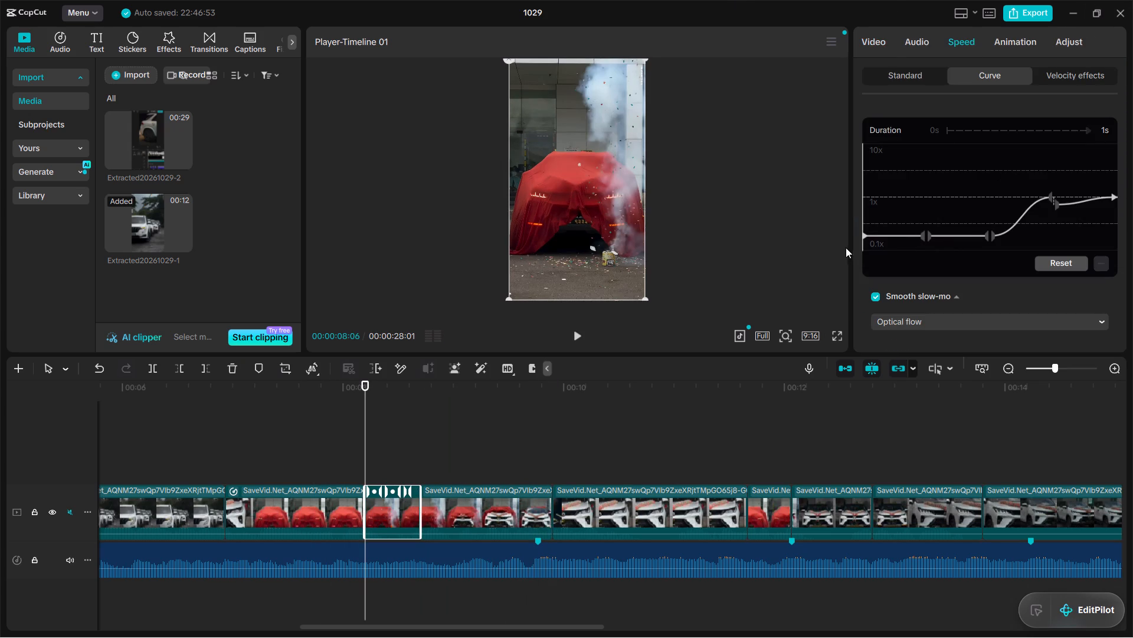
left_click_drag(862, 235, 862, 249)
left_click(865, 248)
left_click_drag(865, 248, 866, 259)
left_click(926, 244)
left_click_drag(926, 247, 926, 258)
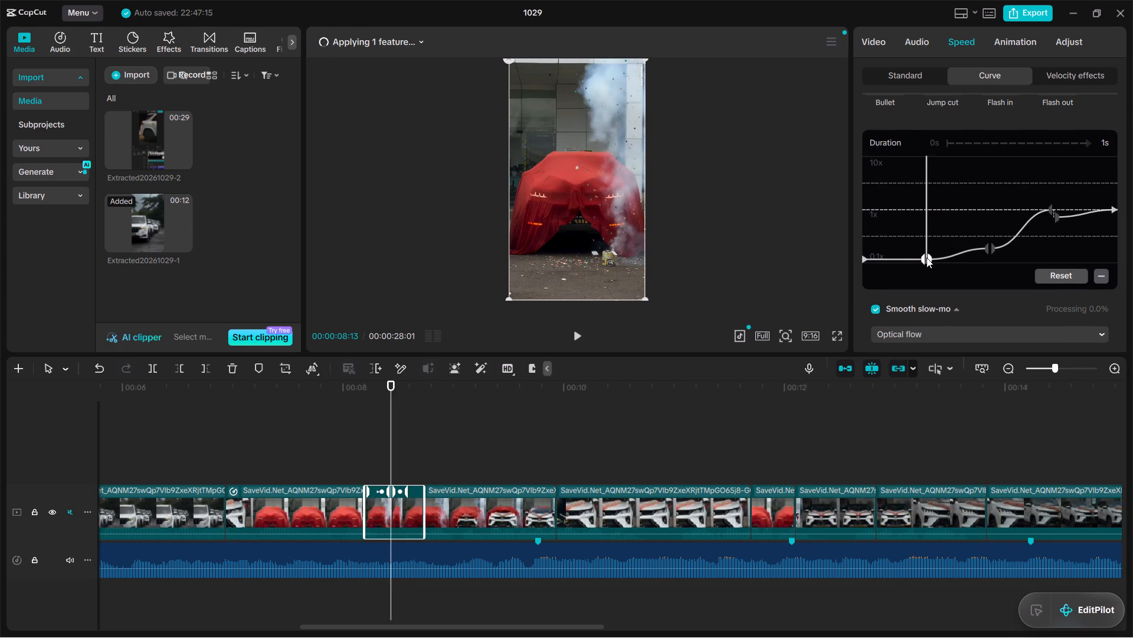
left_click_drag(926, 258, 927, 260)
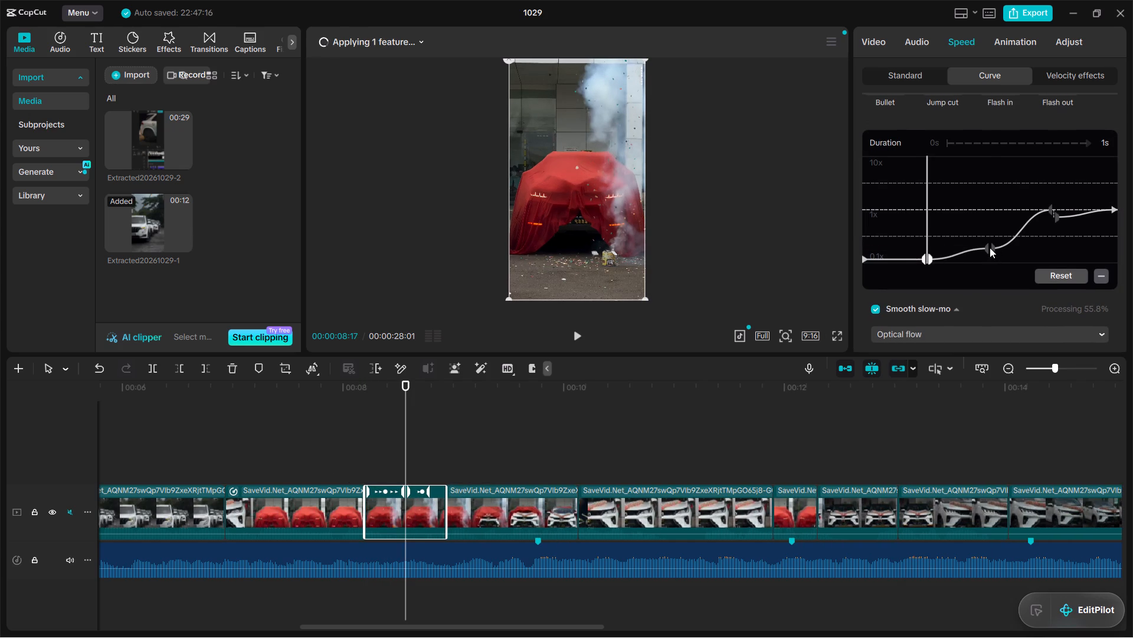
left_click_drag(990, 248, 998, 271)
left_click_drag(928, 256, 933, 261)
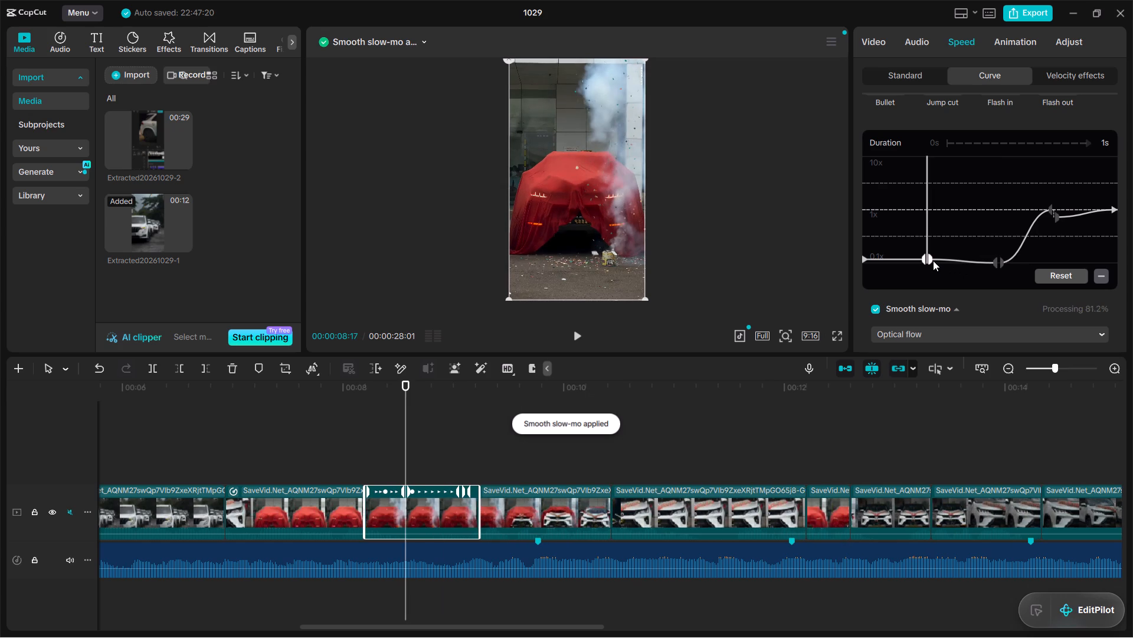
left_click_drag(933, 261, 934, 271)
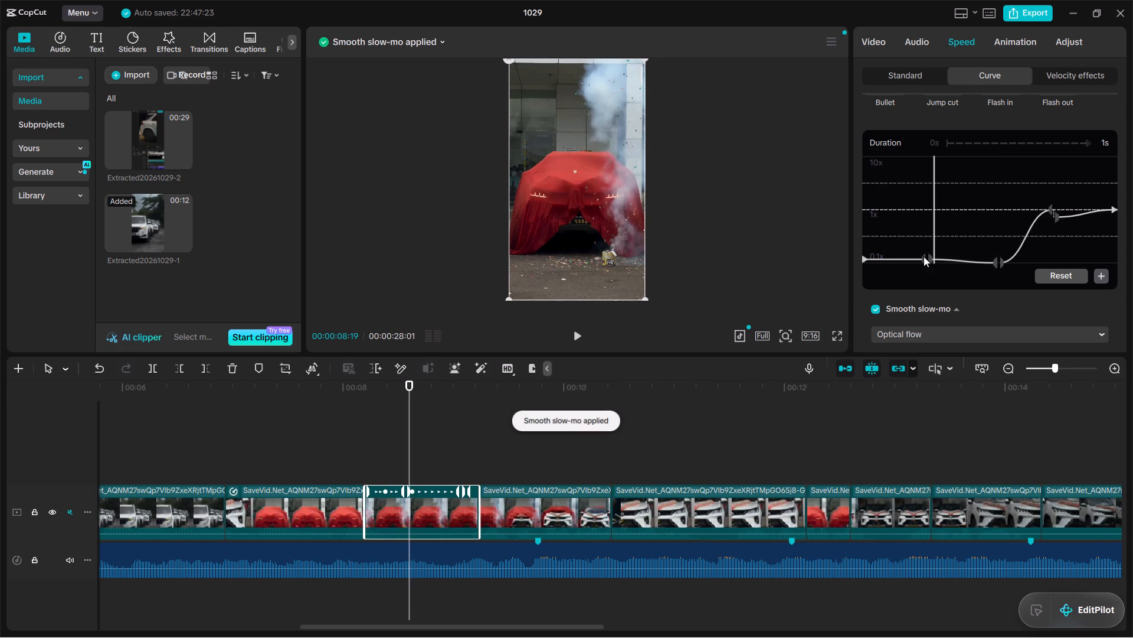
left_click(926, 256)
left_click_drag(926, 256, 925, 268)
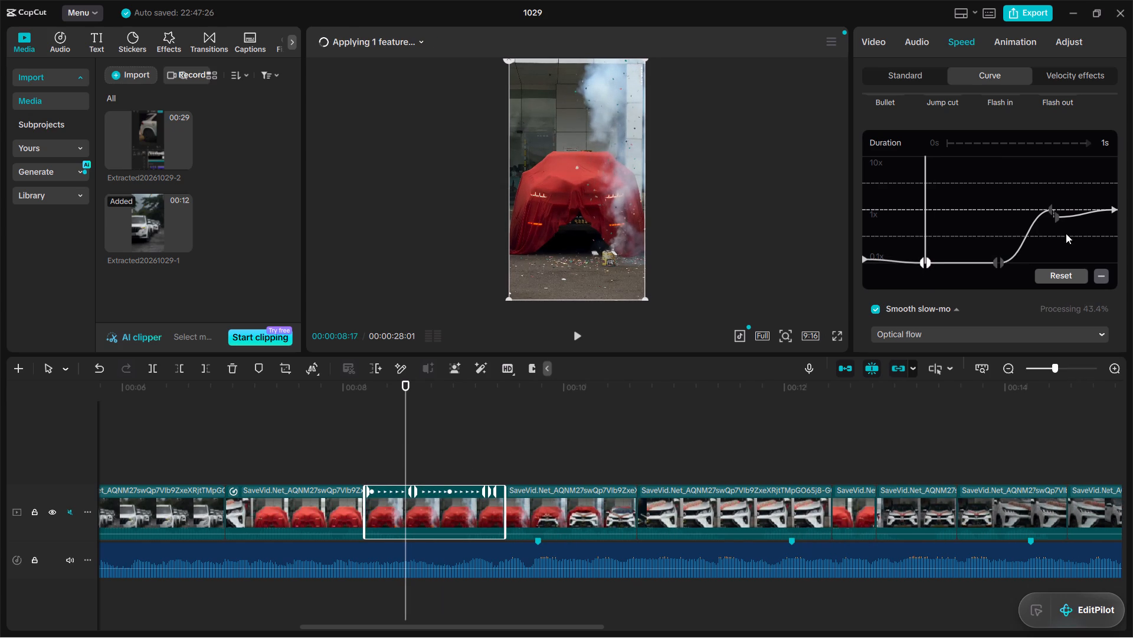
Remove the curve's last intermediate point and shift the remaining 0.10x point later until the clip ends on the first beat marker.
left_click(1055, 217)
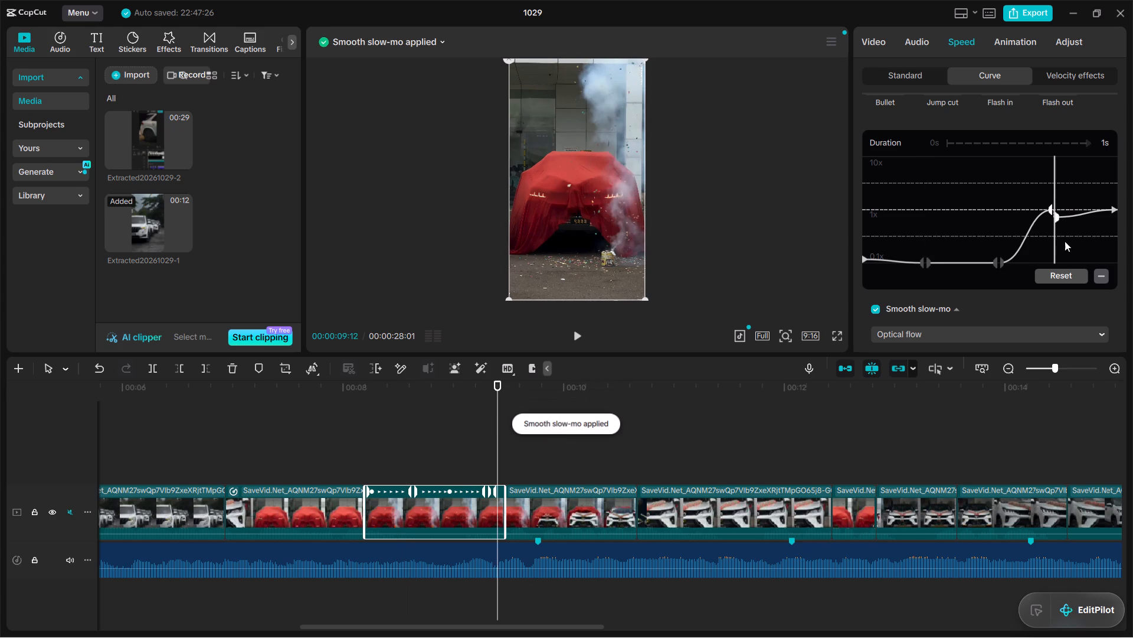
left_click(1103, 276)
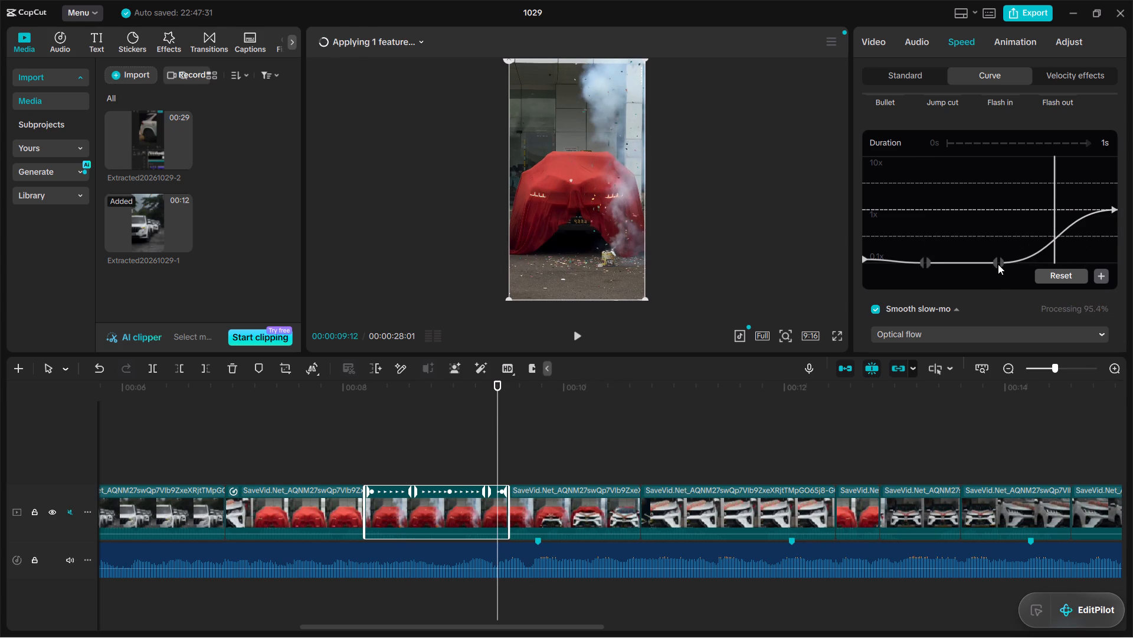
left_click_drag(998, 262, 1008, 262)
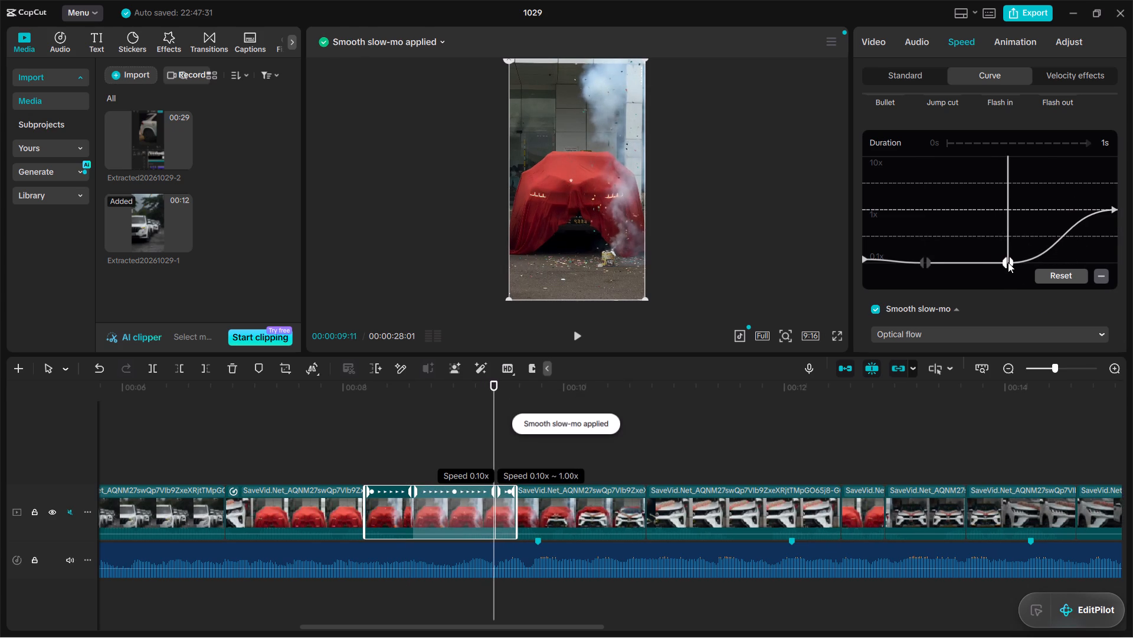
left_click_drag(1008, 262, 1029, 263)
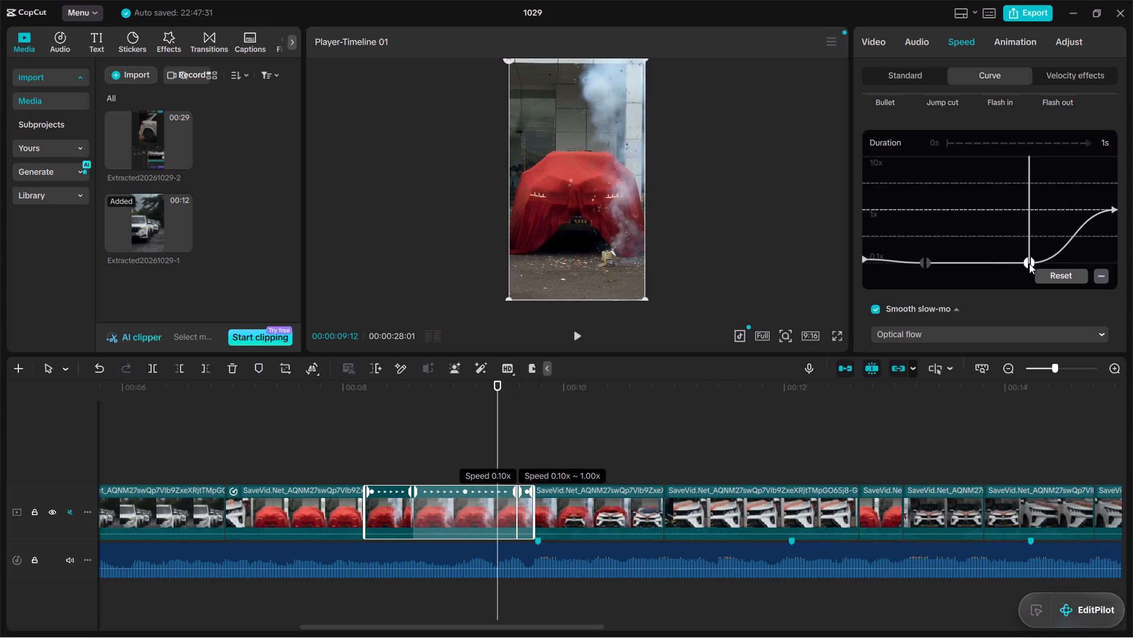
left_click_drag(1029, 263, 1032, 263)
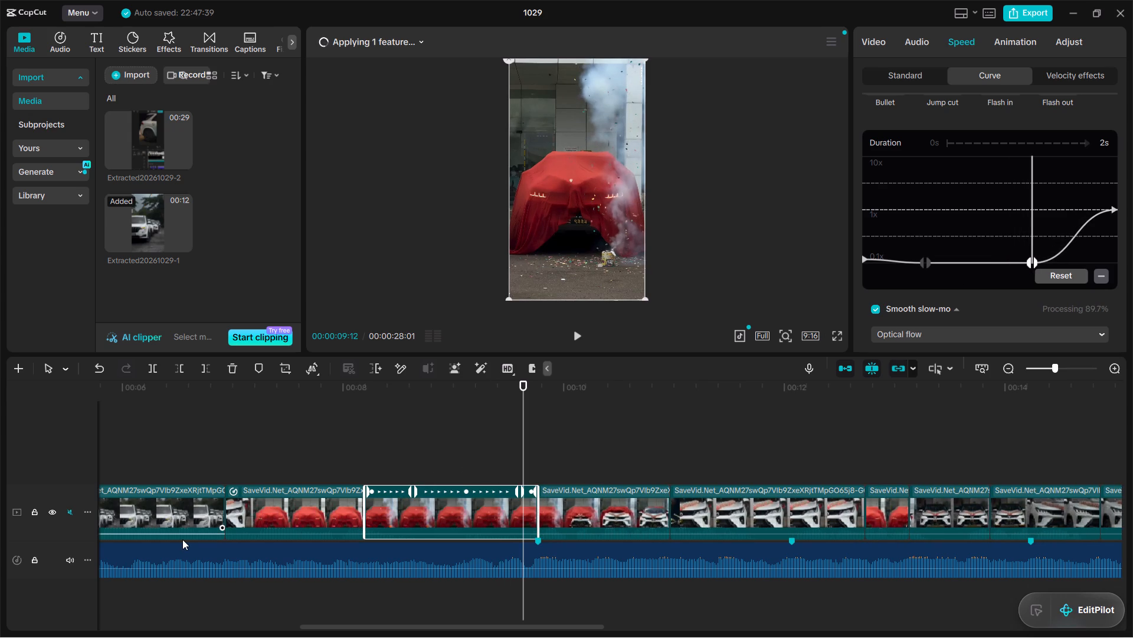
Replay from the retimed red-covered car clips into the unveiling clip to check the slow motion against the beat marker.
left_click(227, 464)
key("space")
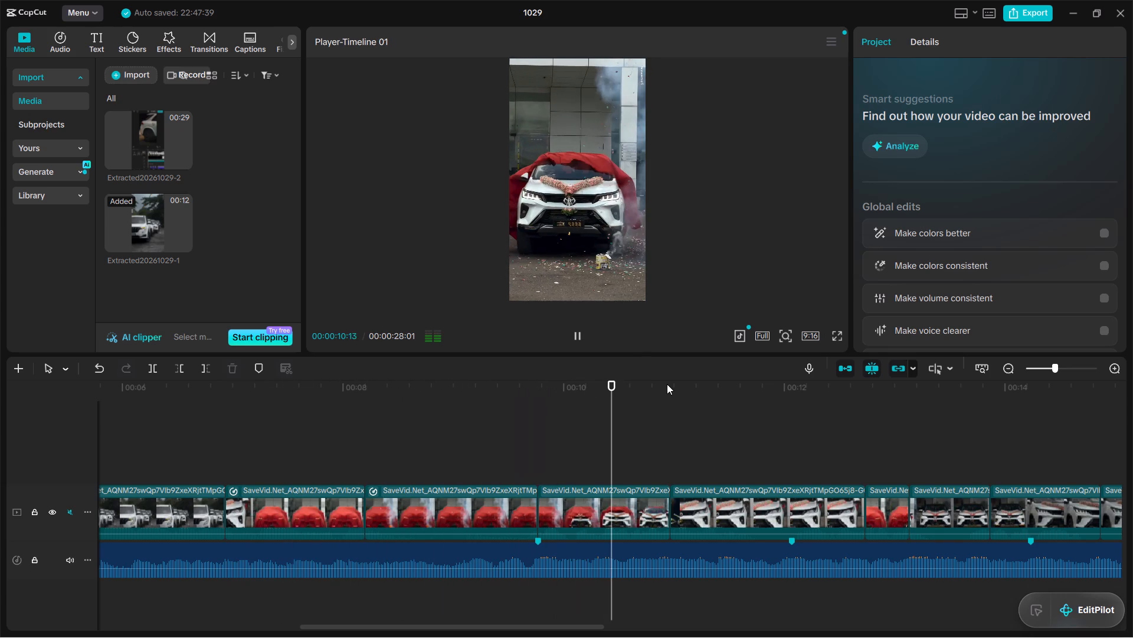
key("space")
left_click(364, 455)
key("space")
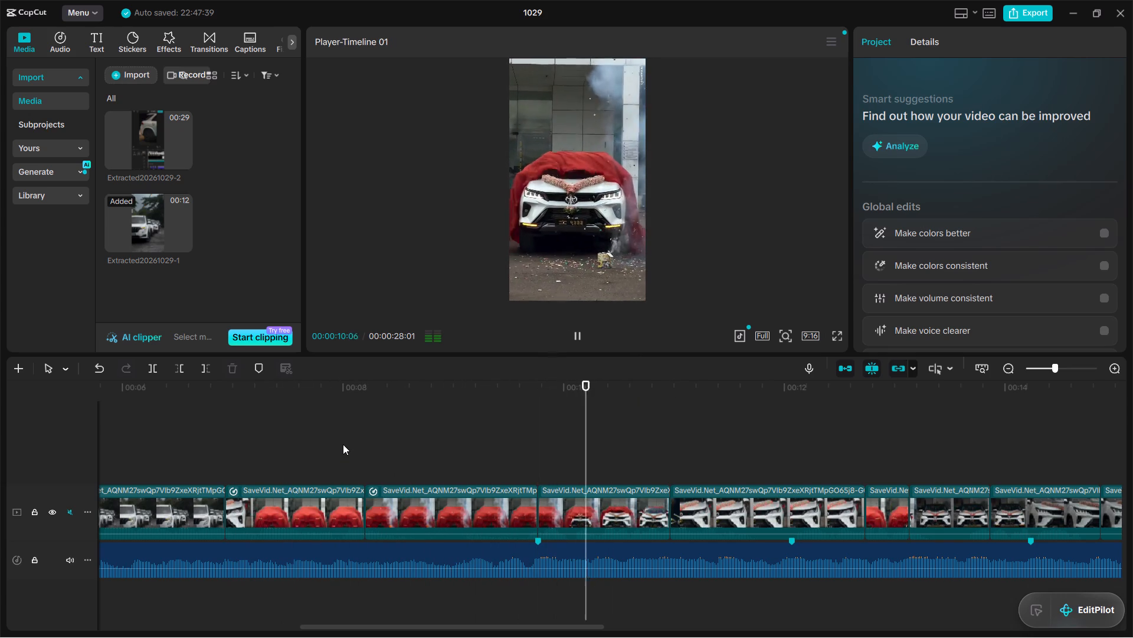
key("space")
left_click(348, 444)
key("space")
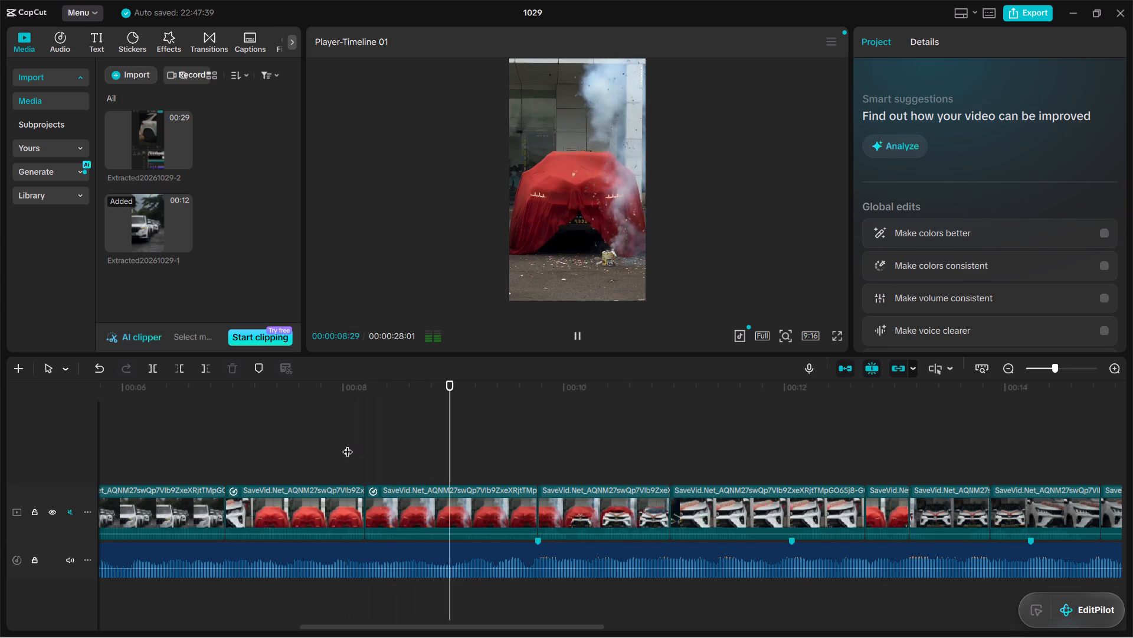
key("space")
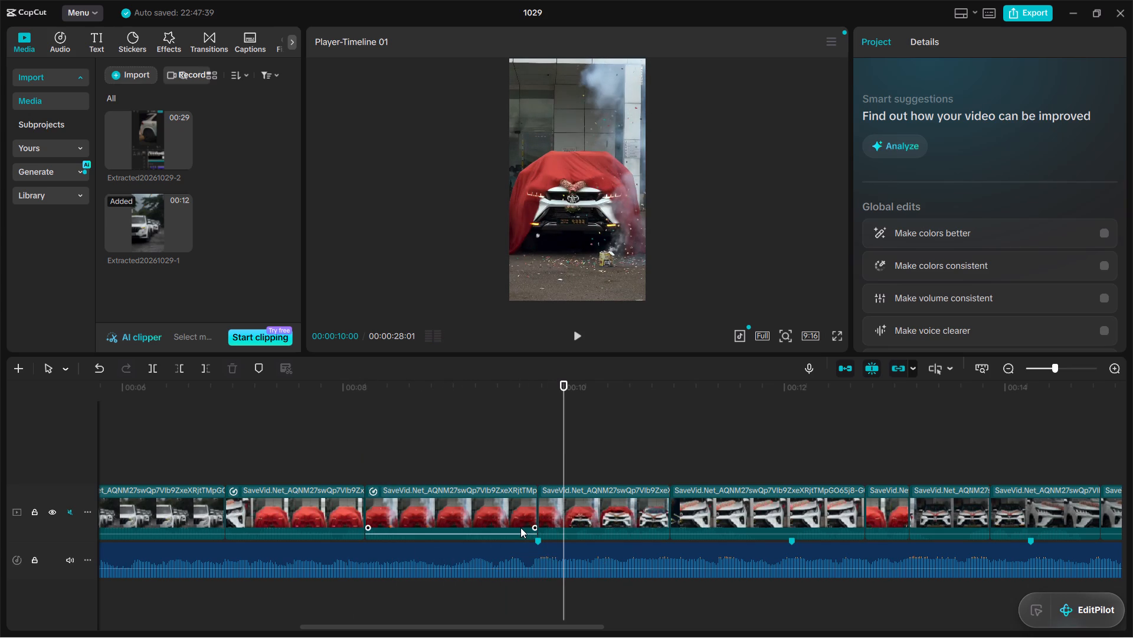
Trim the end of the second short red-covered car clip so it finishes slightly before the beat marker.
left_click(516, 513)
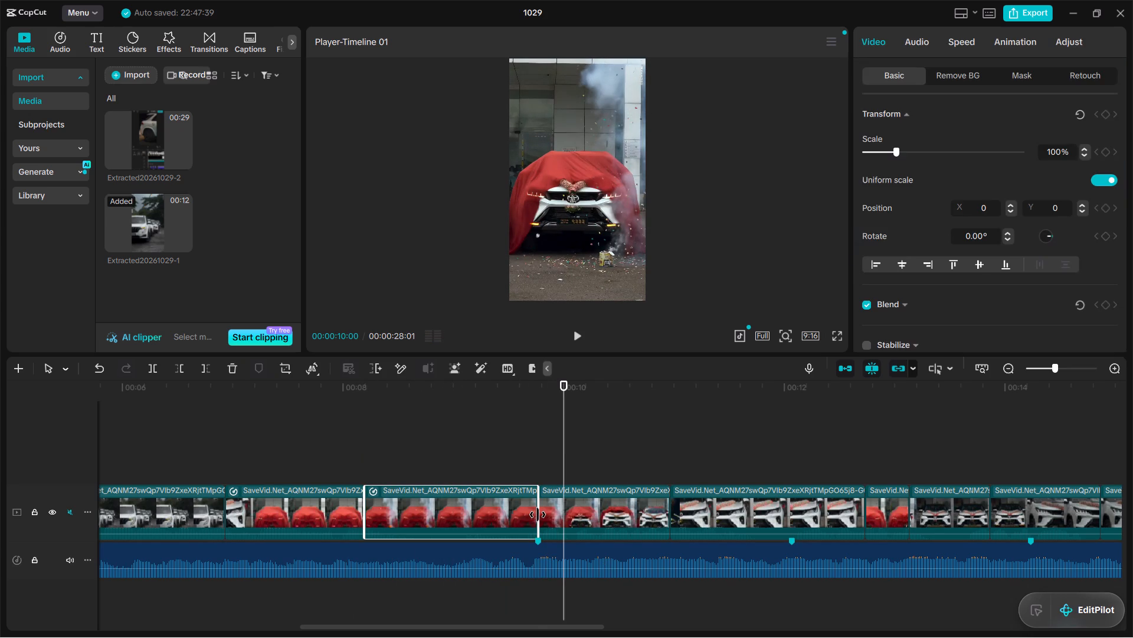
left_click_drag(538, 515, 518, 513)
Replay the trimmed red-covered car clip into the unveiling and through the rest of the timeline, then play the opening clip.
left_click(347, 456)
key("space")
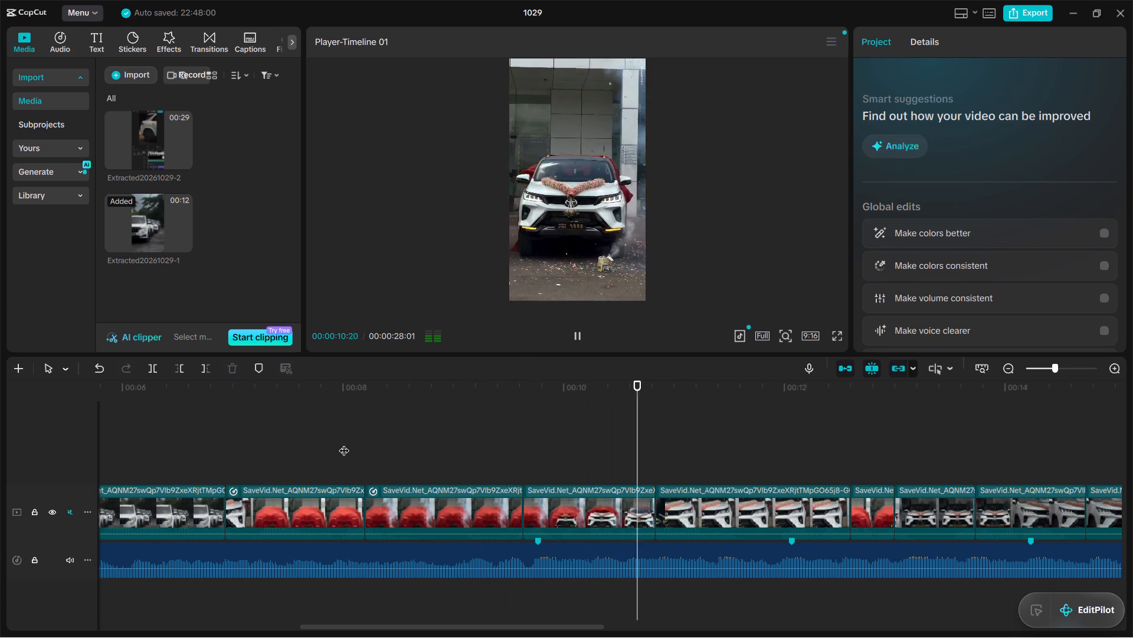
key("space")
left_click(357, 438)
key("space")
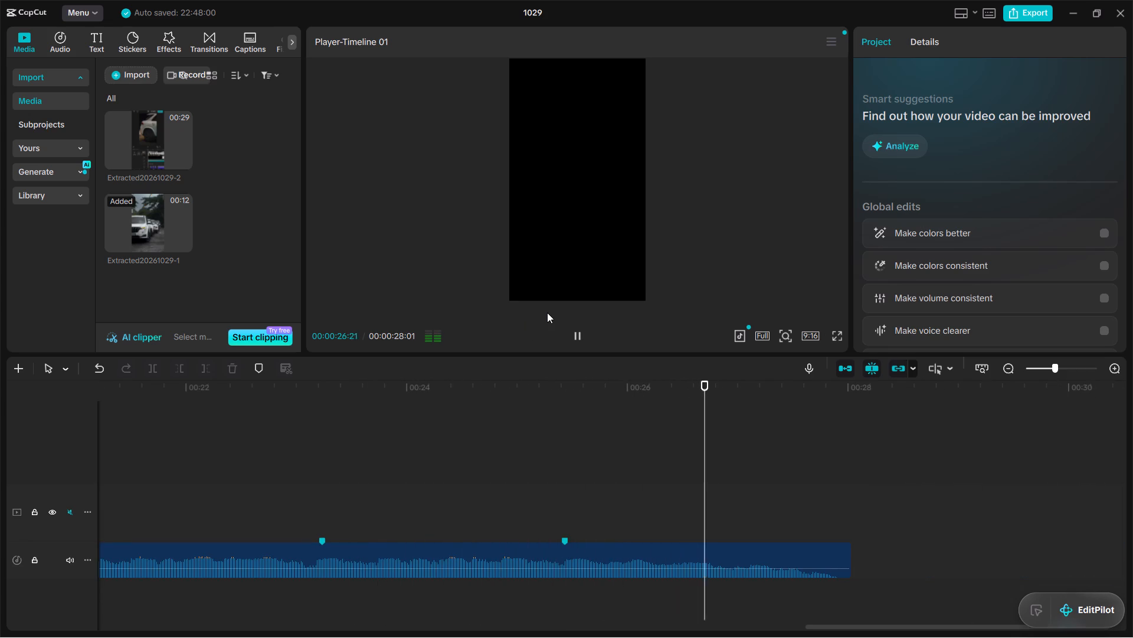
key("space")
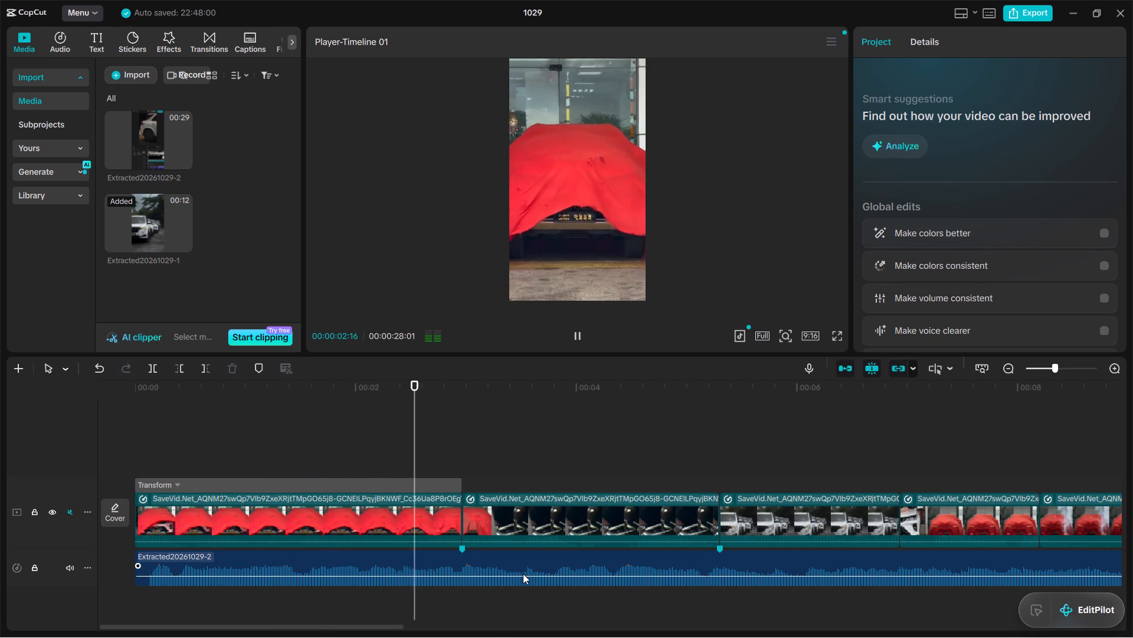
key("space")
Keyframe the gear-shifter clip's transform at its start and near its end at 00:00:05:07, setting the ending scale to 121%.
left_click(519, 503)
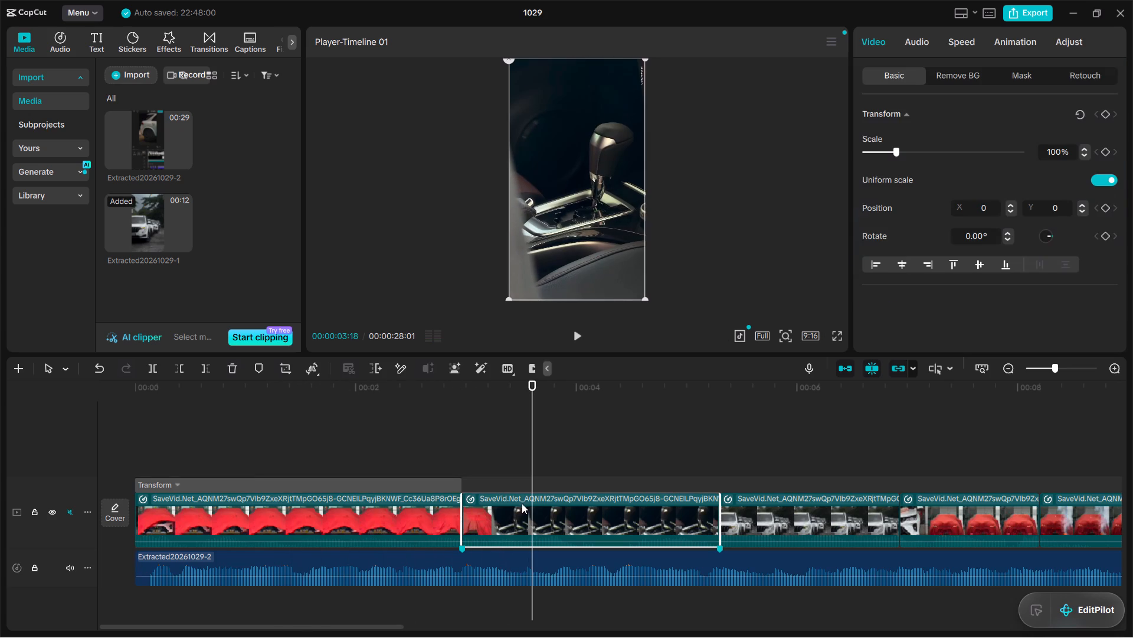
left_click(473, 449)
left_click_drag(471, 448, 470, 448)
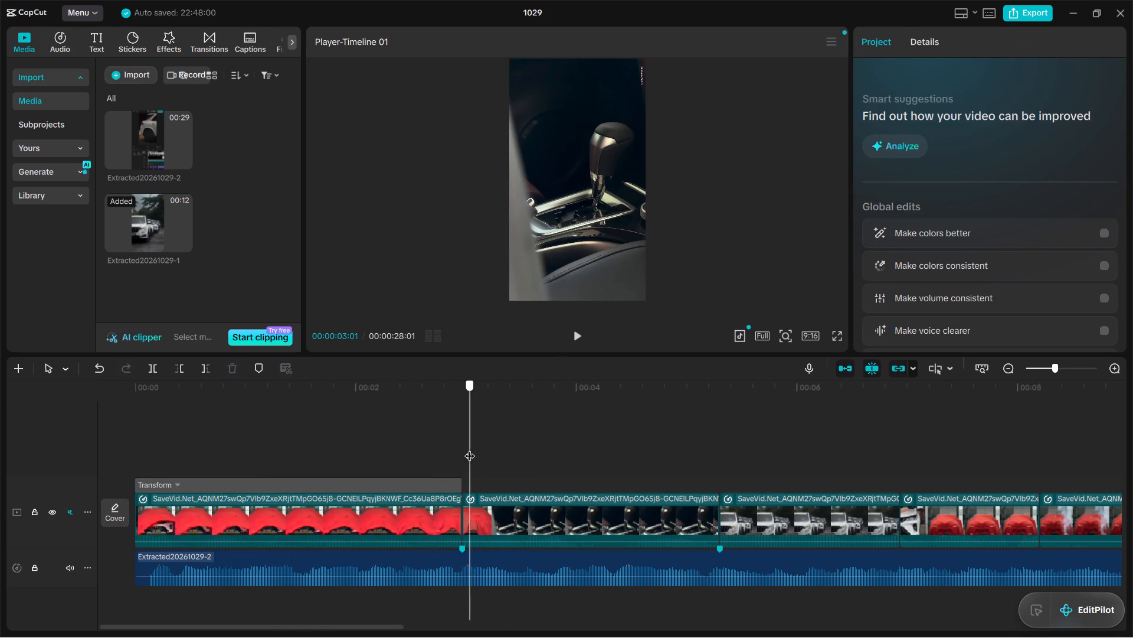
left_click_drag(470, 448, 465, 450)
left_click(491, 507)
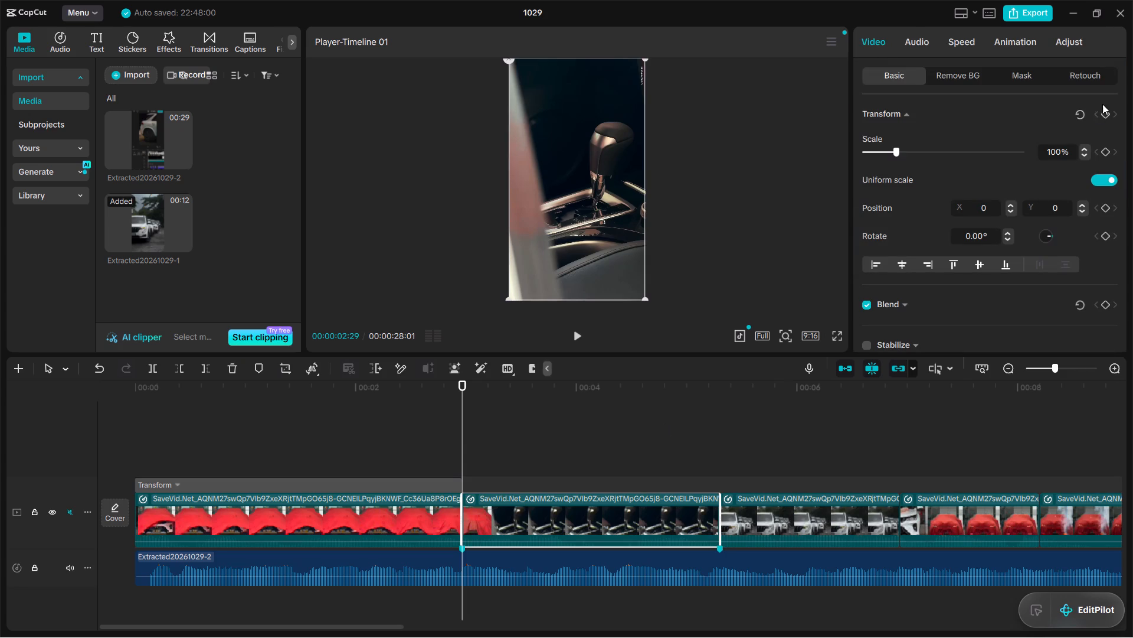
left_click(1106, 109)
left_click(721, 464)
left_click(713, 466)
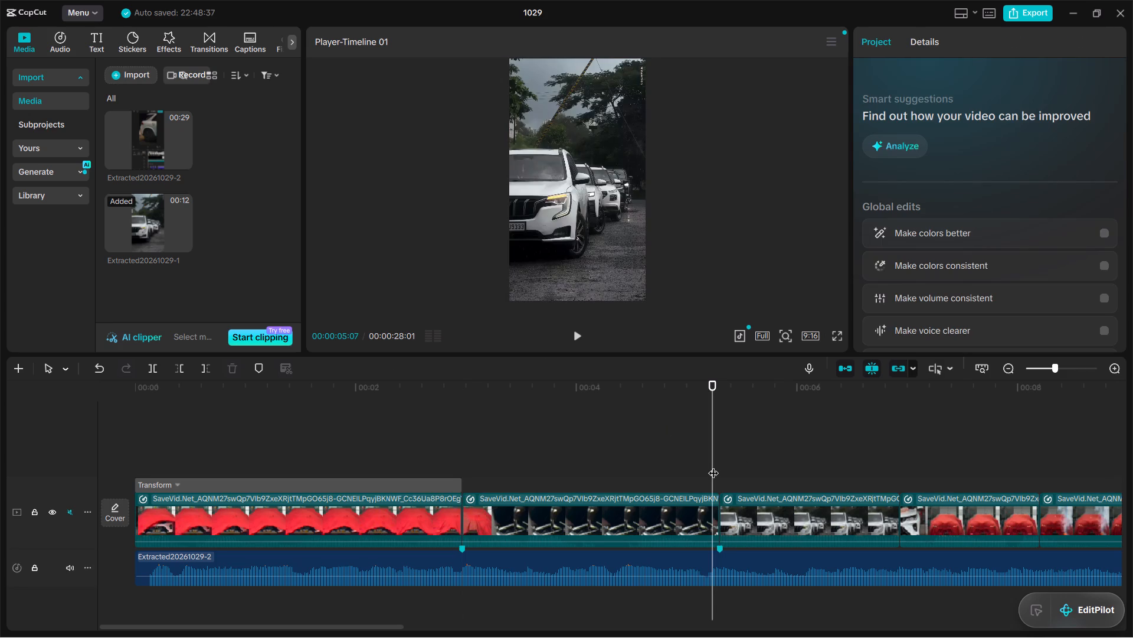
left_click(714, 516)
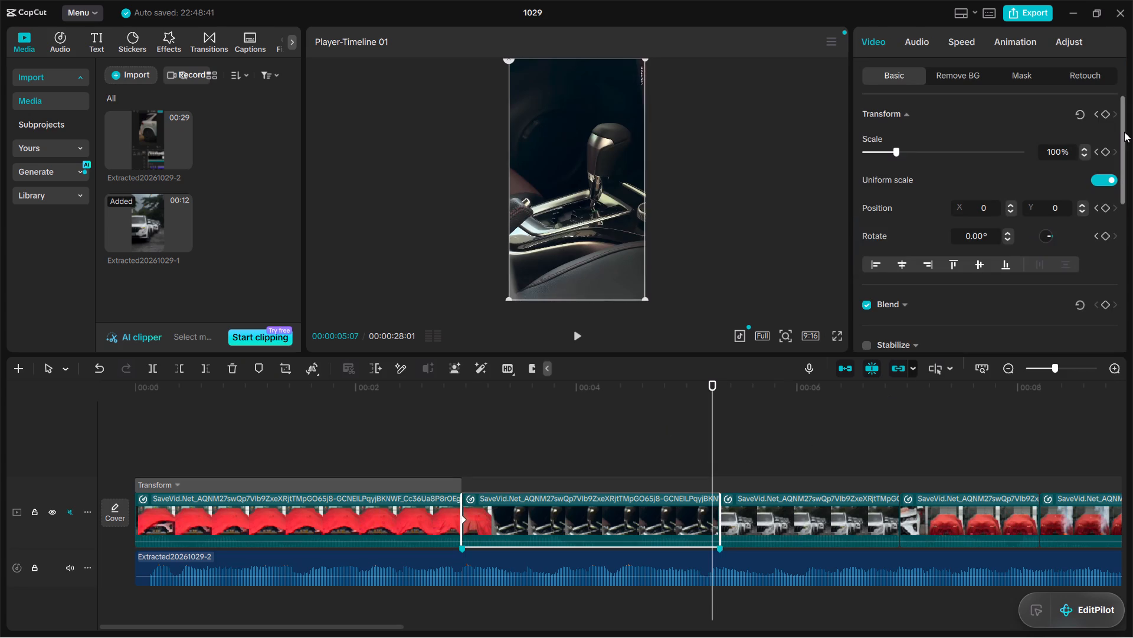
left_click(1104, 118)
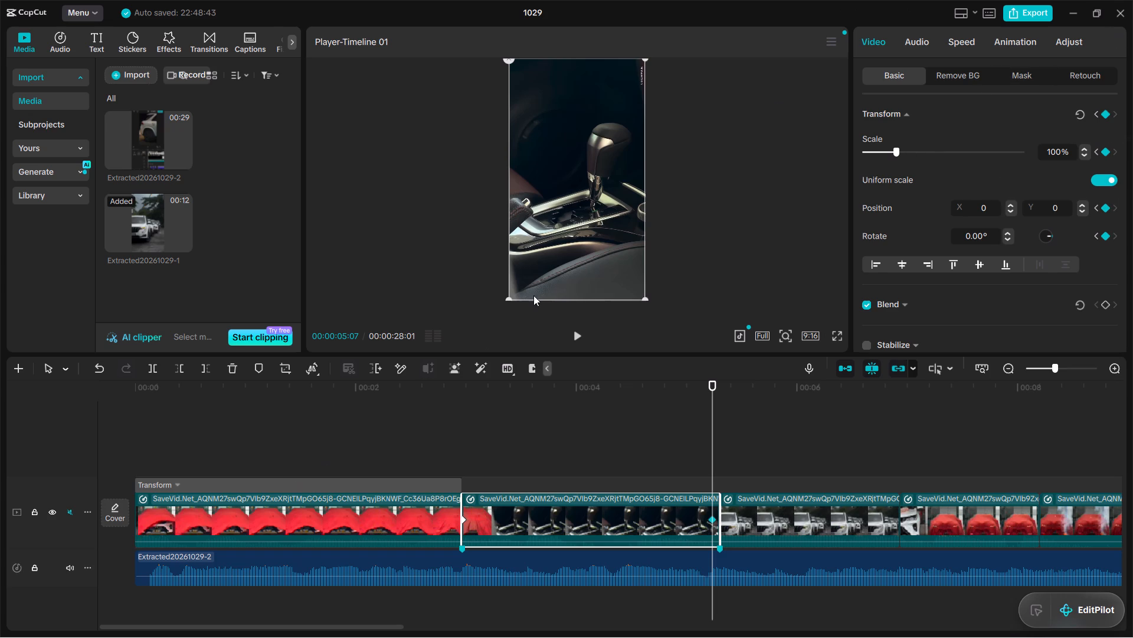
left_click(903, 148)
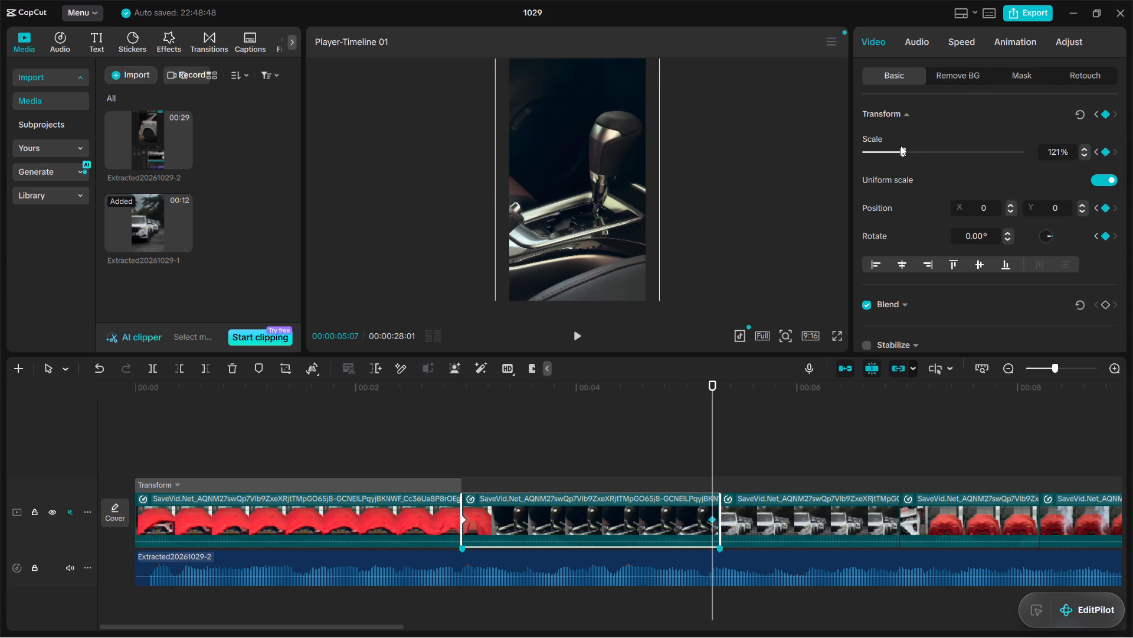
Replay the gear-shifter clip into the white car row, then again from the timeline start, to check the zoom.
left_click(407, 466)
key("space")
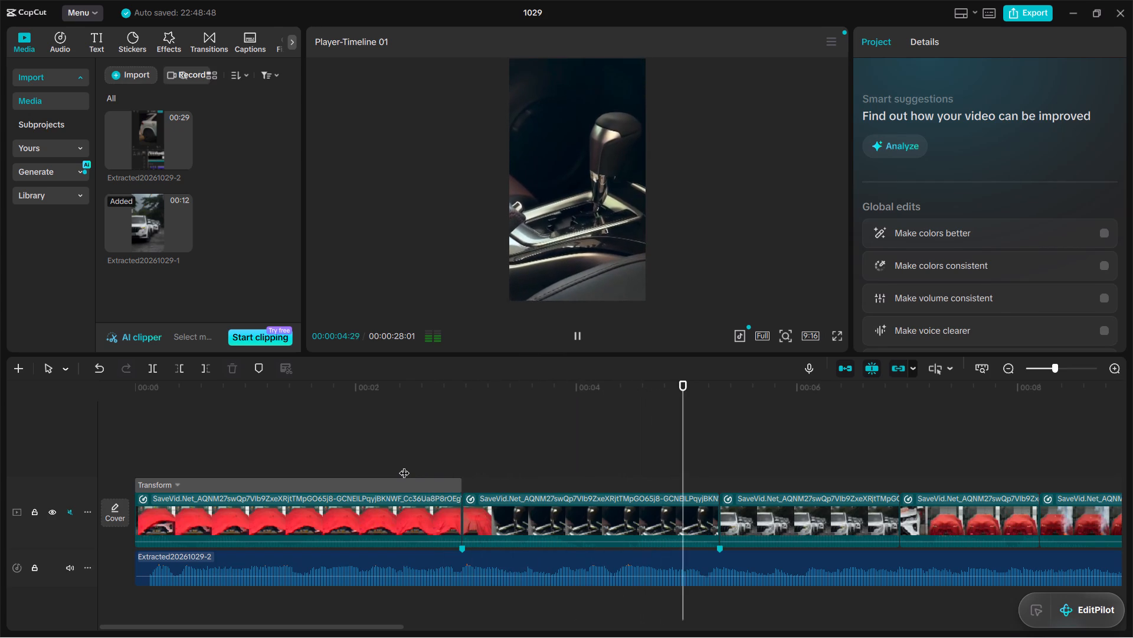
key("space")
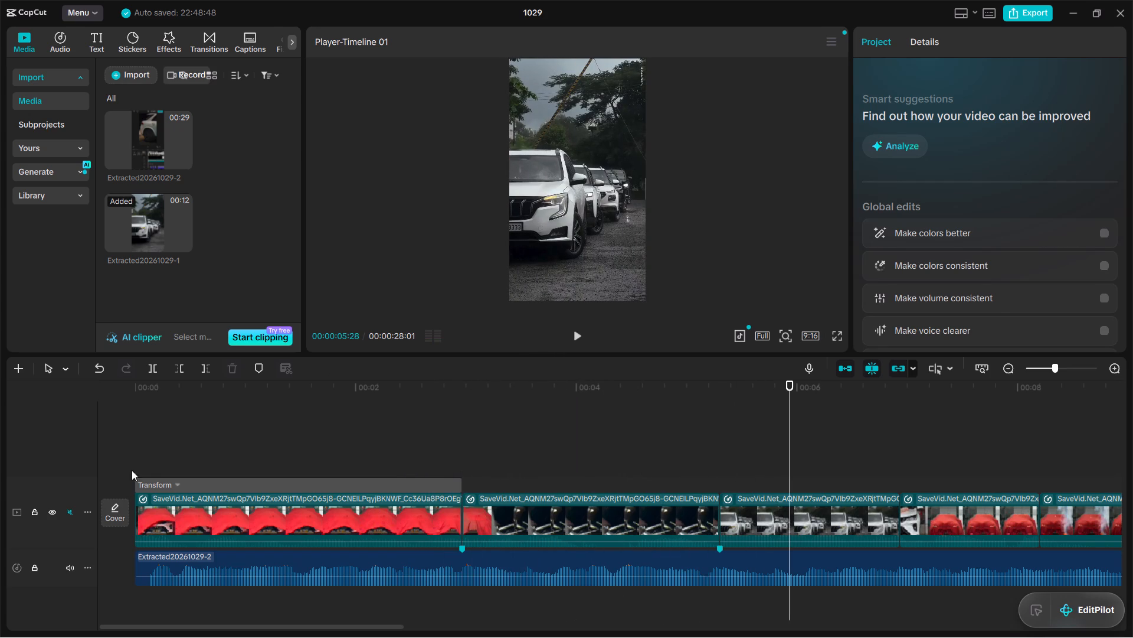
left_click(140, 458)
key("space")
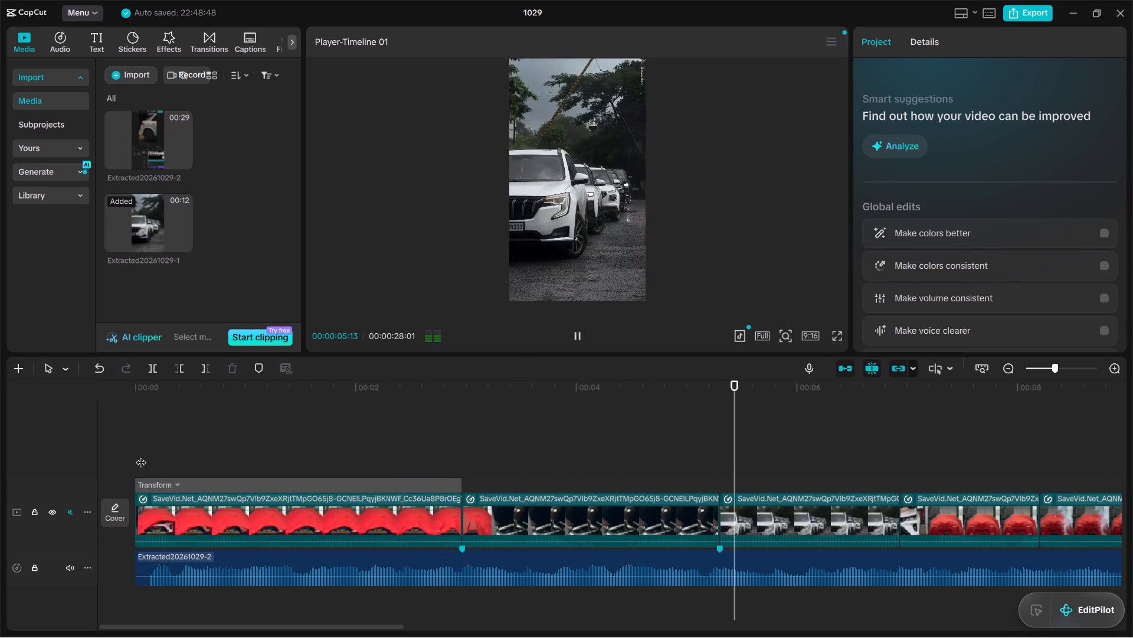
key("space")
Keyframe the white car row clip's transform at its start and near its end at 00:00:06:27, setting the ending scale to 115%.
left_click(735, 470)
left_click(719, 466)
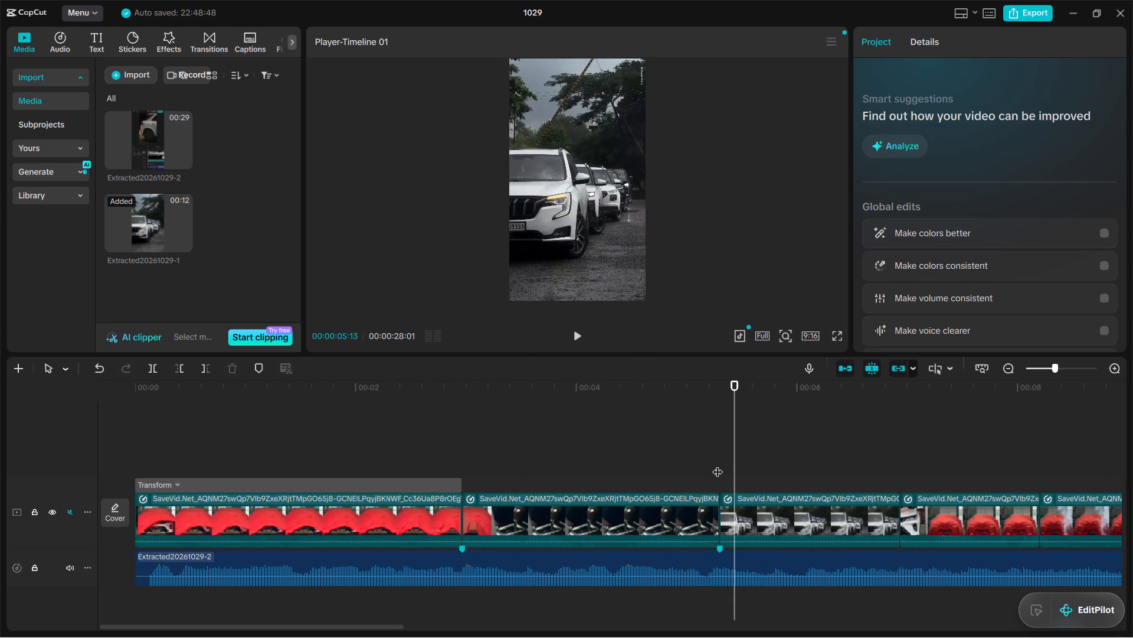
left_click(734, 515)
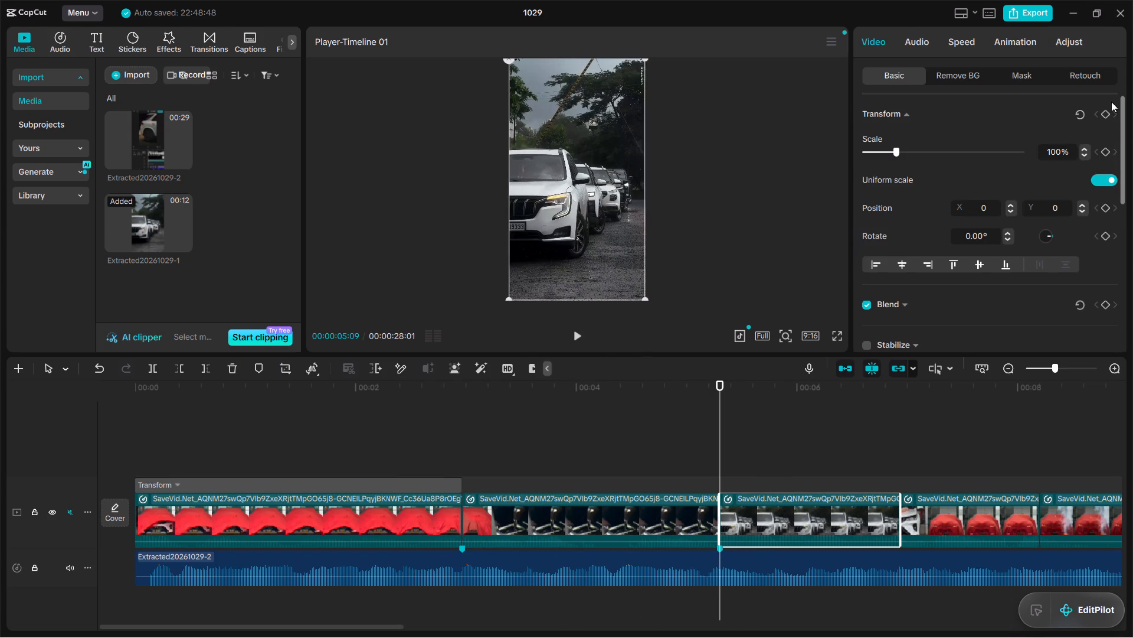
left_click(1102, 115)
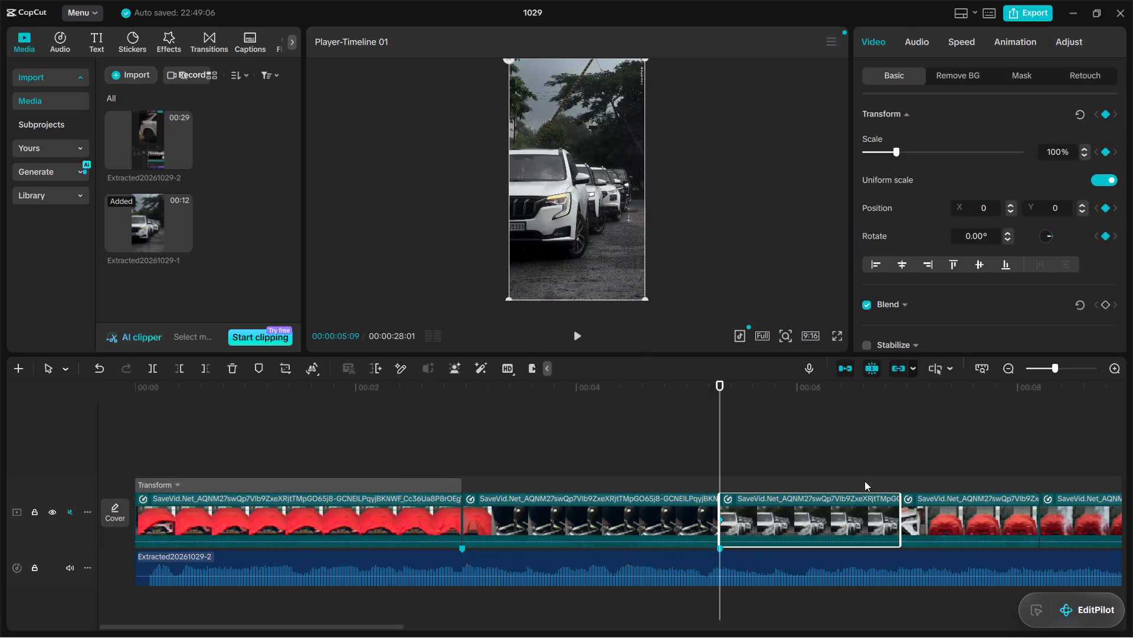
left_click(893, 477)
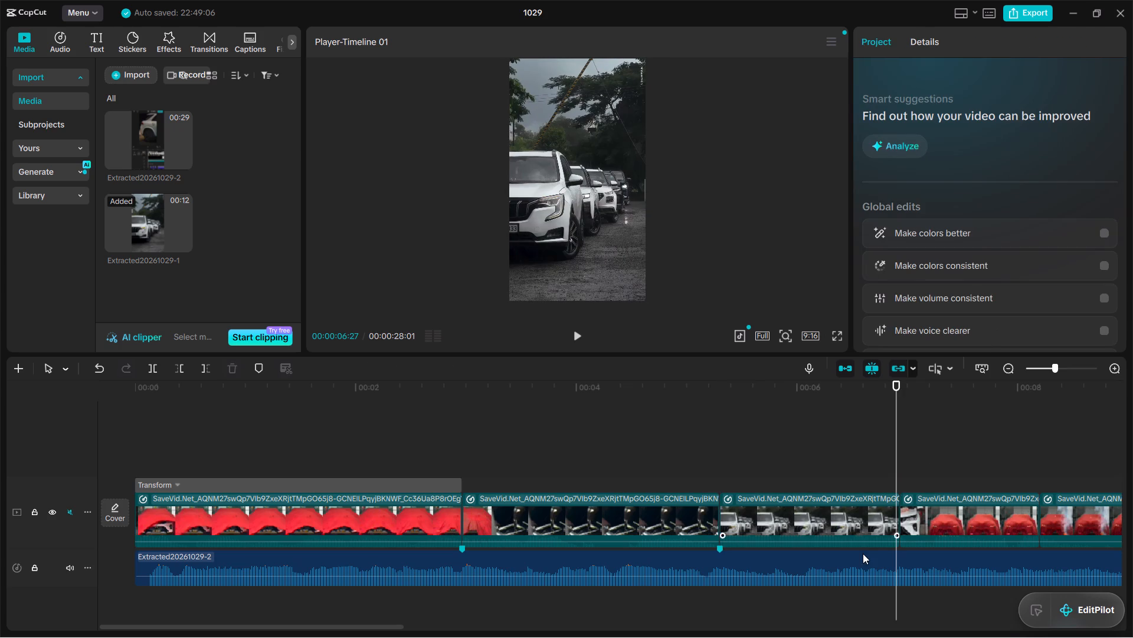
left_click(872, 516)
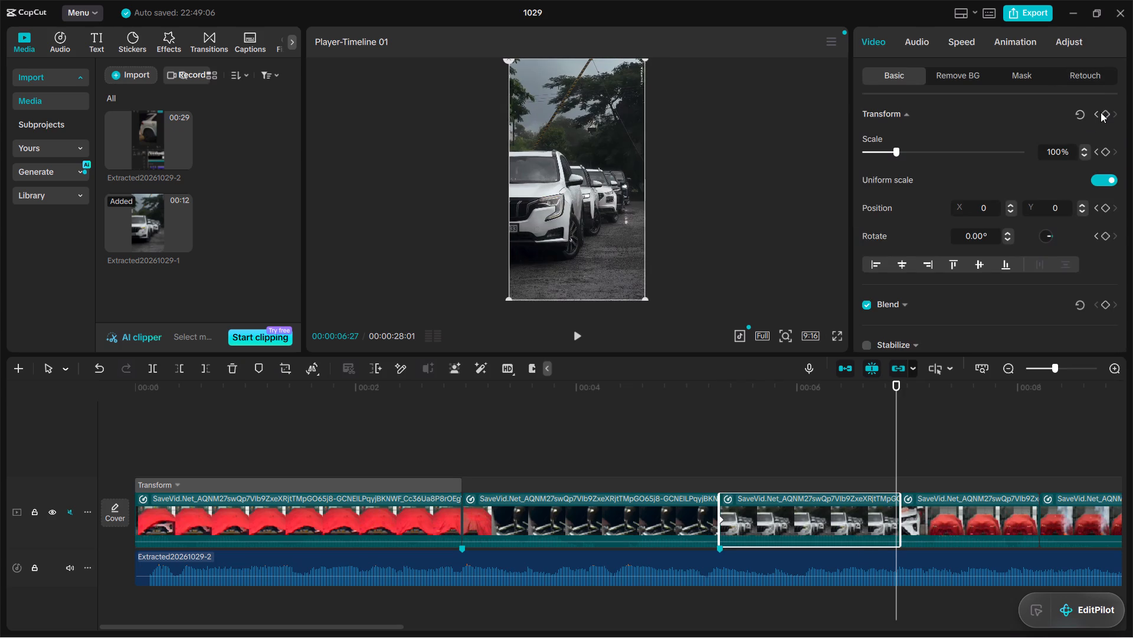
left_click(1101, 113)
left_click(1103, 114)
left_click(908, 153)
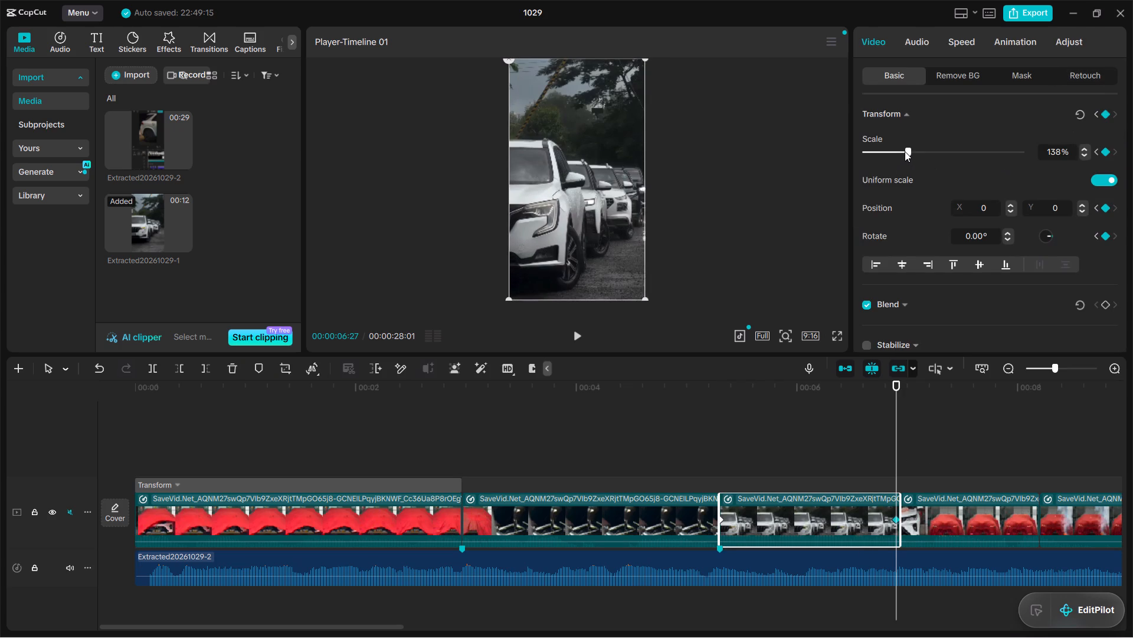
left_click(905, 151)
left_click(901, 151)
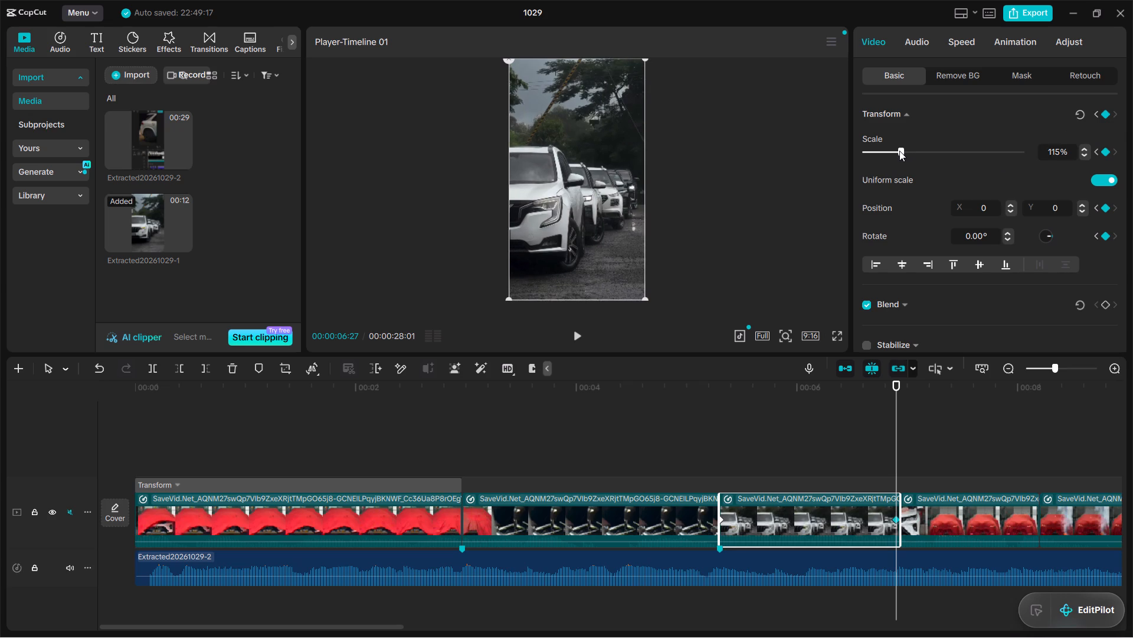
Replay the end of the gear-shifter clip through the white car row clip, then play from the timeline start to check the zooms.
left_click(680, 426)
key("space")
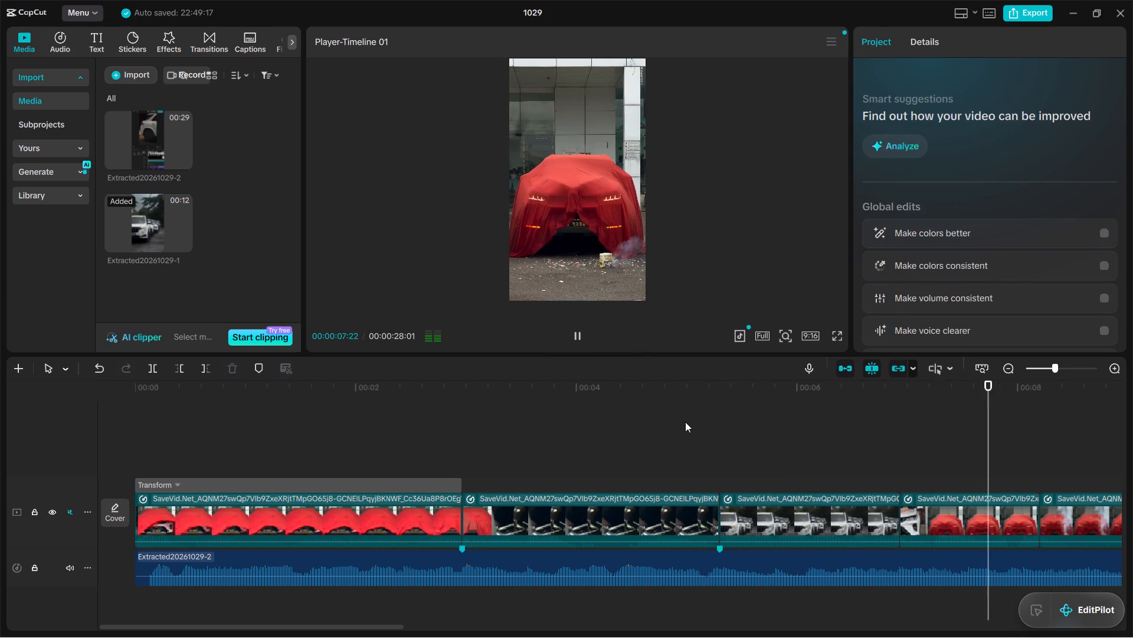
key("space")
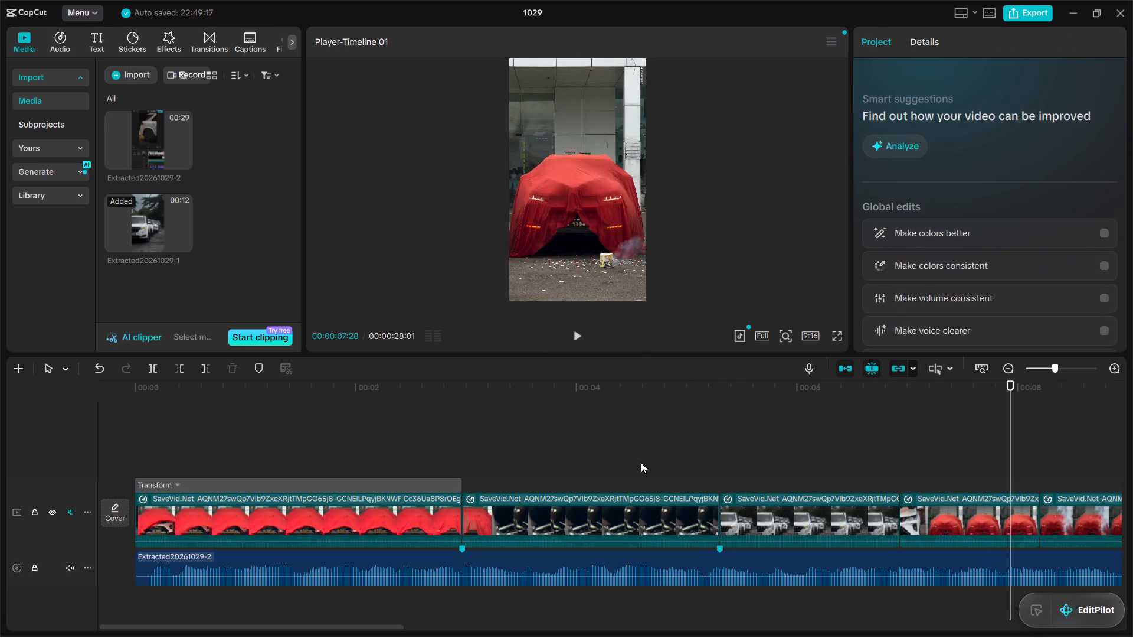
left_click(123, 457)
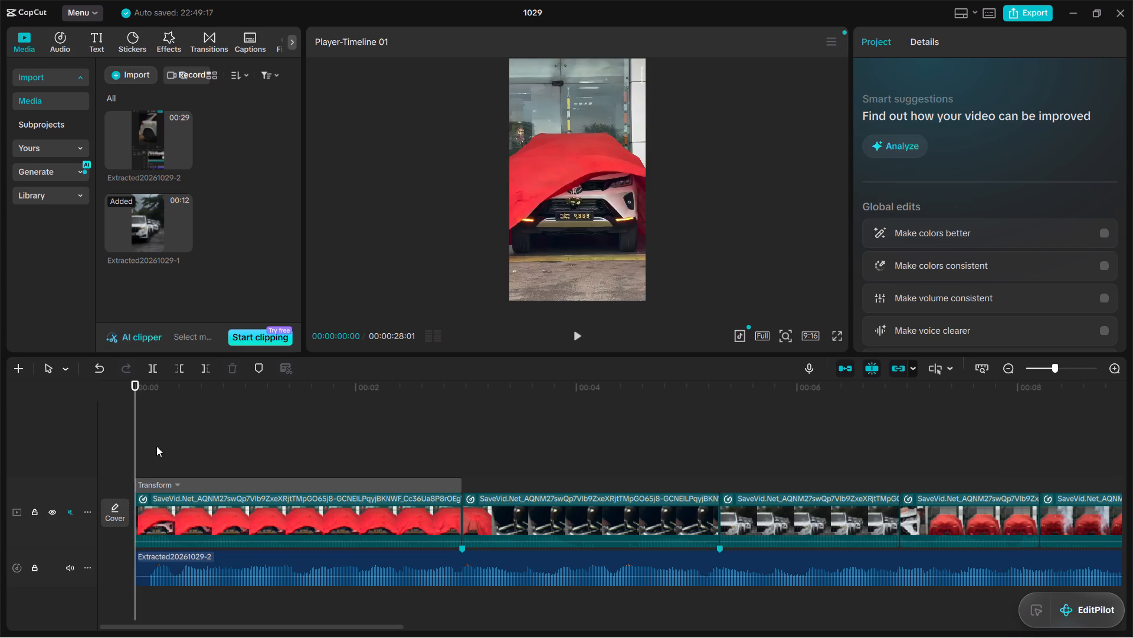
key("space")
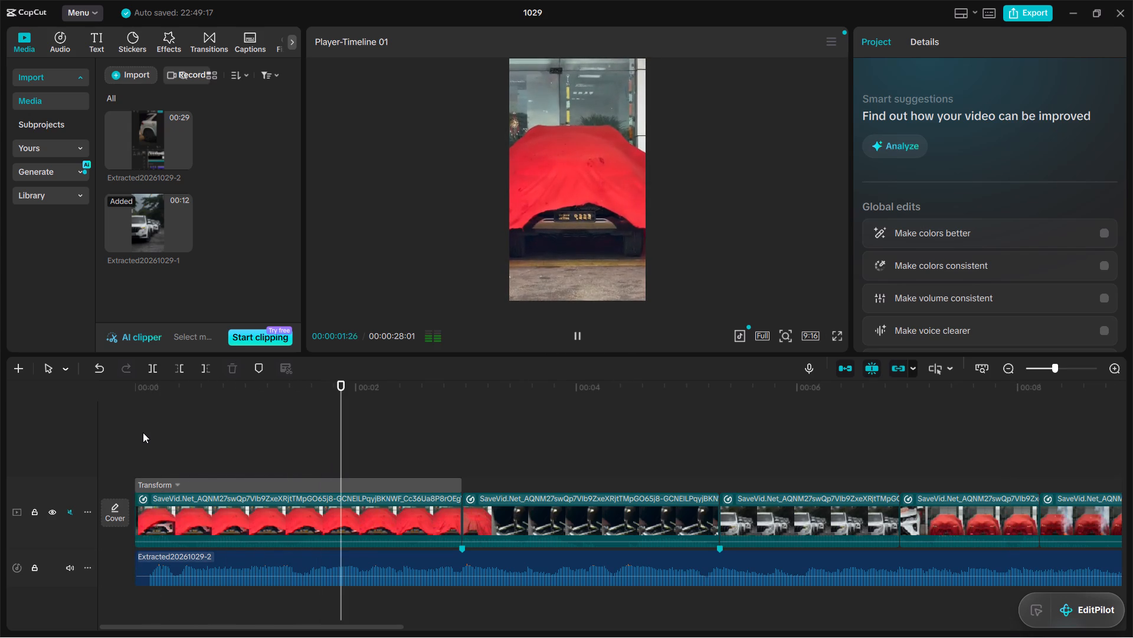
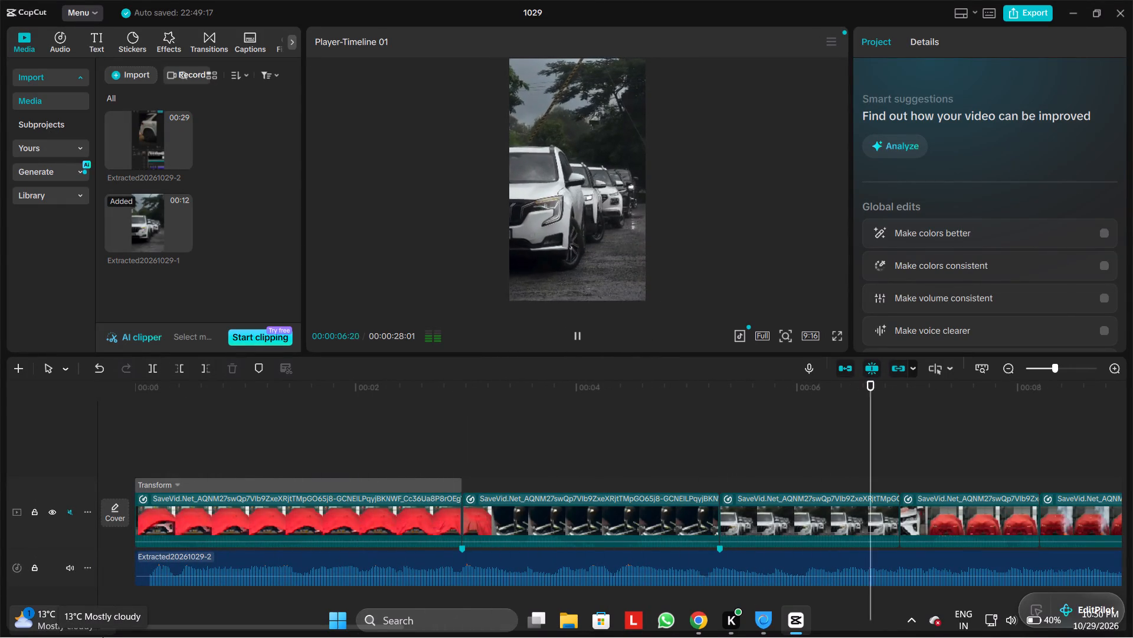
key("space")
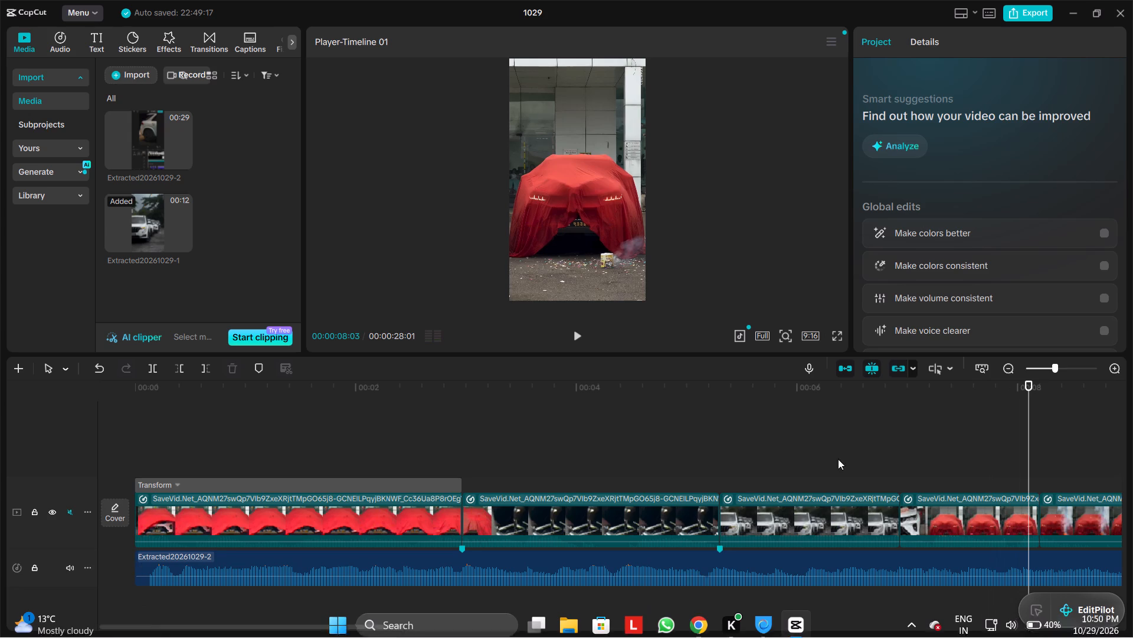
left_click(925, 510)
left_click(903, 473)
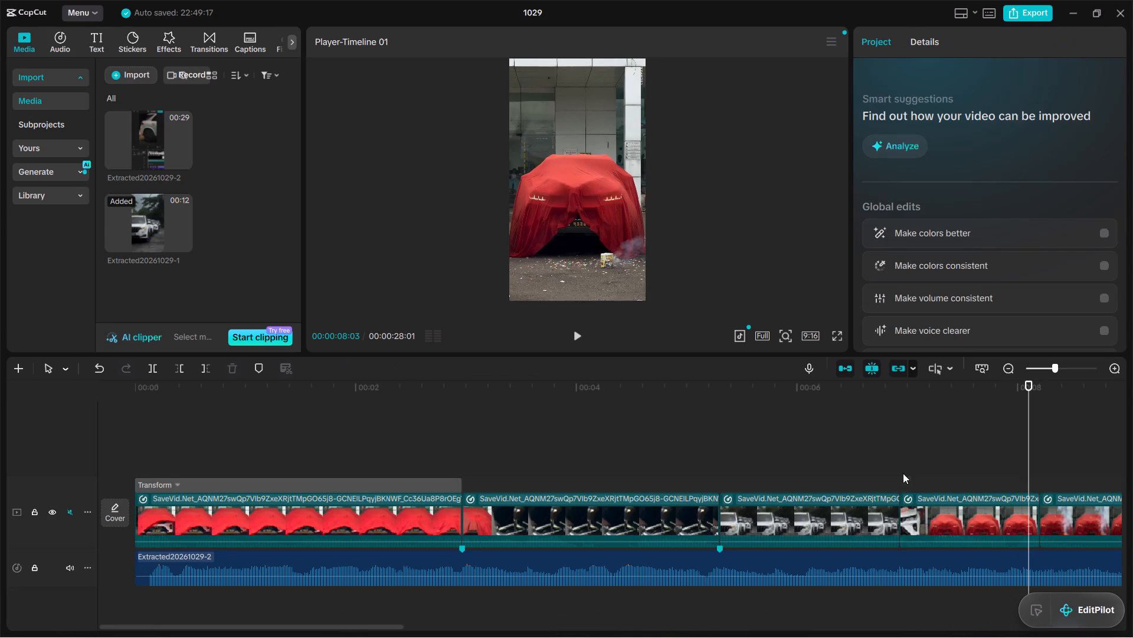
Try the Quad Out, Ease In and Quad In presets on the gear-shifter clip's scale keyframe curve, settling on Ease In.
left_click(643, 534)
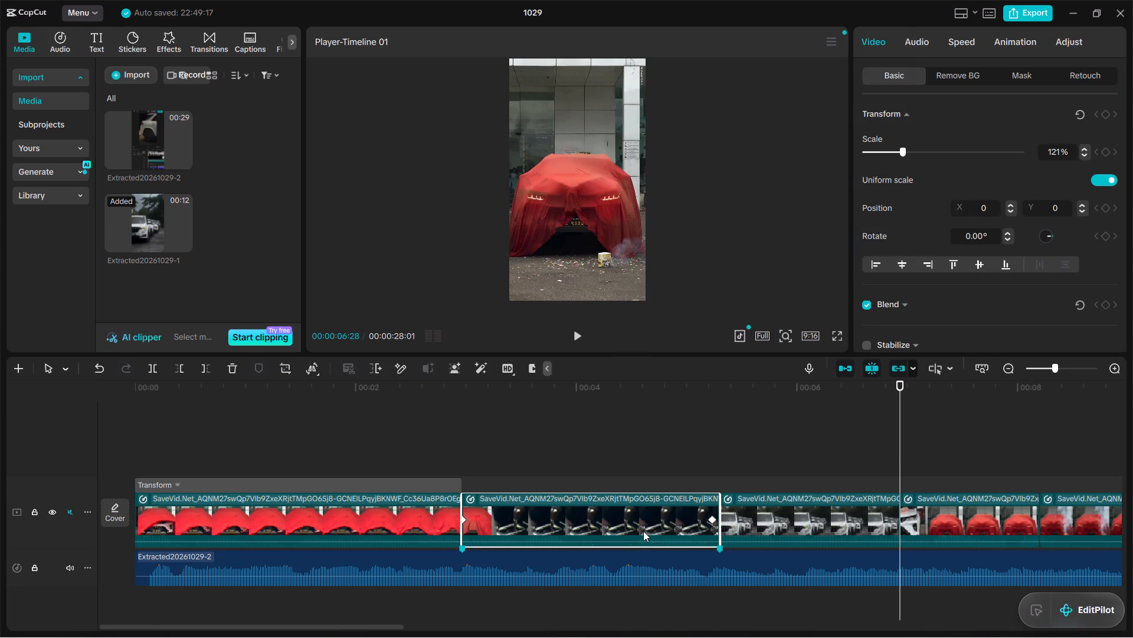
key("alt+k")
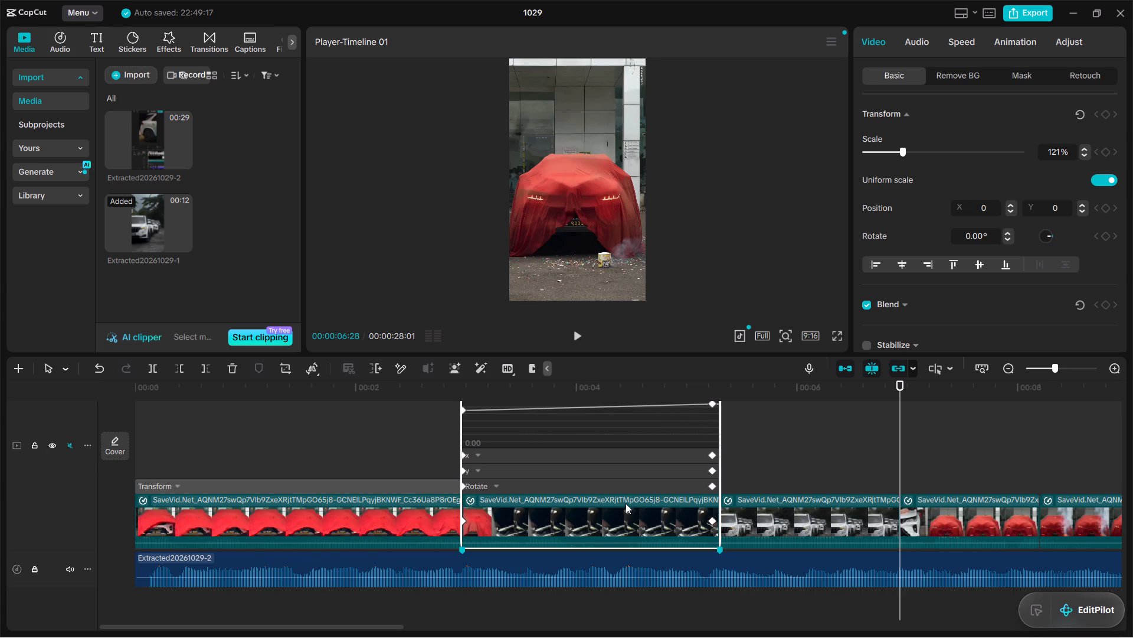
scroll(646, 454, "up", 5)
left_click(579, 468)
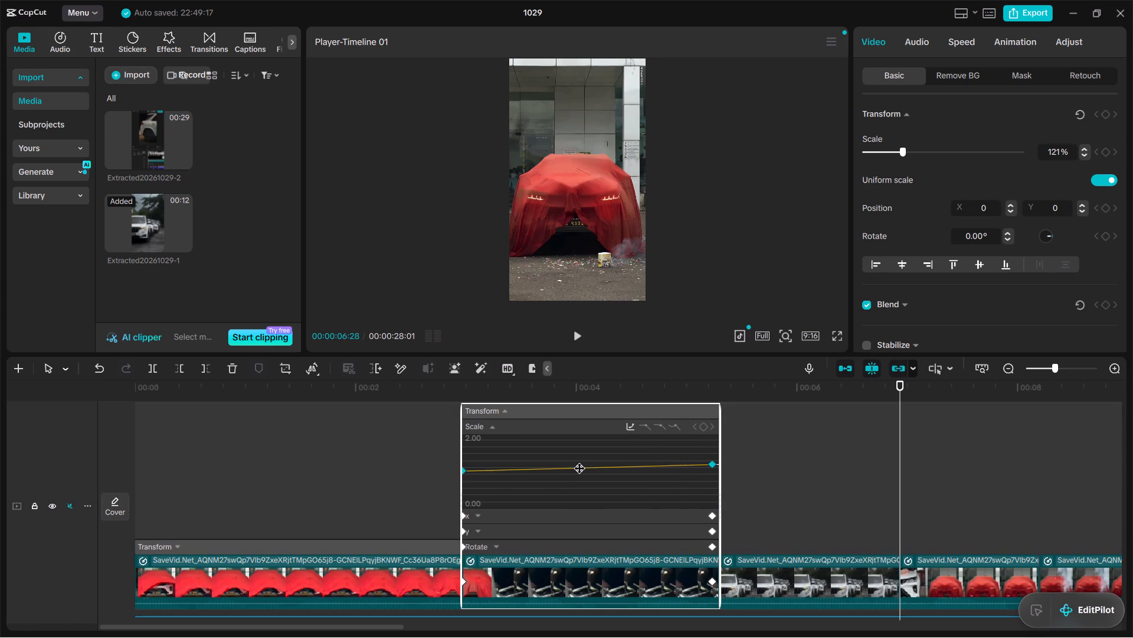
left_click(628, 427)
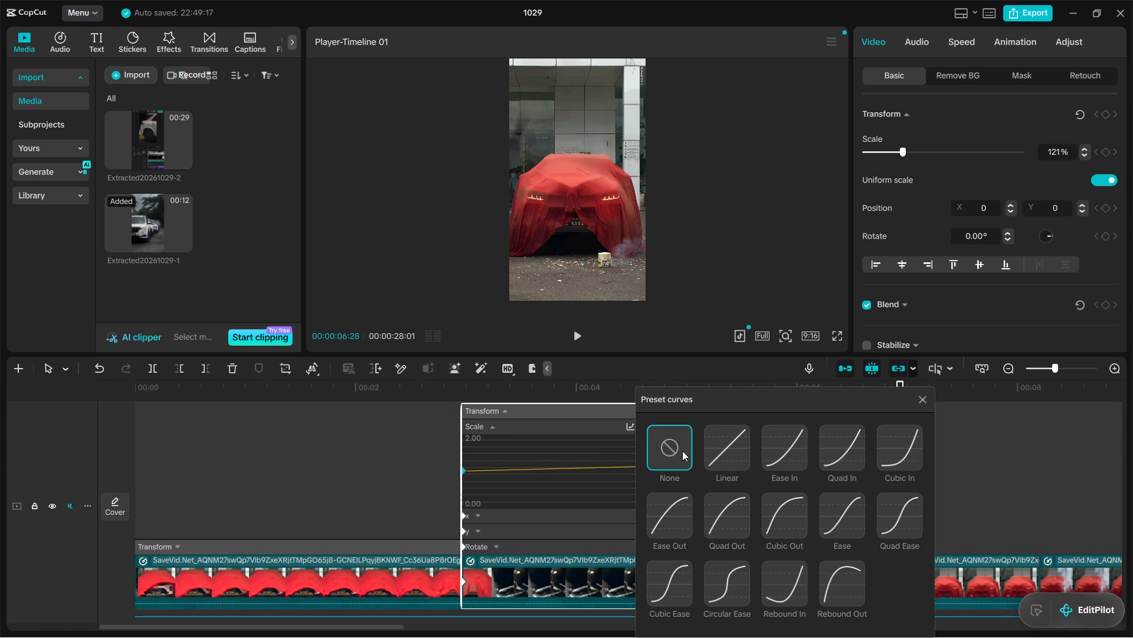
left_click(728, 506)
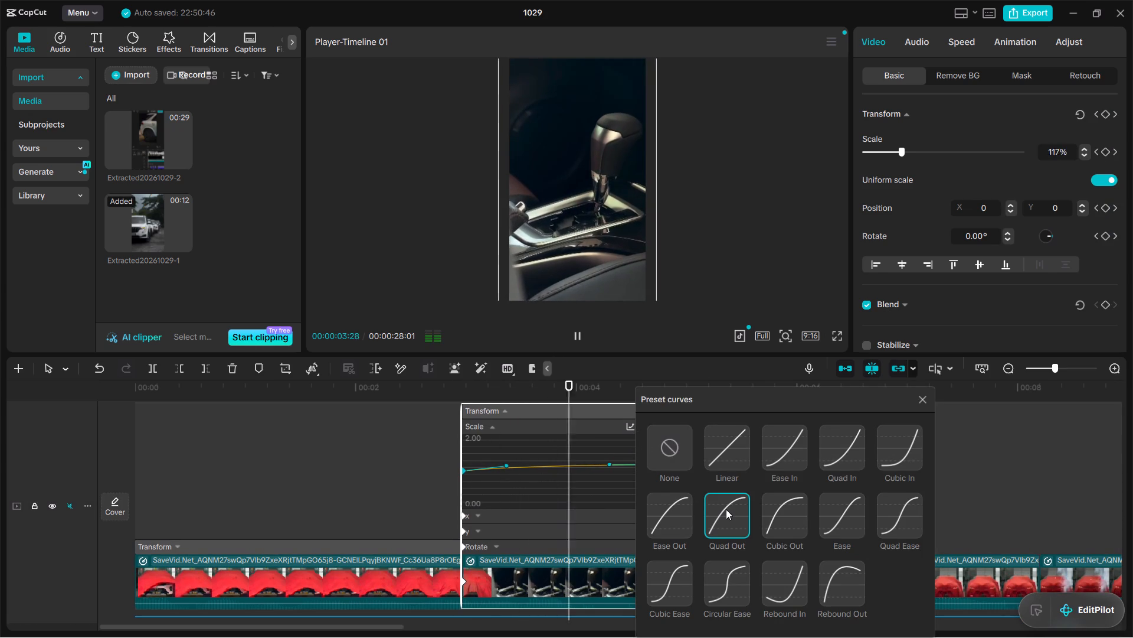
left_click(770, 457)
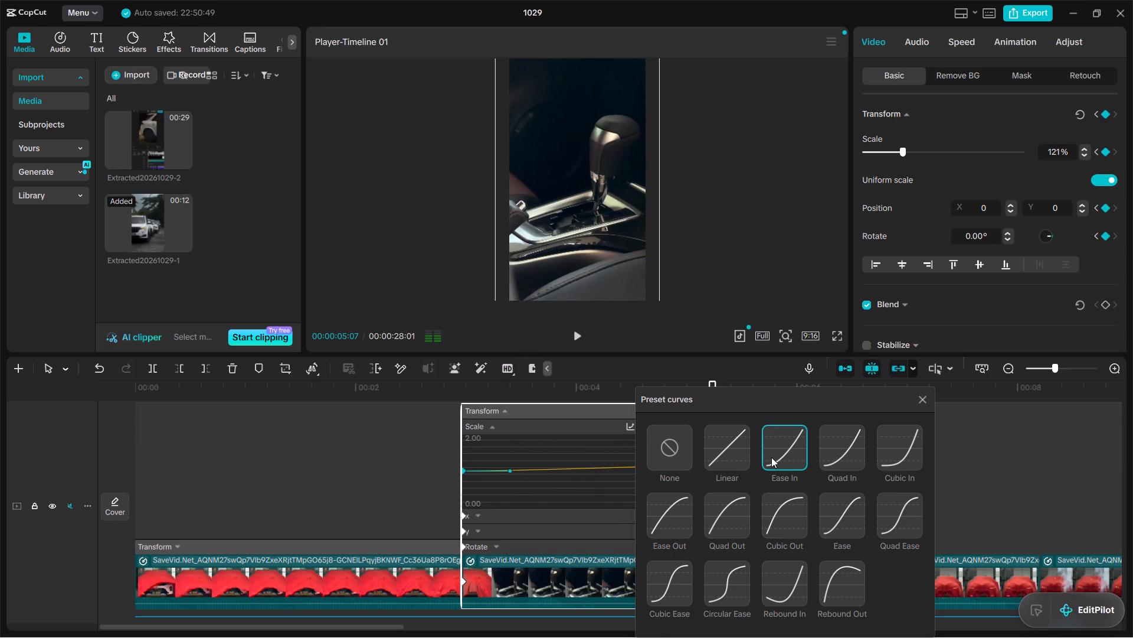
left_click(771, 457)
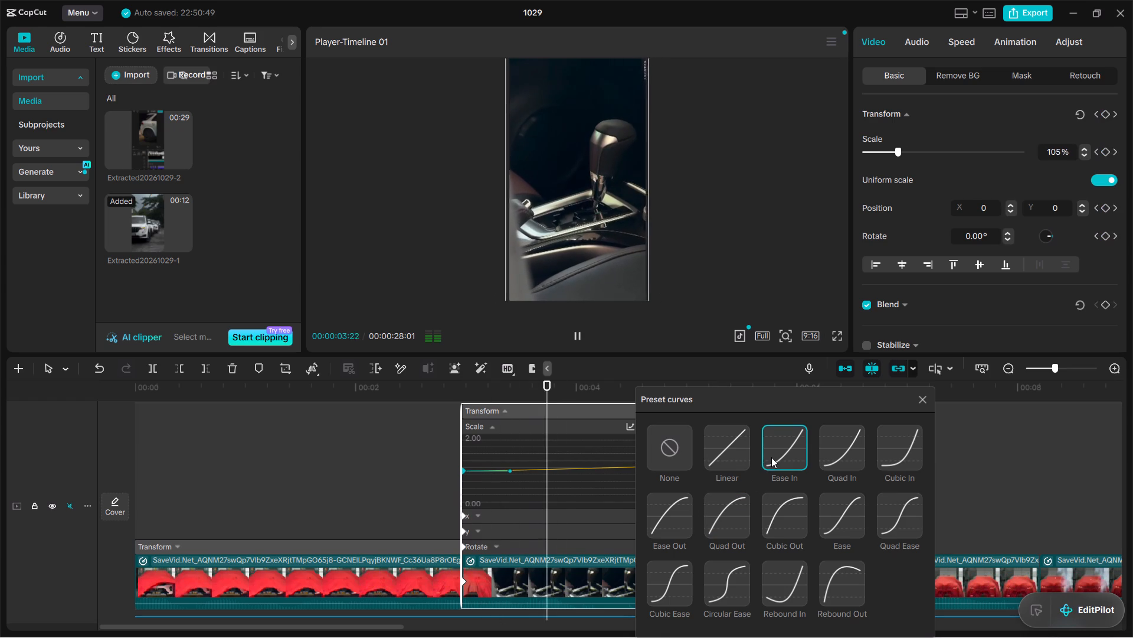
left_click(839, 455)
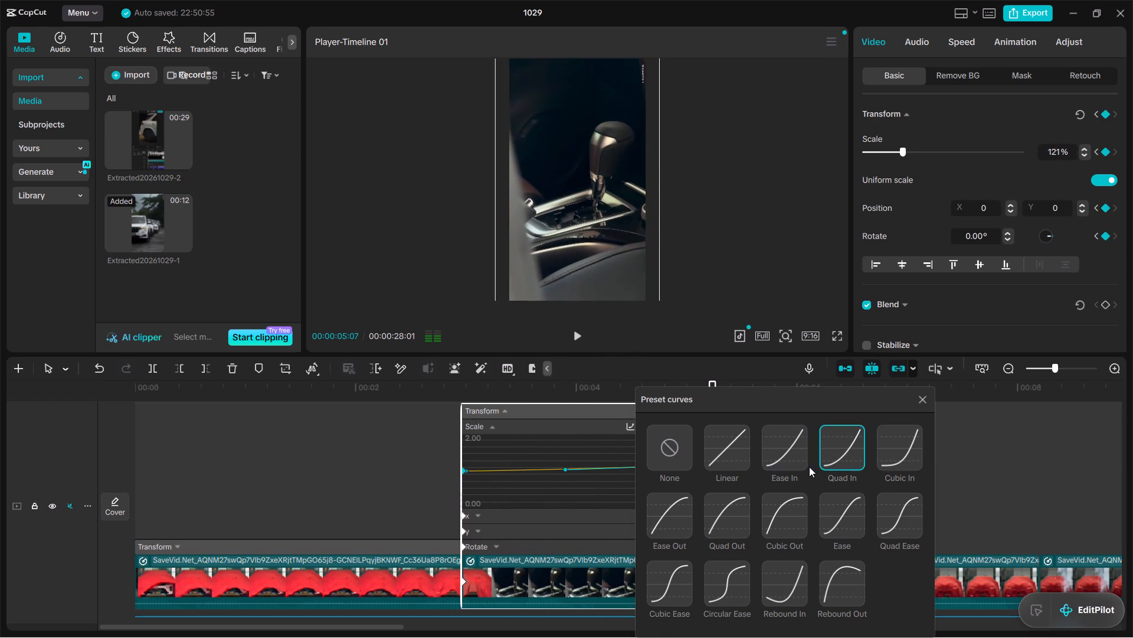
left_click(790, 461)
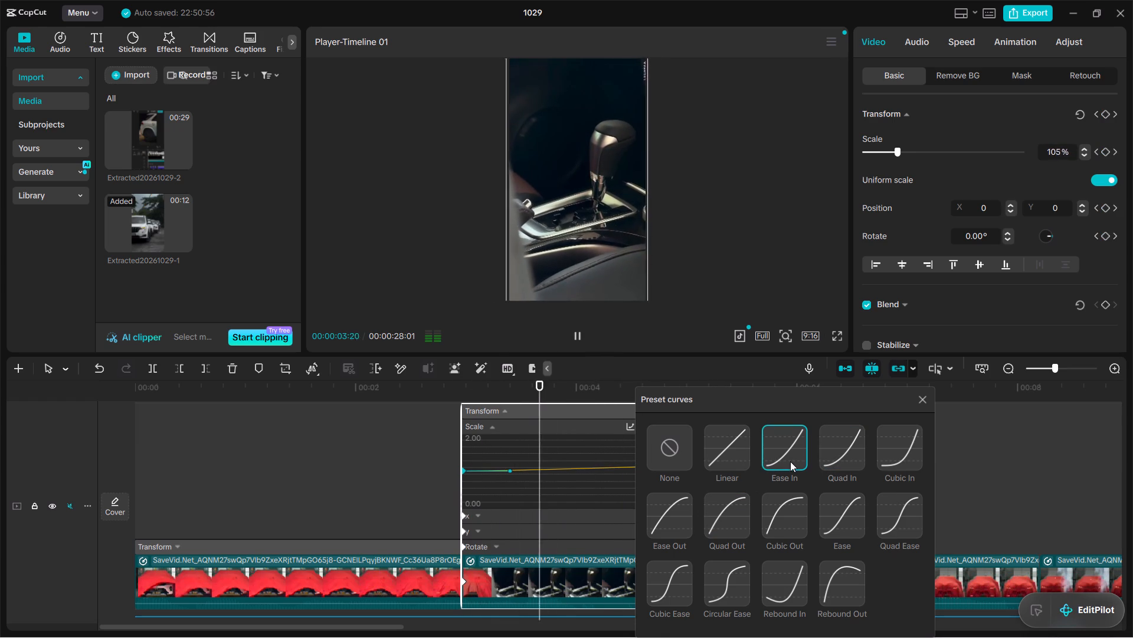
left_click(976, 447)
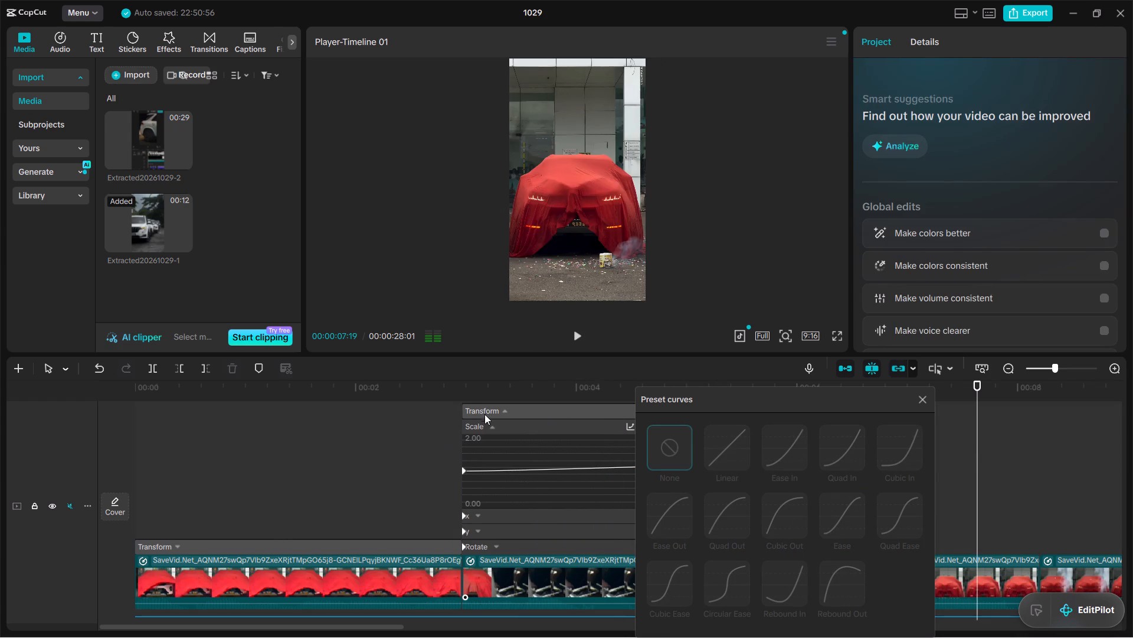
Hide the gear-shifter clip's keyframe graph and close the preset curves.
key("alt+k")
left_click(515, 587)
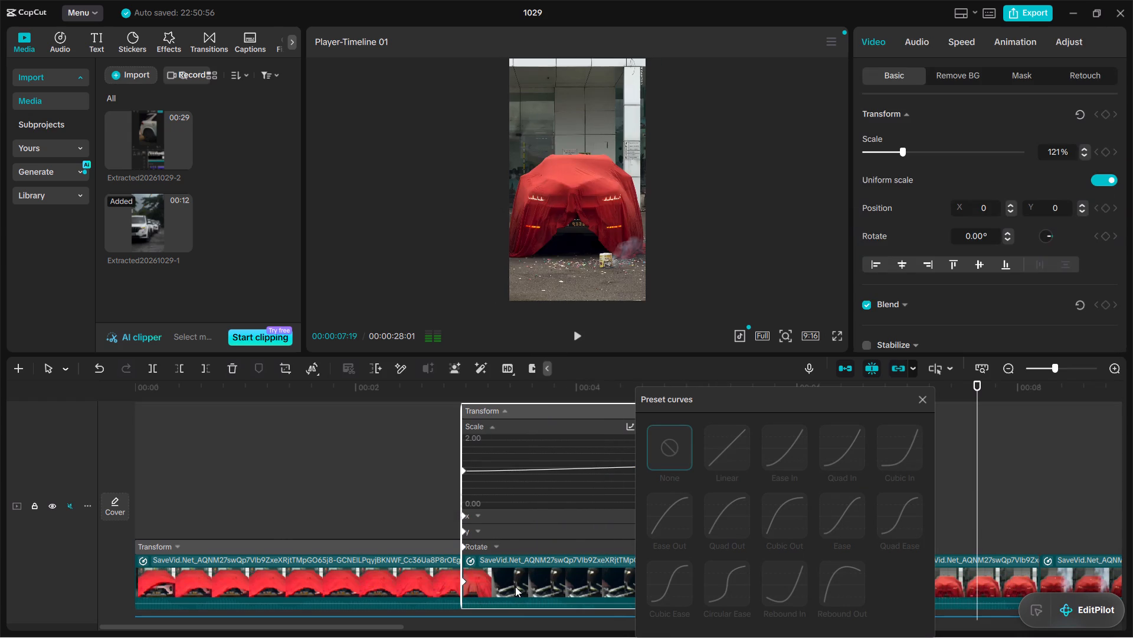
key("alt+k")
left_click(521, 444)
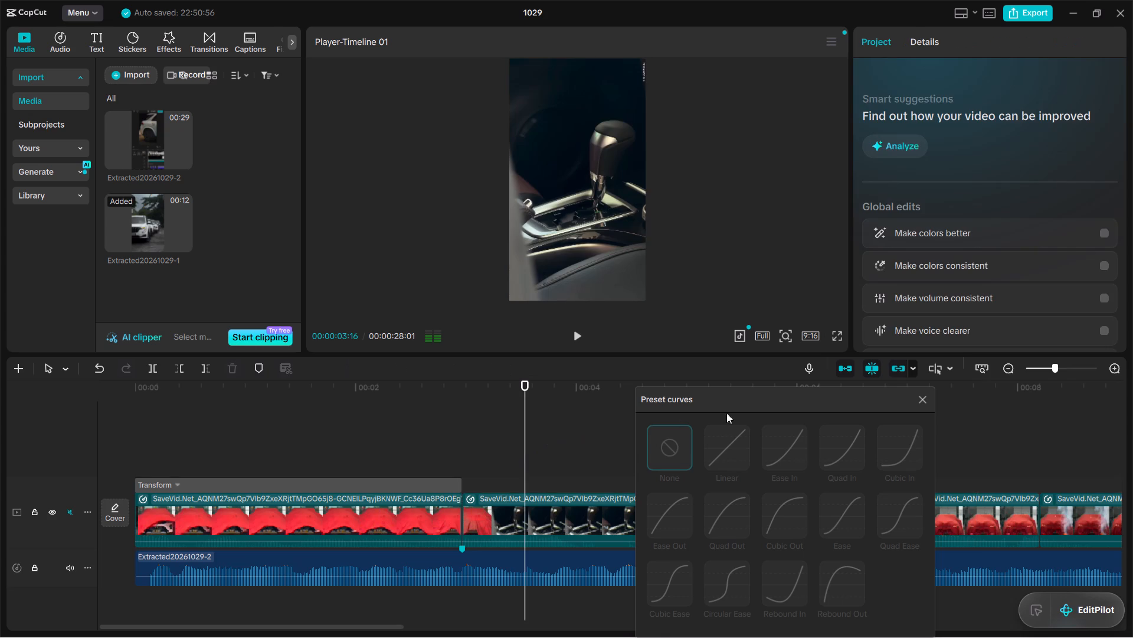
left_click(942, 392)
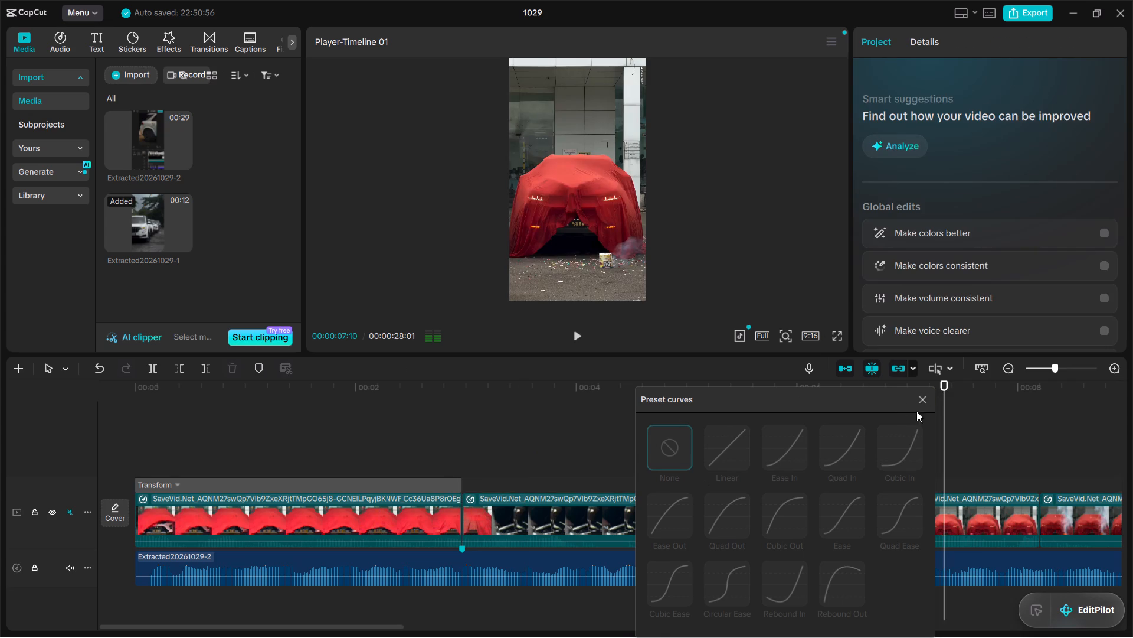
left_click(926, 393)
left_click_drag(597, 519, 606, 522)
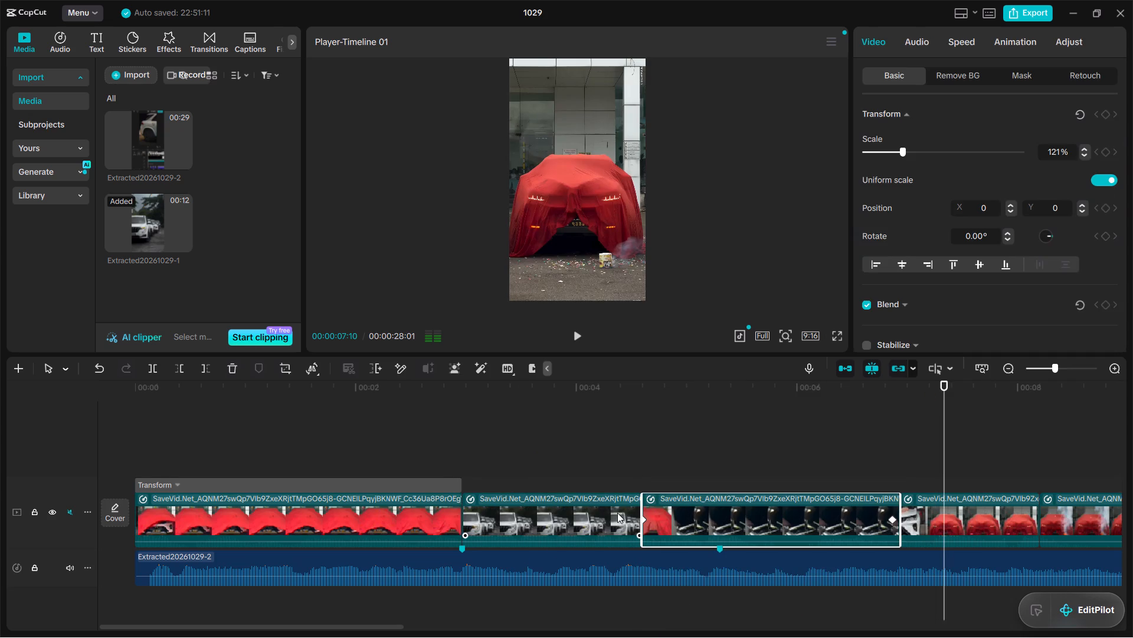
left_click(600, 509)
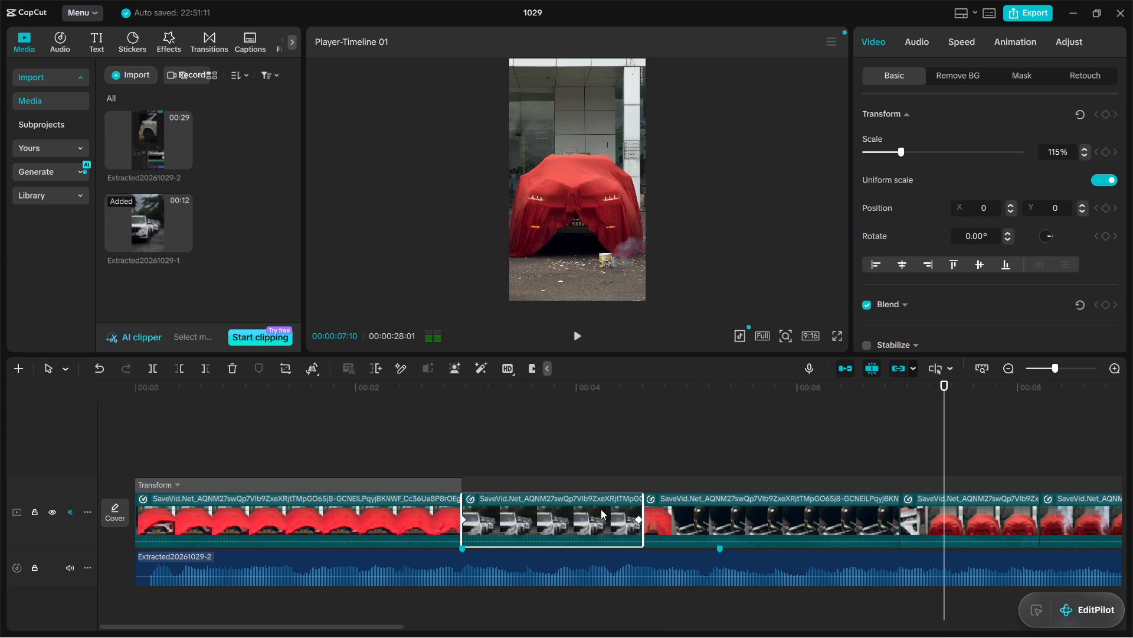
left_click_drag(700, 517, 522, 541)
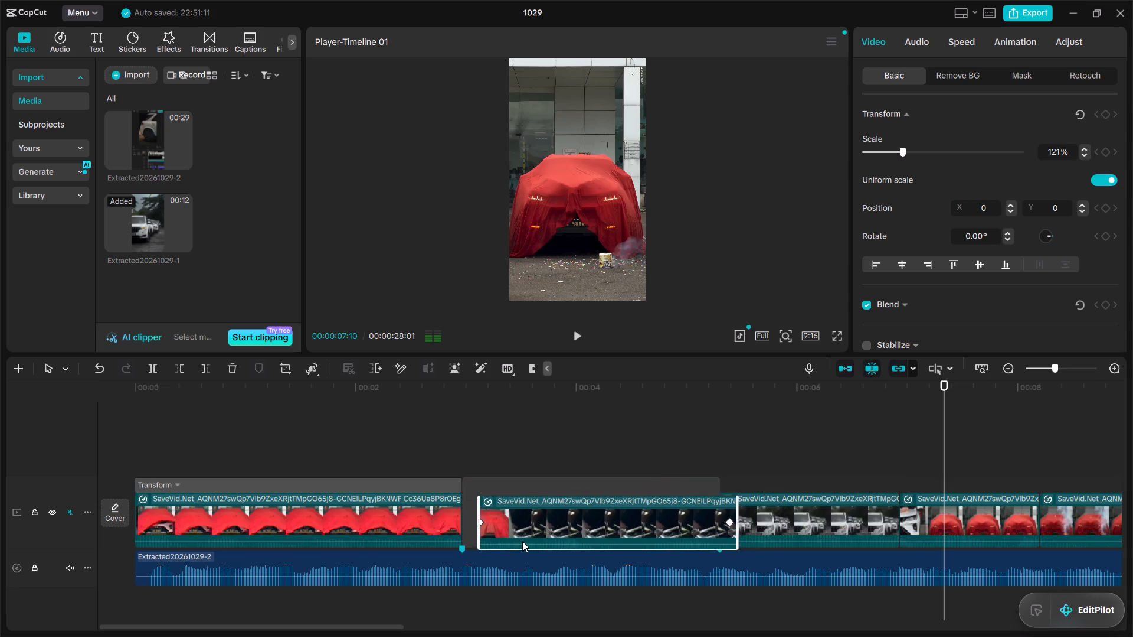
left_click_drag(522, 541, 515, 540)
Reopen the gear-shifter clip's scale keyframe curve, reapply the Ease In preset, and collapse its Transform keyframes.
left_click(580, 522)
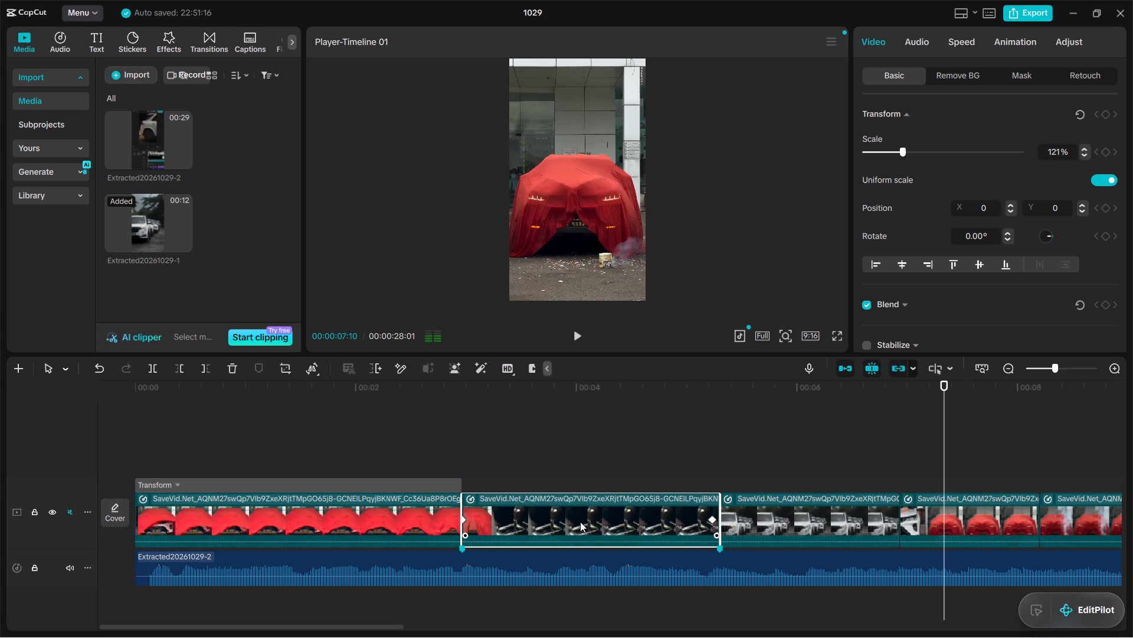
key("alt+k")
scroll(636, 443, "up", 3)
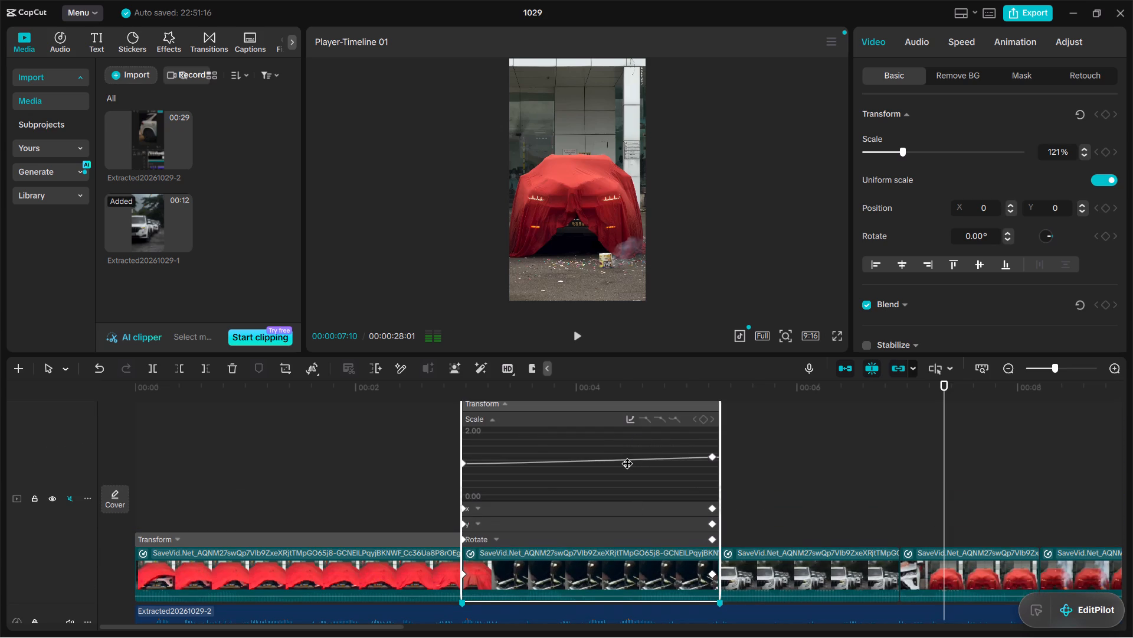
left_click(627, 464)
left_click(623, 418)
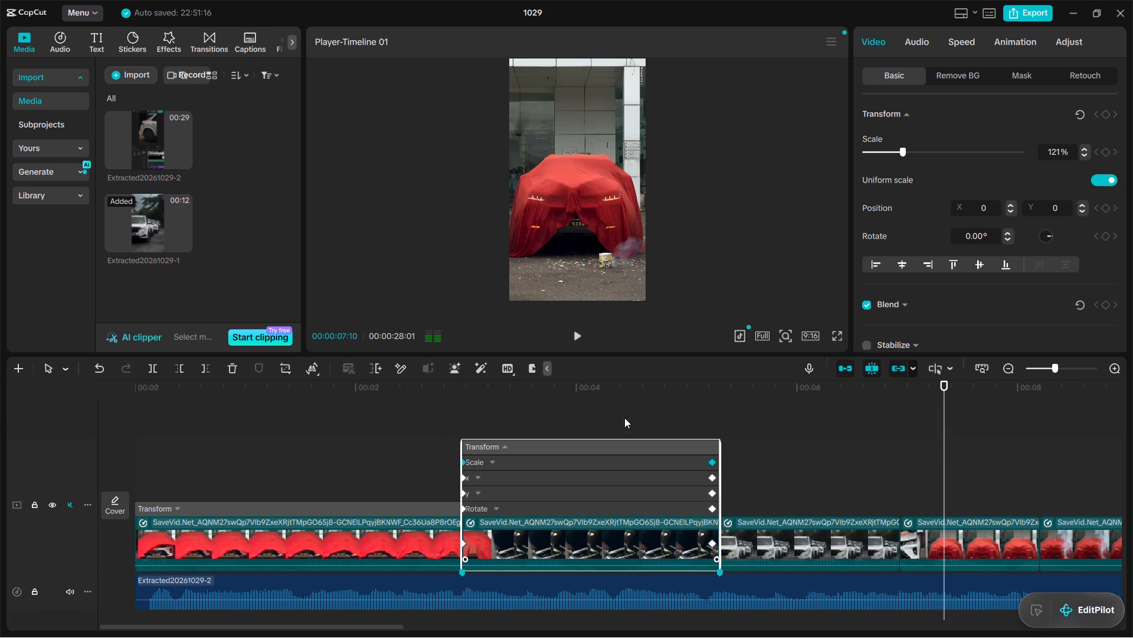
scroll(584, 543, "up", 3)
left_click(556, 465)
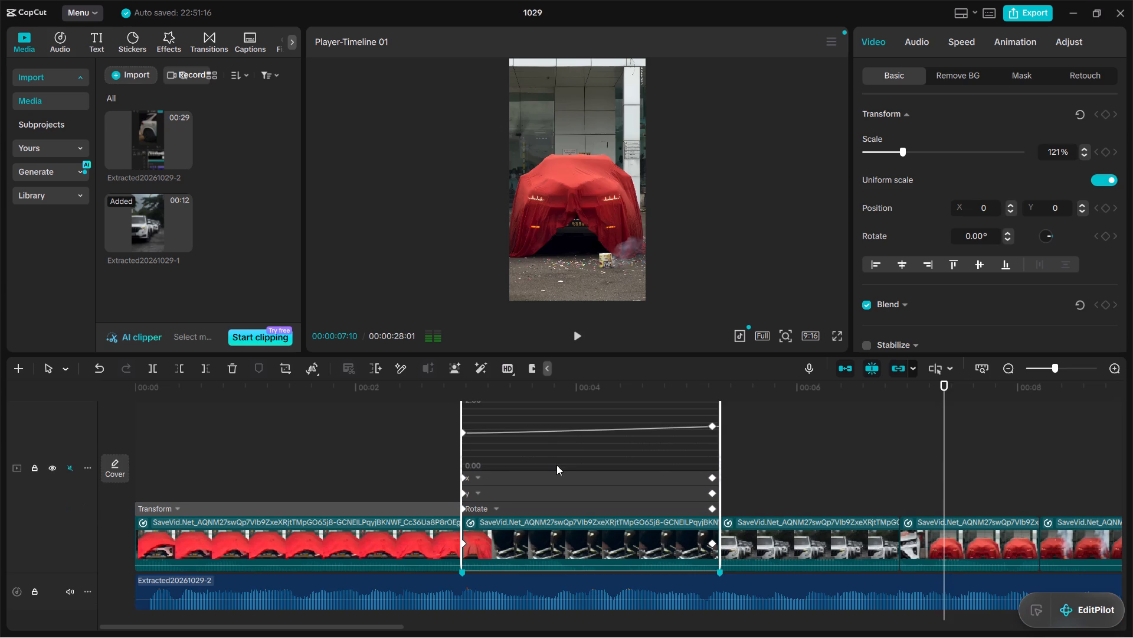
scroll(579, 441, "up", 3)
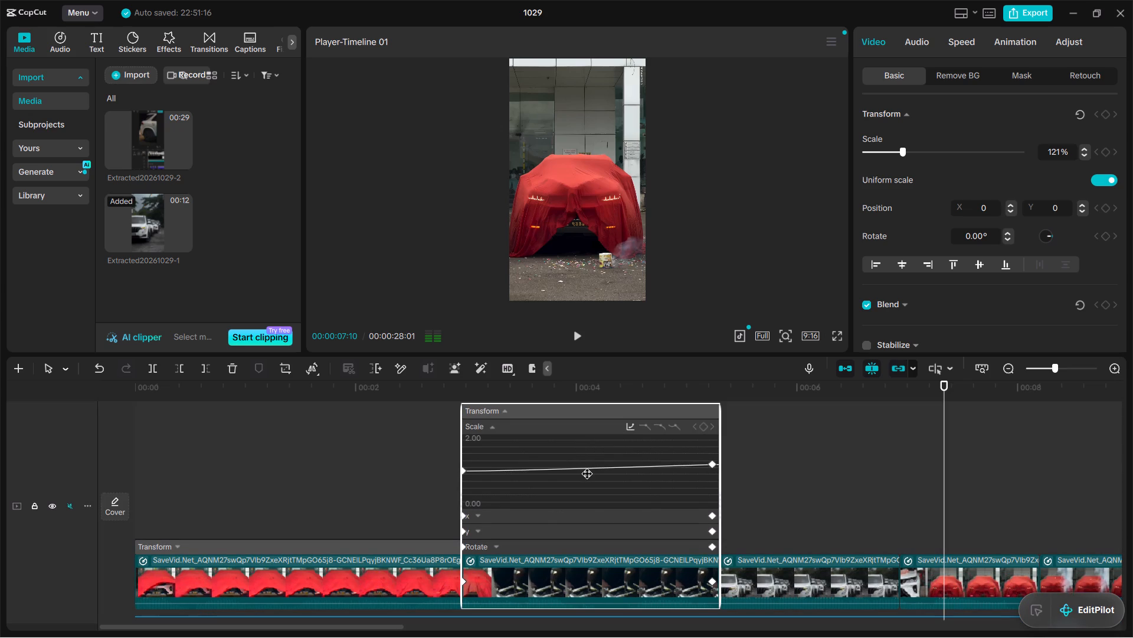
left_click(585, 472)
left_click(626, 422)
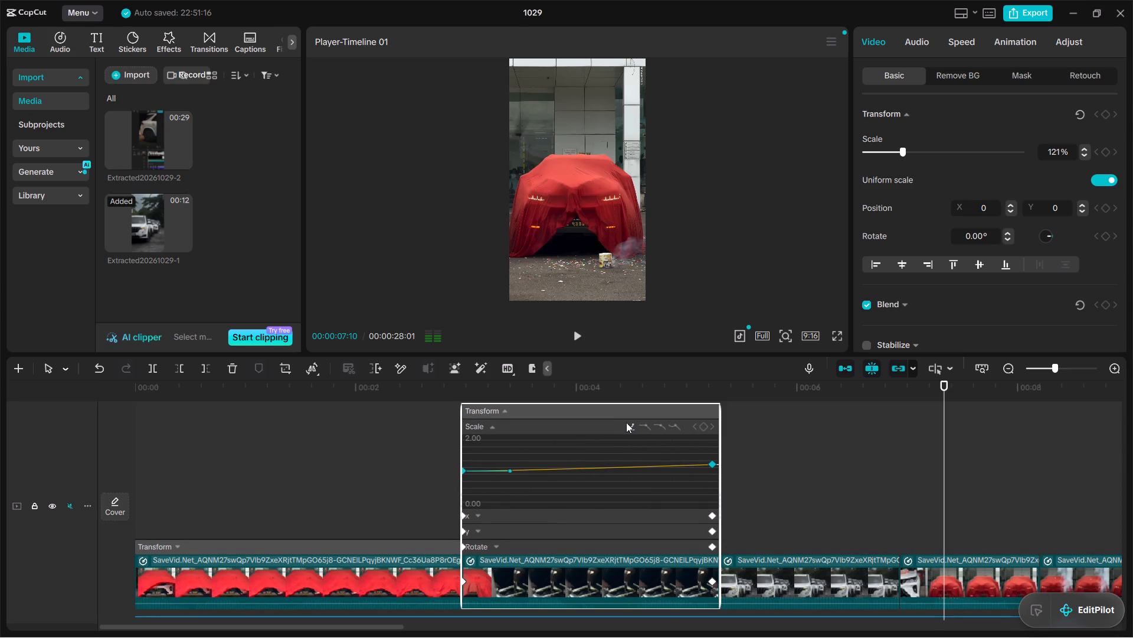
left_click(777, 451)
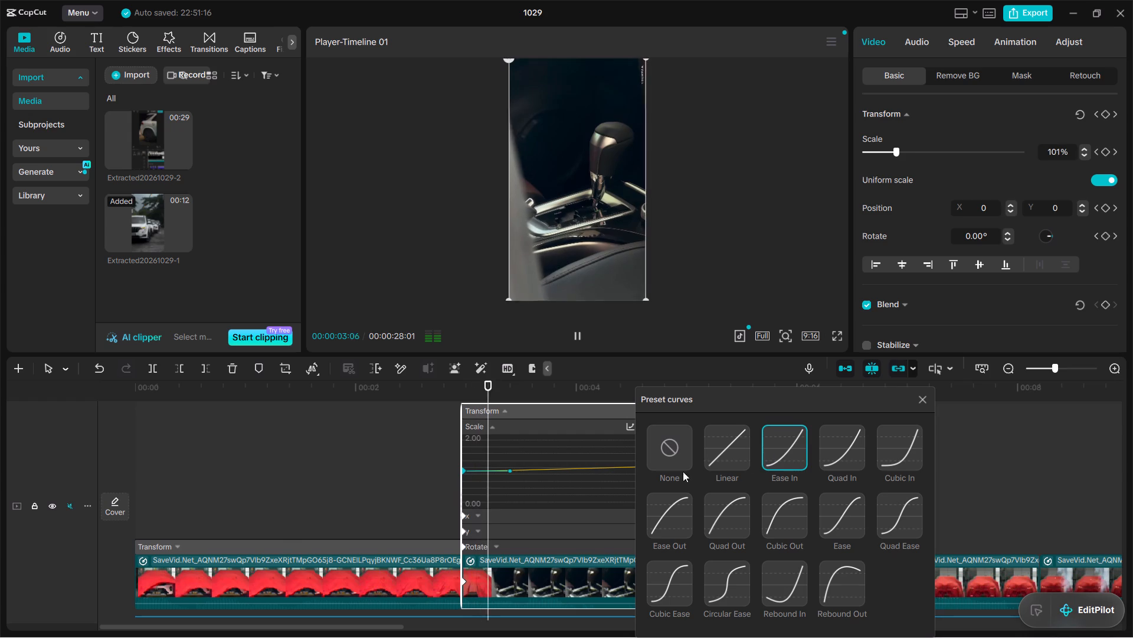
left_click(329, 491)
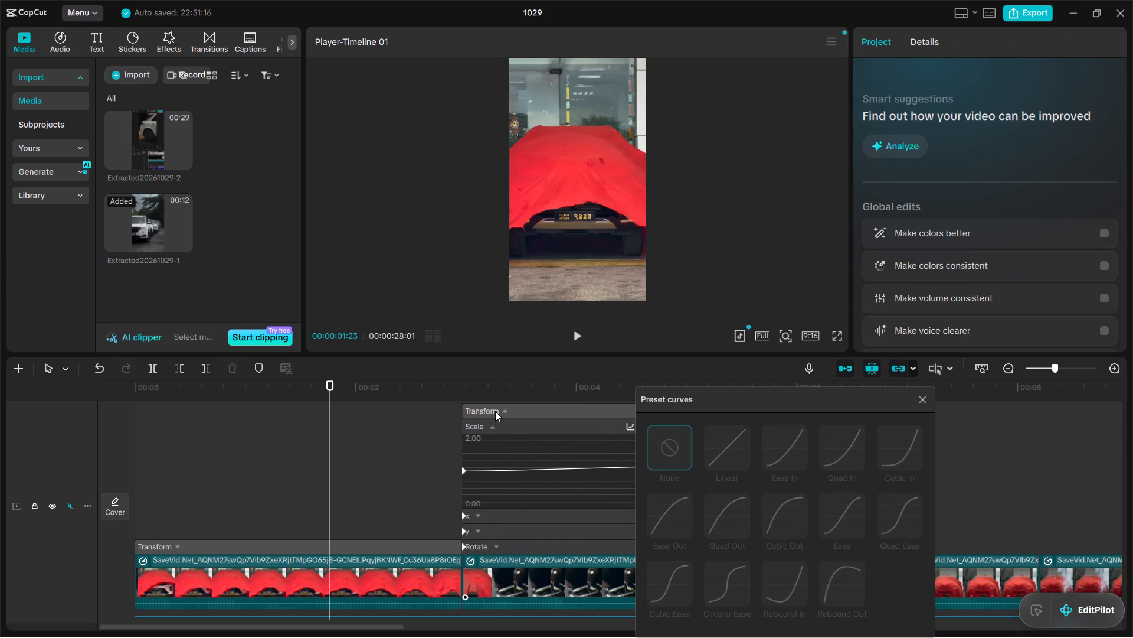
left_click(495, 408)
left_click(415, 448)
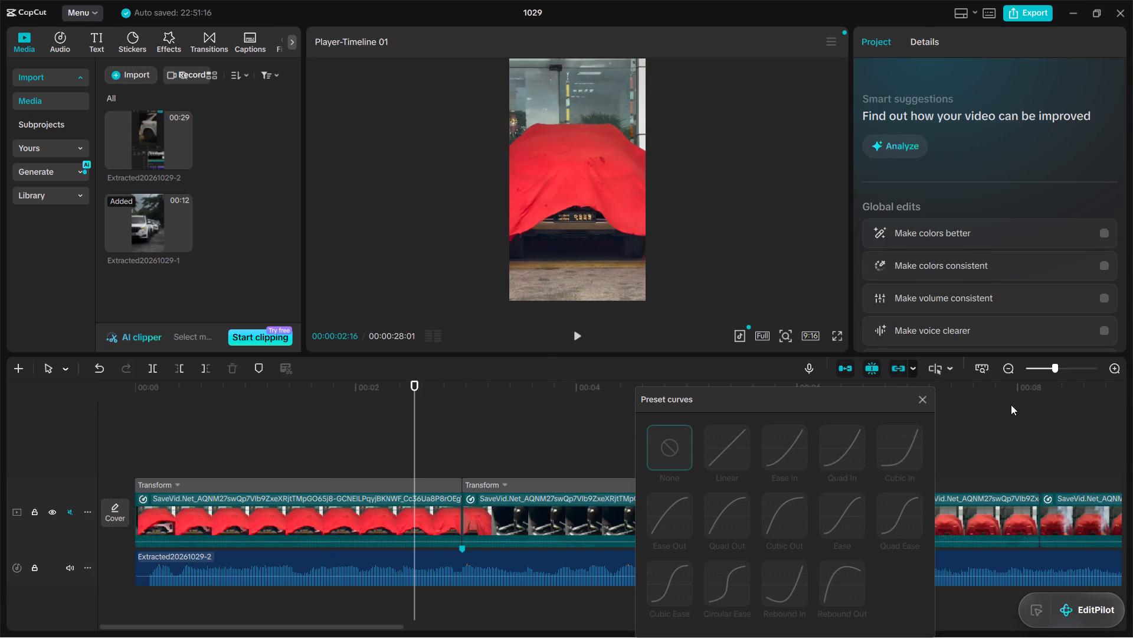
left_click(928, 396)
Play from 00:00:02:16 through the gear-shifter and white car row clips to check the eased zoom.
key("space")
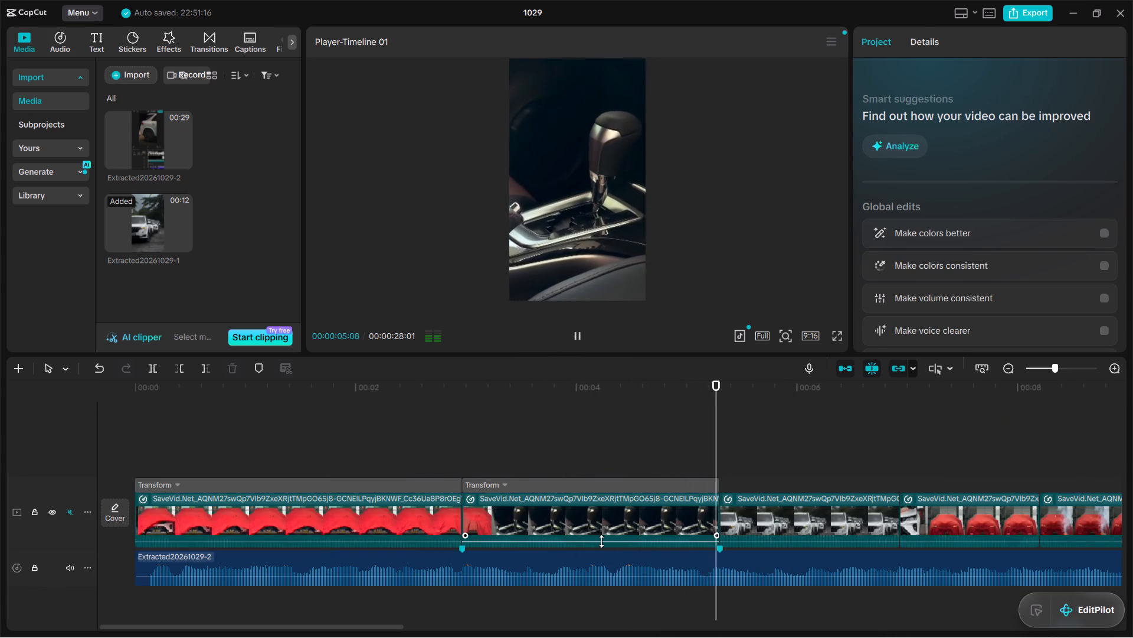
key("space")
key("space")
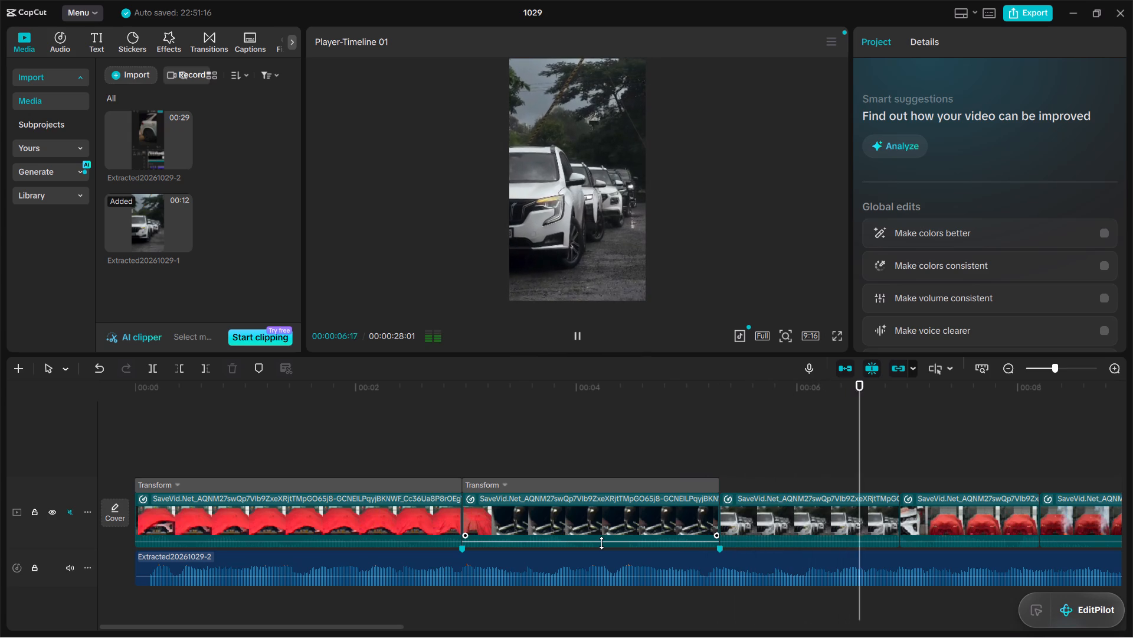
key("space")
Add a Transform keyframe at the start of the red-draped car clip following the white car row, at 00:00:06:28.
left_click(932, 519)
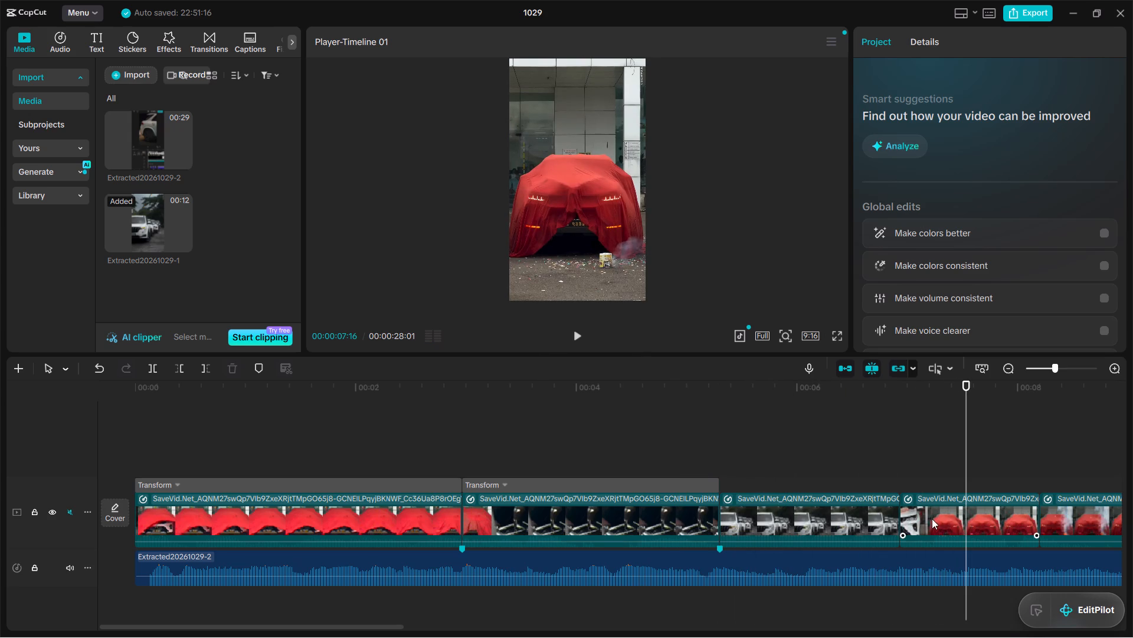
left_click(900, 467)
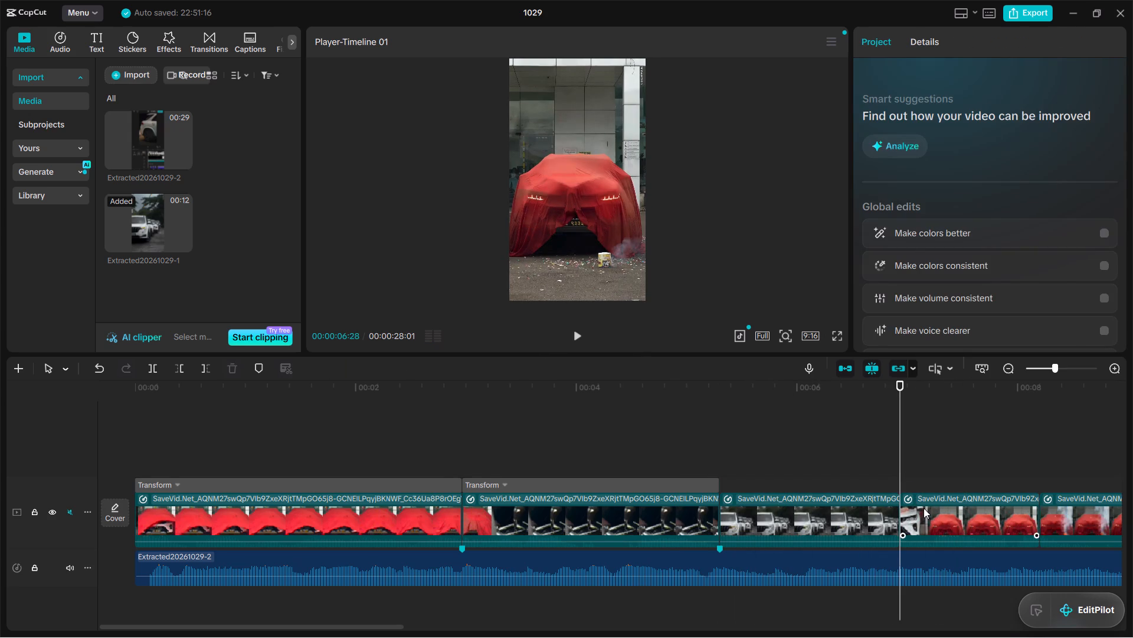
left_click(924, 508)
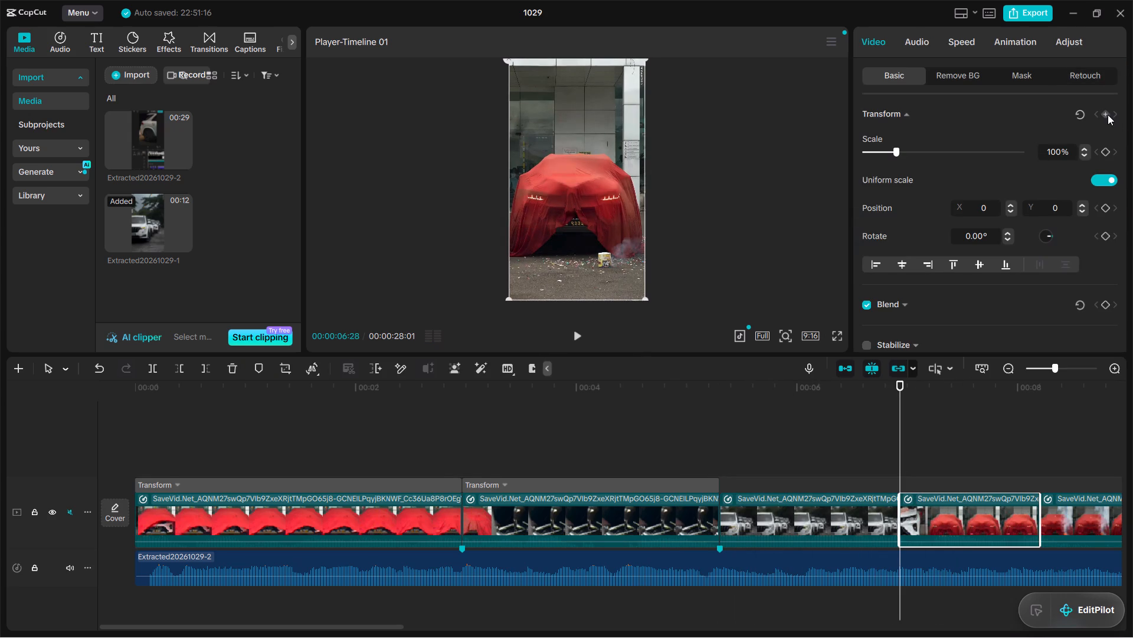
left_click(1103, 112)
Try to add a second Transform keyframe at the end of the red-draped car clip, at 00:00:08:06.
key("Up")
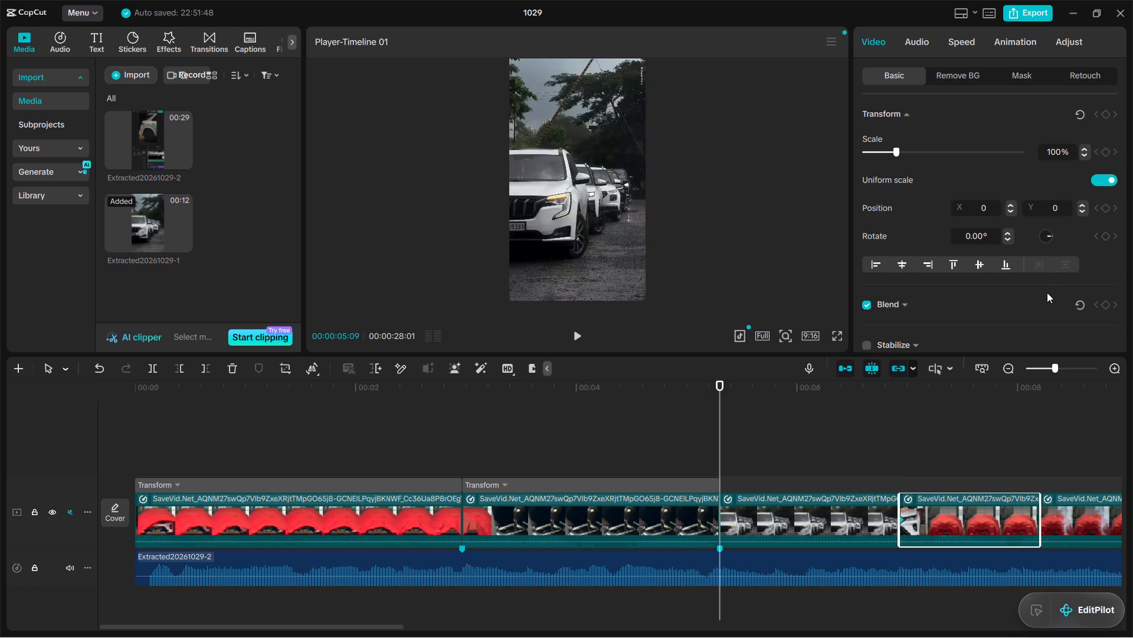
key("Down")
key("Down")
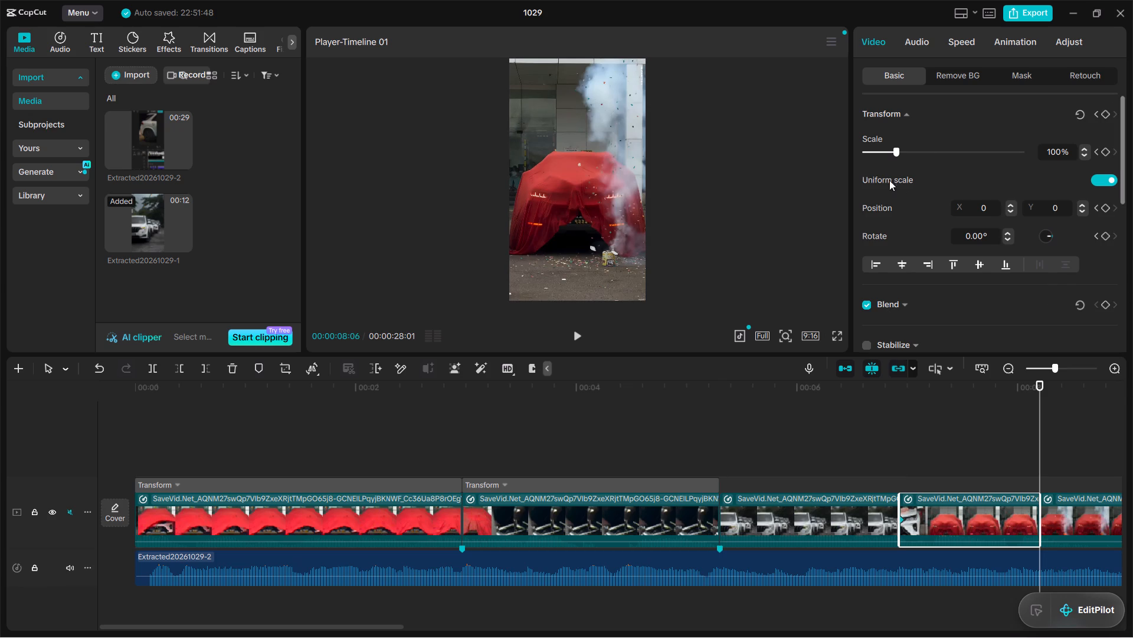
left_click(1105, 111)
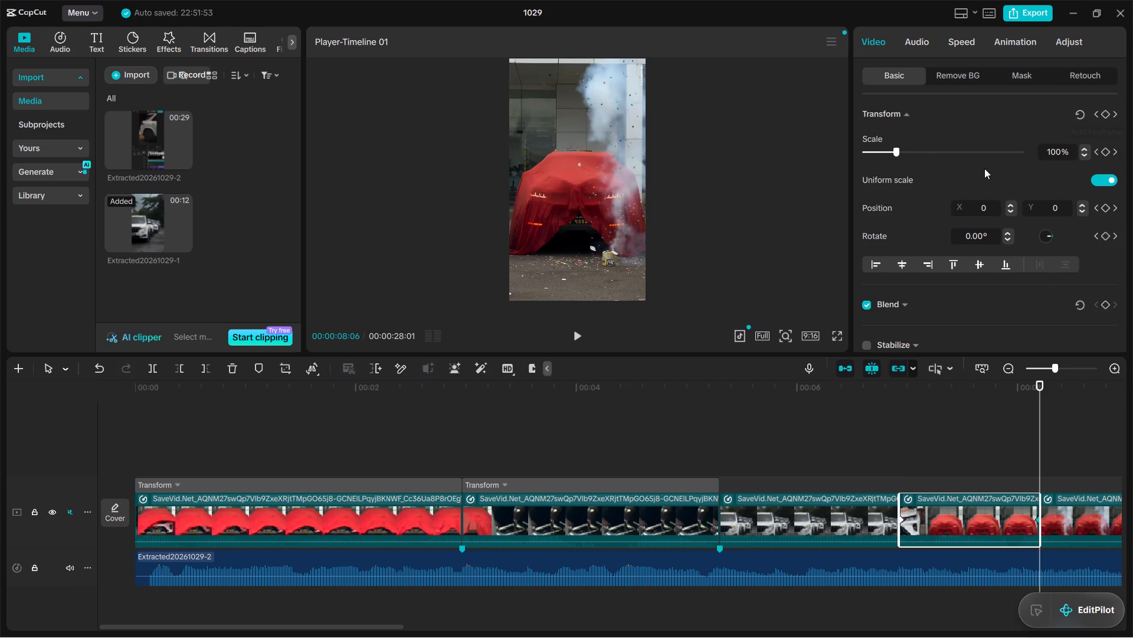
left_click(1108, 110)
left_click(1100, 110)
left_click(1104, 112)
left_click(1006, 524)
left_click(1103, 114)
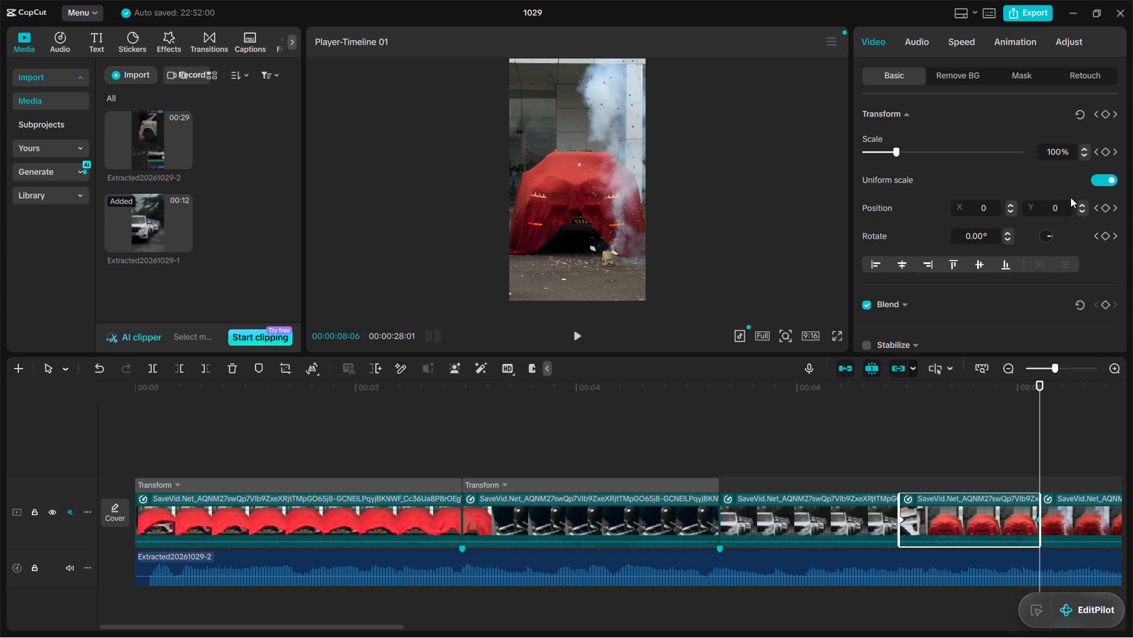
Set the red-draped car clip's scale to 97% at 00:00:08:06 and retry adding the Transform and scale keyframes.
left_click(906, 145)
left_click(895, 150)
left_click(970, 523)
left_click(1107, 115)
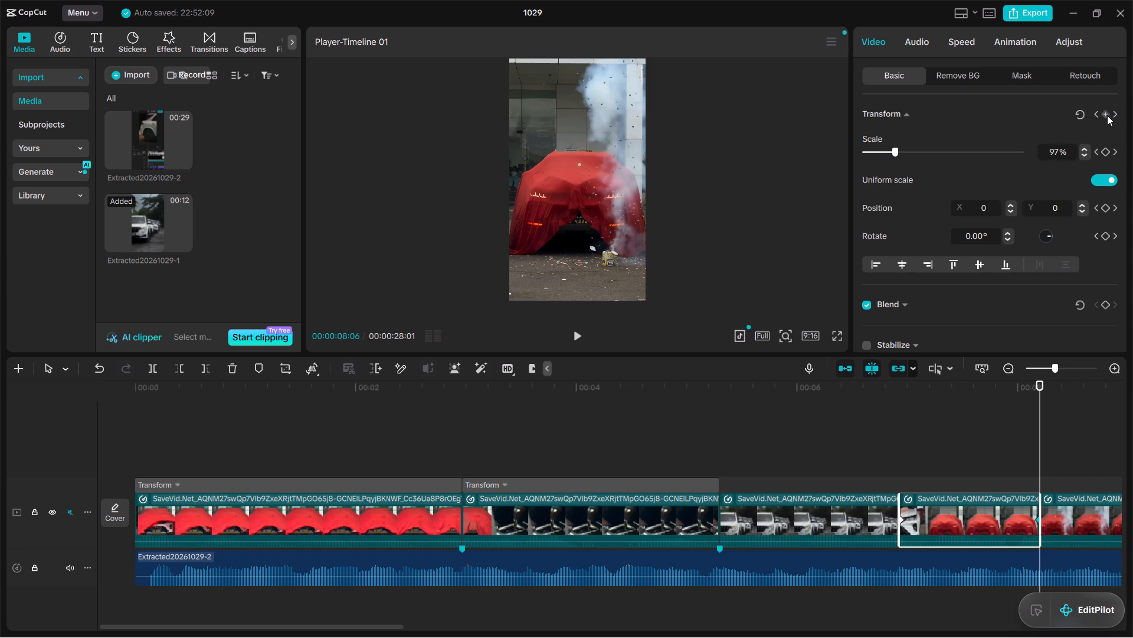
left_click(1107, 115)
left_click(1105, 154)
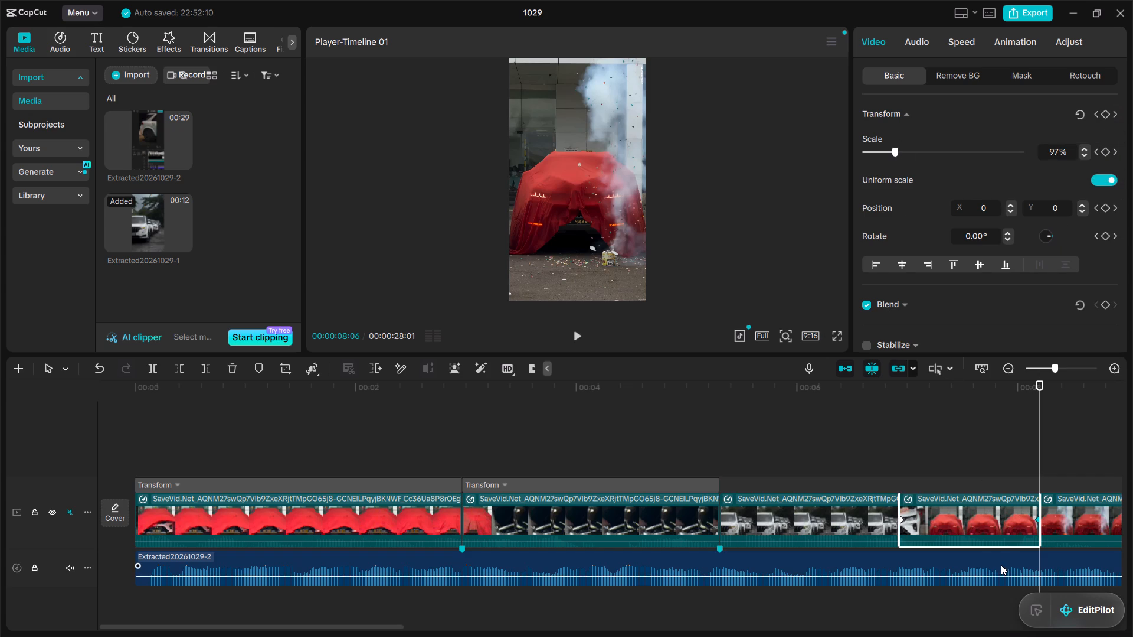
Play the end of the white car row clip and the red-draped car clip repeatedly to check the scale animation.
left_click(929, 453)
key("space")
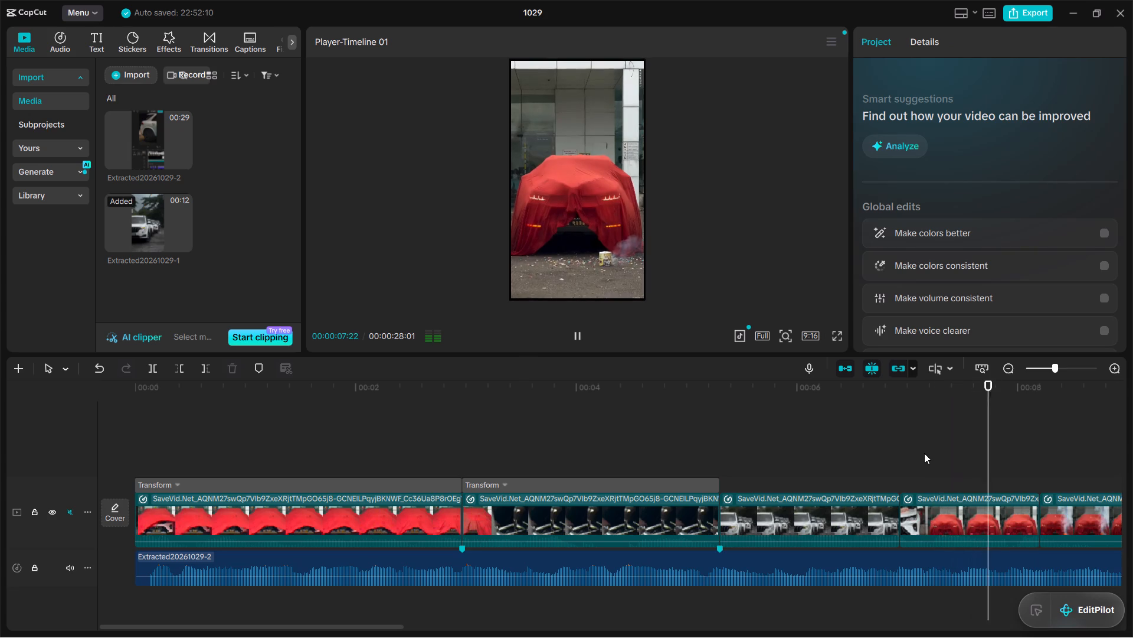
key("space")
left_click(893, 466)
key("space")
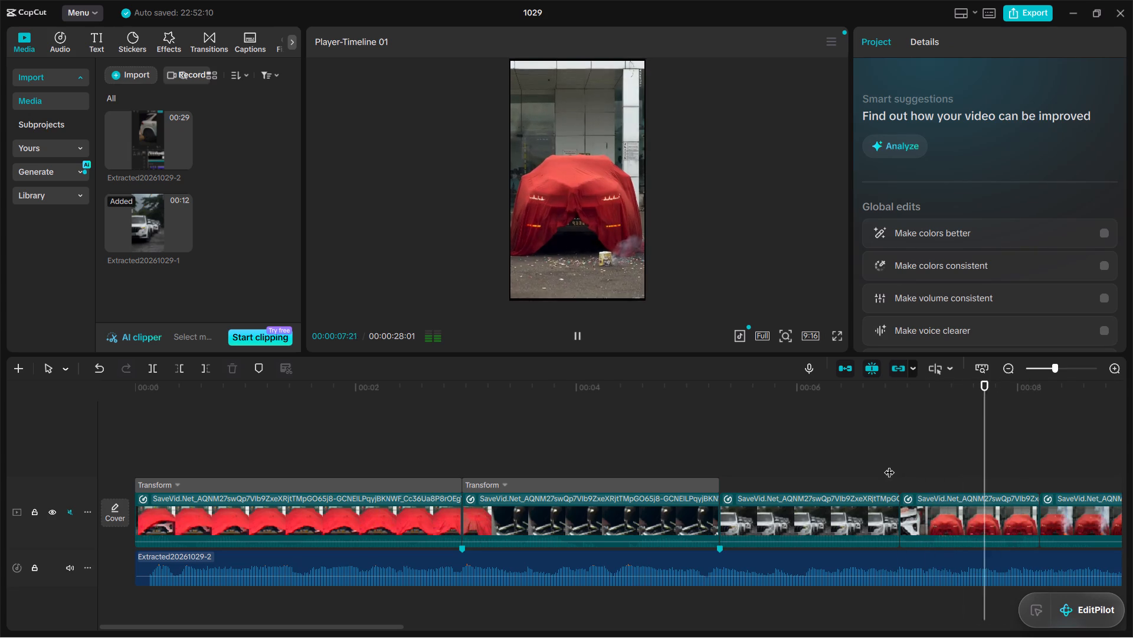
key("space")
left_click_drag(870, 467, 861, 464)
left_click(830, 448)
key("space")
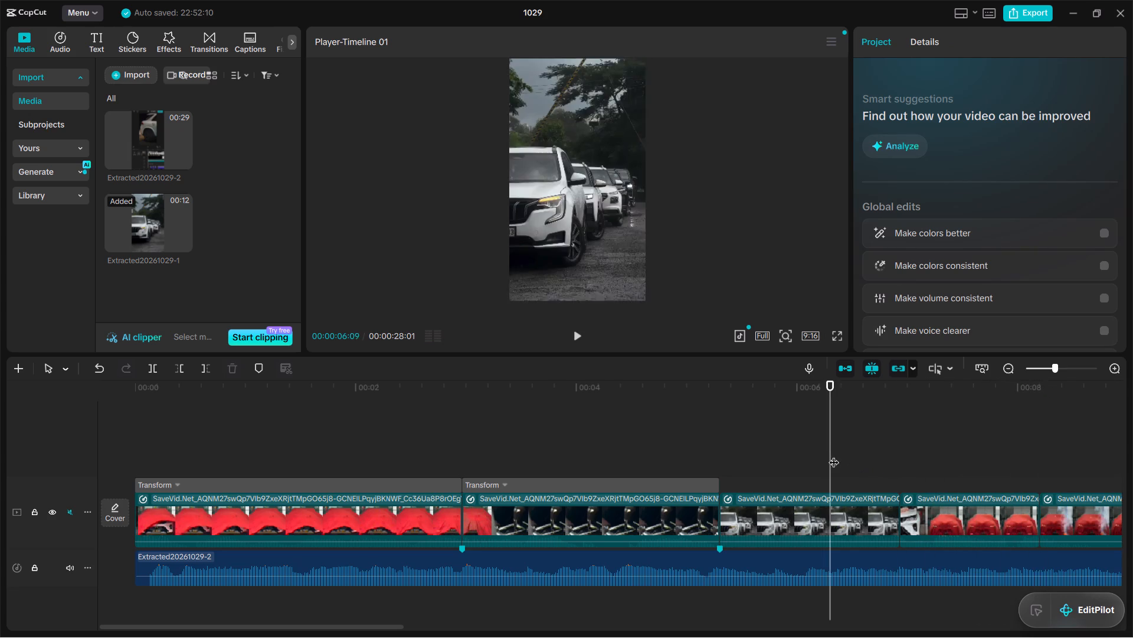
key("space")
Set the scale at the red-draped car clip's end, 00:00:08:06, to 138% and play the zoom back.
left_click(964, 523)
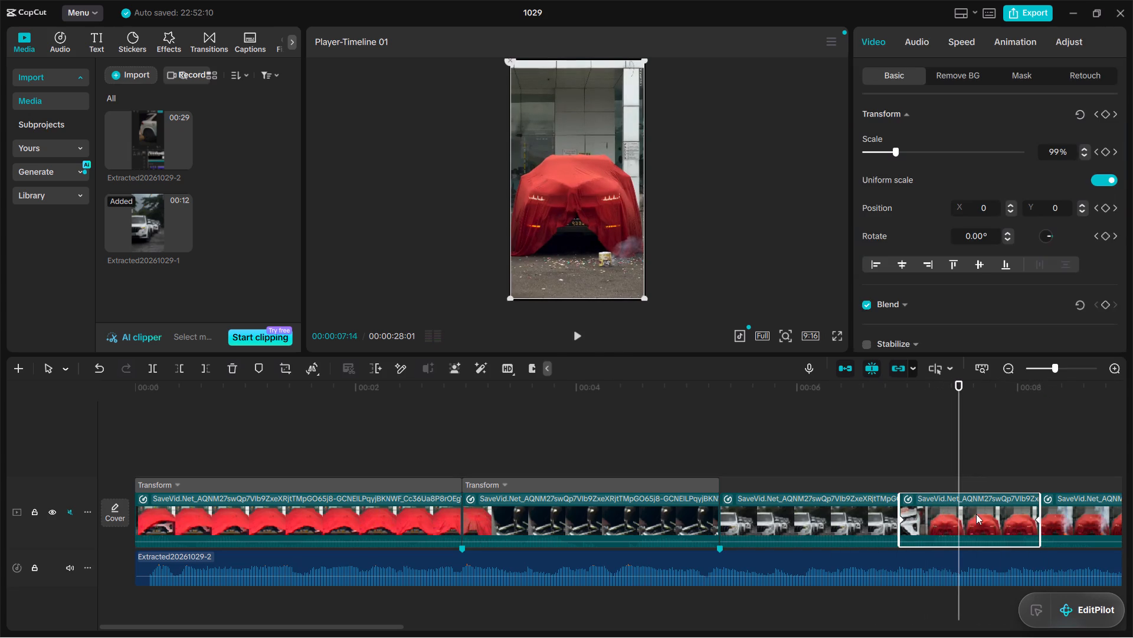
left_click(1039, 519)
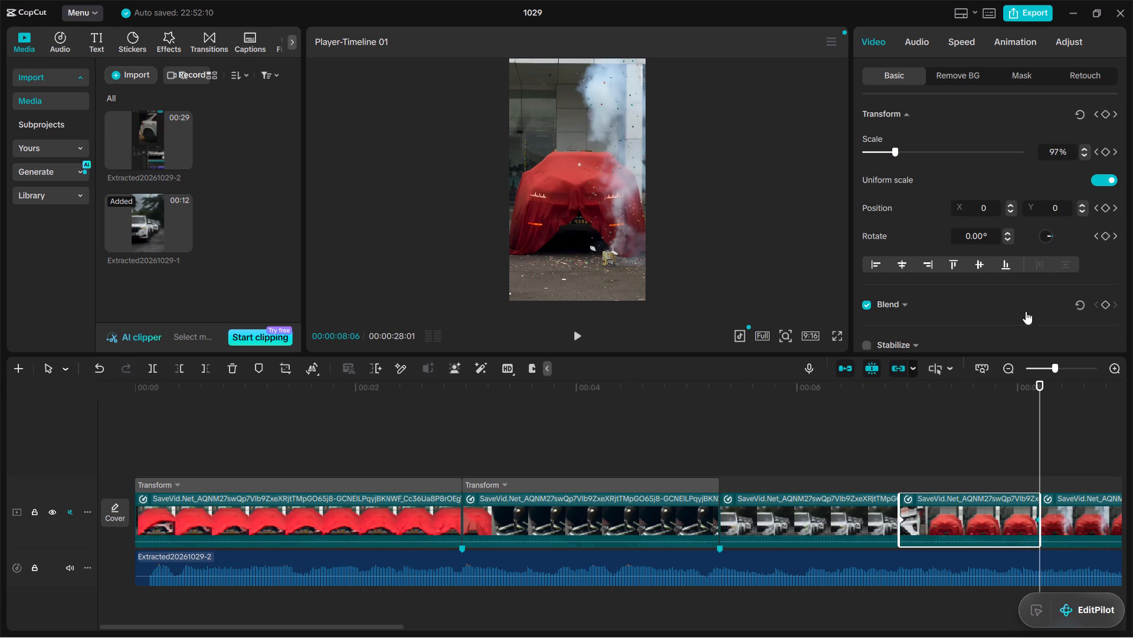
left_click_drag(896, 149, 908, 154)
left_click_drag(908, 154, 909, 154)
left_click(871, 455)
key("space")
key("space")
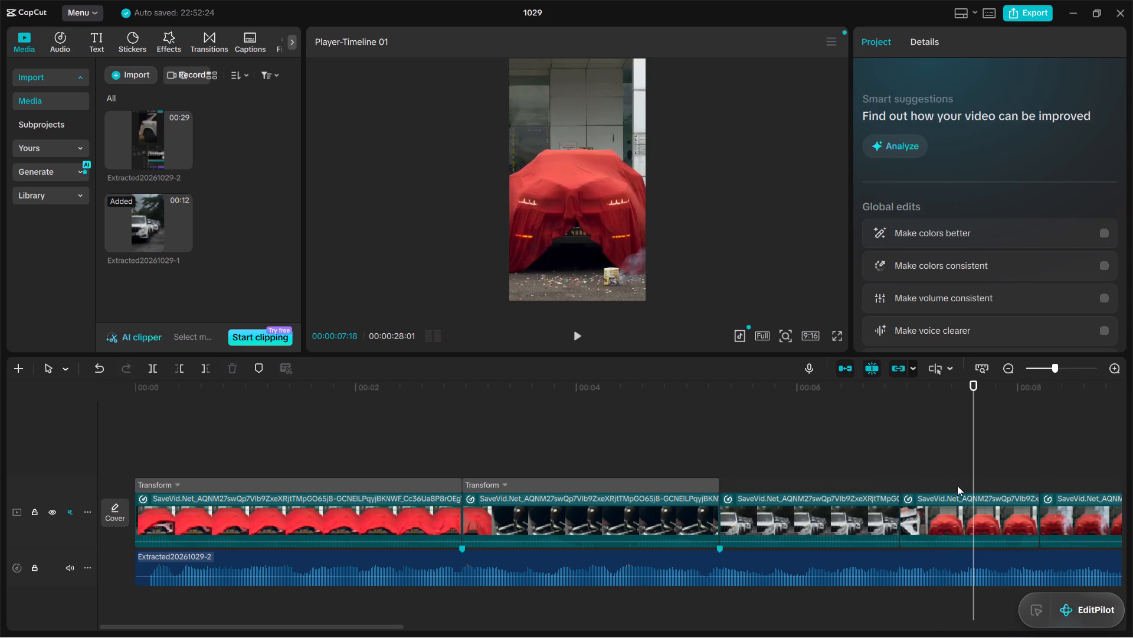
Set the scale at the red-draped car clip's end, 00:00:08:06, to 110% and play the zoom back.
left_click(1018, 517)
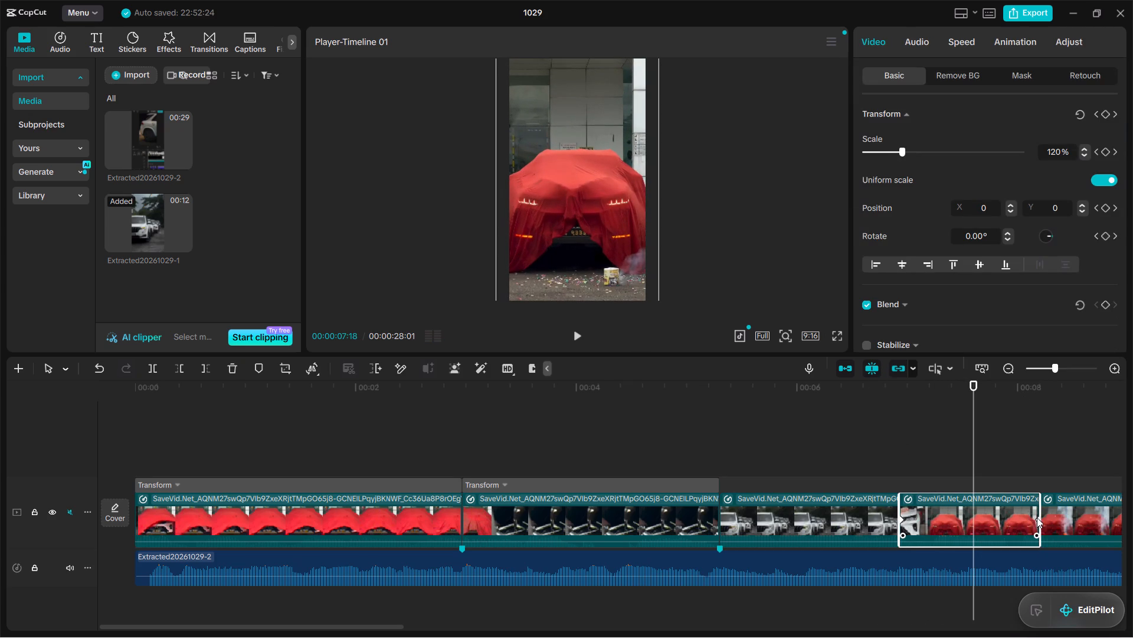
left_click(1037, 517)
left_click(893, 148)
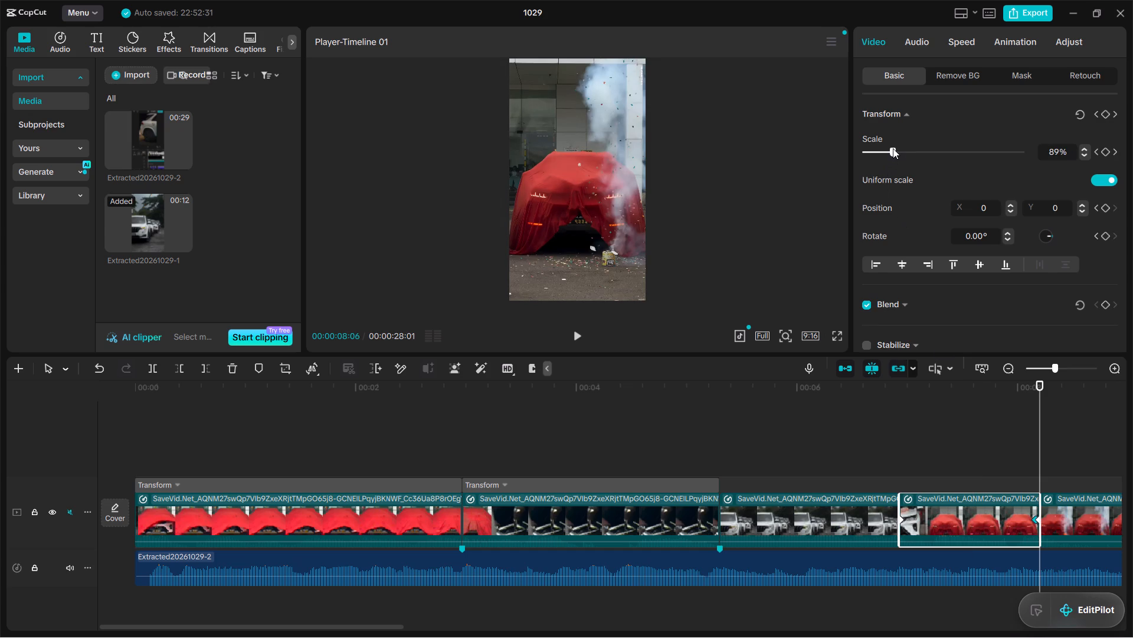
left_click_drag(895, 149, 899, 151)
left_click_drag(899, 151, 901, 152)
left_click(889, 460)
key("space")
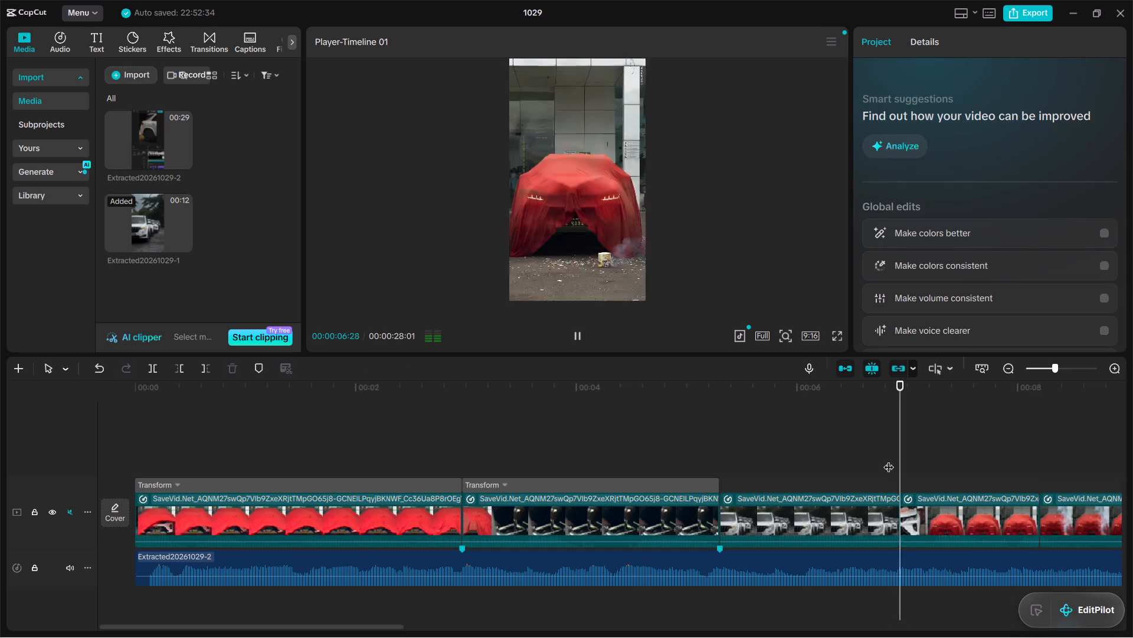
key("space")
Check the red-draped car clip's starting keyframe at 00:00:06:28 and play through the clip to review the zoom.
left_click(902, 518)
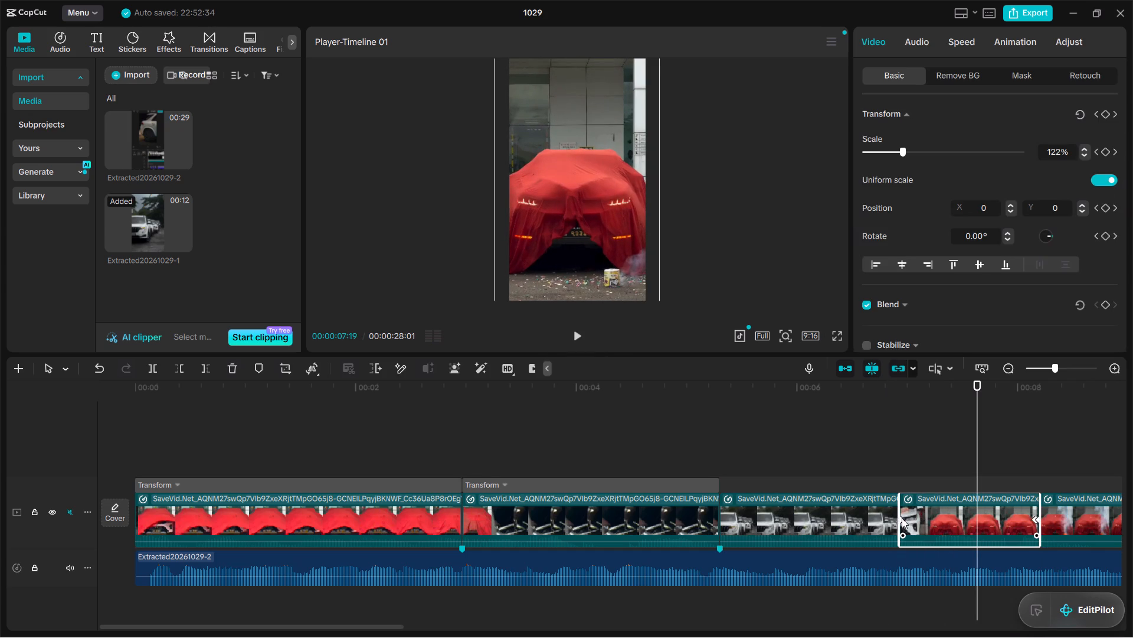
left_click(900, 520)
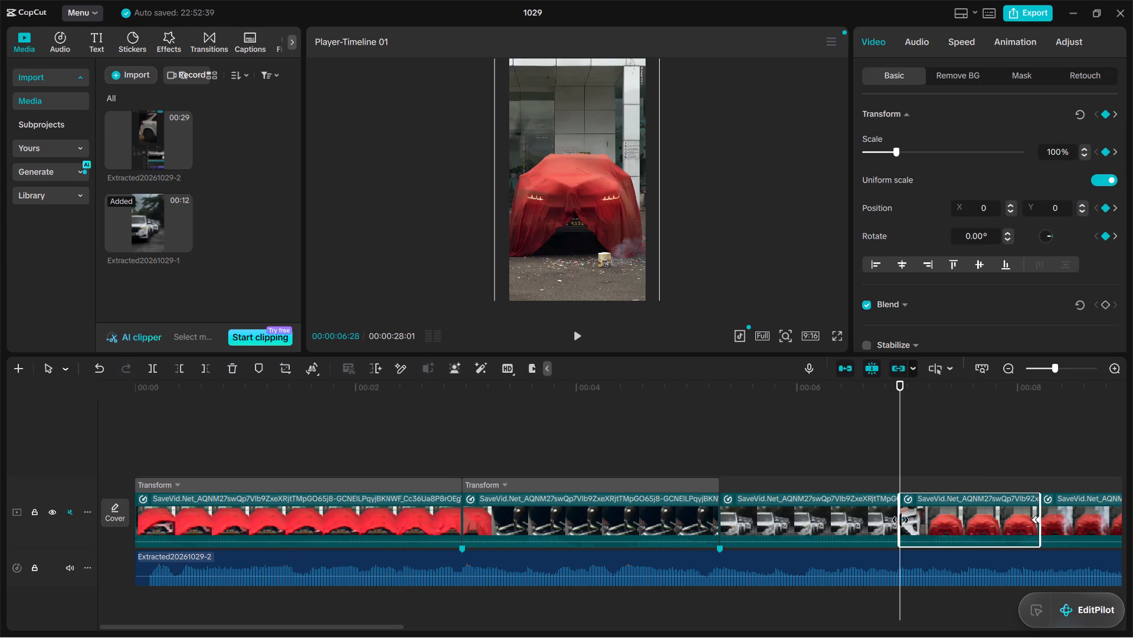
left_click(868, 424)
key("space")
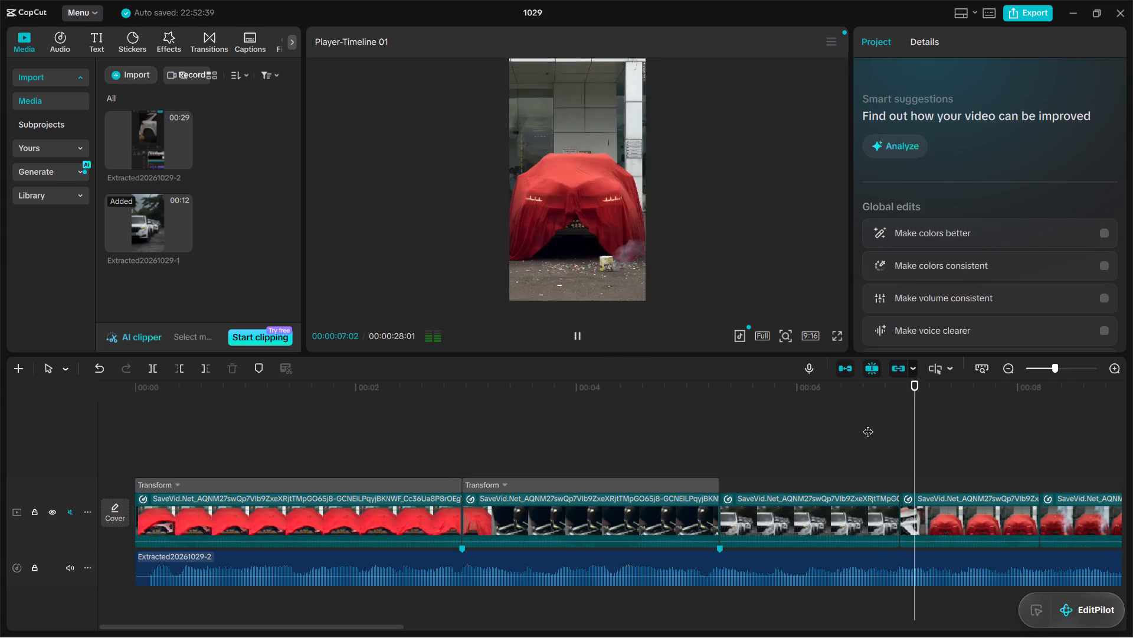
key("space")
key("space")
key("space")
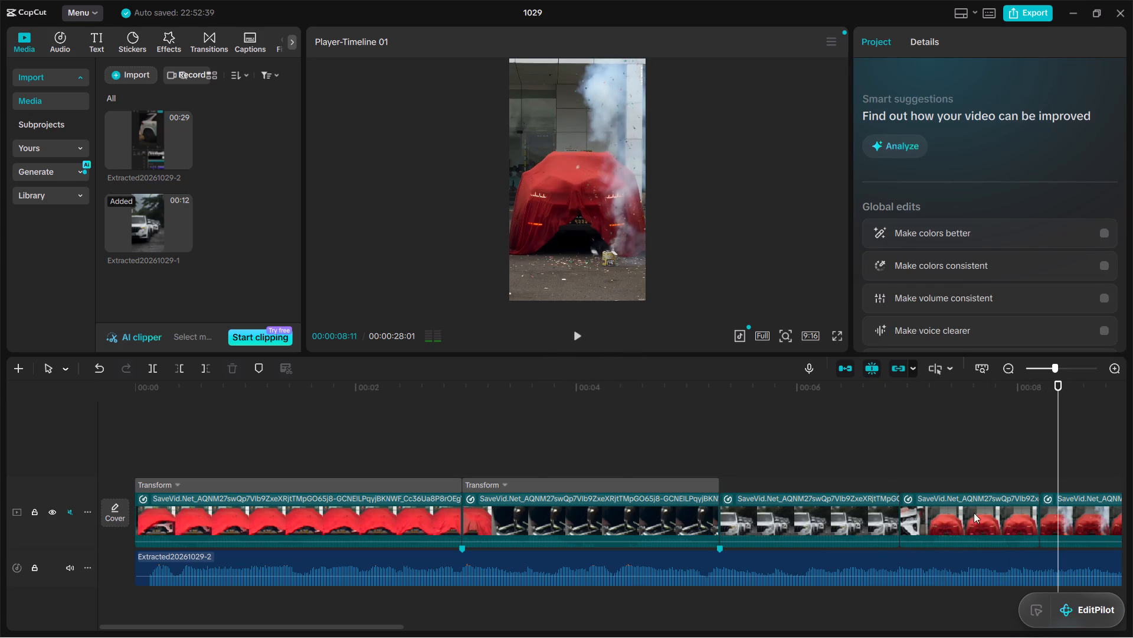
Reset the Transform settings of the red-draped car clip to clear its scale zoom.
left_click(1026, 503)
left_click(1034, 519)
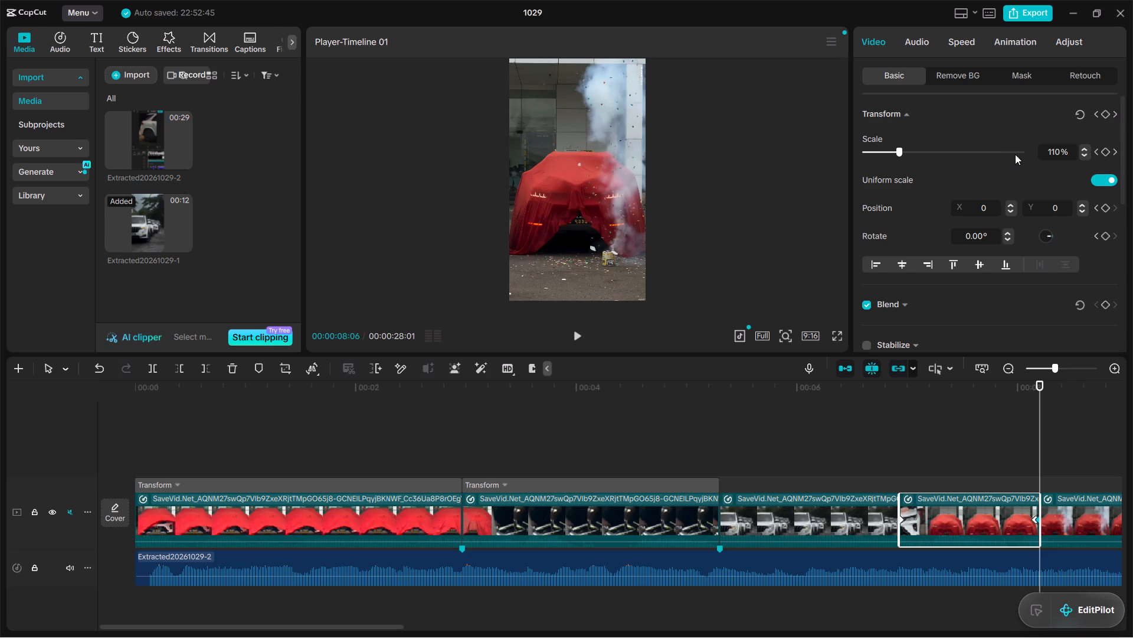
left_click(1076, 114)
Play the timeline from just before the red-draped car clip through the following clips to review the edit without its zoom.
left_click(868, 461)
key("space")
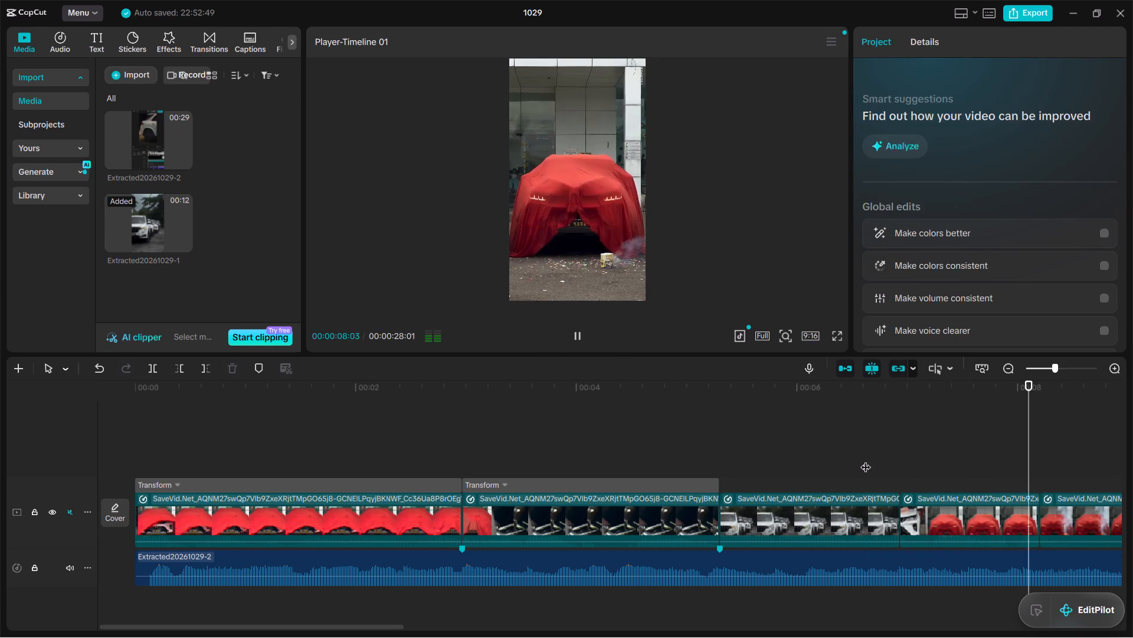
key("space")
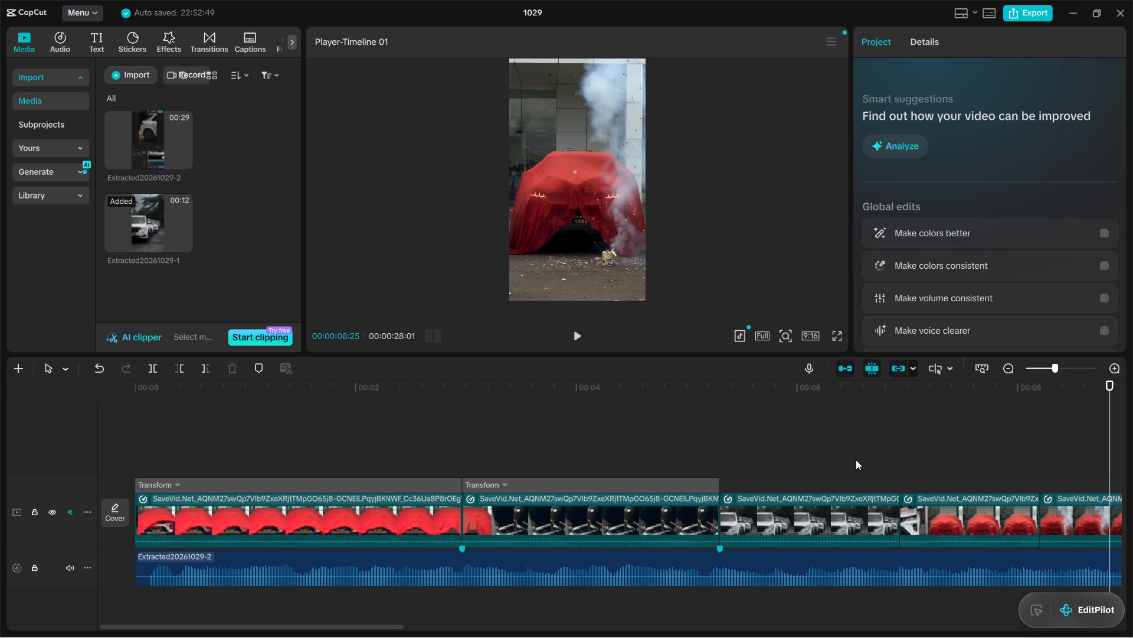
left_click(856, 460)
key("space")
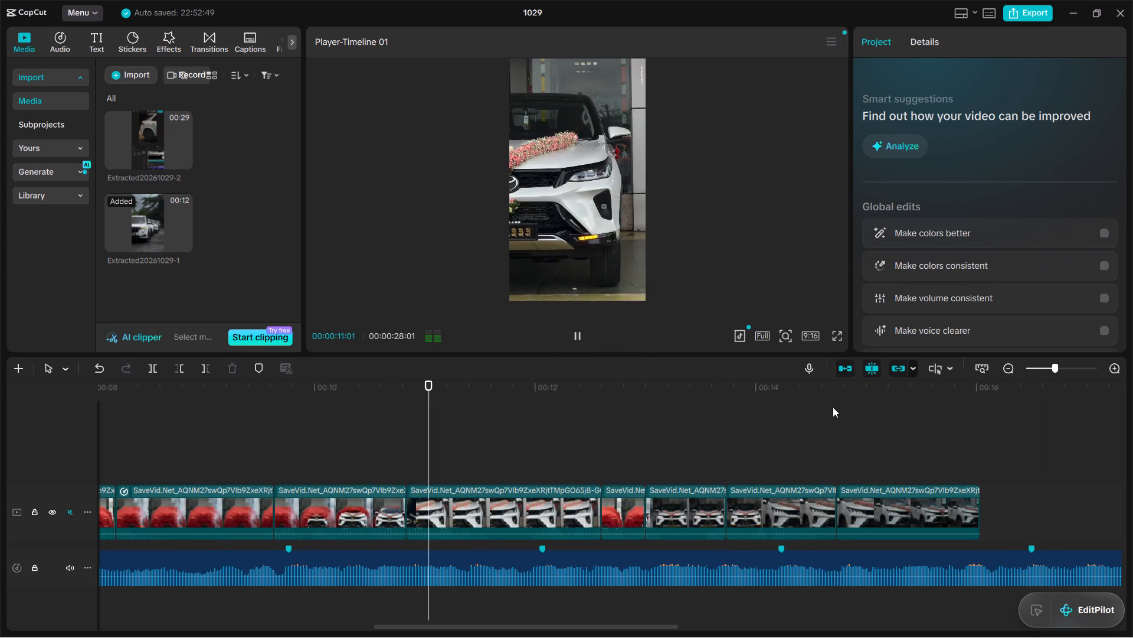
key("space")
key("space")
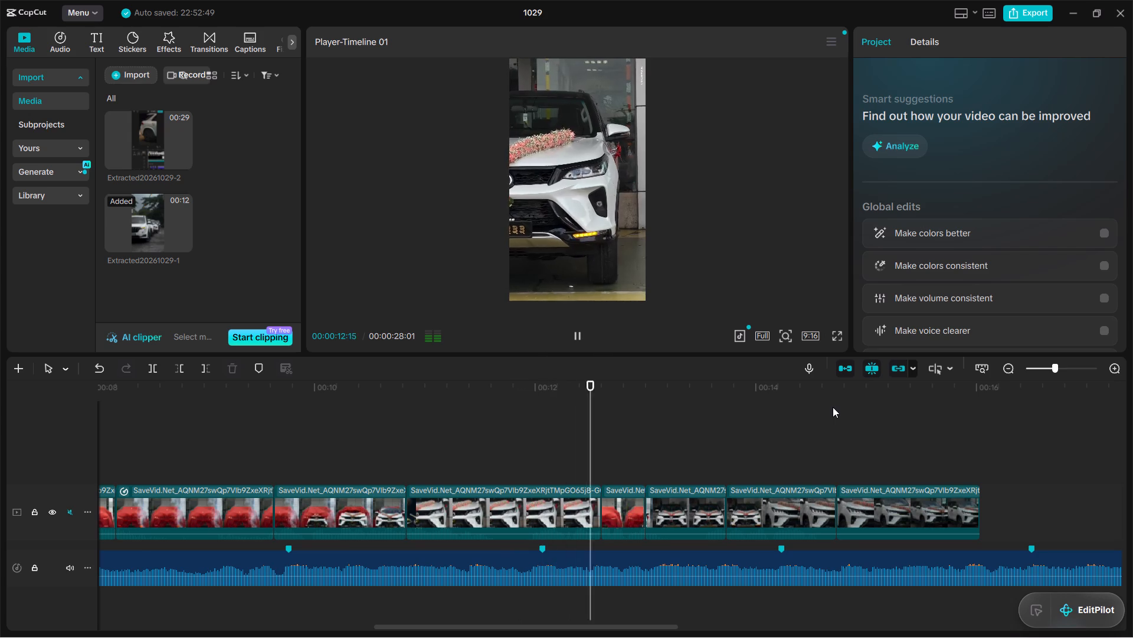
key("space")
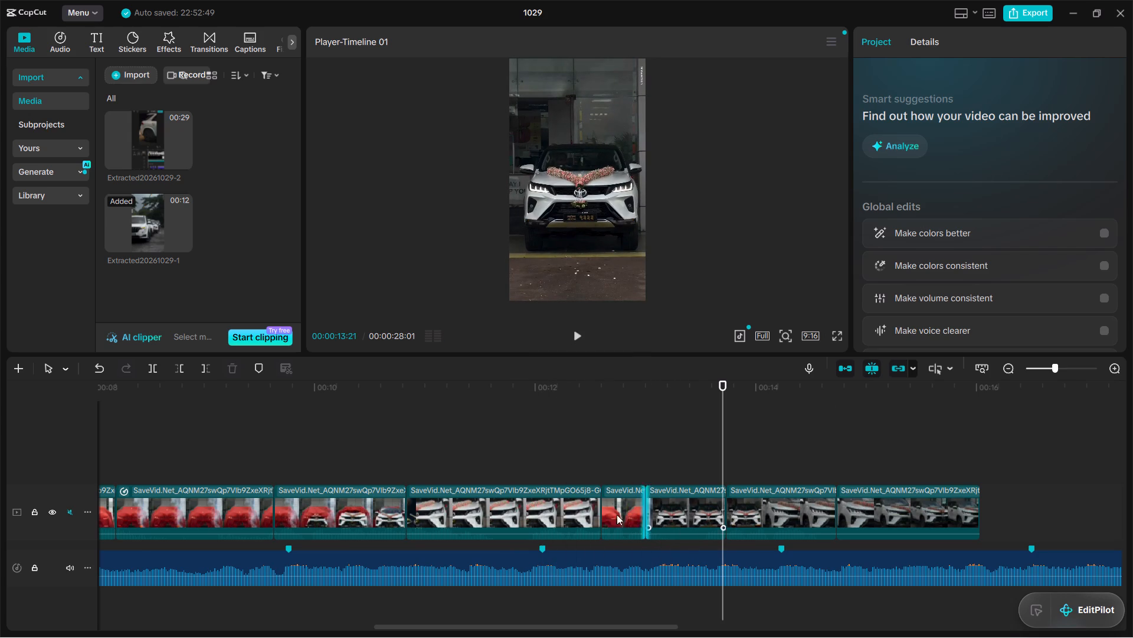
Replay the section around the short red-draped car clip just before 00:00:13 to review how it cuts with its neighbours.
left_click(629, 509)
key("space")
key("space")
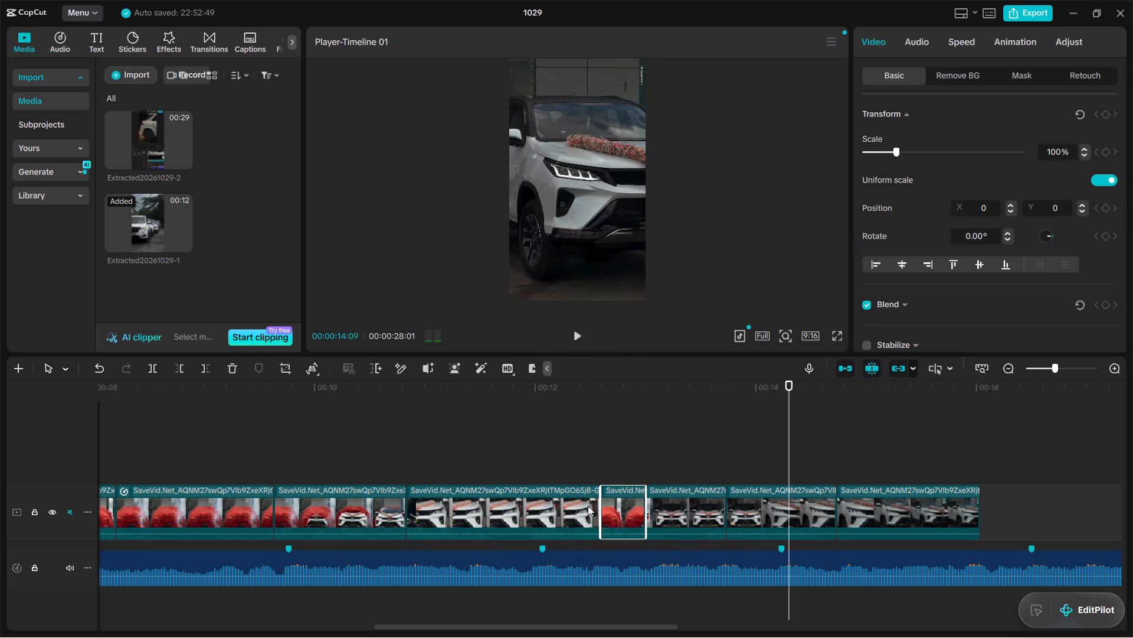
left_click(562, 444)
key("space")
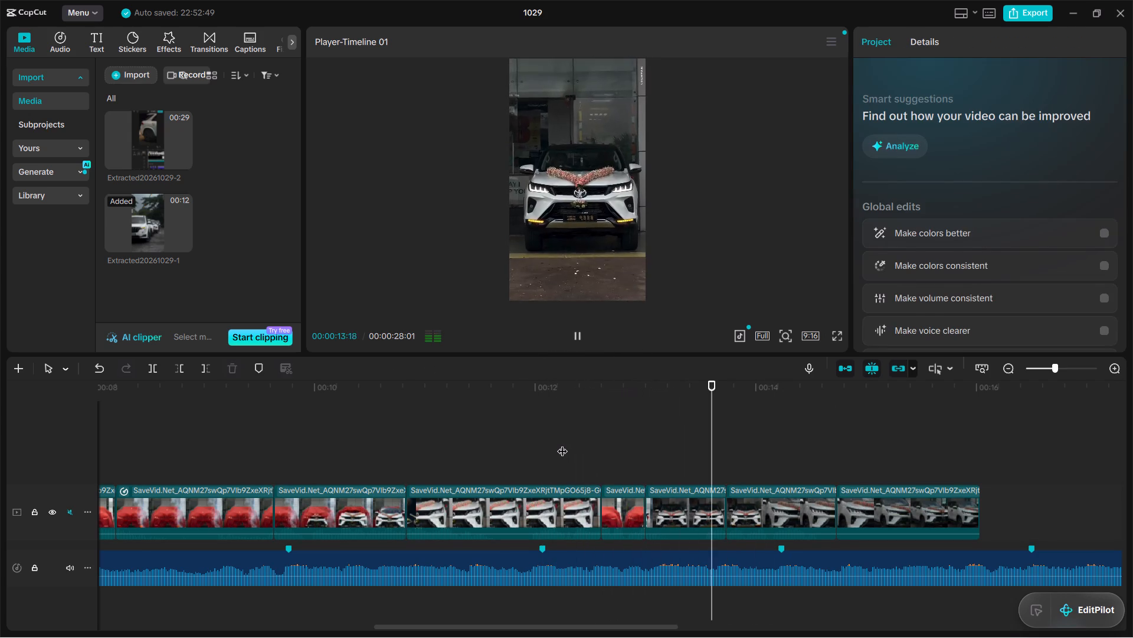
key("space")
left_click(562, 444)
key("space")
key("space")
Play the earlier red-draped car clip up to 00:00:07:14 to compare it with the short red-draped clip just before 00:00:13.
left_click(624, 508)
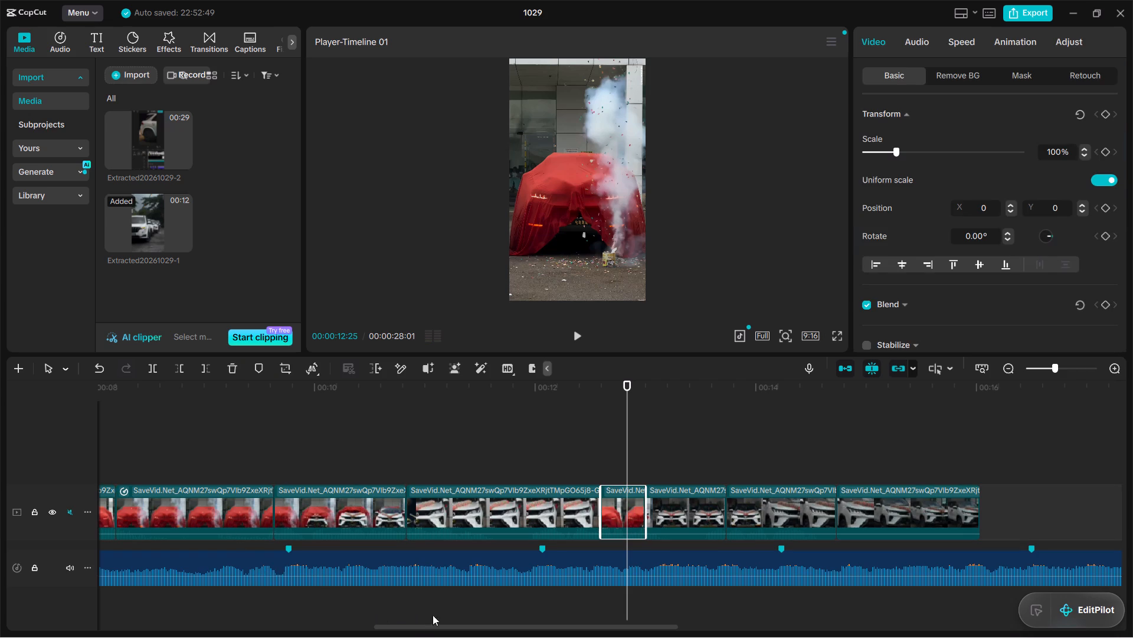
left_click_drag(420, 624, 332, 624)
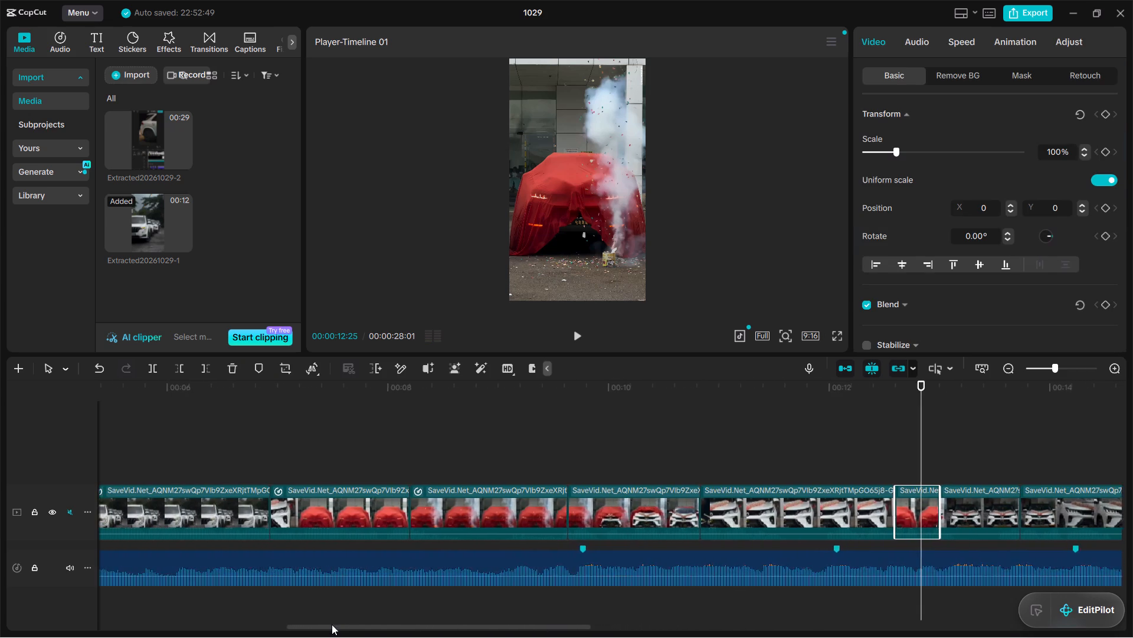
left_click_drag(332, 624, 328, 611)
left_click(529, 515)
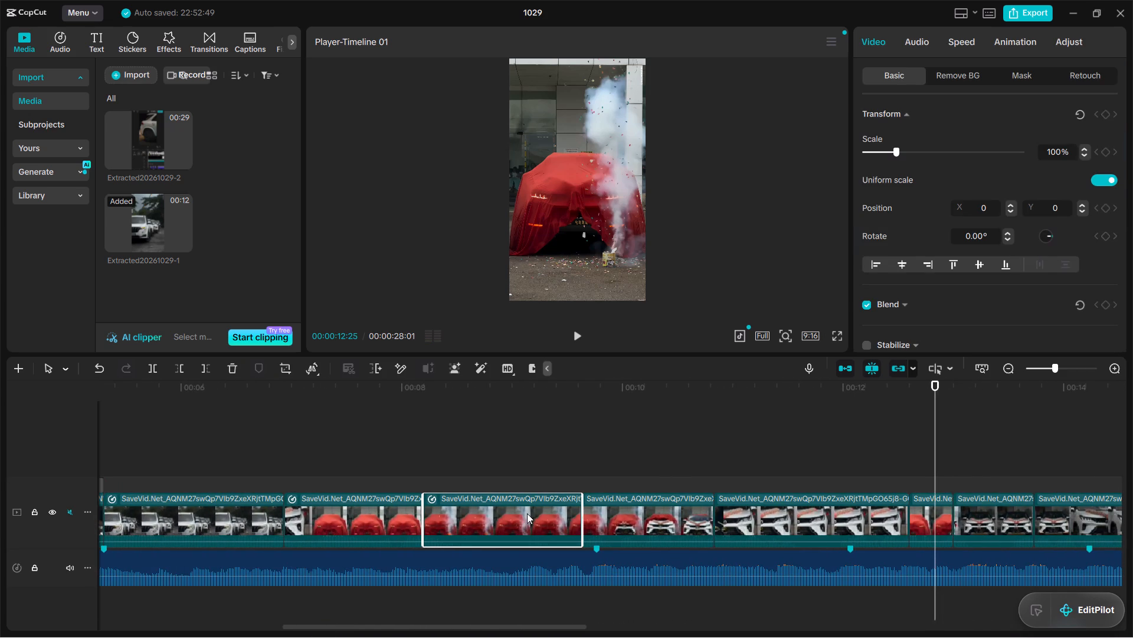
left_click(256, 474)
key("space")
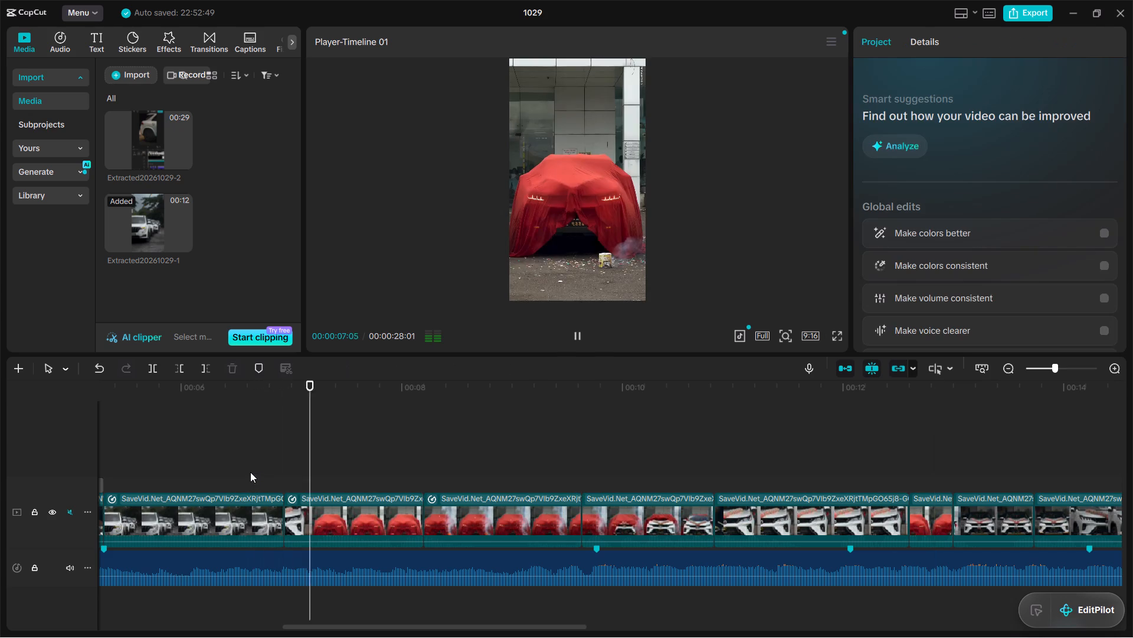
key("space")
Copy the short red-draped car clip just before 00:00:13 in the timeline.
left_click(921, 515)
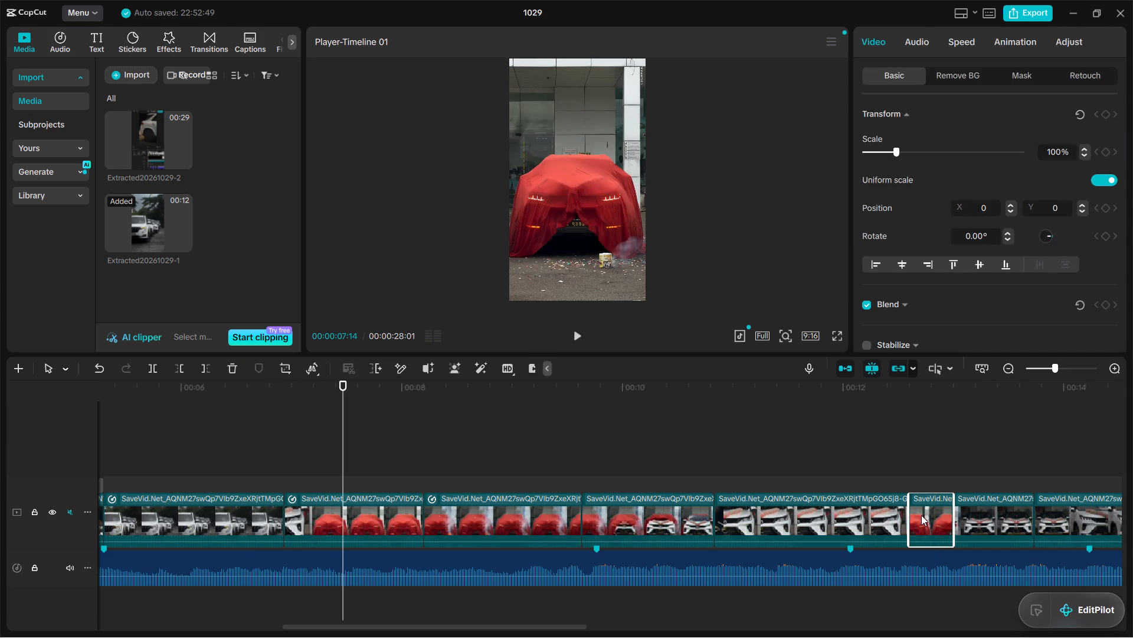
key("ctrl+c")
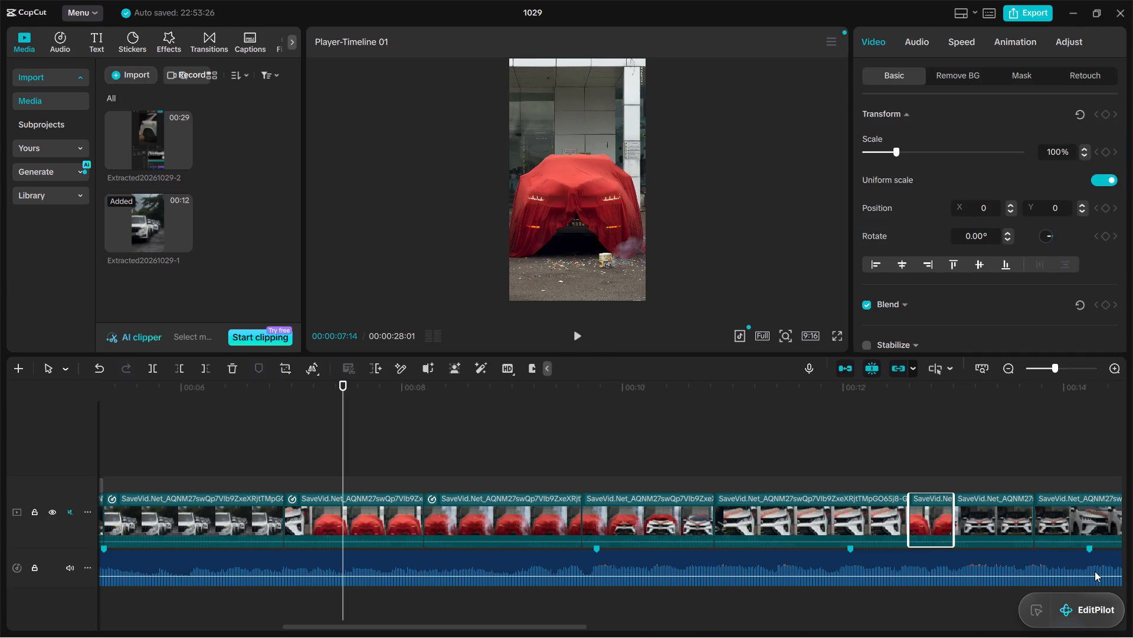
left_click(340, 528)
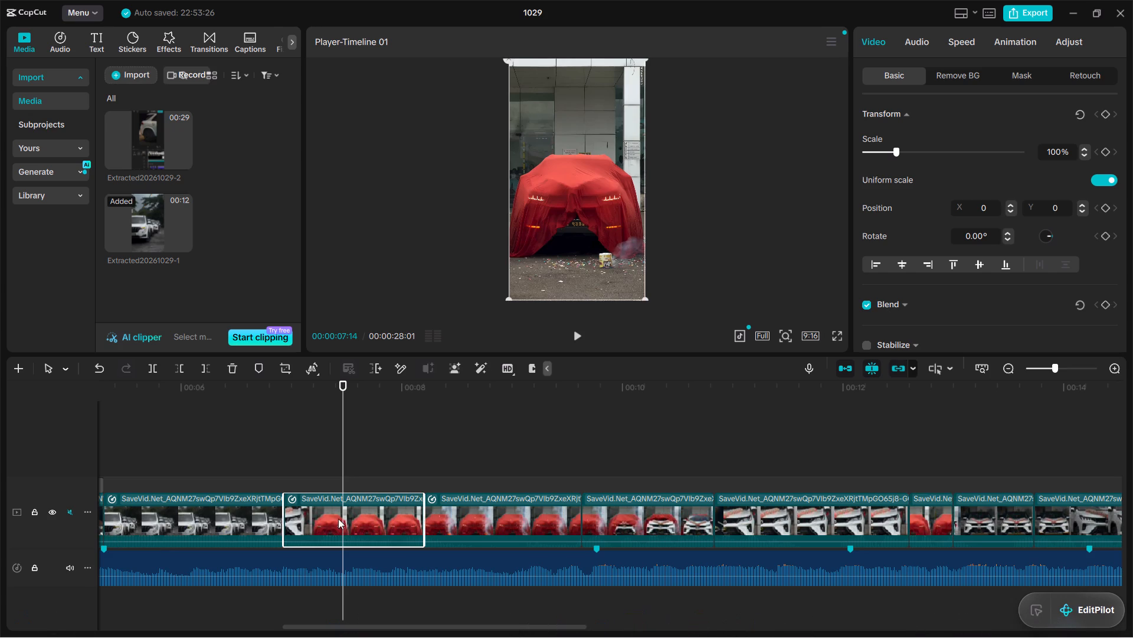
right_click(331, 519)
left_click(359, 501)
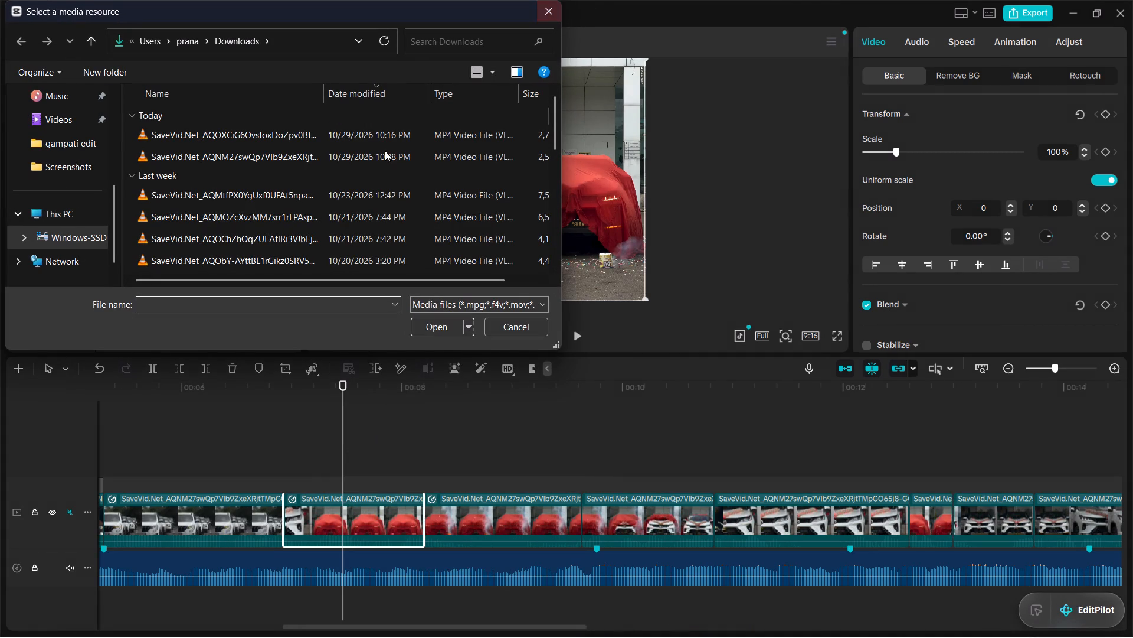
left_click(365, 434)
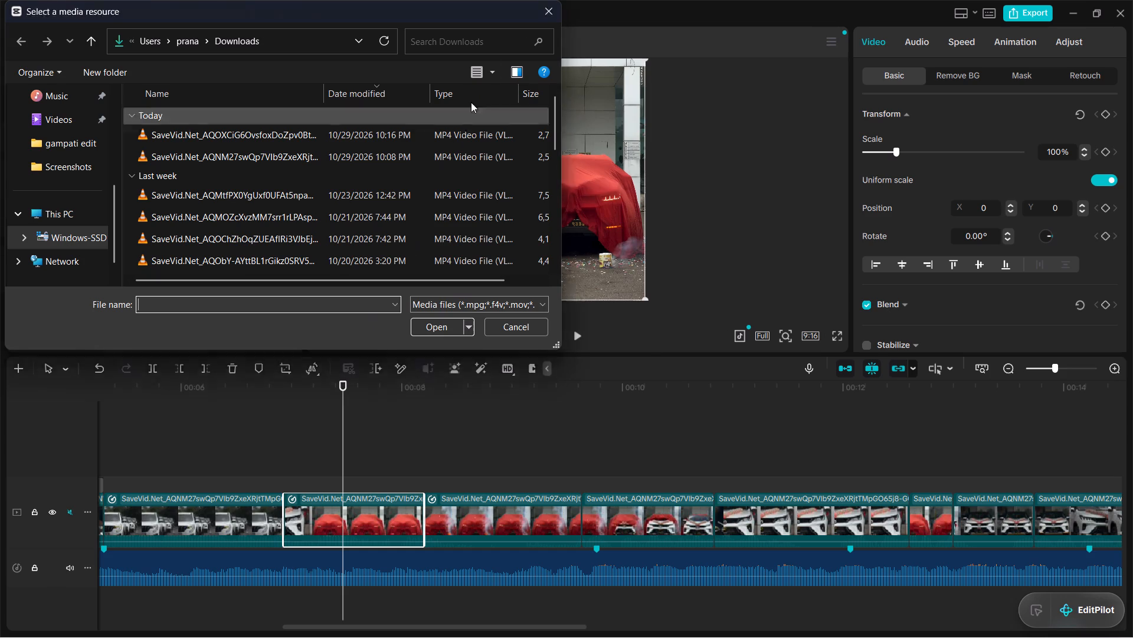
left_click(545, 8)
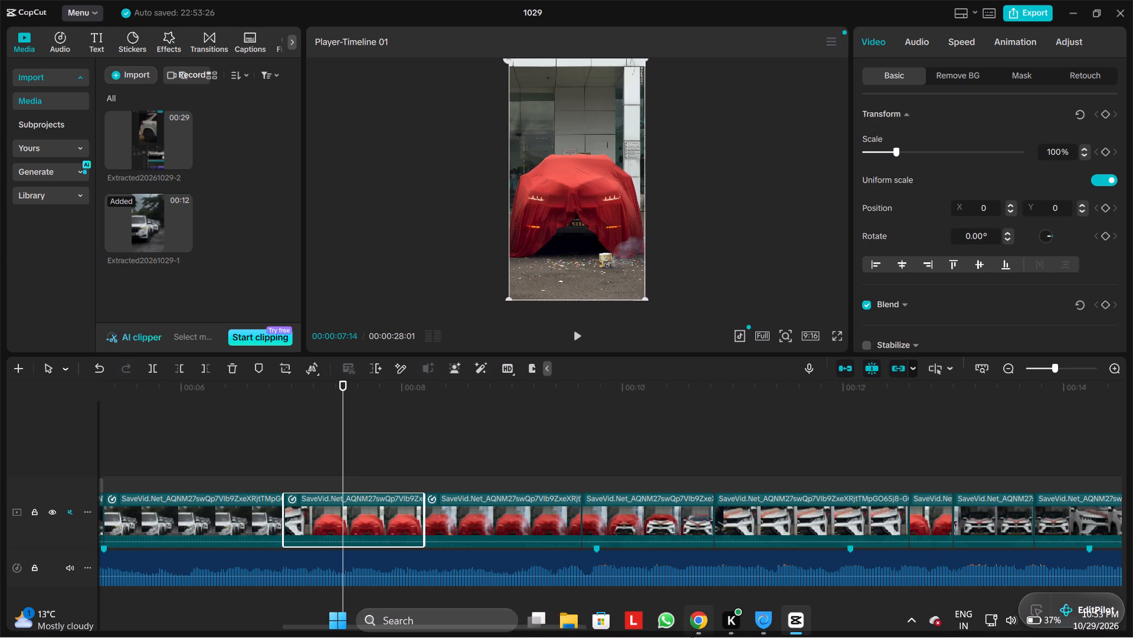
Switch to File Explorer and open the Downloads folder.
left_click(450, 618)
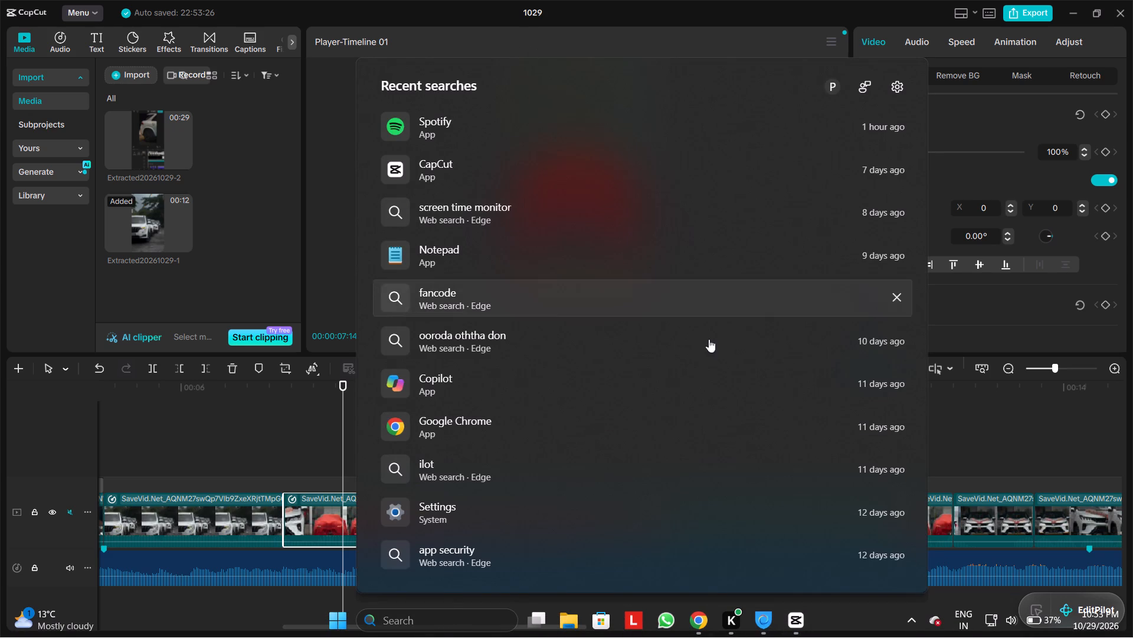
type("fil")
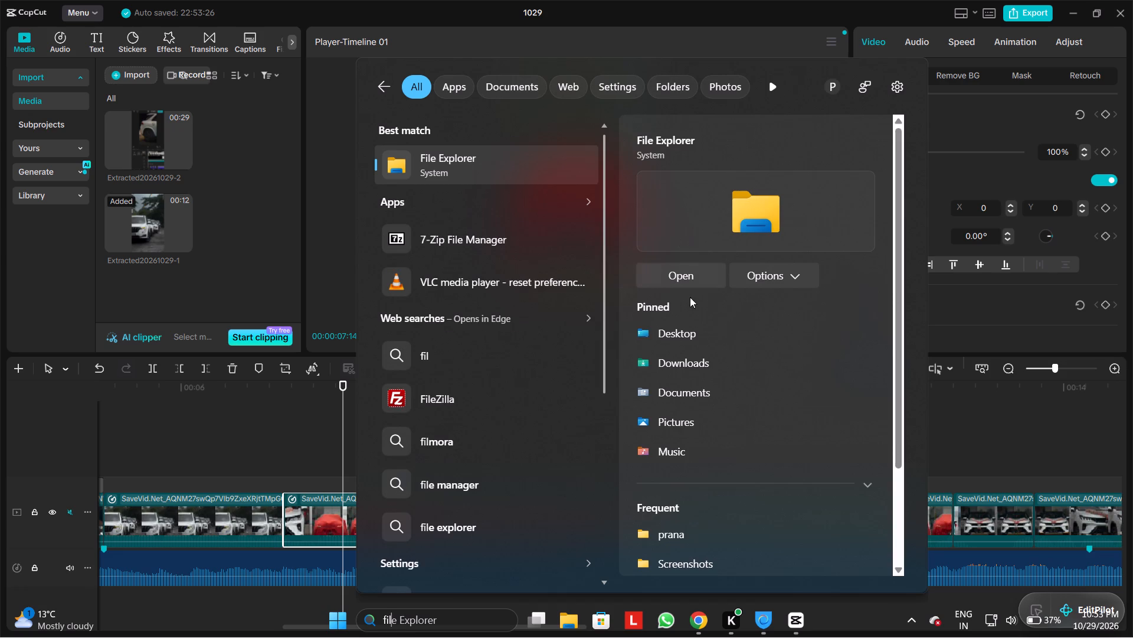
left_click(687, 277)
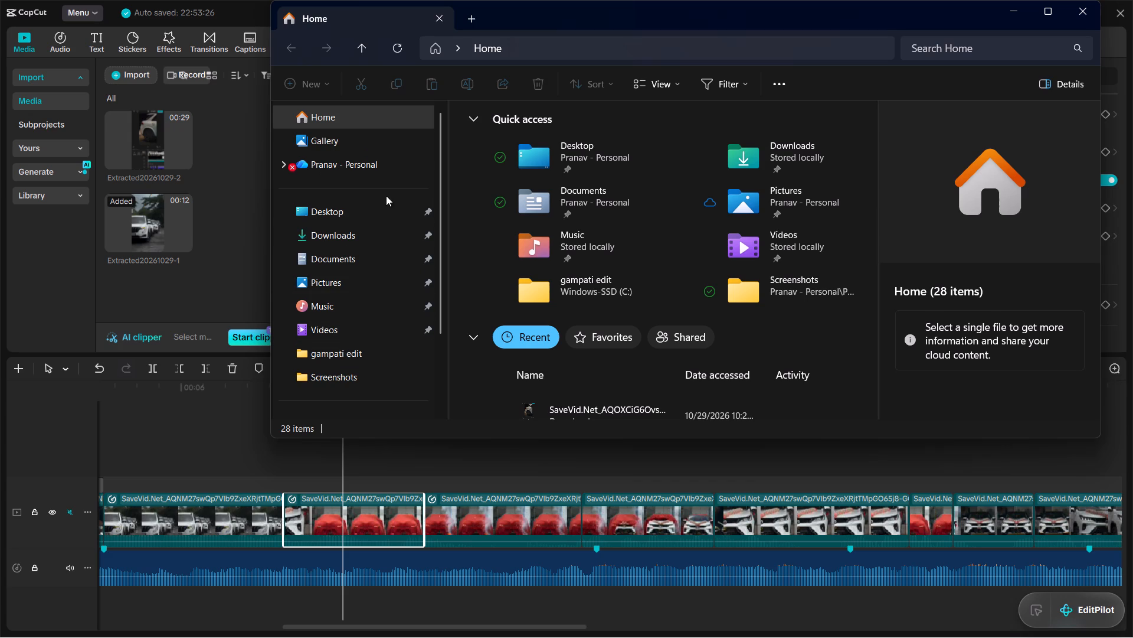
left_click(323, 81)
left_click(339, 131)
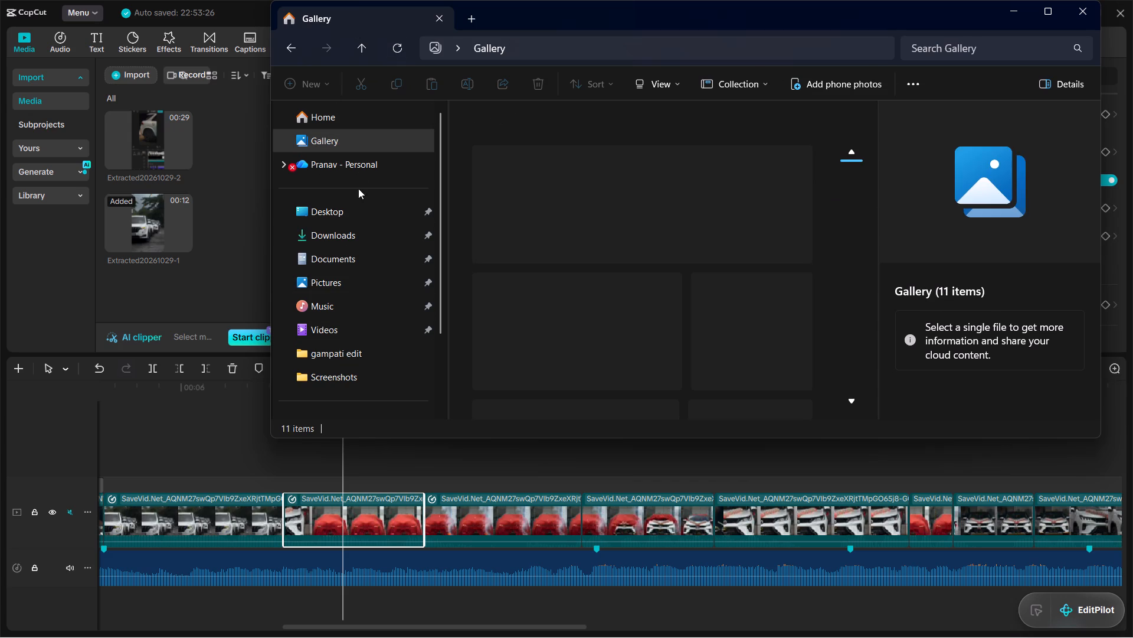
left_click(353, 222)
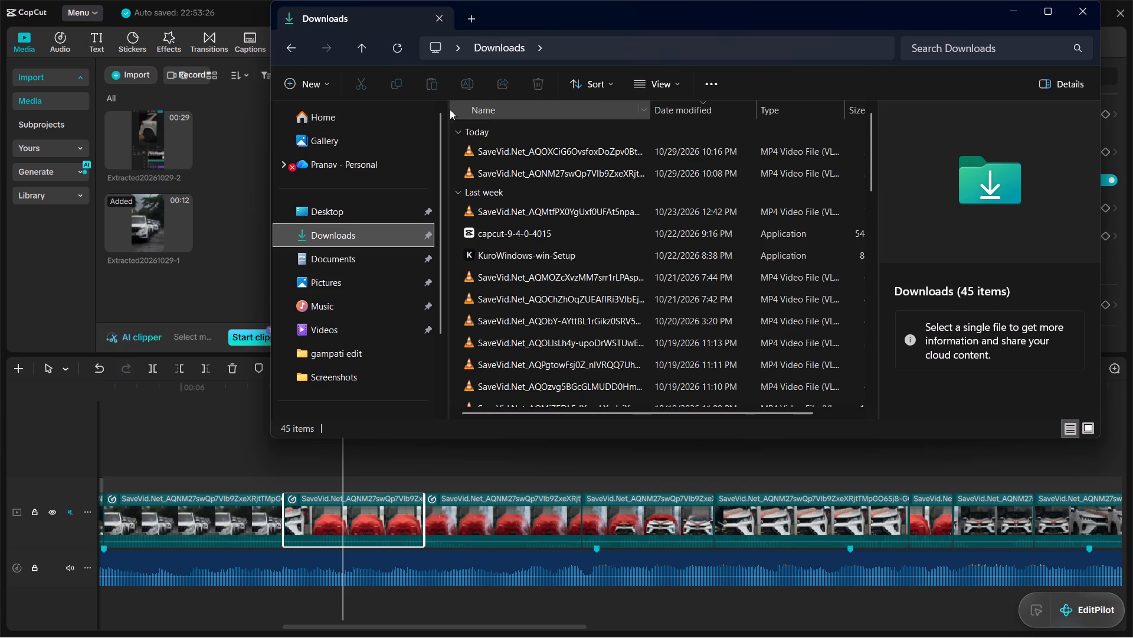
Create a new folder named "clip" in Downloads and open it.
left_click(328, 86)
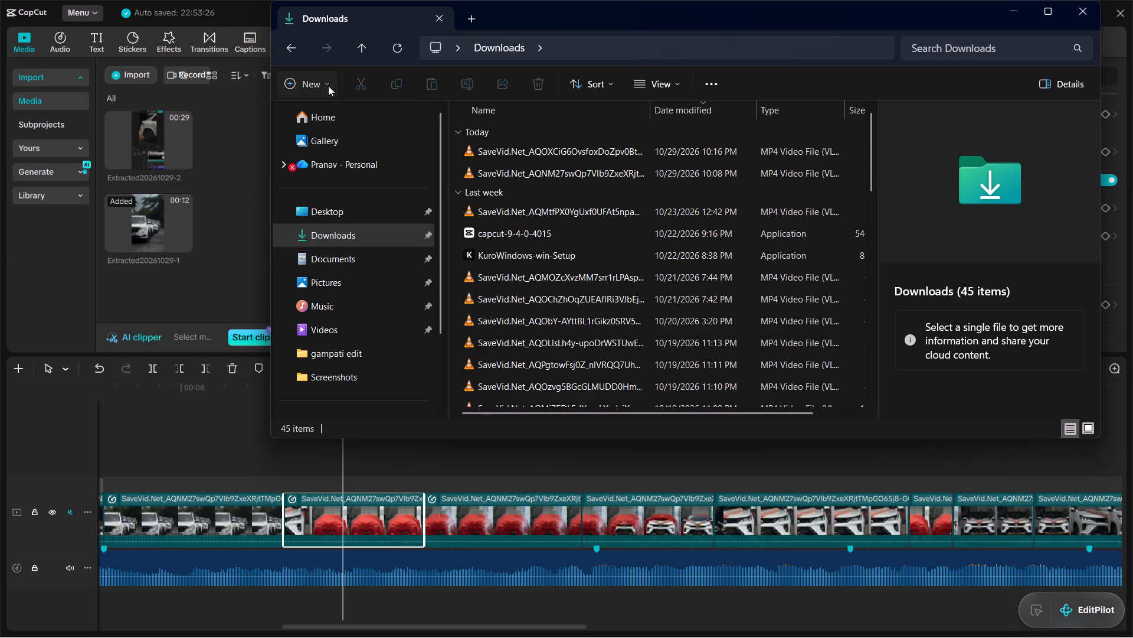
left_click(364, 117)
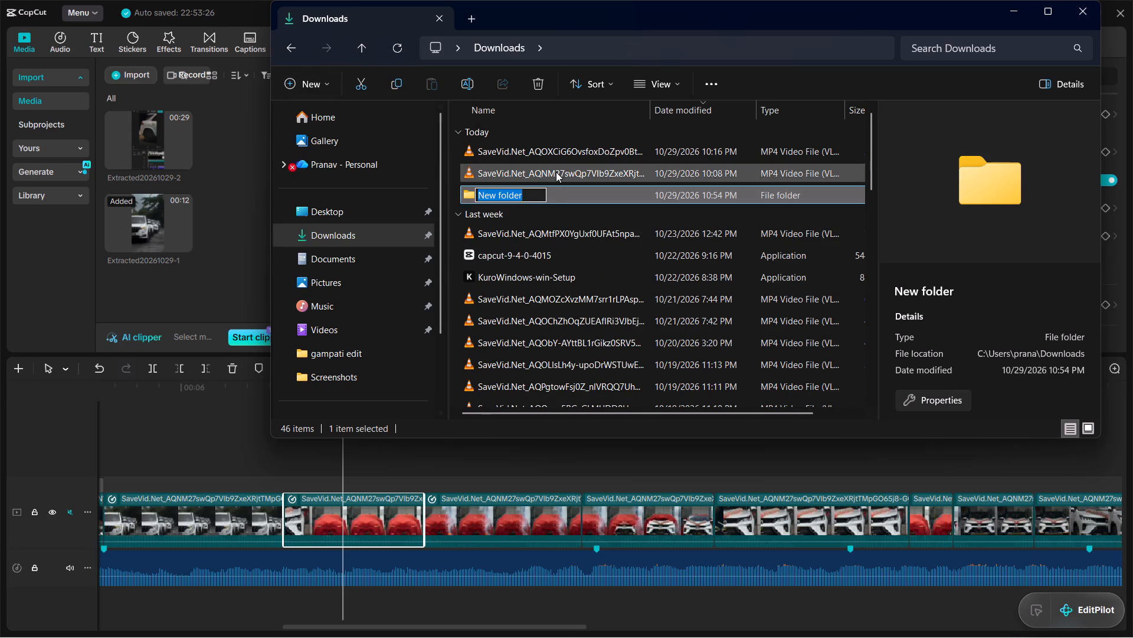
key("BackSpace")
type("clip")
key("space")
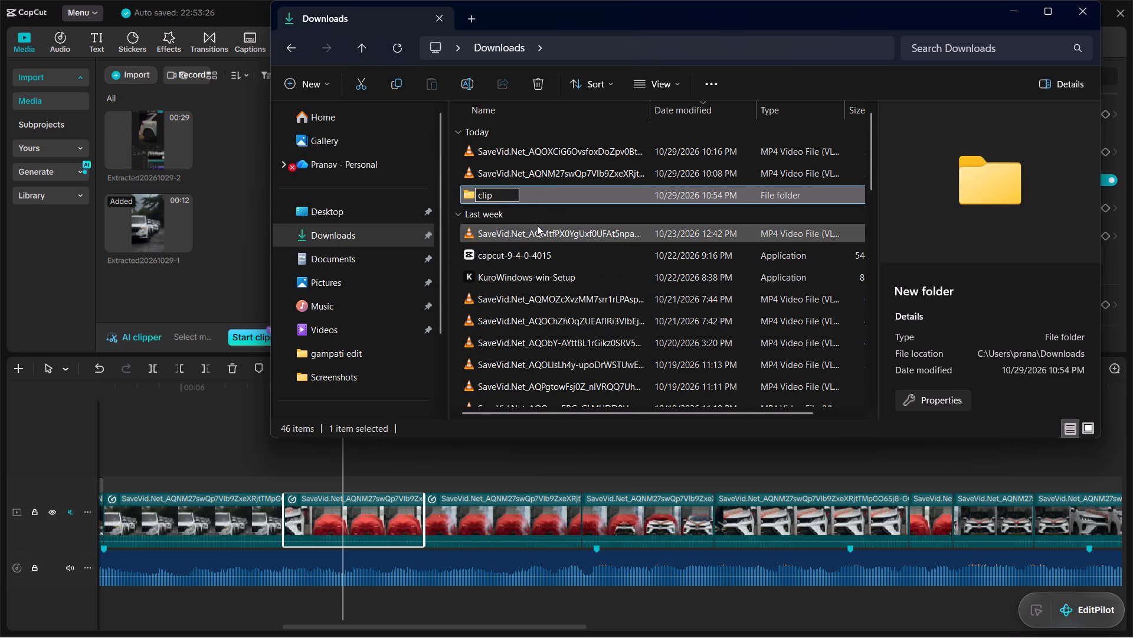
left_click(584, 195)
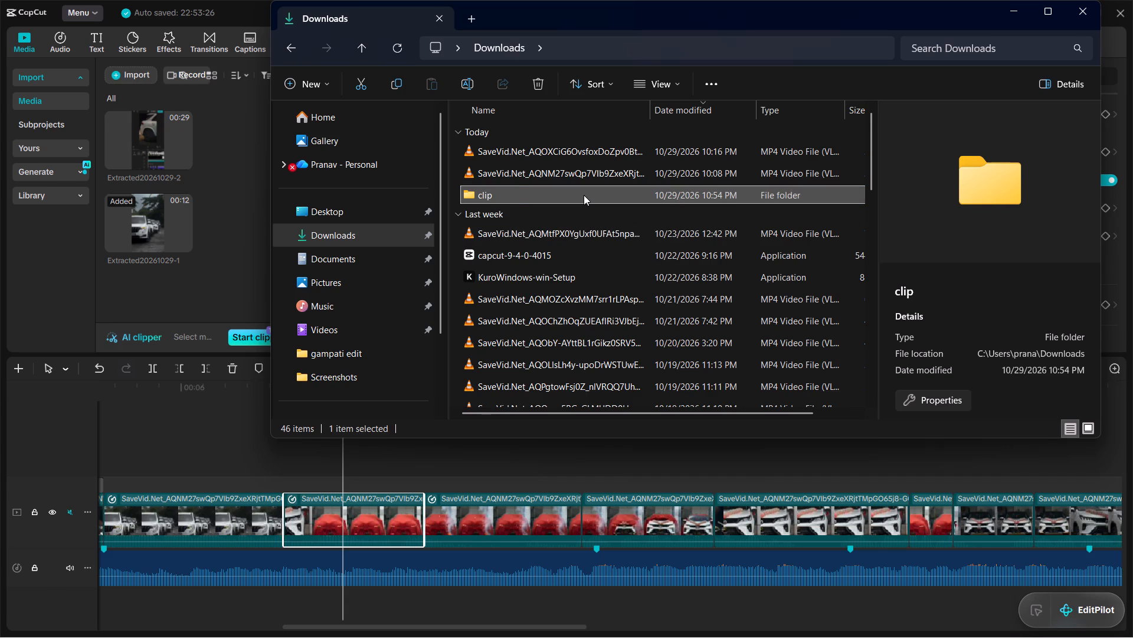
double_click(584, 195)
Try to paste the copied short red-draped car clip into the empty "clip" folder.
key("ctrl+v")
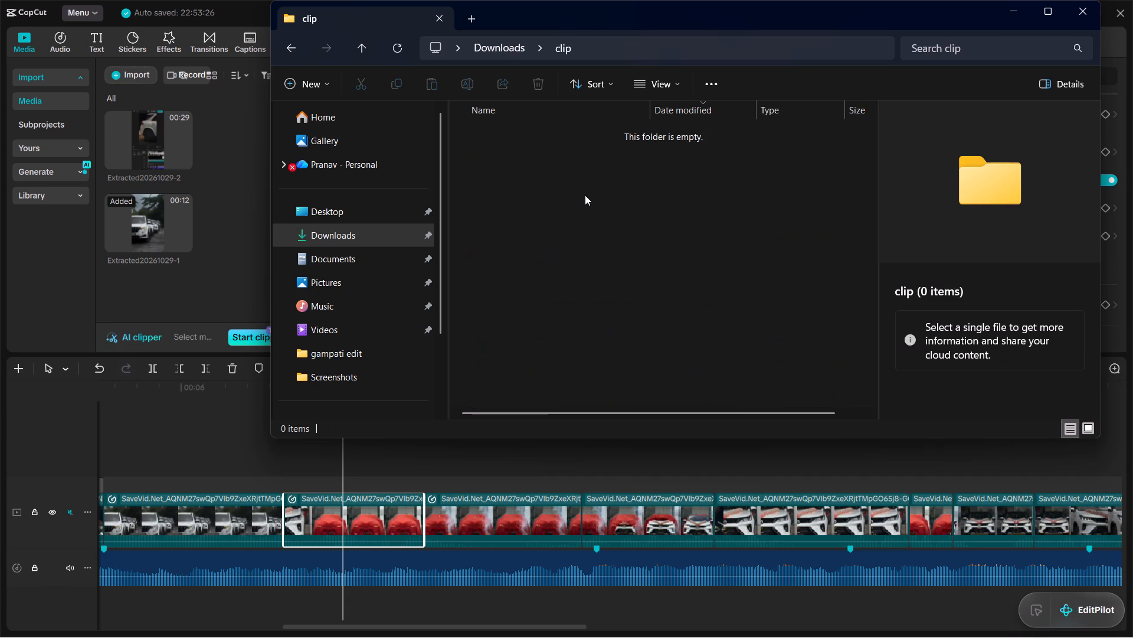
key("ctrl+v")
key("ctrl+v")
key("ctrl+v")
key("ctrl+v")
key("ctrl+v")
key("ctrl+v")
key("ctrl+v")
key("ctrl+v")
Switch back to CapCut and copy the short red-draped car clip just before 00:00:13 again.
left_click(1011, 7)
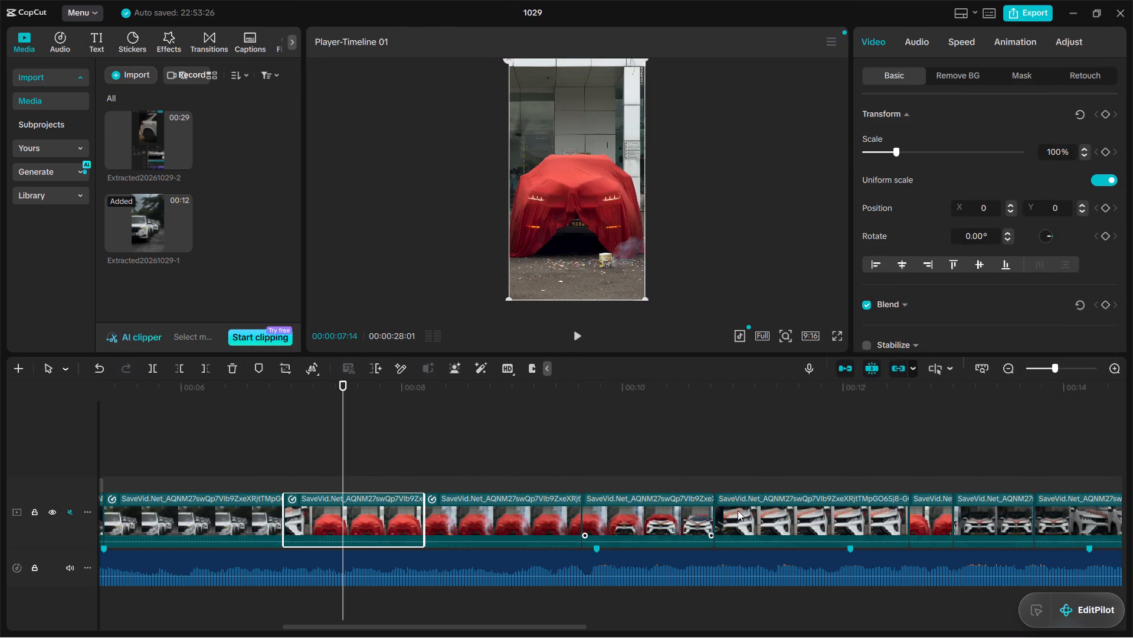
left_click(937, 510)
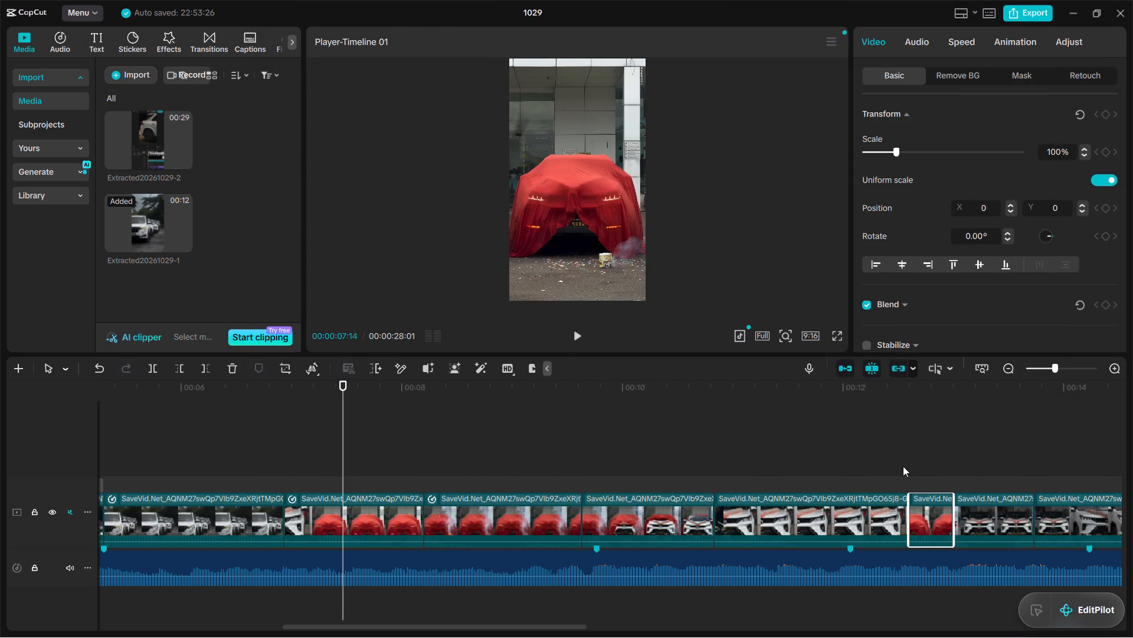
key("ctrl+c")
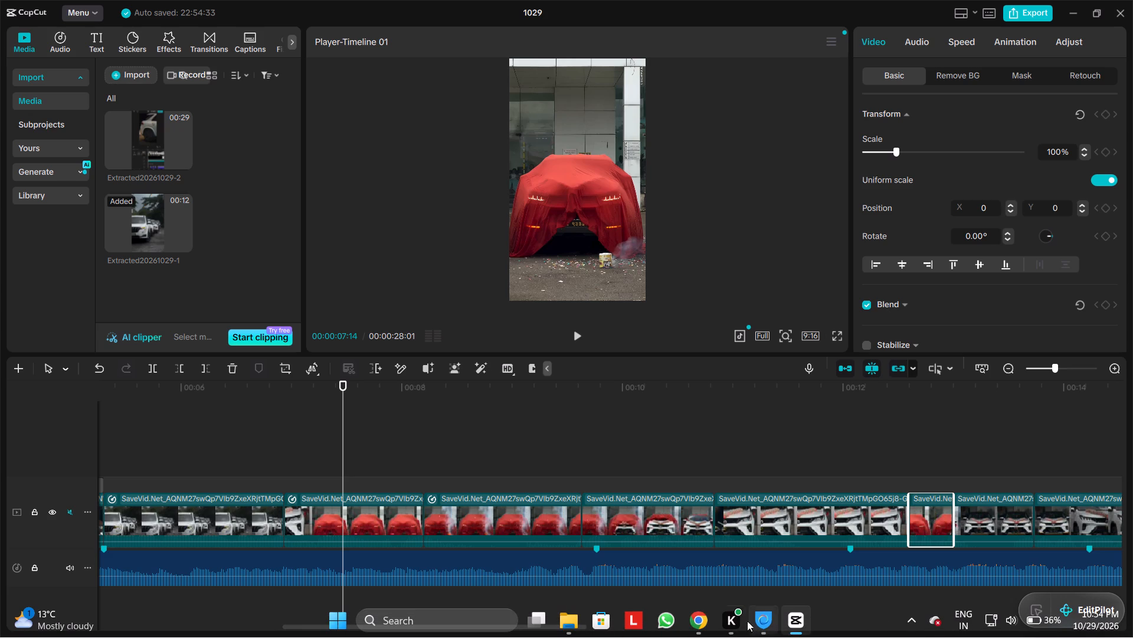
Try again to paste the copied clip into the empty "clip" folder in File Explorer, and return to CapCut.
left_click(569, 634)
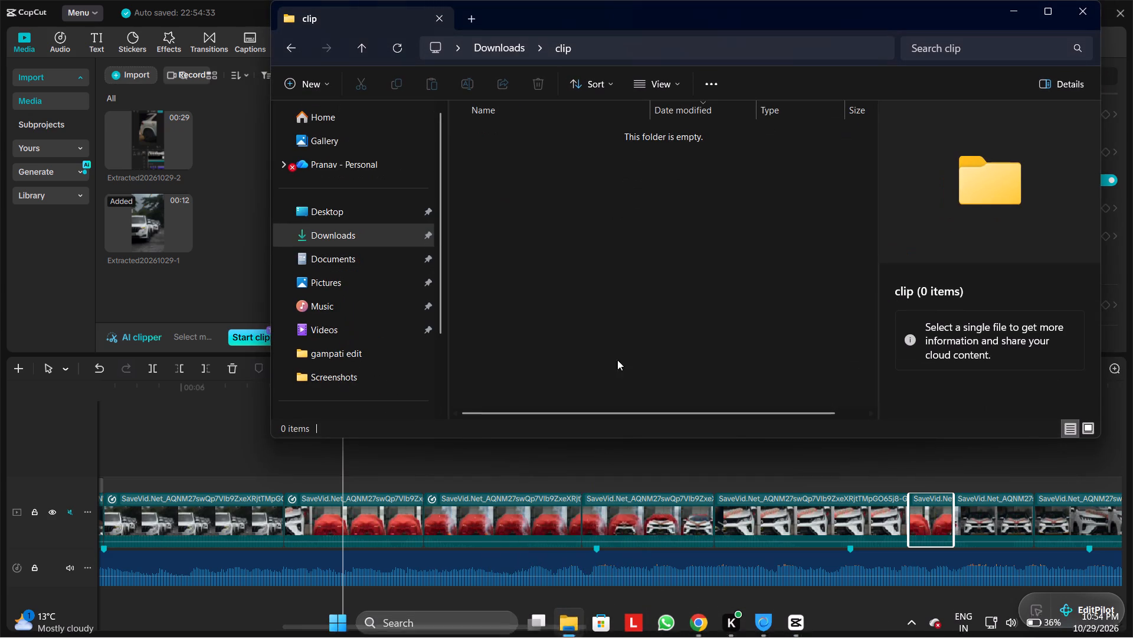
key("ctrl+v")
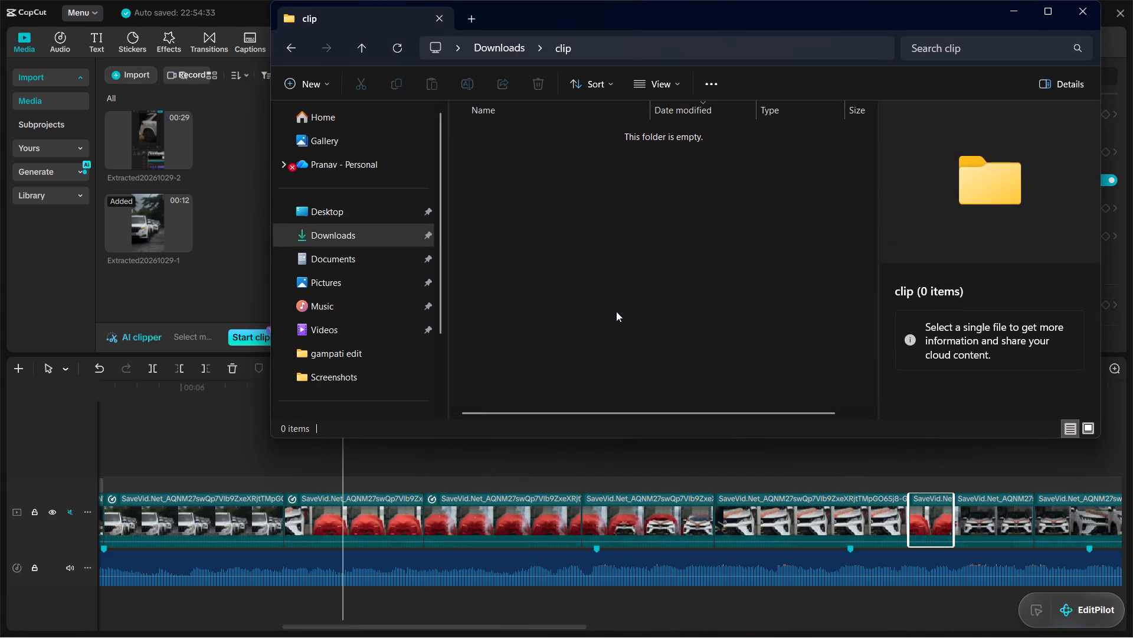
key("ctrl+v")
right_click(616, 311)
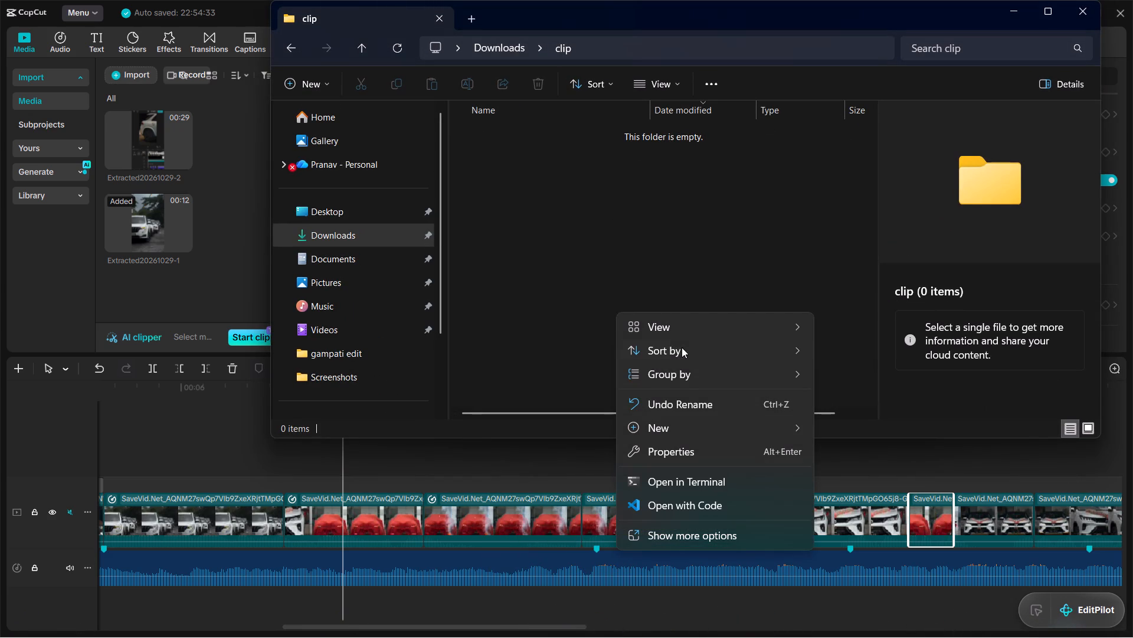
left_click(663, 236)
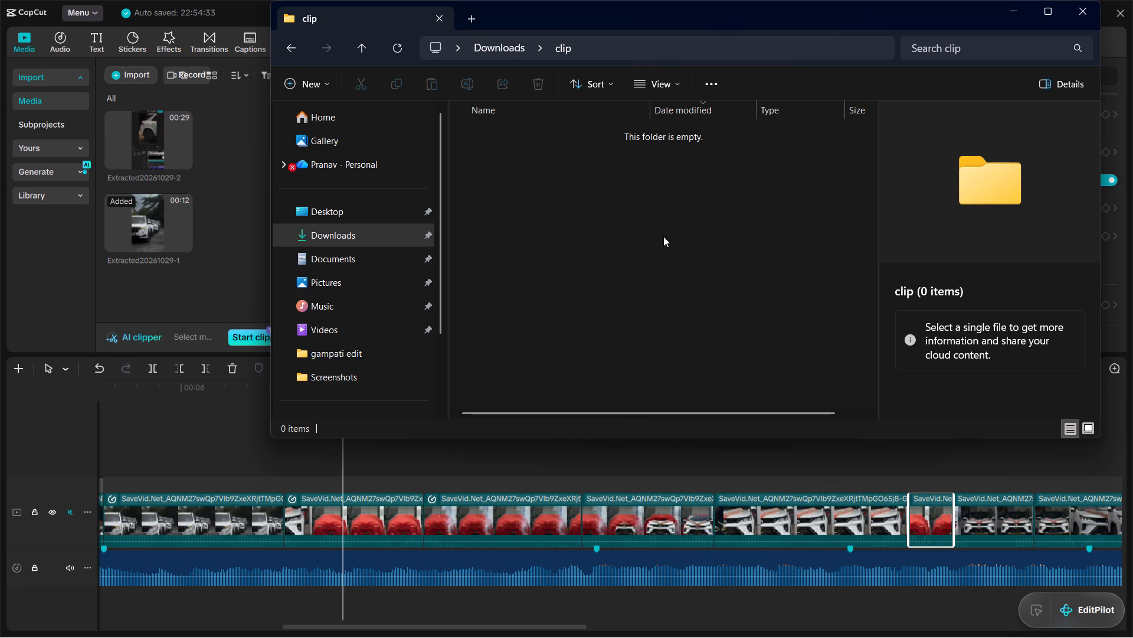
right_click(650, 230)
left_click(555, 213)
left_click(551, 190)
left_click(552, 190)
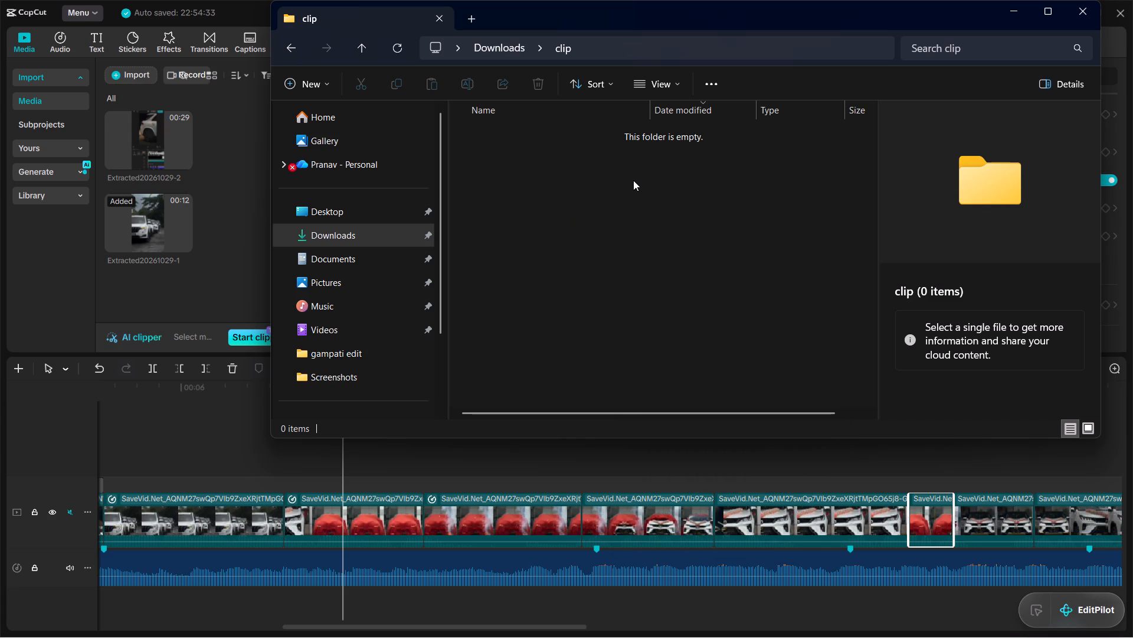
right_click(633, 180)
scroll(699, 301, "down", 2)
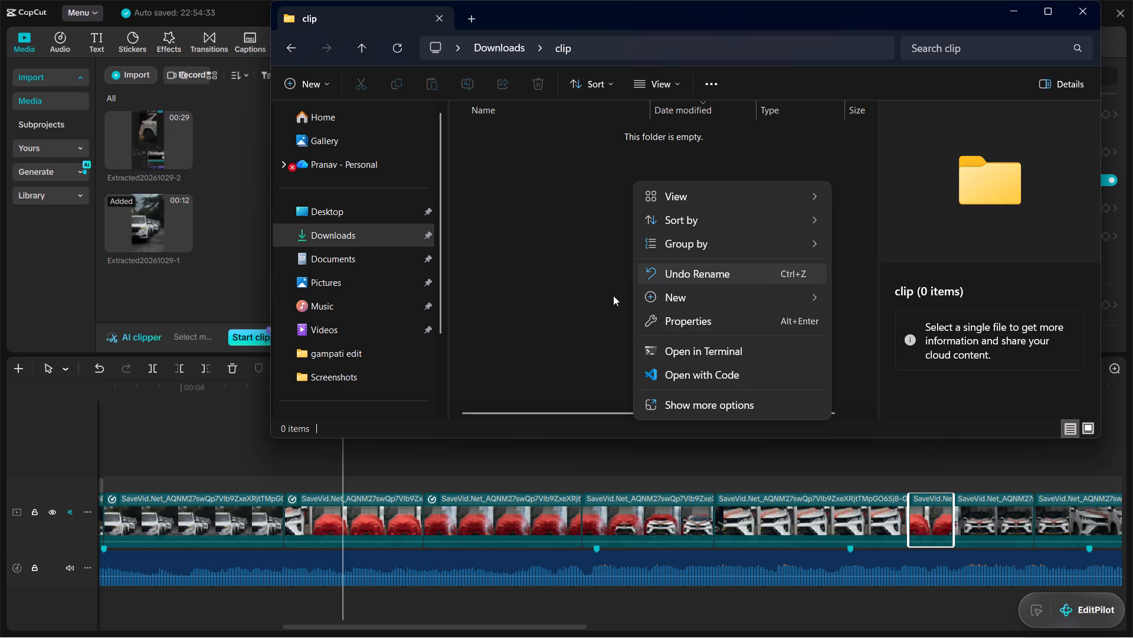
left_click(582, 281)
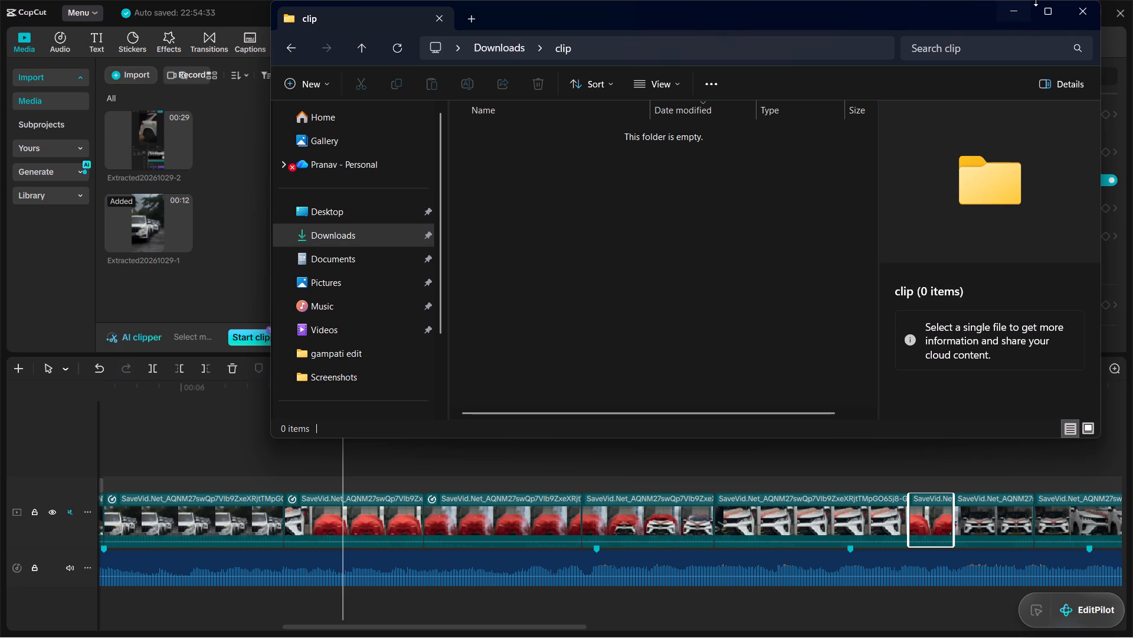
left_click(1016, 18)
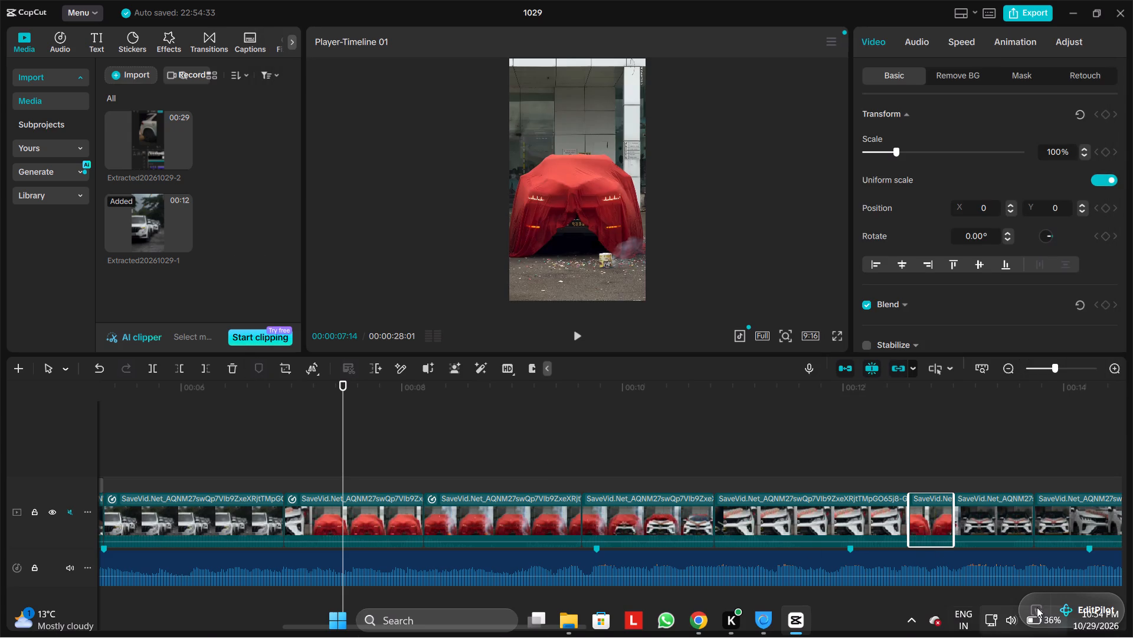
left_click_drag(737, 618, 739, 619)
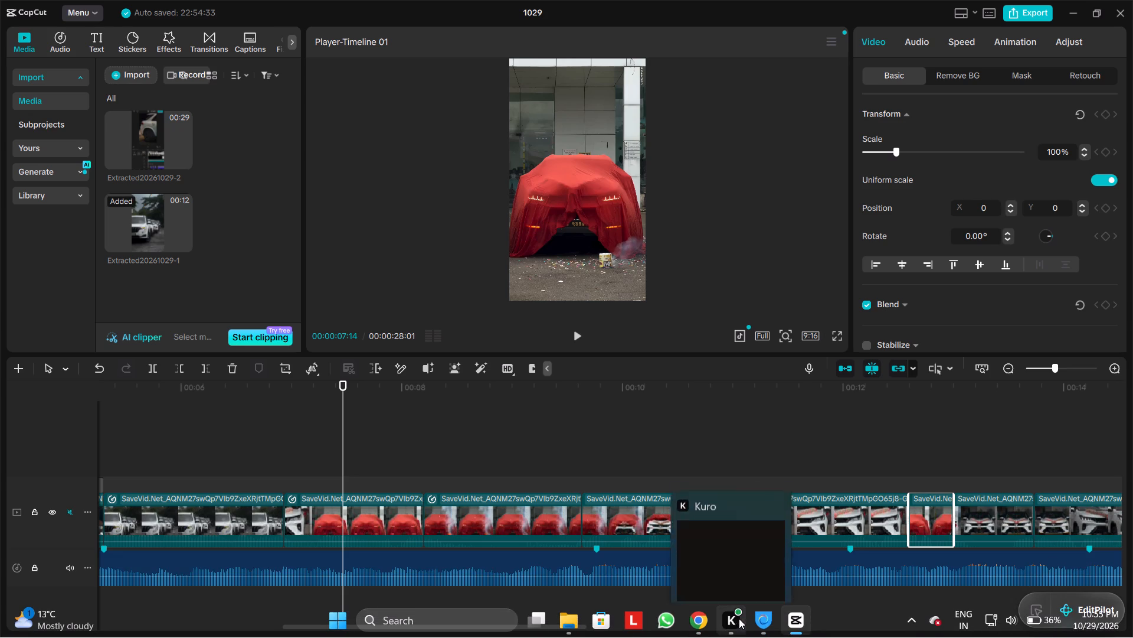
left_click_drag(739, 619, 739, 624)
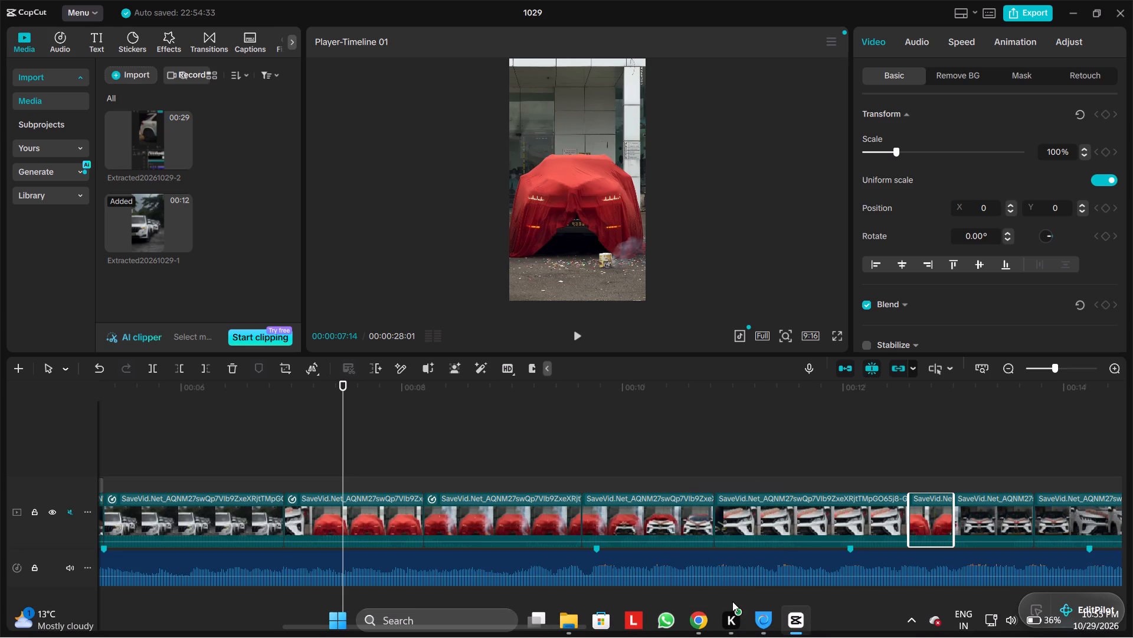
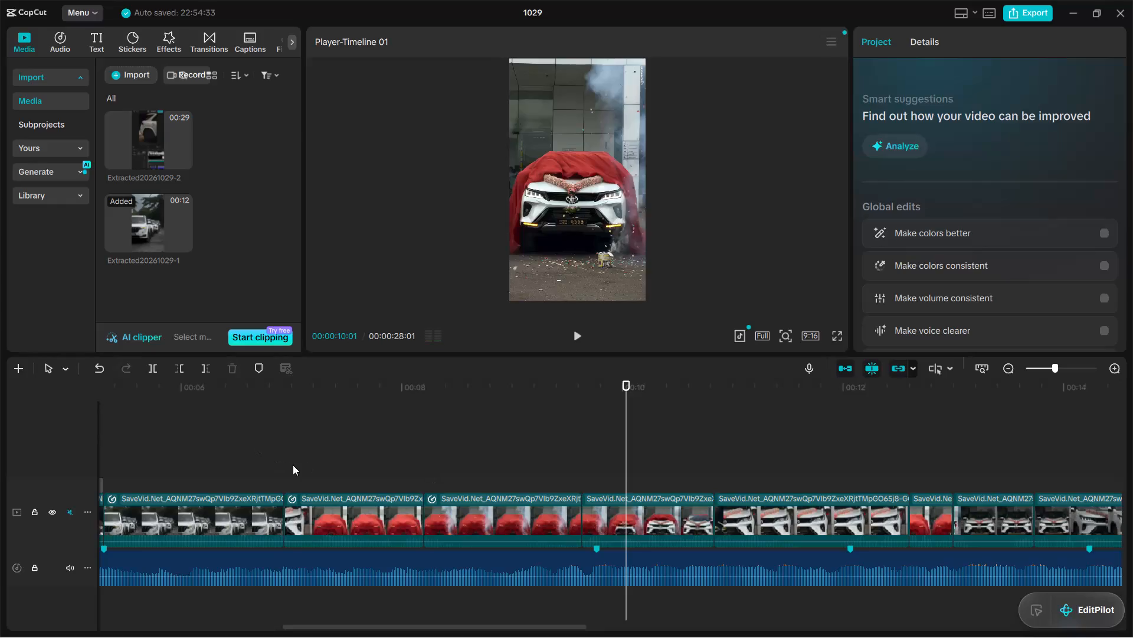
Move the short red-draped clip located just before 00:00:13 to just before 00:00:07, ahead of the longer red-draped clips.
left_click(293, 465)
key("space")
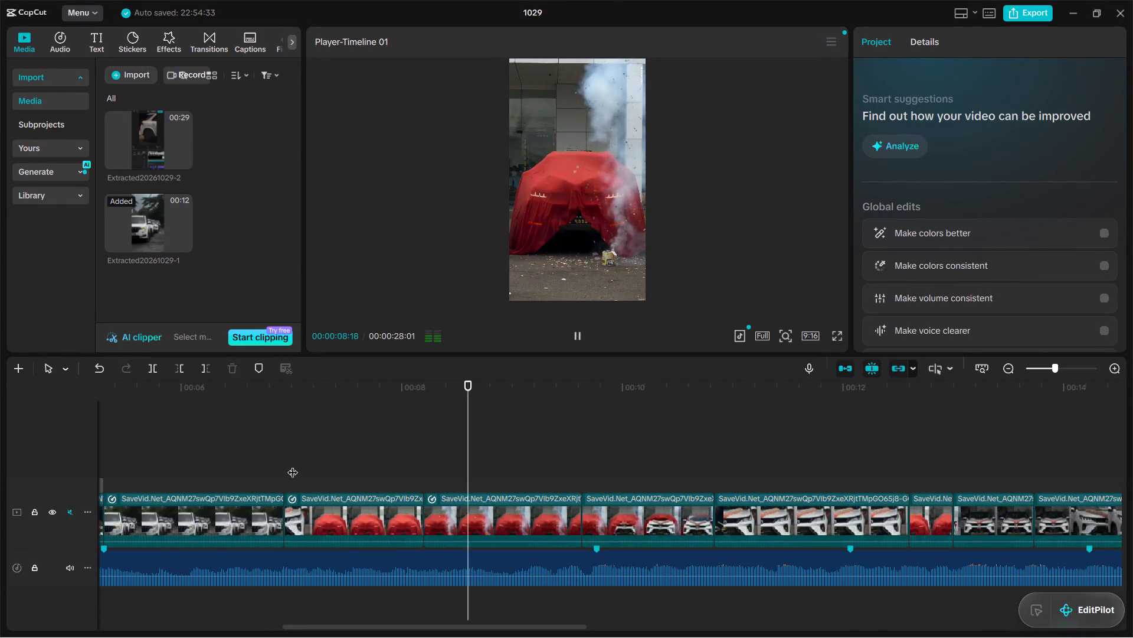
key("space")
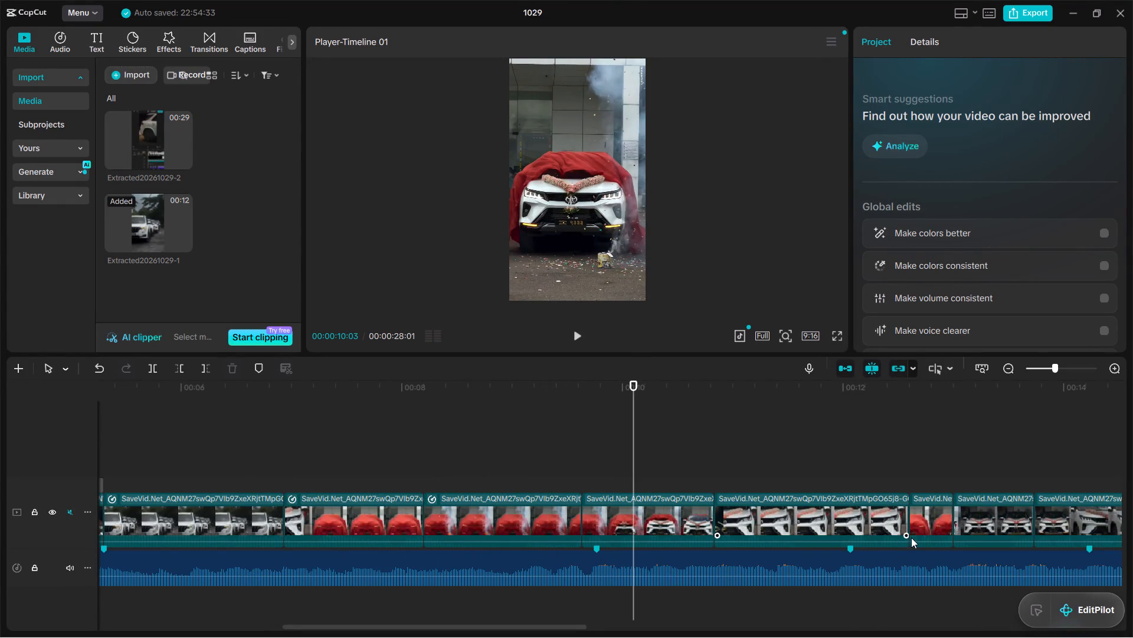
left_click_drag(926, 534, 328, 542)
Delete the longer red-draped clip that directly follows the relocated short clip.
left_click(446, 517)
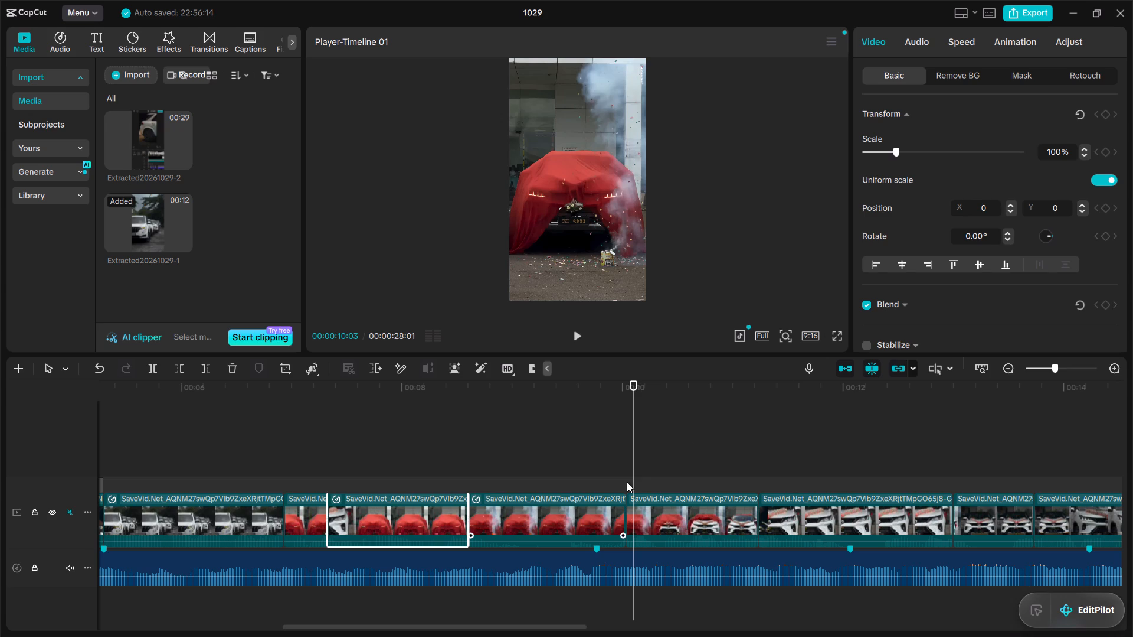
key("BackSpace")
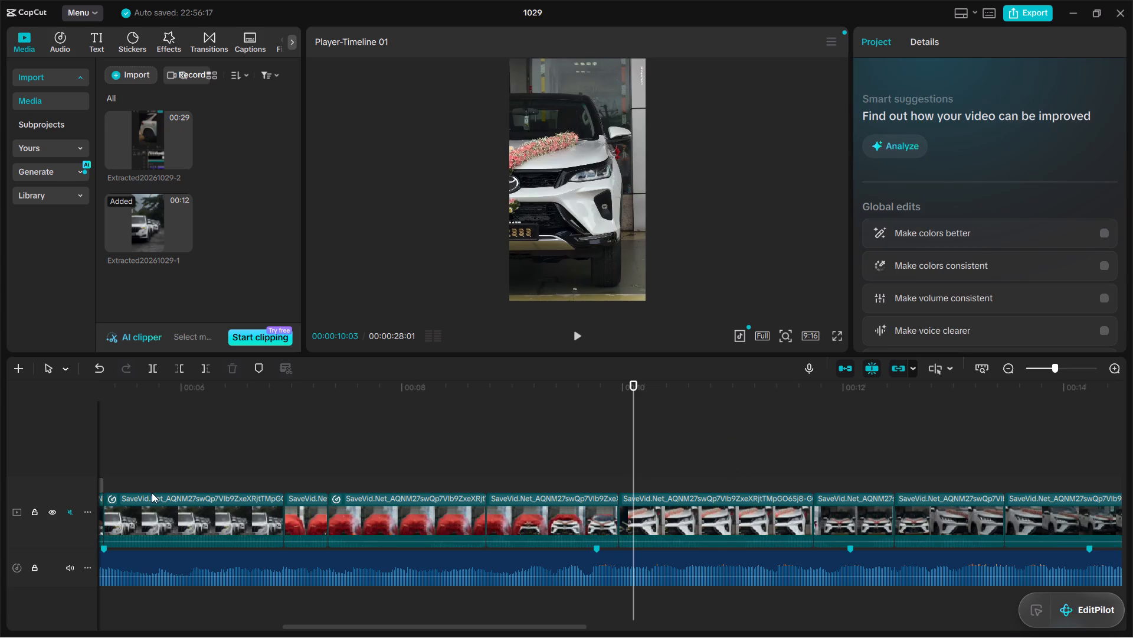
Play back the section from about 00:00:07 to 00:00:11 repeatedly, checking the cut after the unveiling clip against the beat marker.
left_click(171, 496)
key("space")
left_click(191, 457)
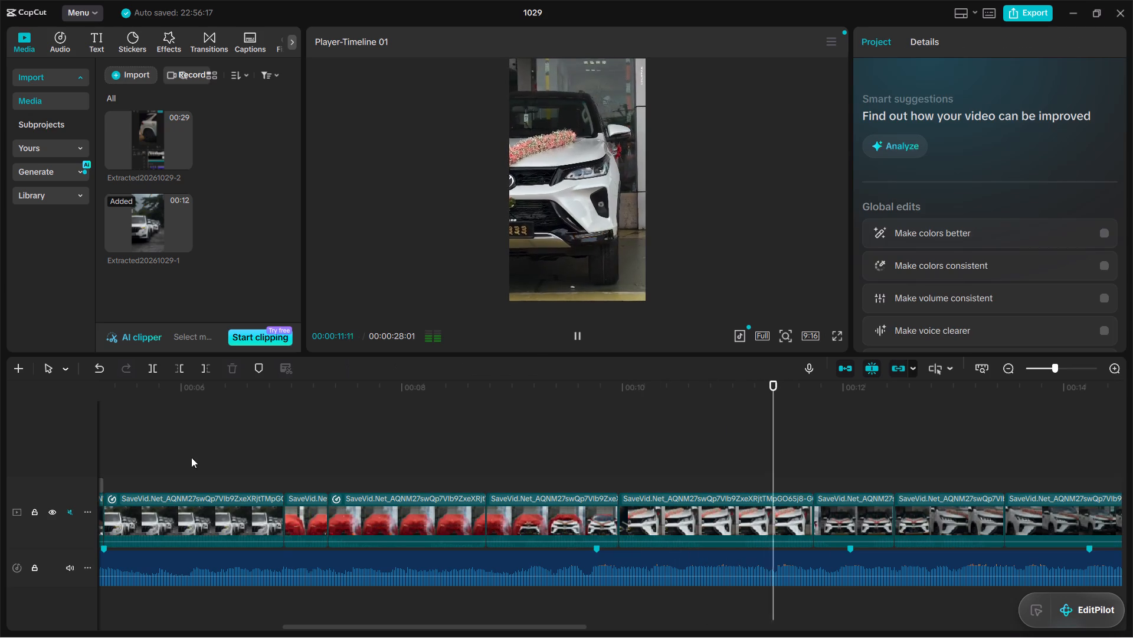
key("space")
key("space")
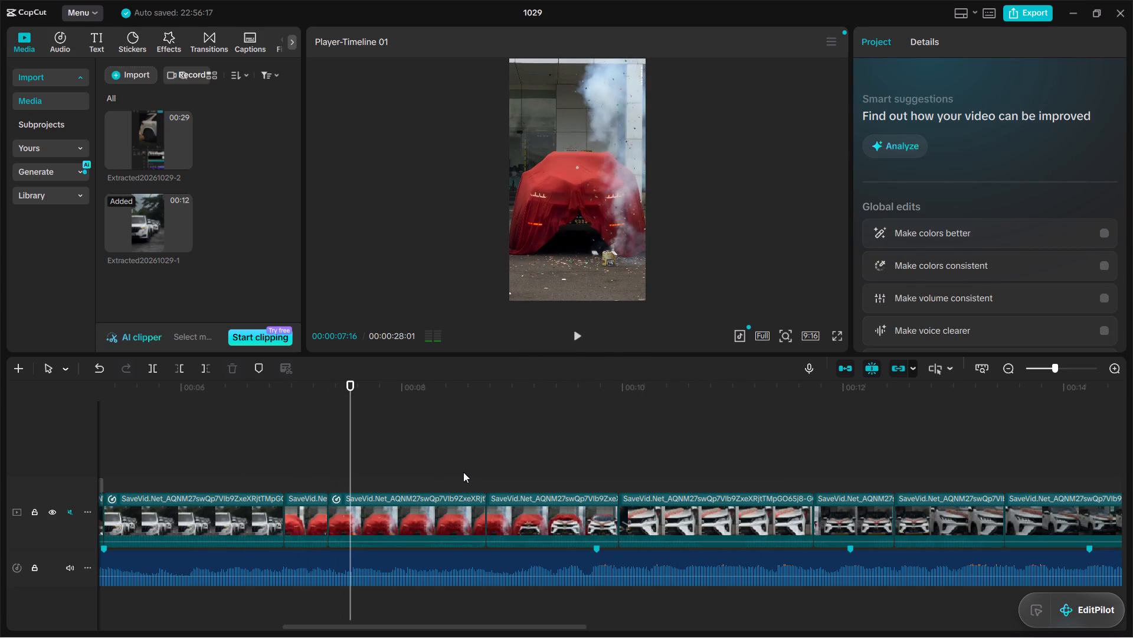
key("space")
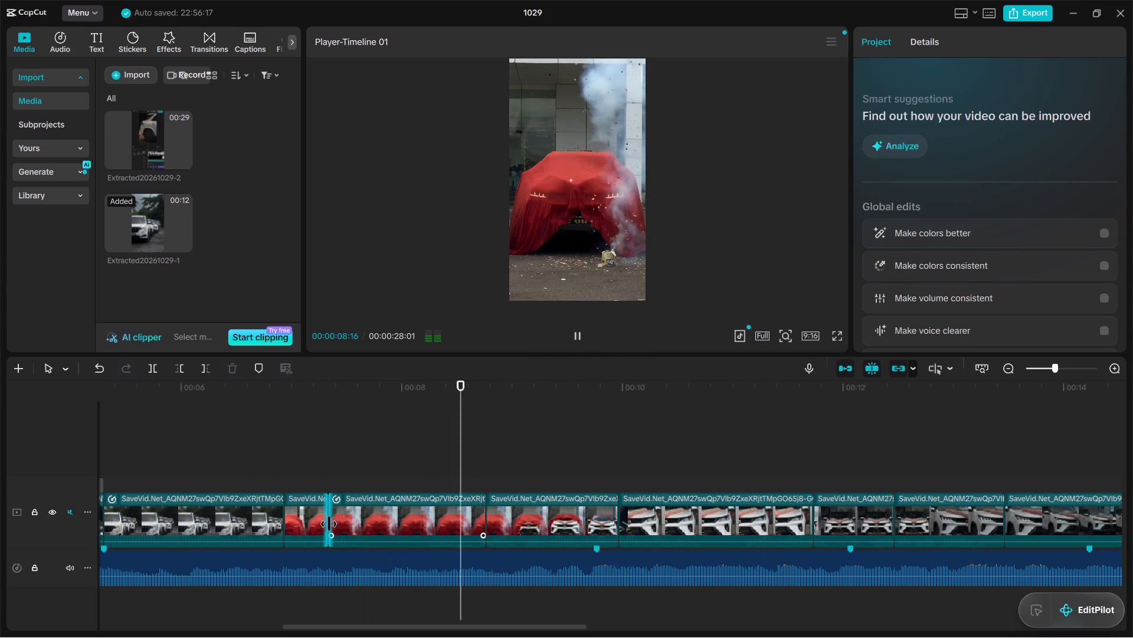
key("space")
left_click(250, 471)
key("space")
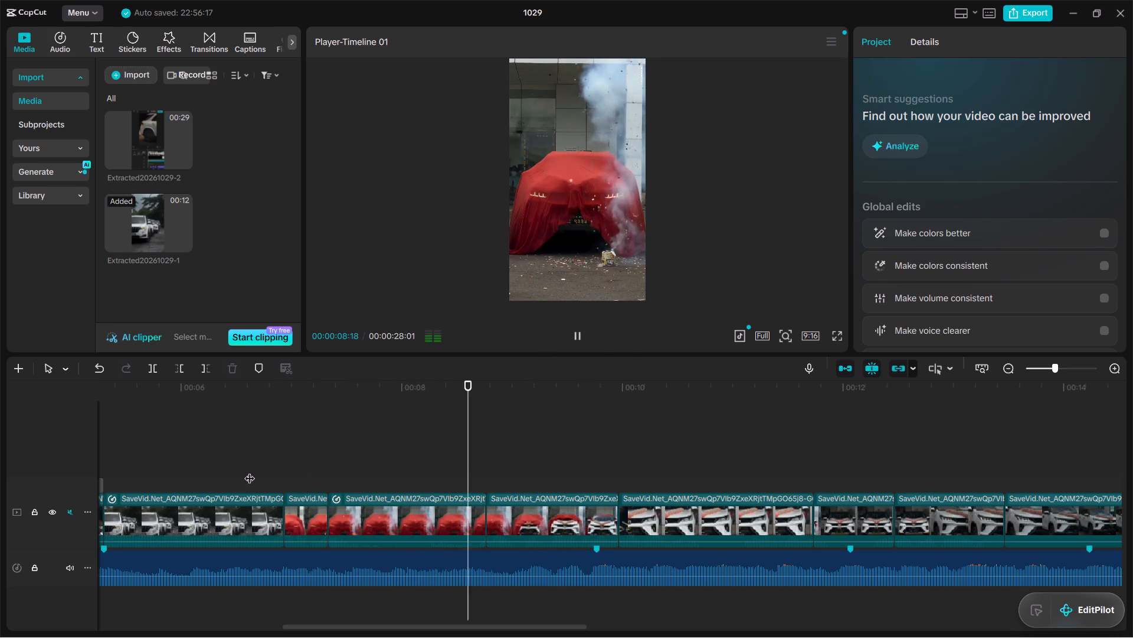
key("space")
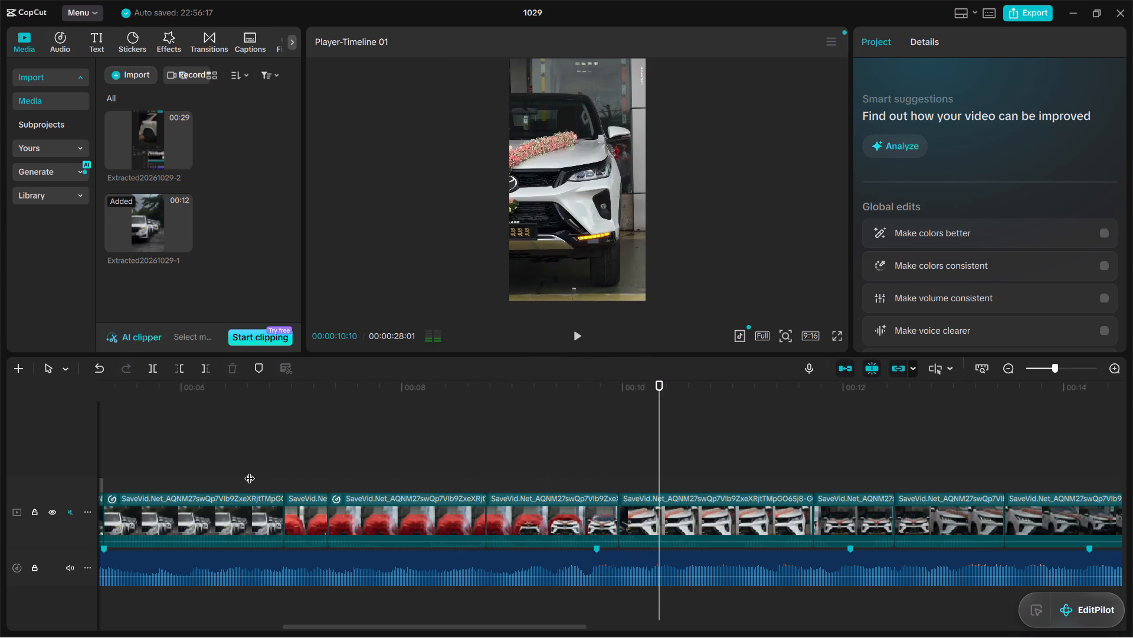
left_click(343, 466)
key("space")
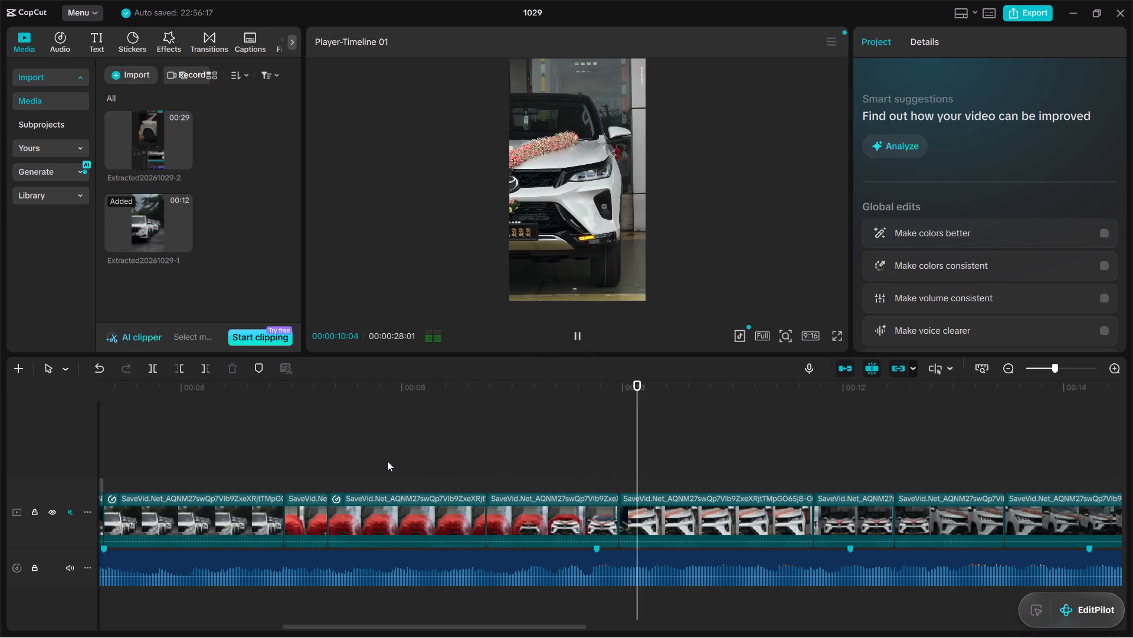
key("space")
left_click(388, 460)
key("space")
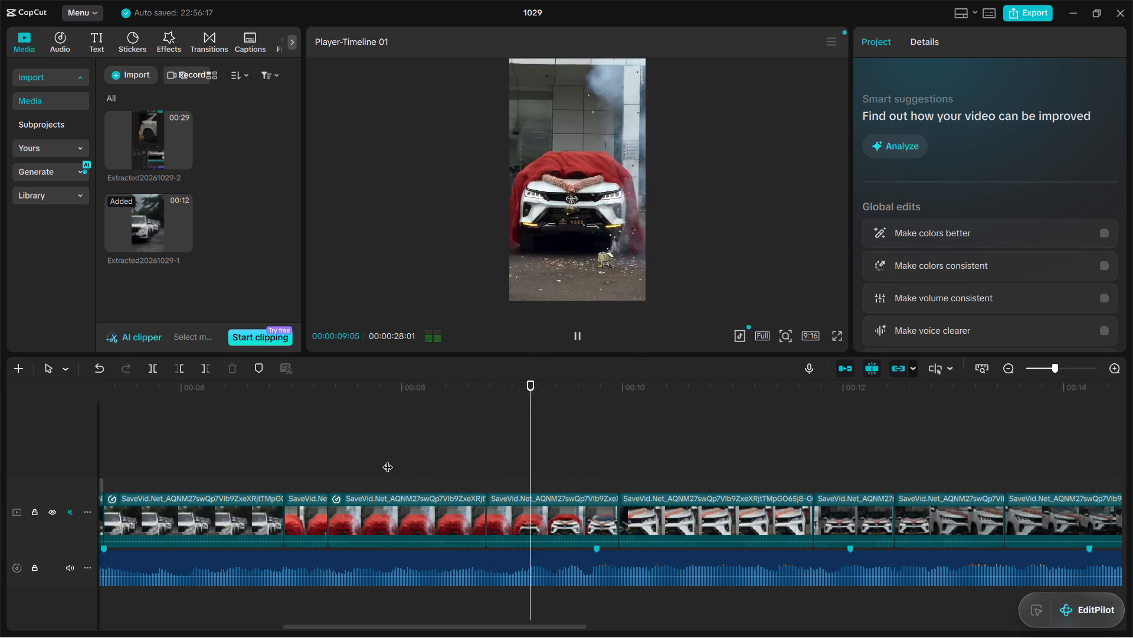
key("space")
left_click(388, 460)
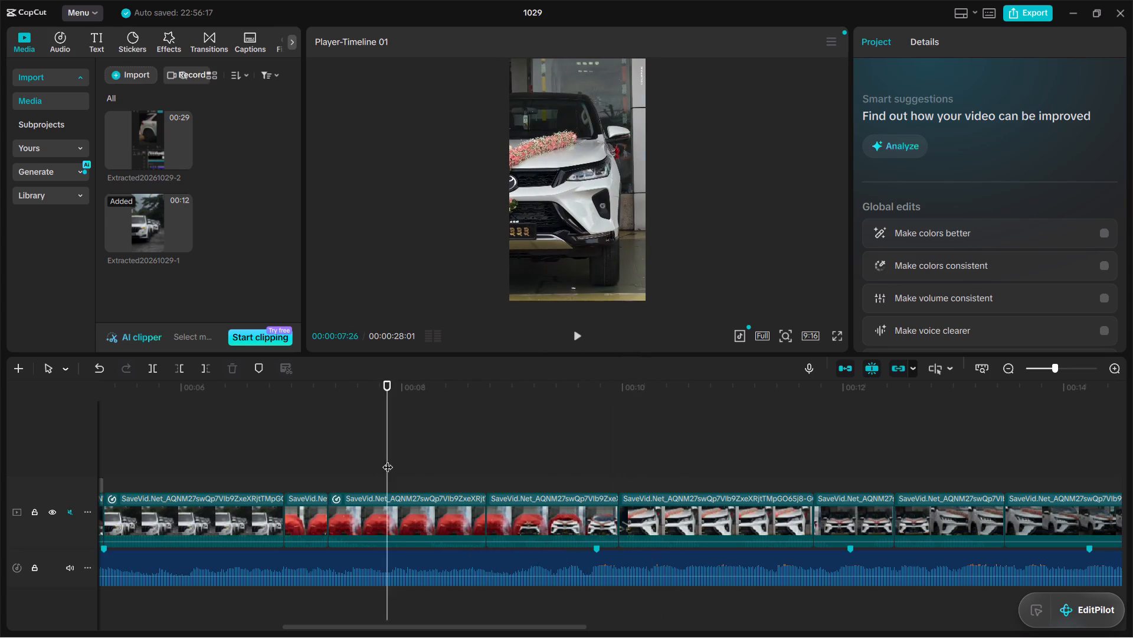
key("space")
key("space")
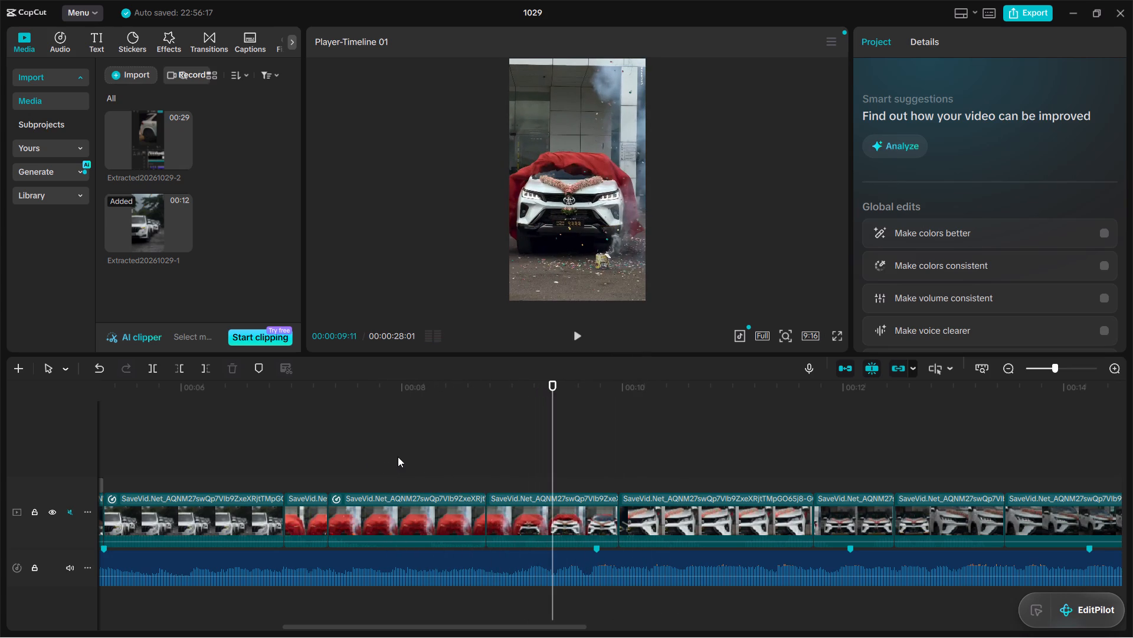
key("space")
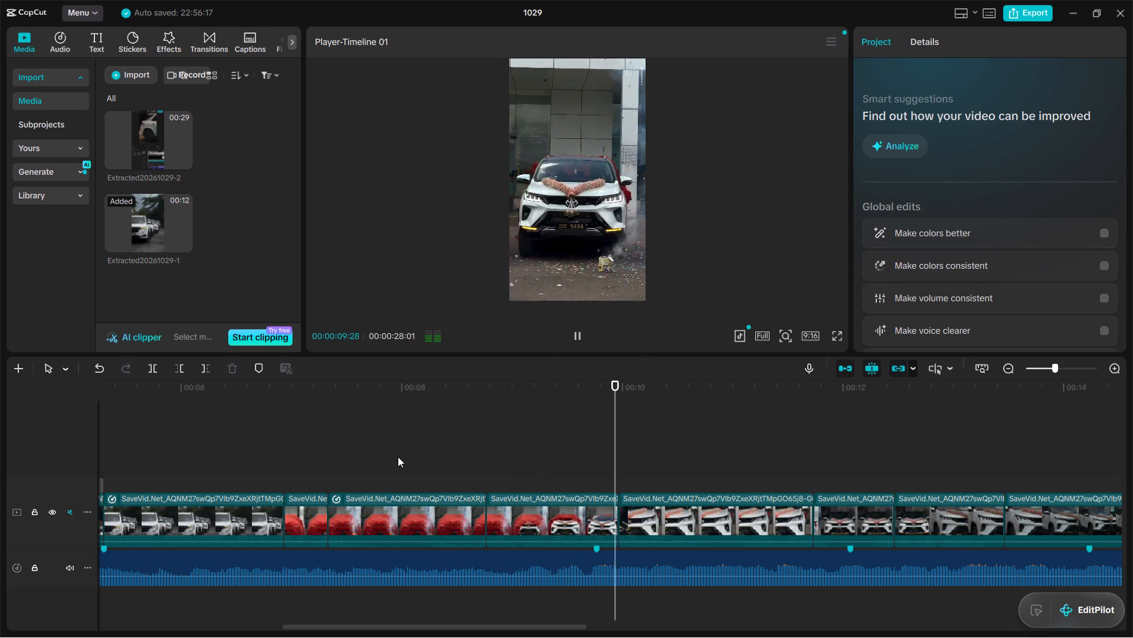
key("space")
left_click(540, 459)
key("space")
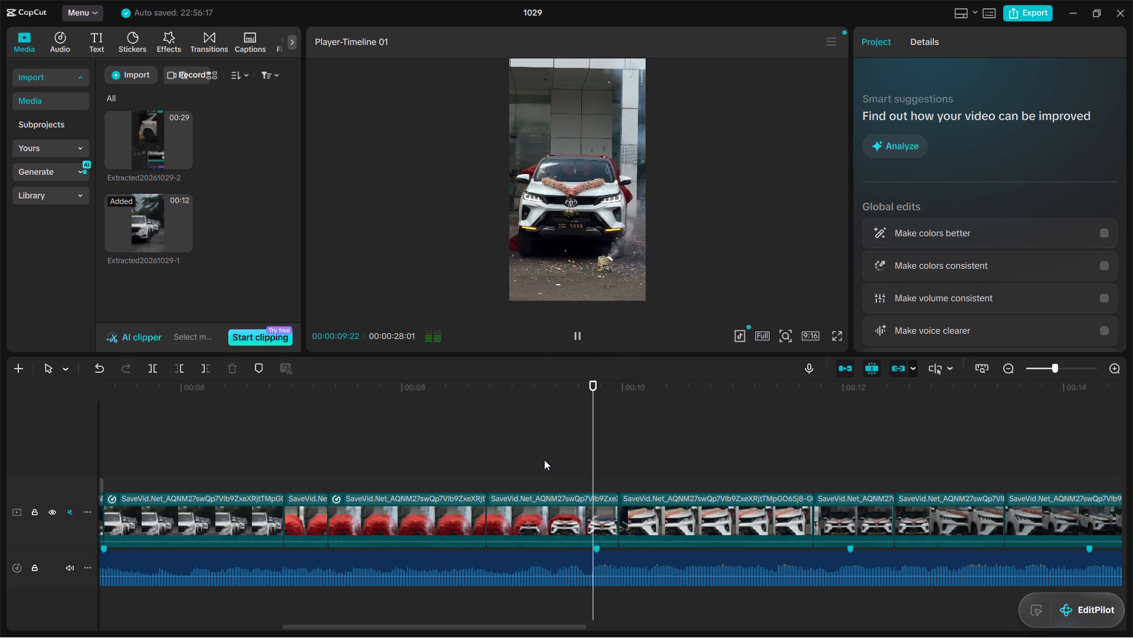
key("space")
left_click(495, 445)
key("space")
key("space")
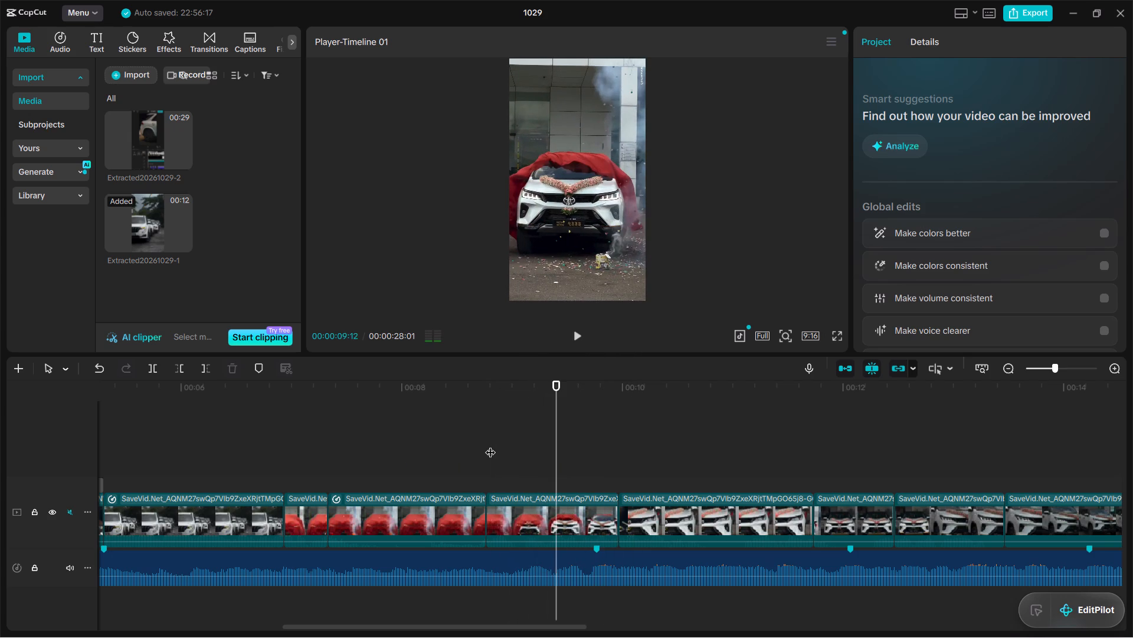
key("space")
key("space")
left_click(477, 441)
key("space")
key("space")
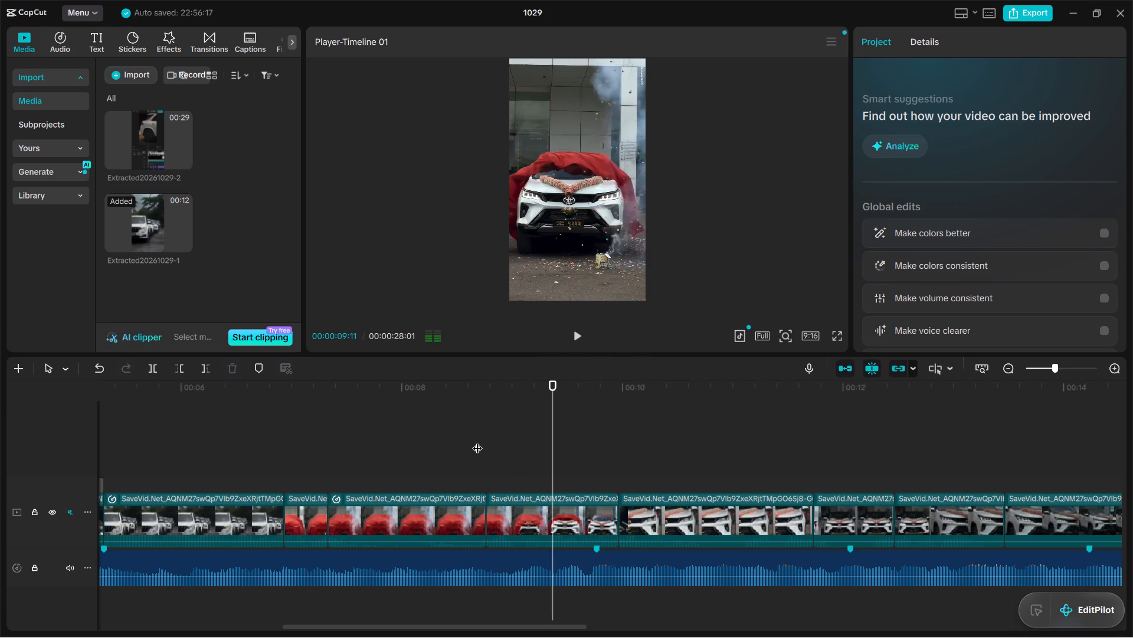
Trim the end of the unveiling clip slightly, bringing its cut closer to the beat marker just before 00:00:10.
left_click(536, 512)
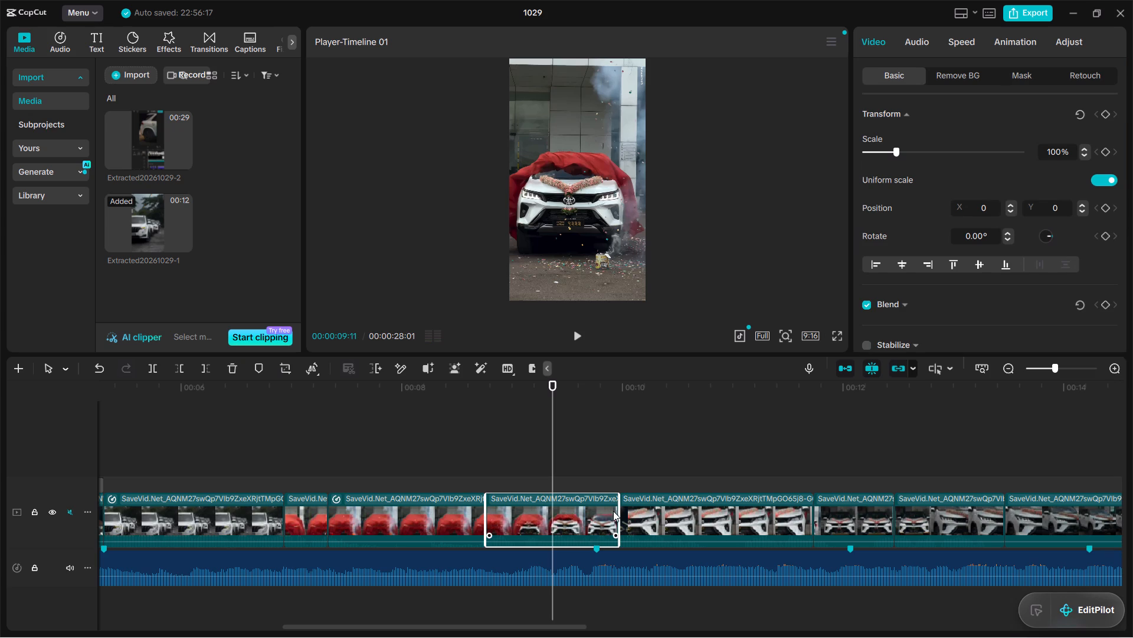
key("space")
key("space")
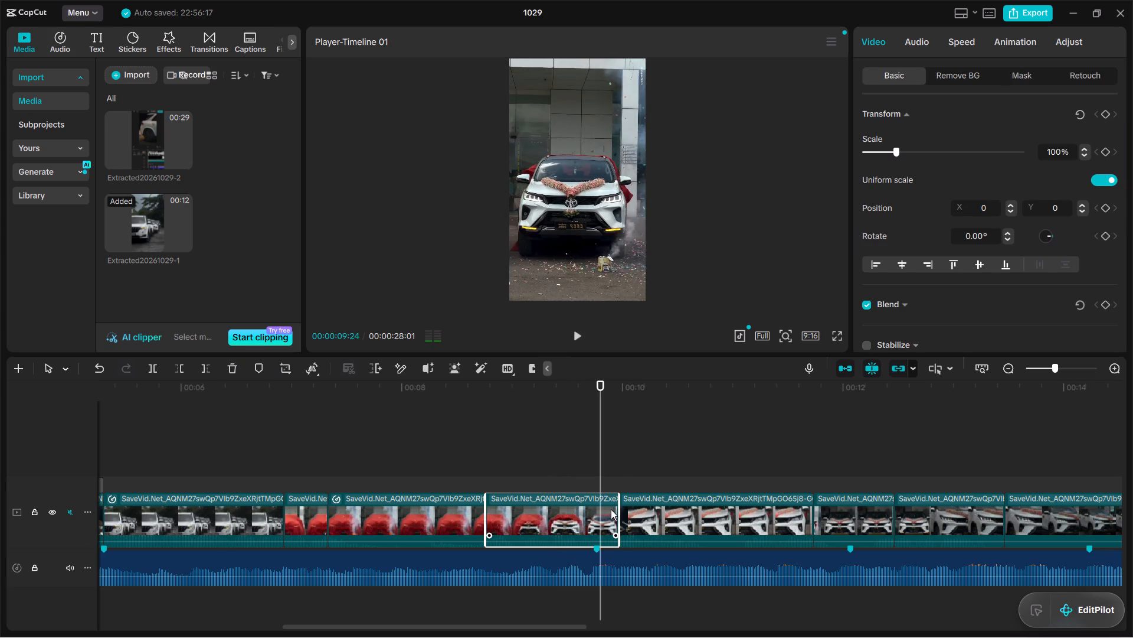
key("space")
key("space")
key("space")
key("space")
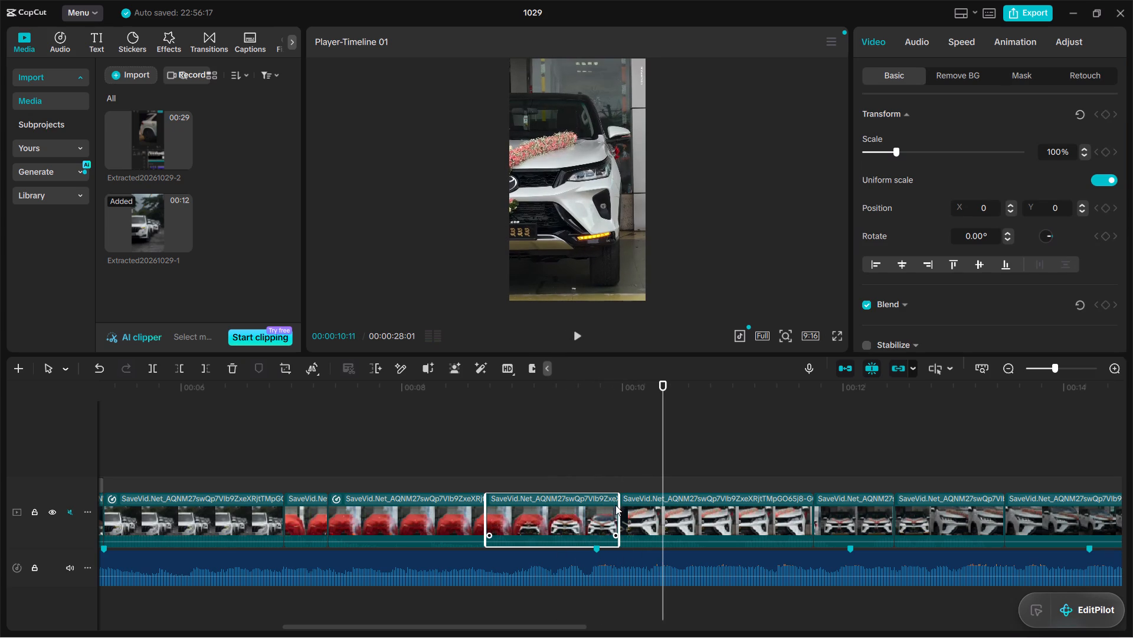
left_click_drag(618, 509, 607, 510)
Shorten the unveiling clip's end further so its cut aligns with the beat marker at 00:00:09:23, and check playback.
left_click(499, 473)
key("space")
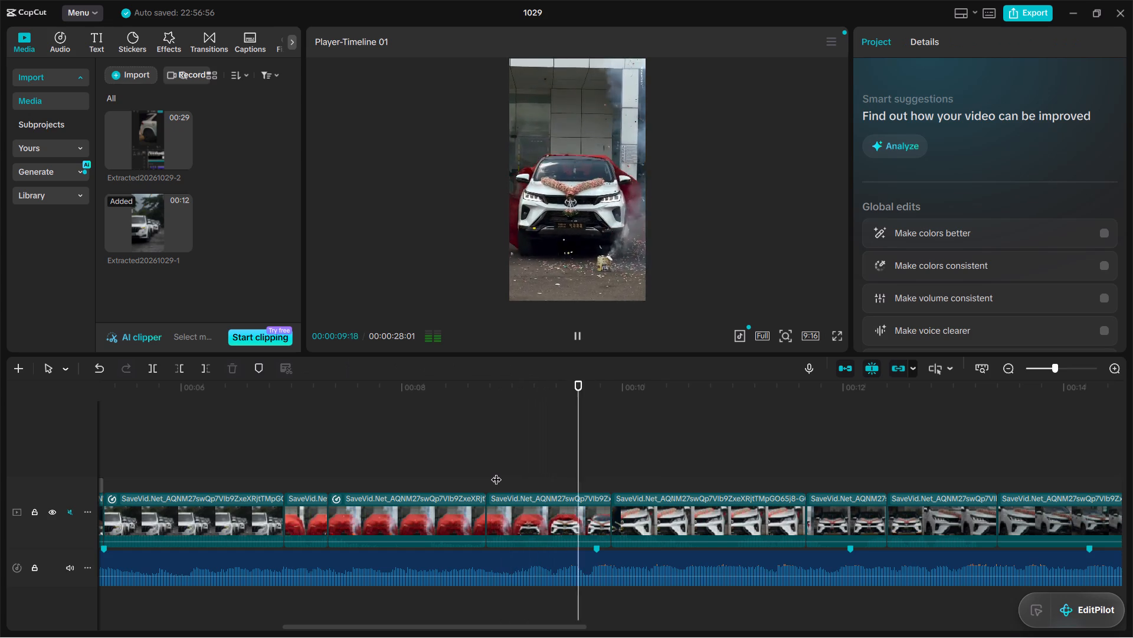
key("space")
left_click(492, 471)
key("space")
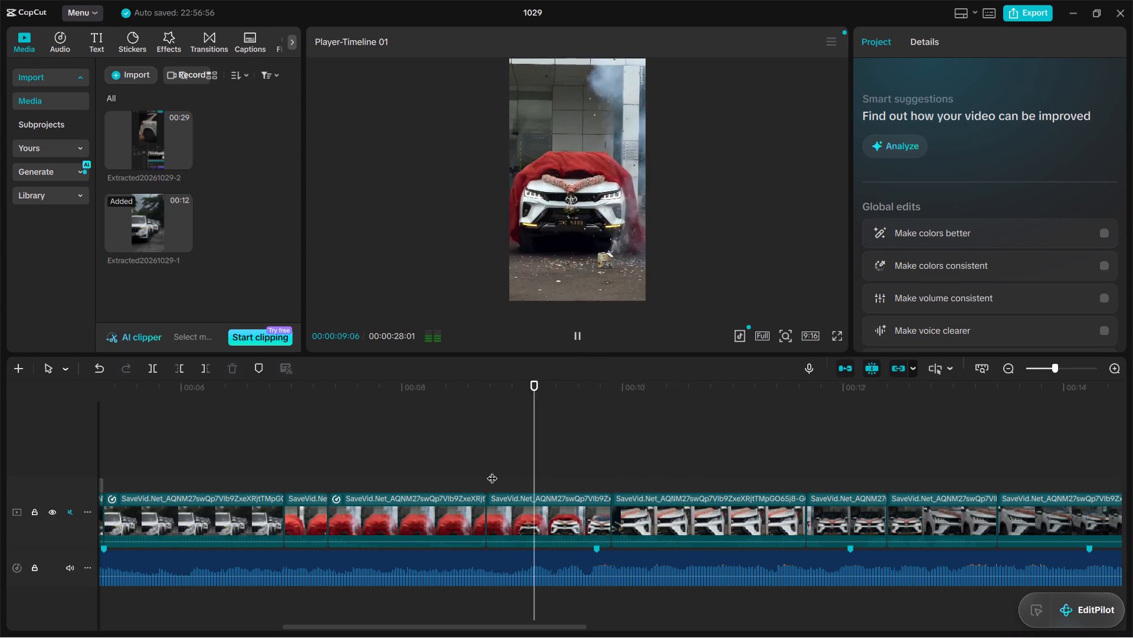
key("space")
left_click(498, 463)
key("space")
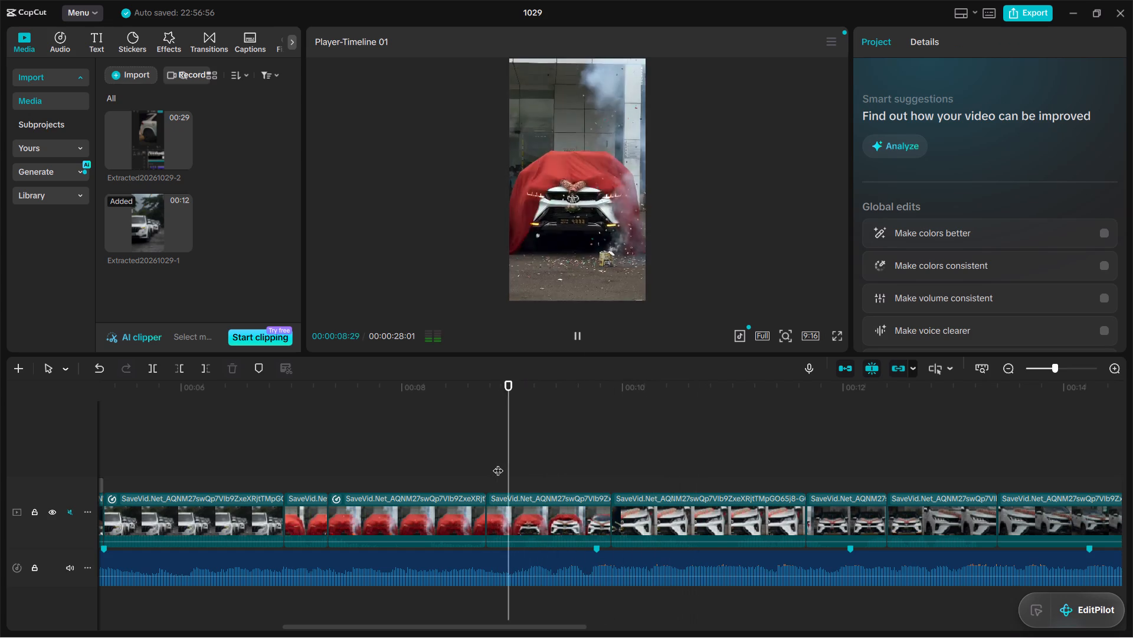
key("space")
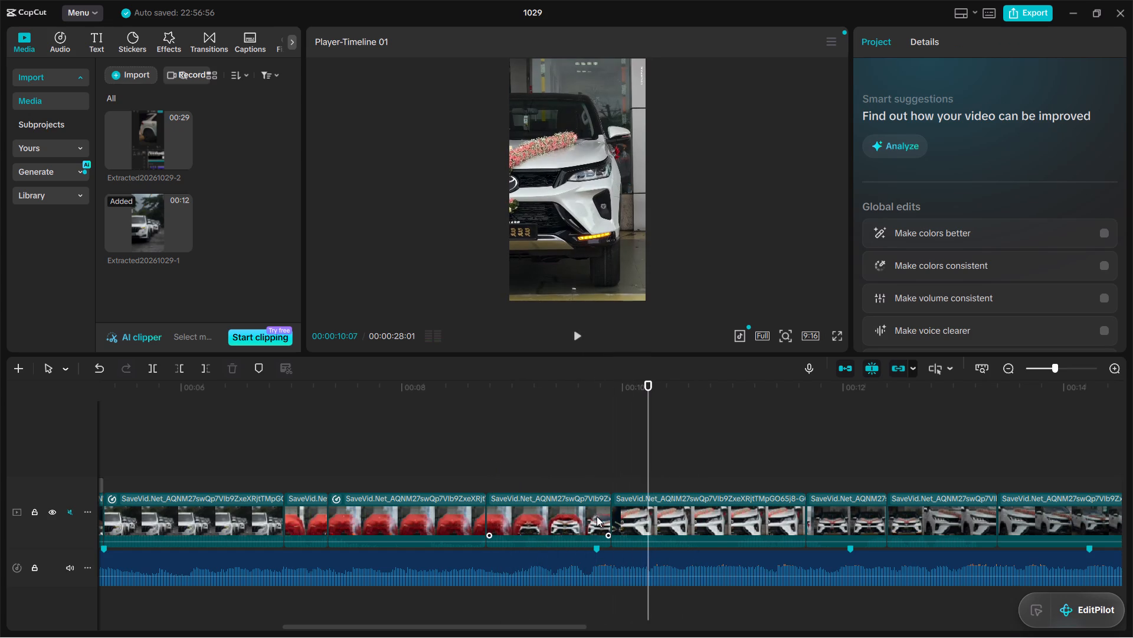
left_click(597, 516)
left_click_drag(614, 515, 604, 515)
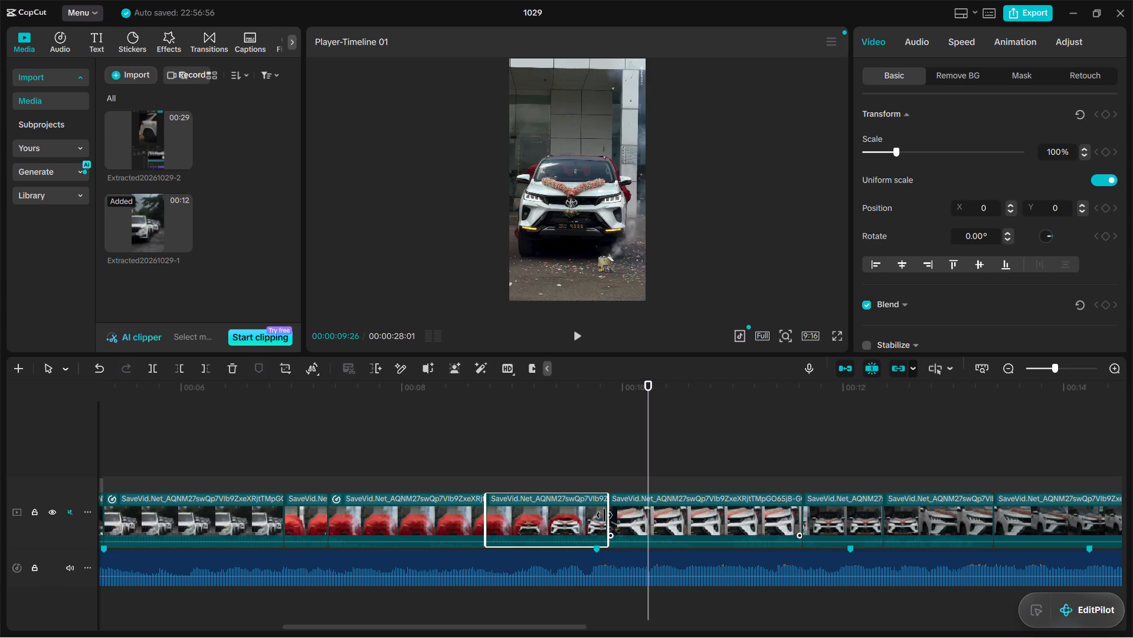
left_click_drag(604, 515, 599, 515)
left_click(486, 477)
key("space")
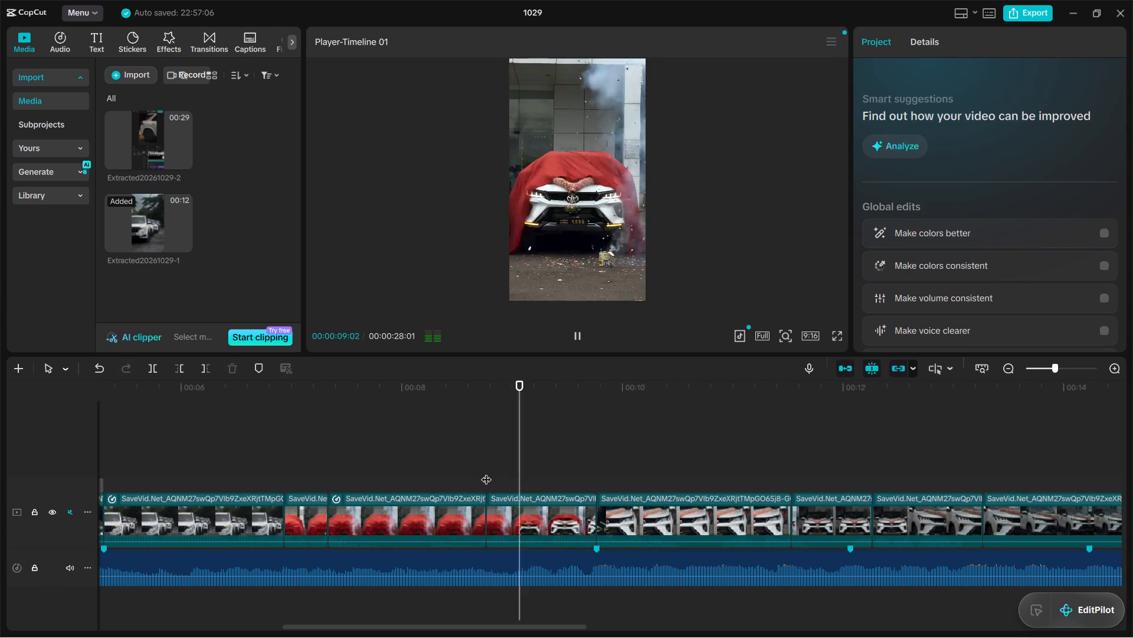
key("space")
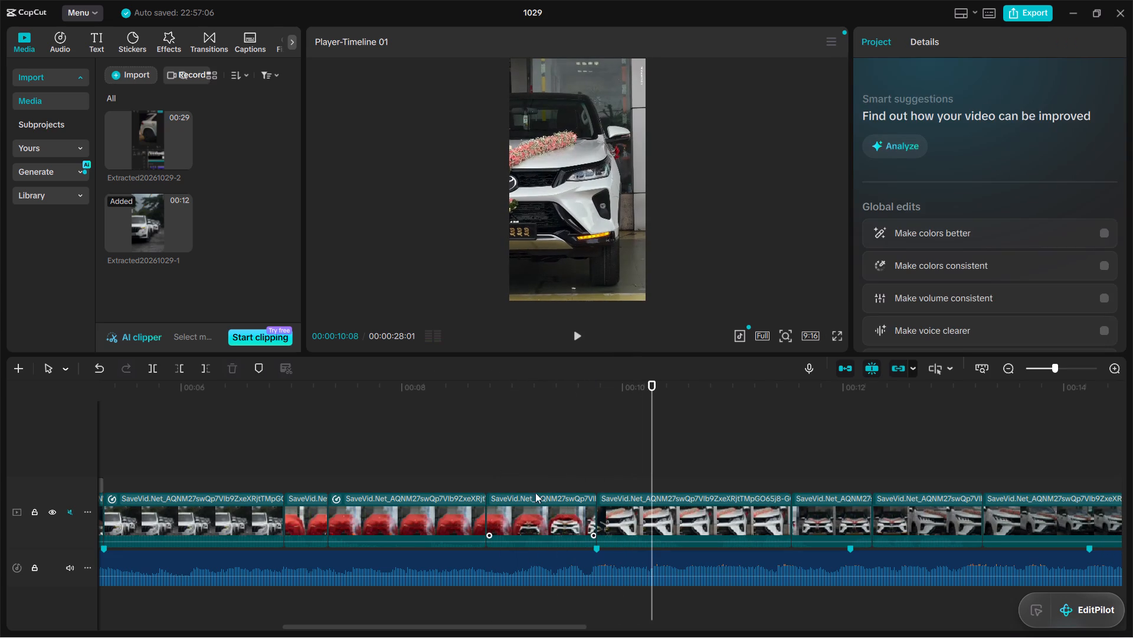
Apply a Custom speed curve to the garlanded car clip starting at 00:00:09:23 and raise its starting point to about 6.4x.
left_click(634, 519)
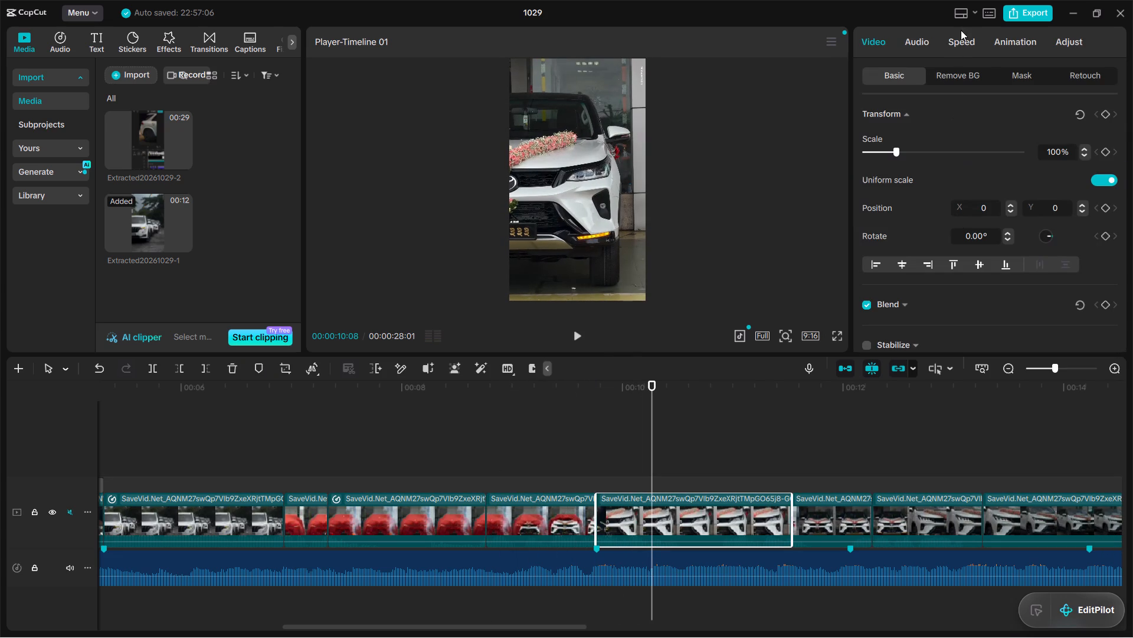
left_click(961, 45)
left_click(938, 123)
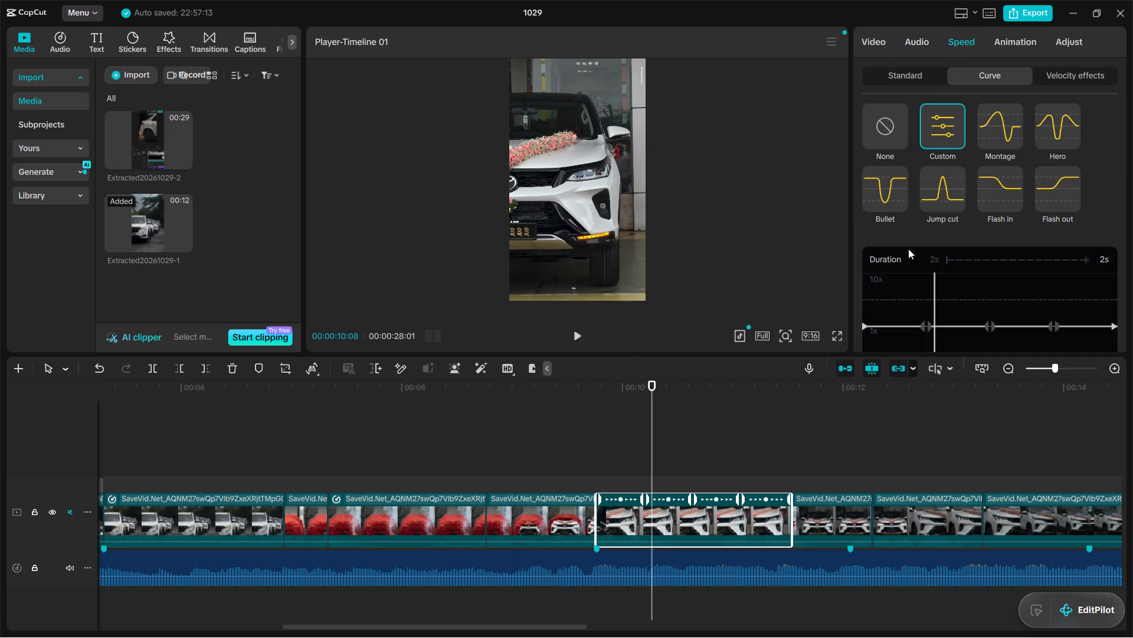
scroll(941, 276, "down", 3)
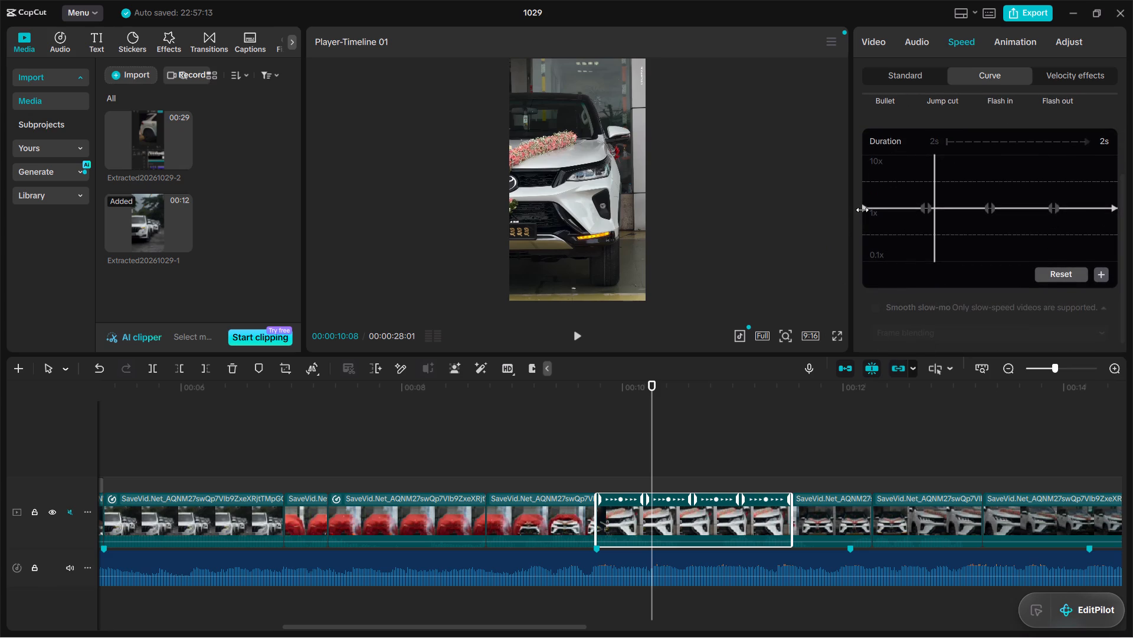
left_click_drag(862, 210, 862, 181)
left_click_drag(865, 197, 863, 194)
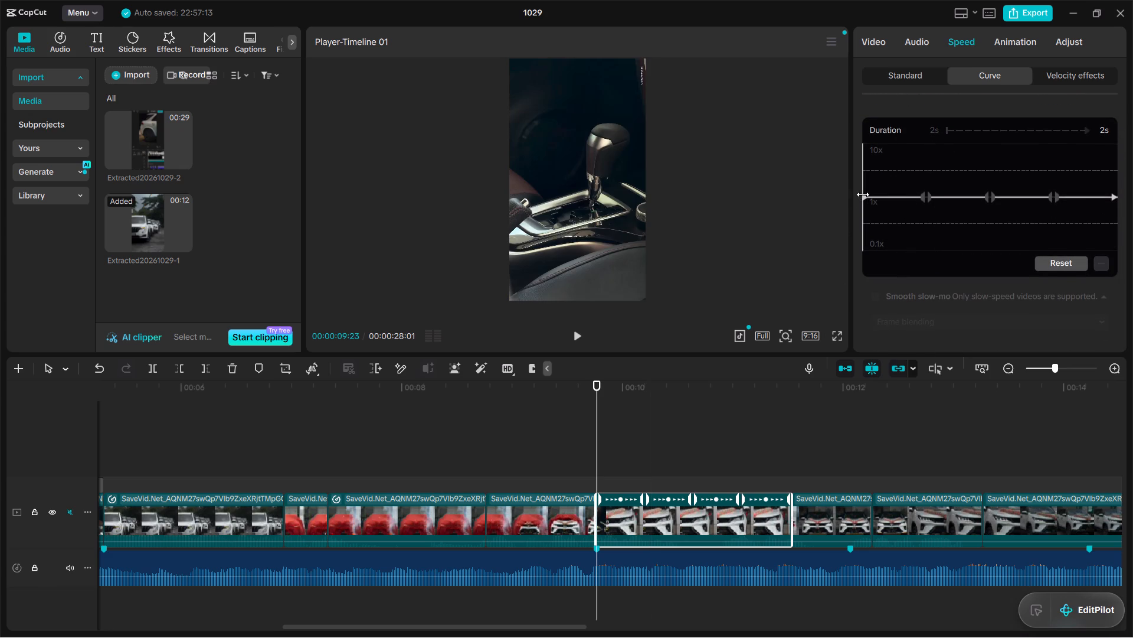
left_click_drag(863, 194, 862, 187)
left_click_drag(862, 187, 862, 177)
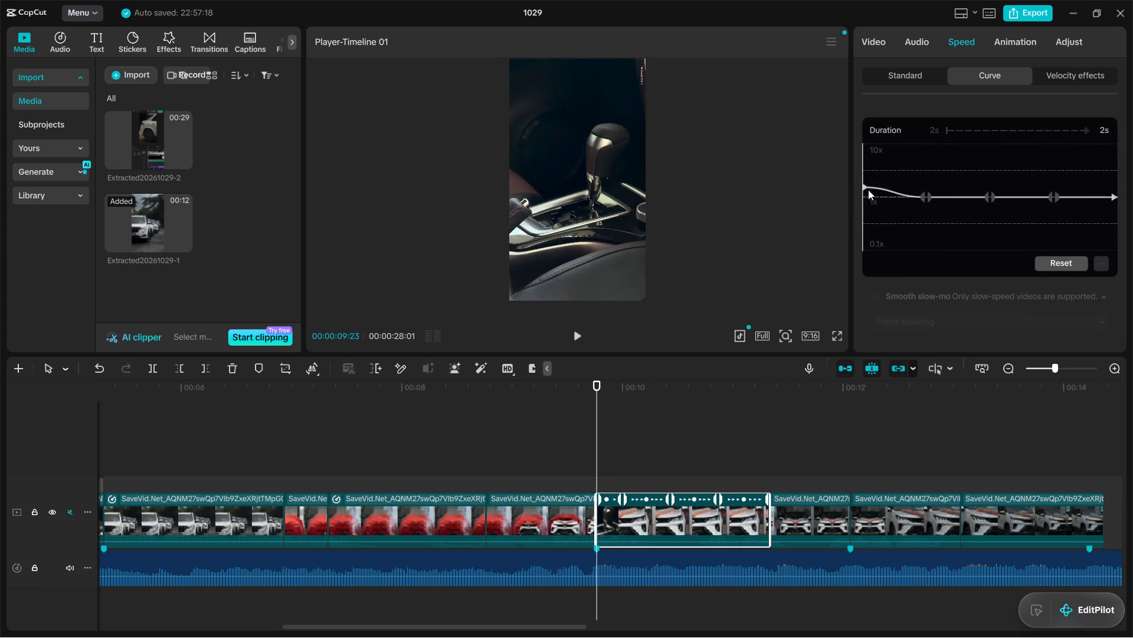
left_click_drag(865, 188, 861, 162)
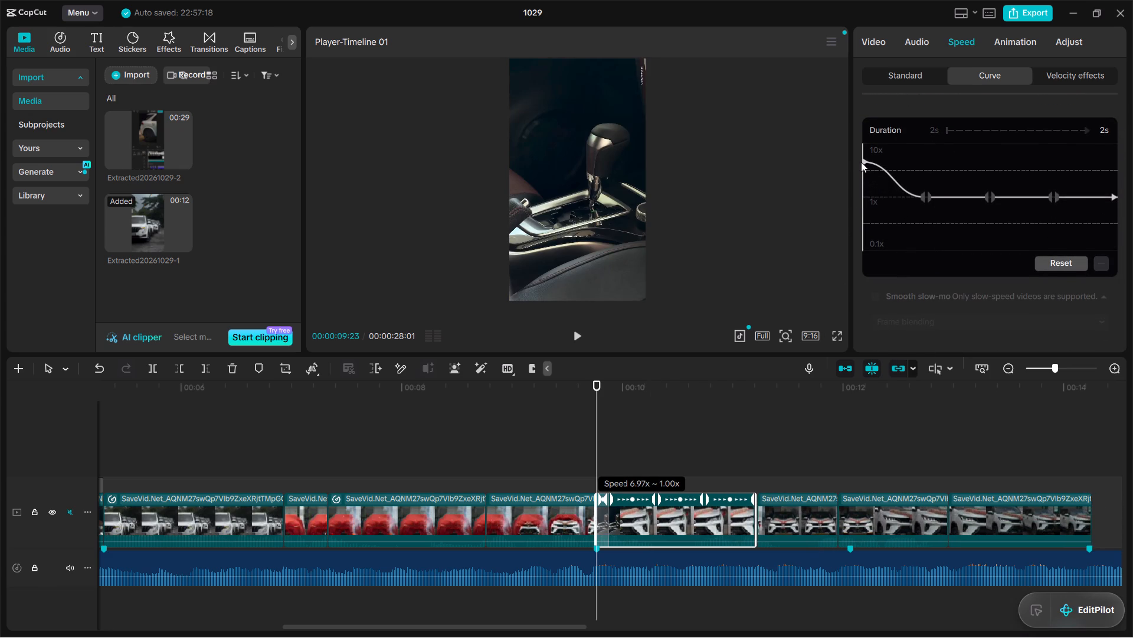
left_click_drag(861, 162, 863, 165)
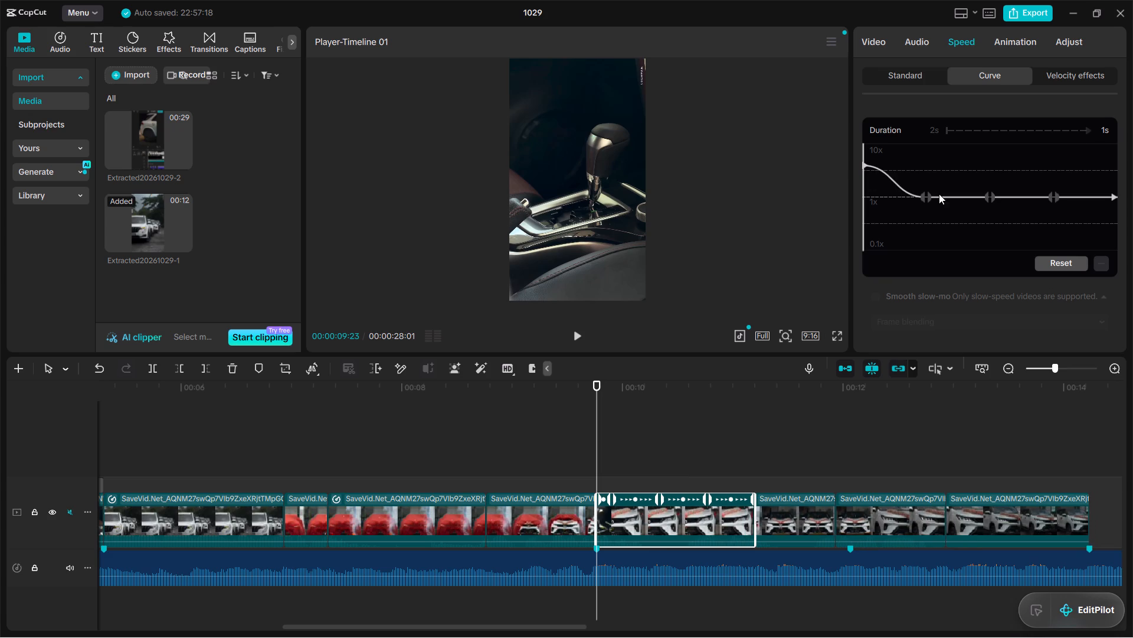
Lower the curve's first inner point to about 0.24x and shift it later, closer to the second inner point.
left_click(925, 195)
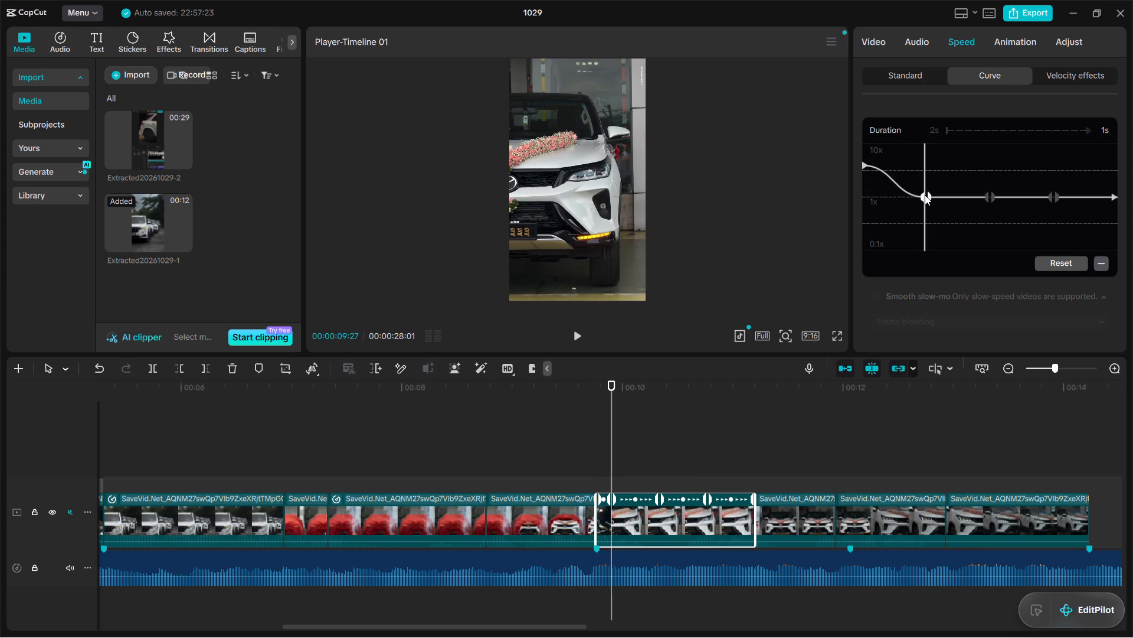
left_click_drag(925, 195, 926, 232)
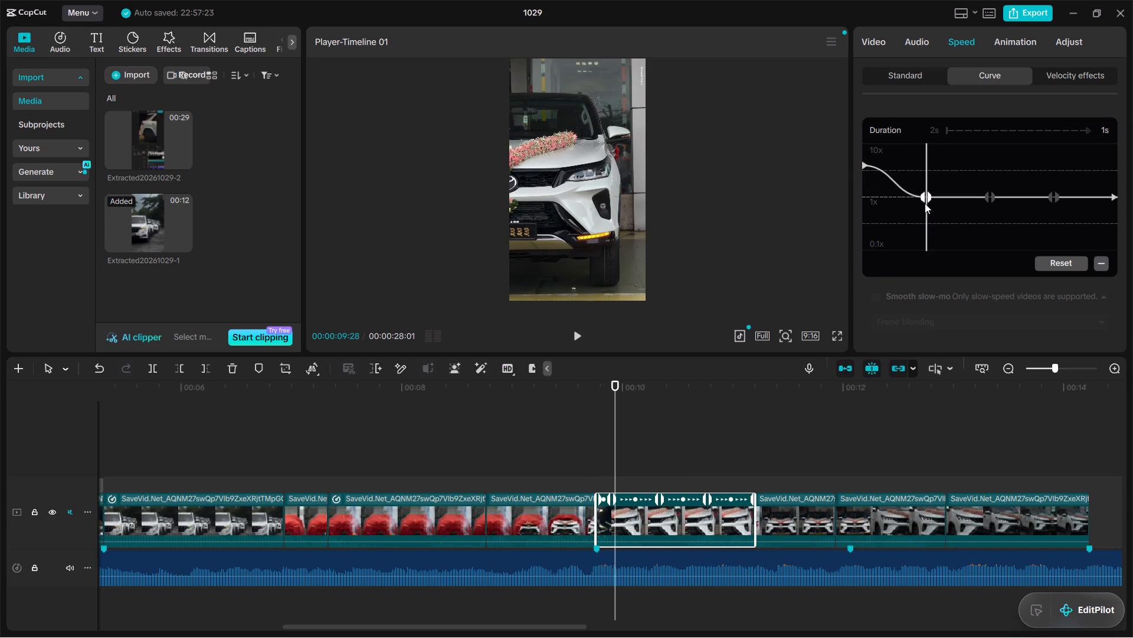
left_click_drag(925, 196, 925, 220)
left_click(928, 203)
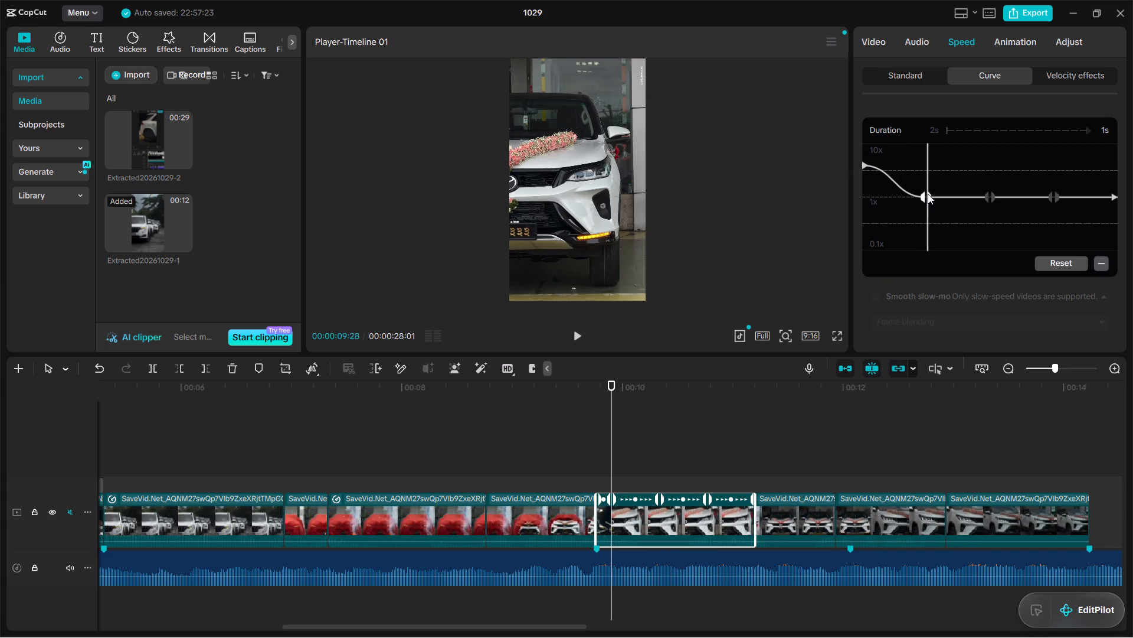
left_click(926, 193)
left_click_drag(926, 193, 915, 246)
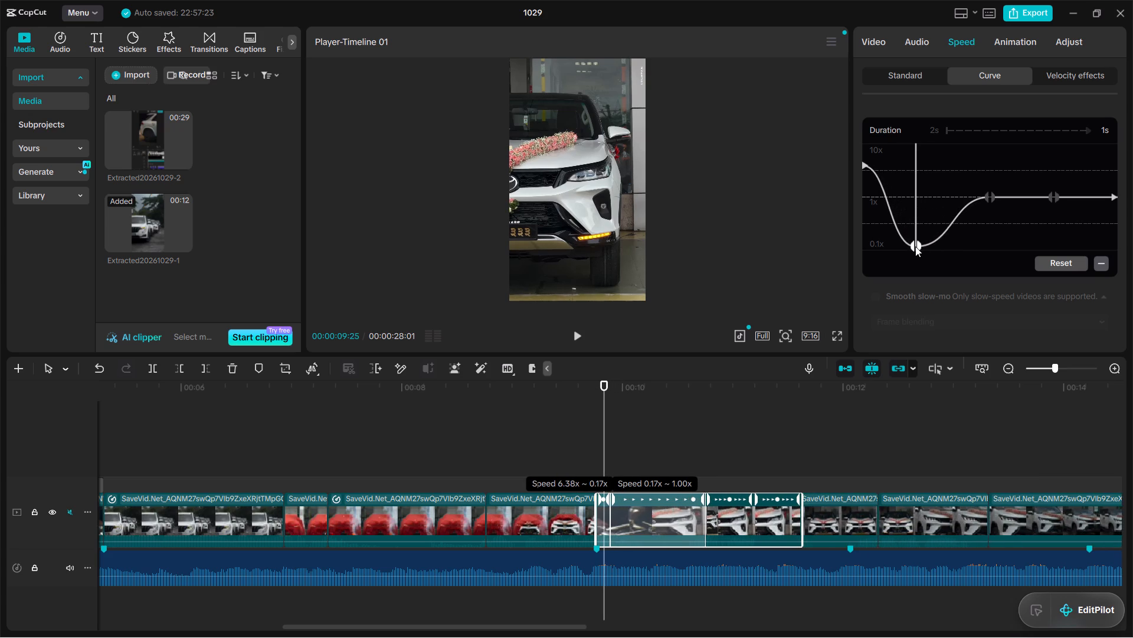
left_click_drag(915, 246, 925, 240)
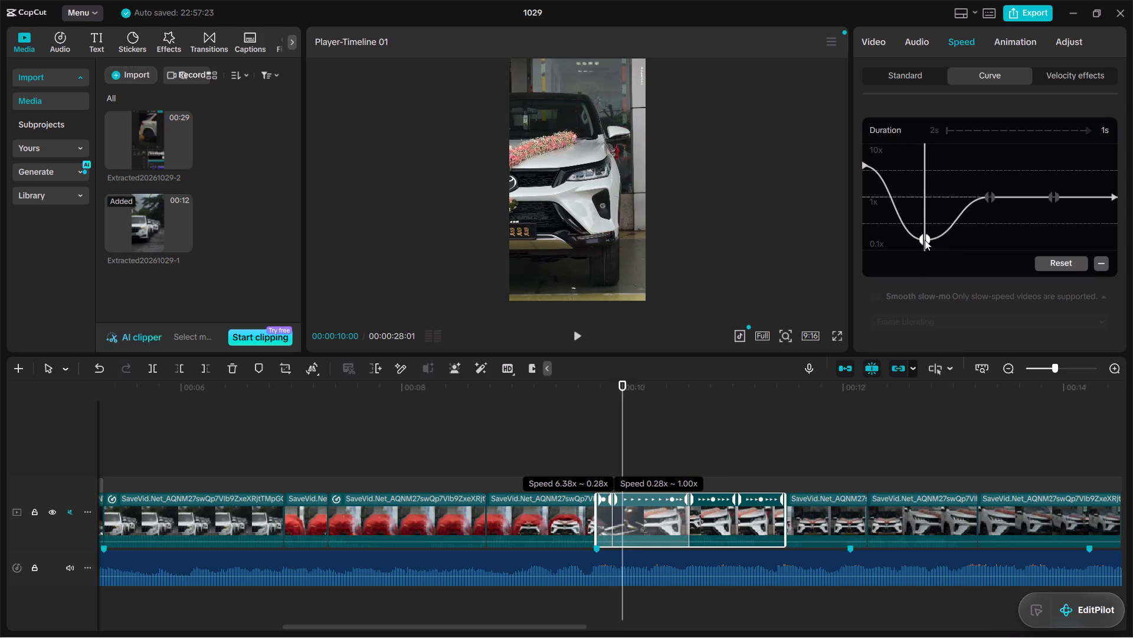
left_click_drag(925, 240, 944, 248)
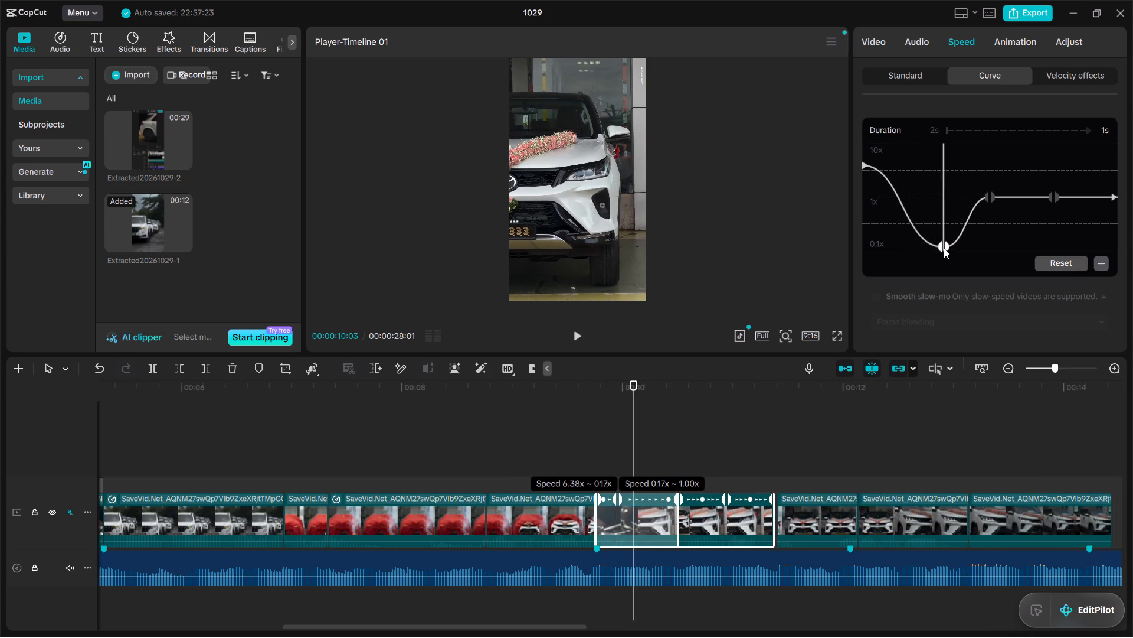
left_click_drag(944, 248, 954, 242)
Lower the curve's middle point to about 0.35x and shift it later, near the third inner point.
left_click(989, 197)
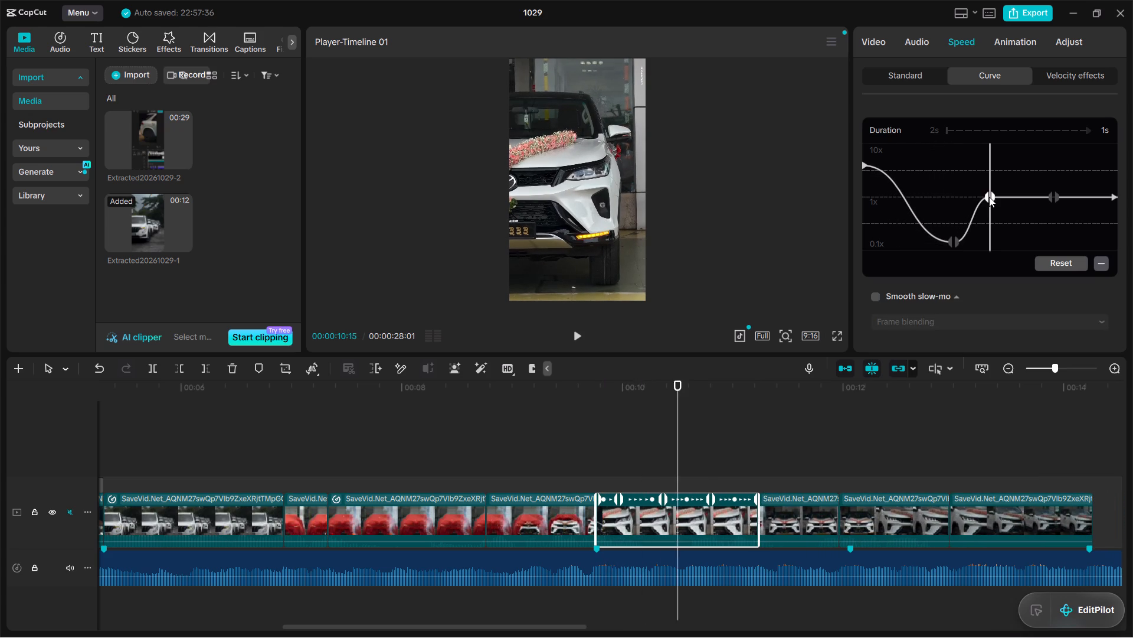
left_click_drag(989, 197, 1011, 243)
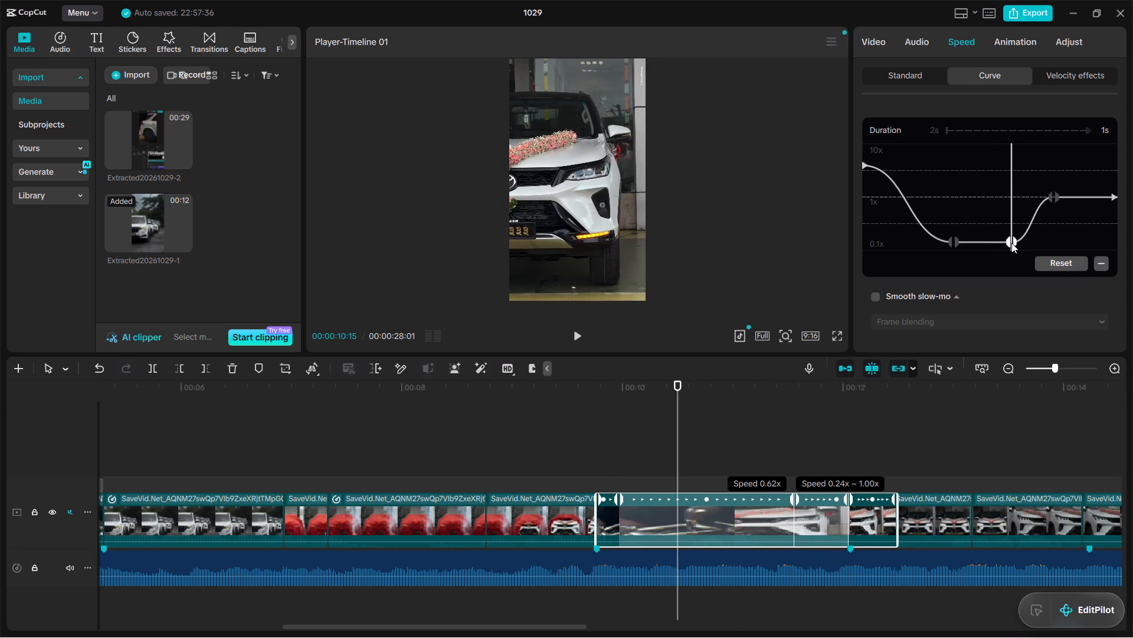
left_click_drag(1011, 243, 1014, 233)
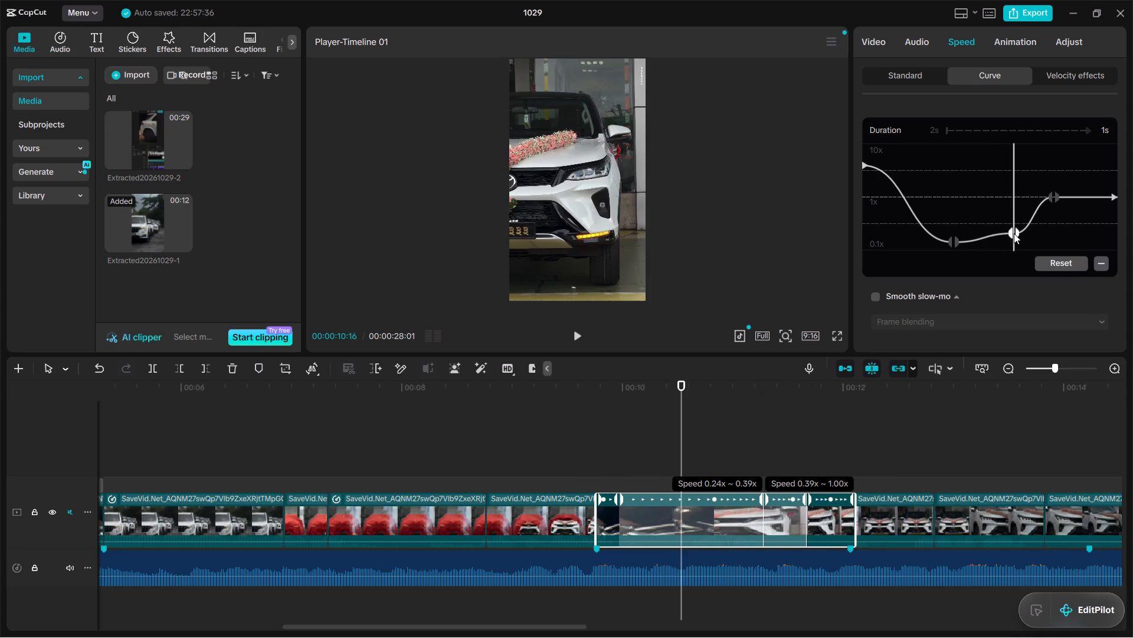
left_click_drag(1014, 233, 1023, 215)
left_click_drag(1023, 213, 1028, 222)
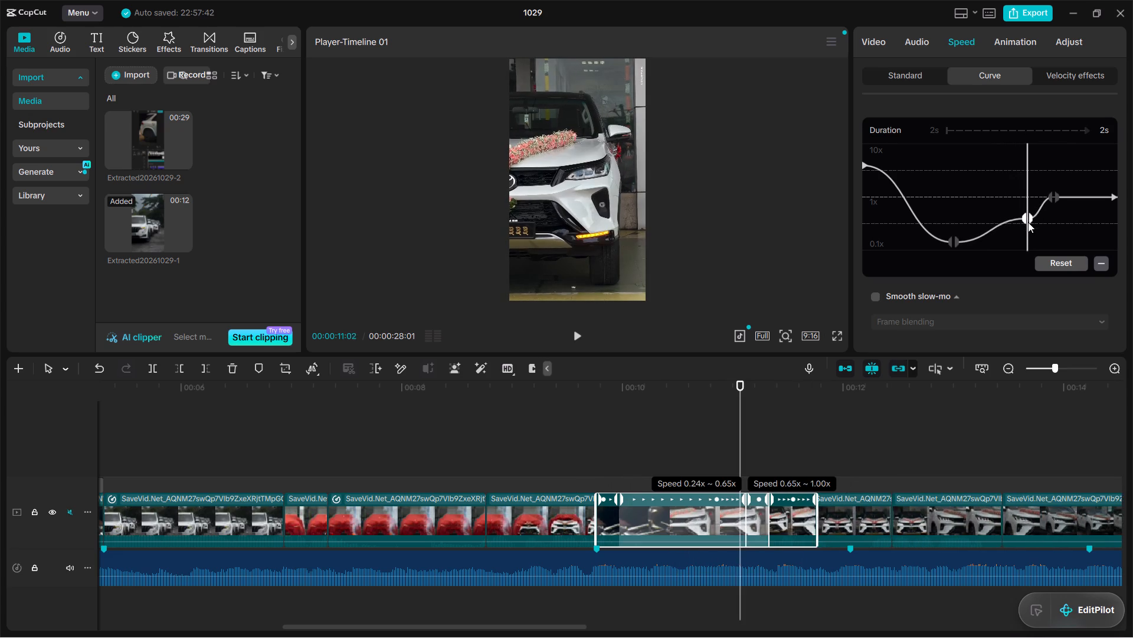
left_click_drag(1028, 222, 1026, 236)
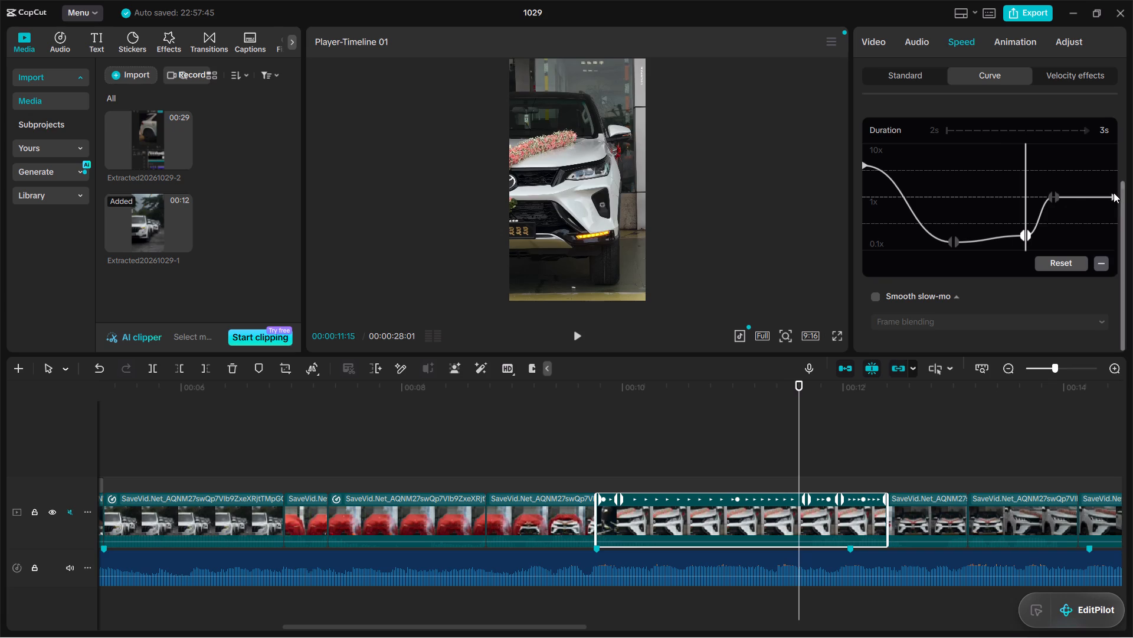
Shift the curve's last inner point slightly later, keeping it at 1x speed.
left_click_drag(1114, 193, 1112, 178)
left_click(1053, 196)
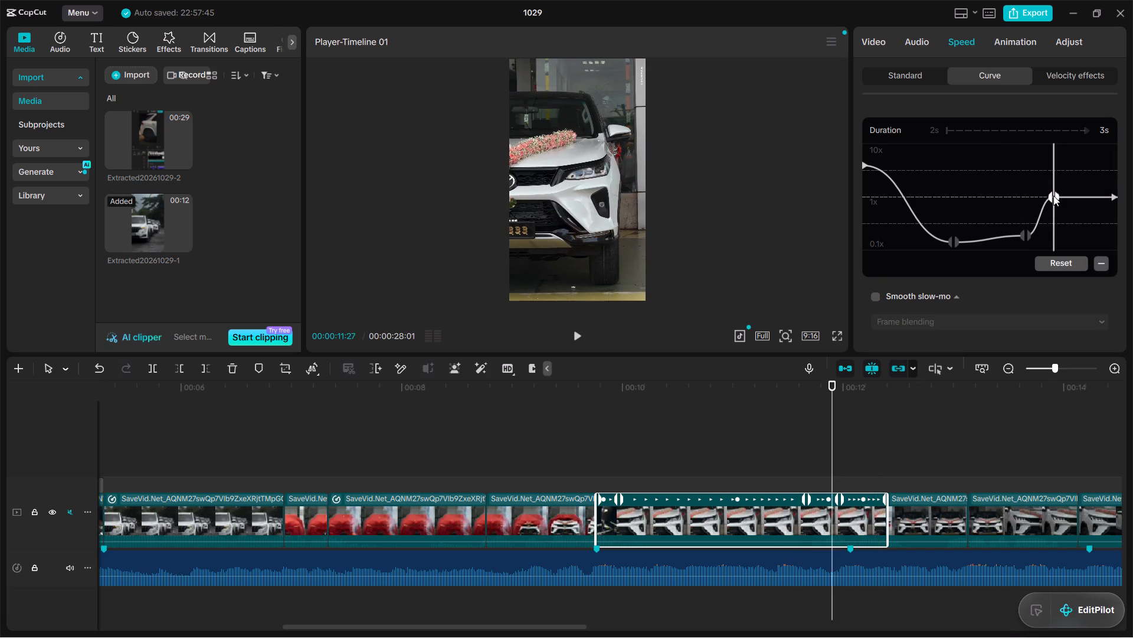
left_click_drag(1053, 196, 1094, 213)
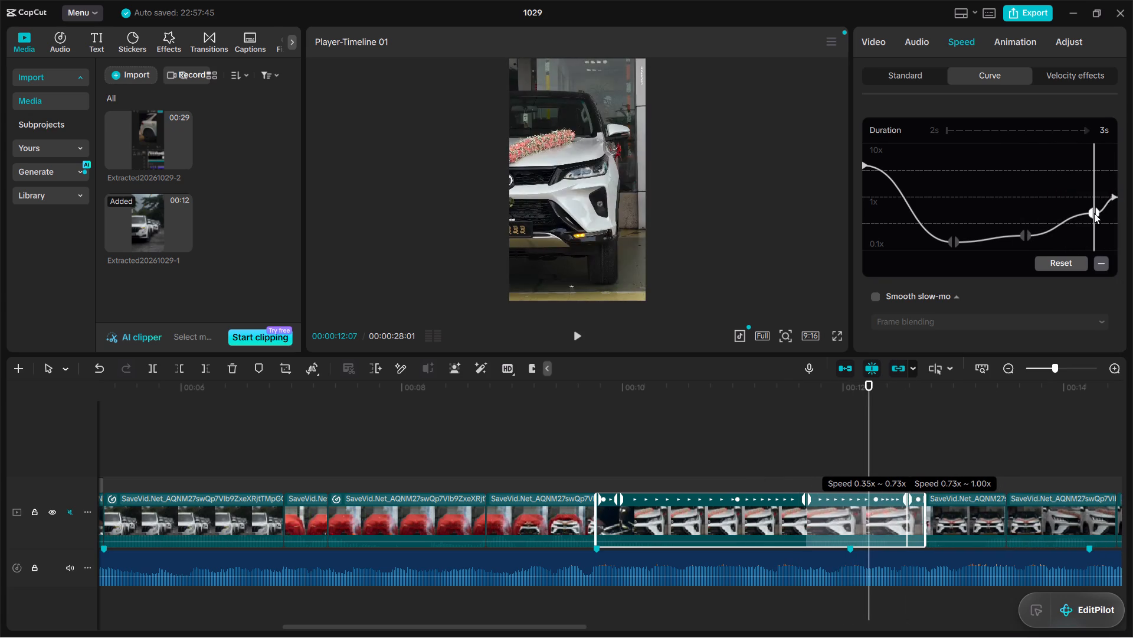
left_click_drag(1094, 213, 1065, 196)
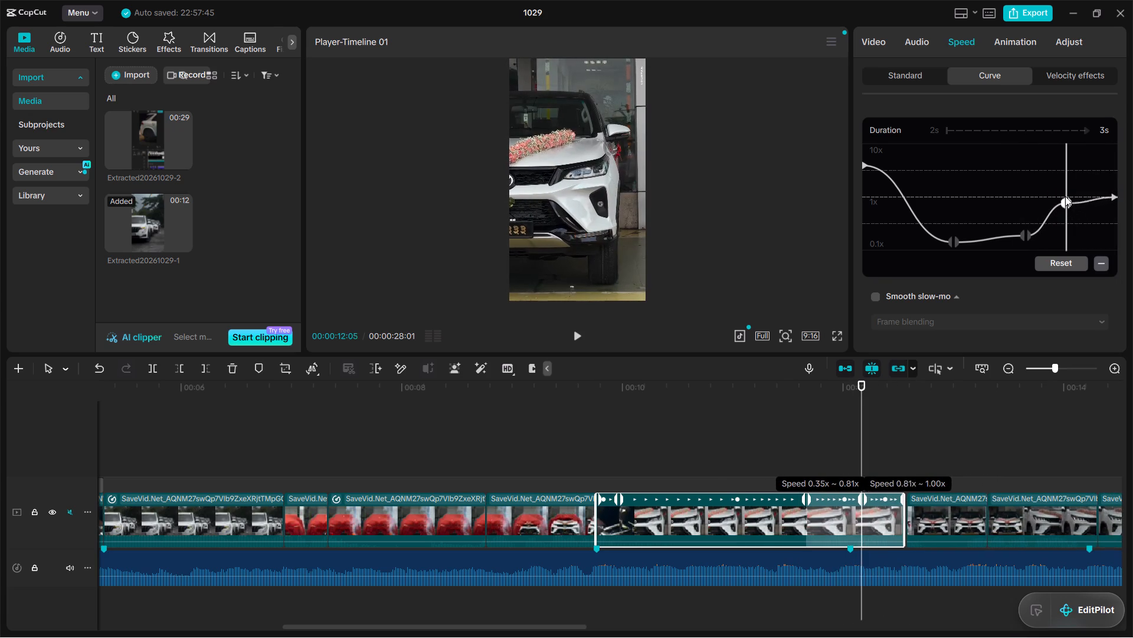
left_click_drag(1065, 196, 1066, 193)
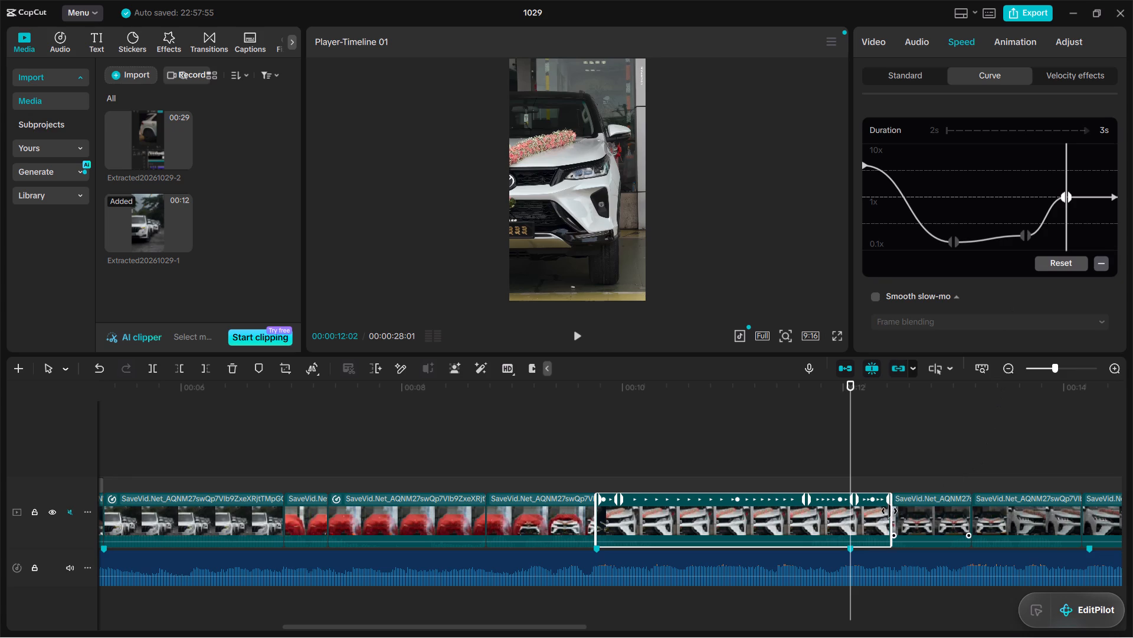
Trim the end of the speed-curved clip to the beat marker at 00:00:12:02.
left_click_drag(892, 512, 848, 515)
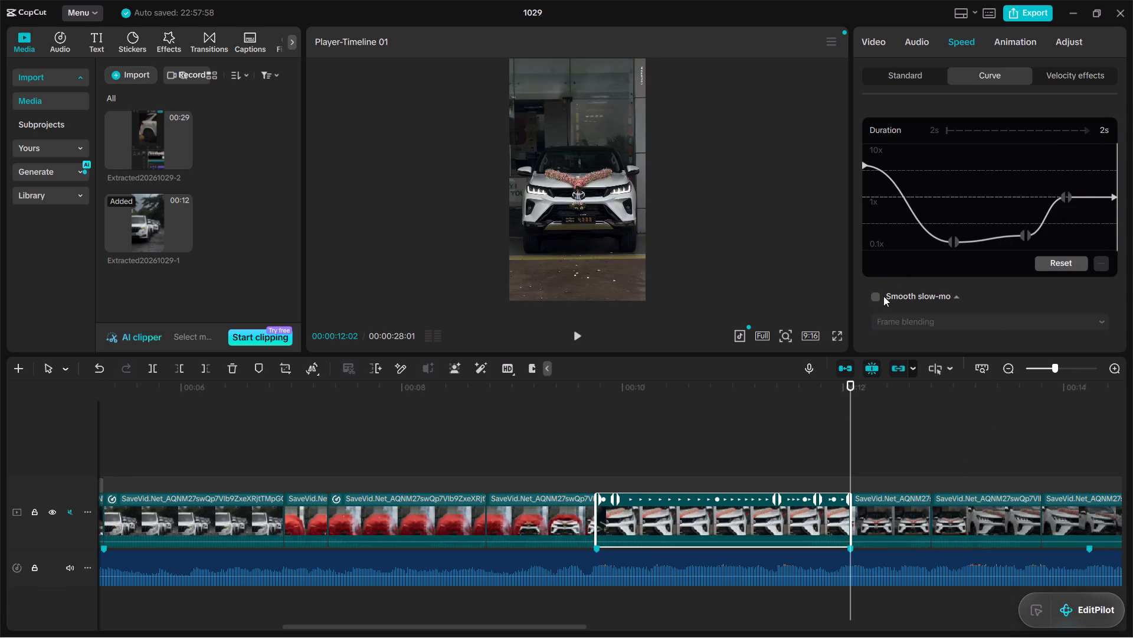
Enable Smooth slow-mo on the speed-curved clip using the Optical flow method.
left_click(874, 295)
left_click(893, 316)
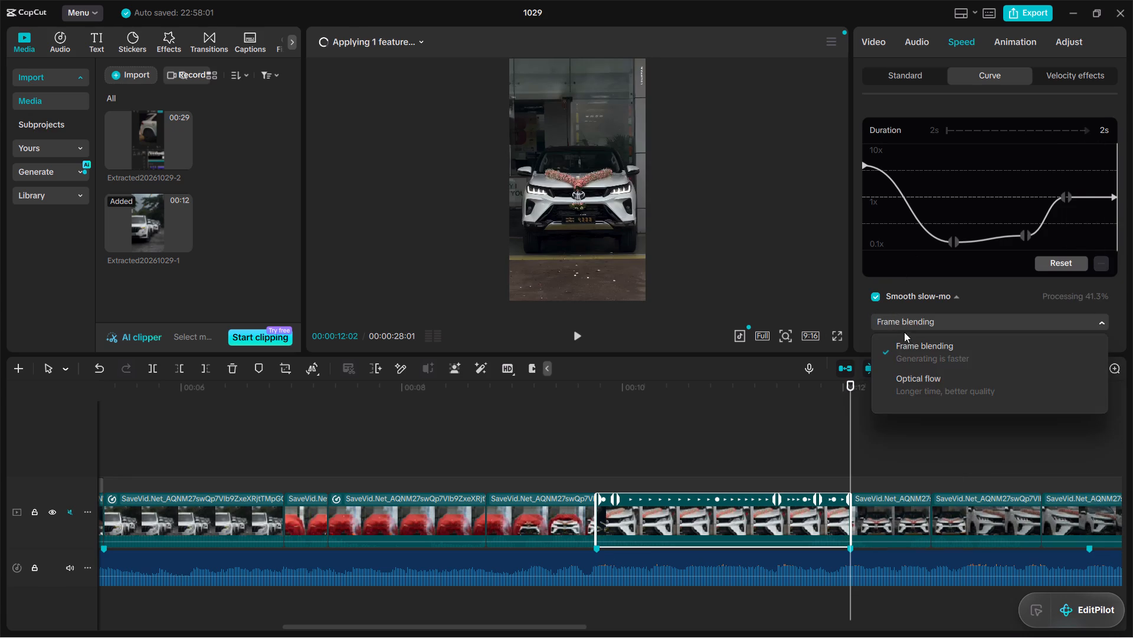
left_click(912, 375)
Play back the speed-curved clip and the clips following it, checking the slow motion and the cuts against the beat markers.
left_click(546, 453)
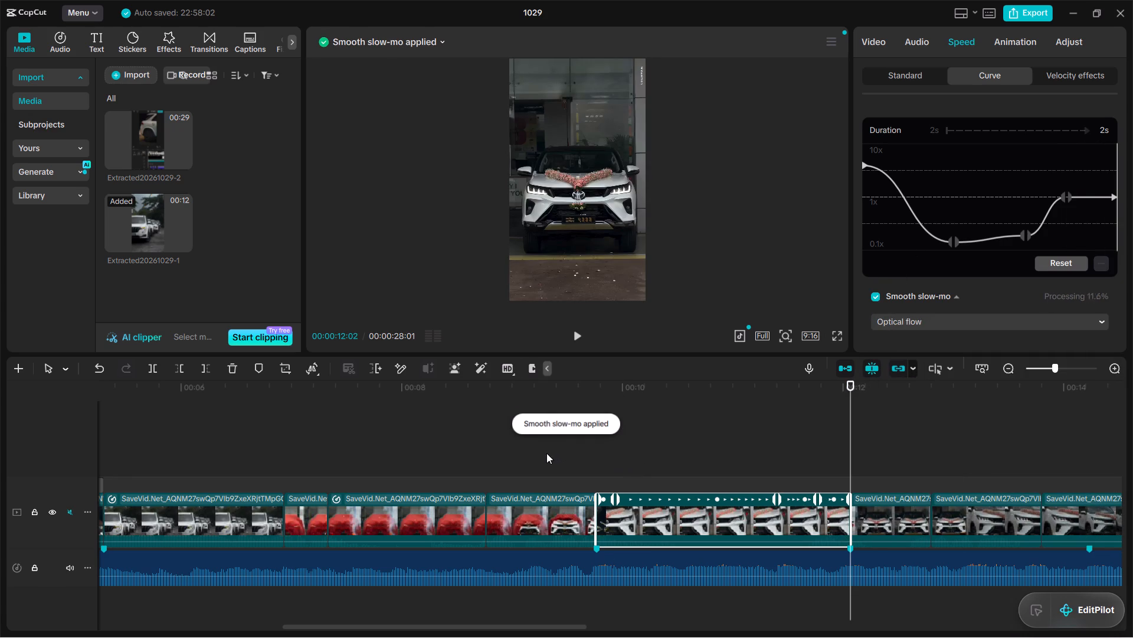
key("space")
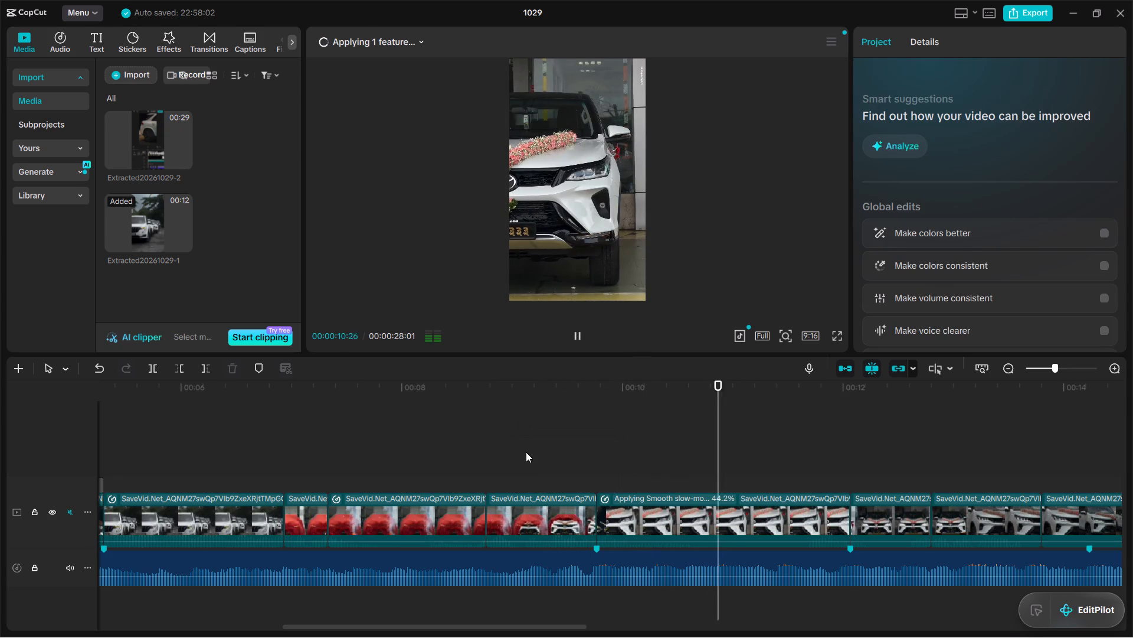
key("space")
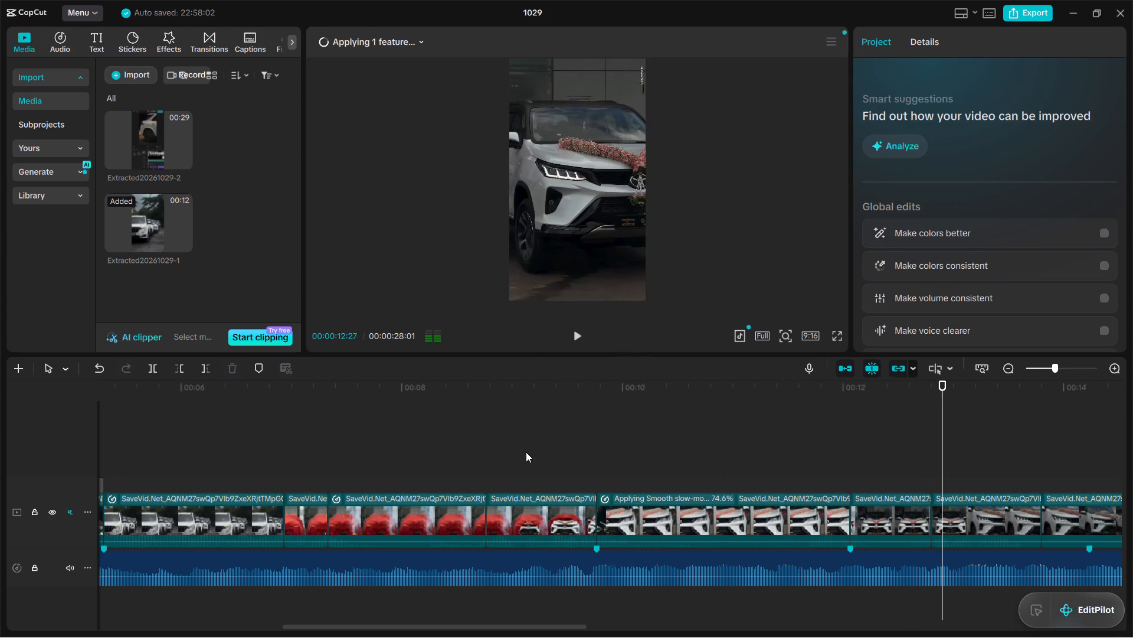
left_click(525, 451)
key("space")
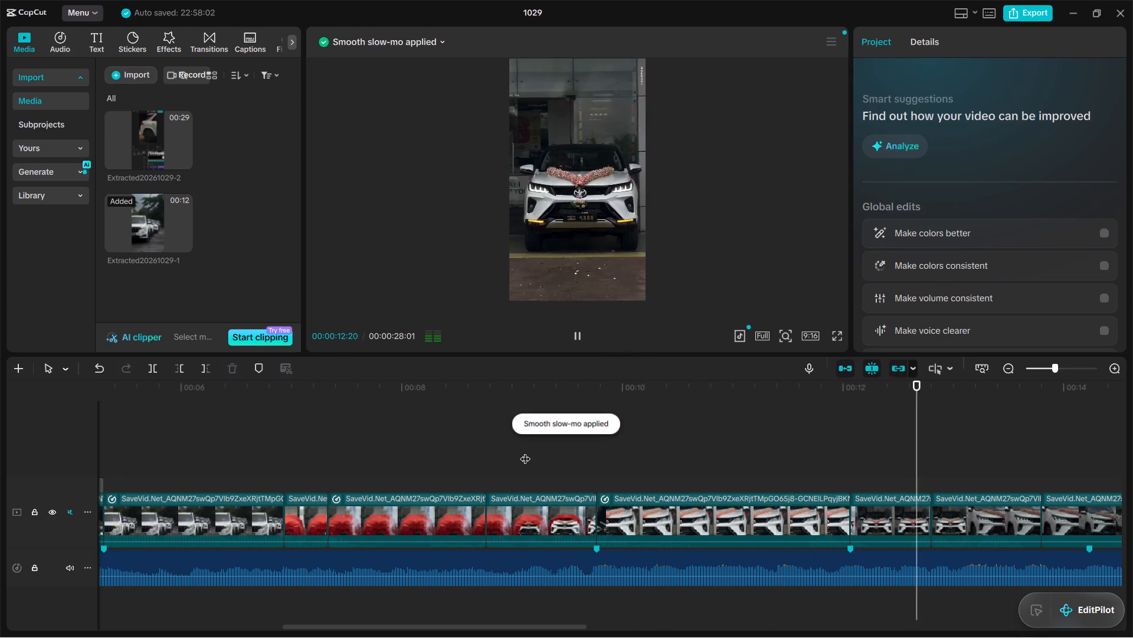
key("space")
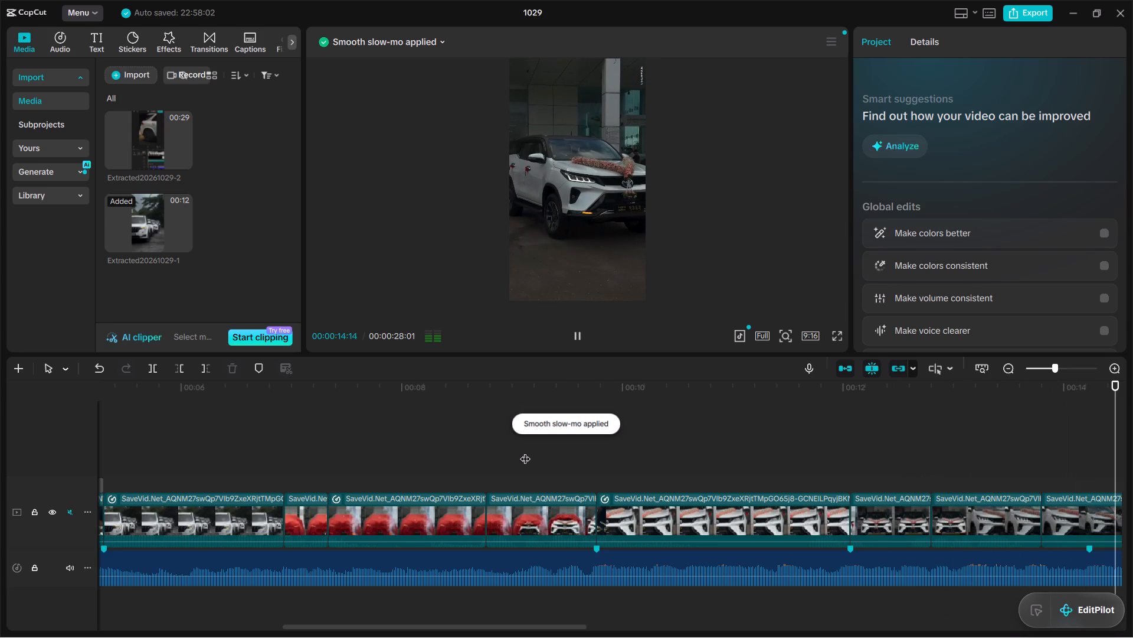
left_click(525, 451)
key("space")
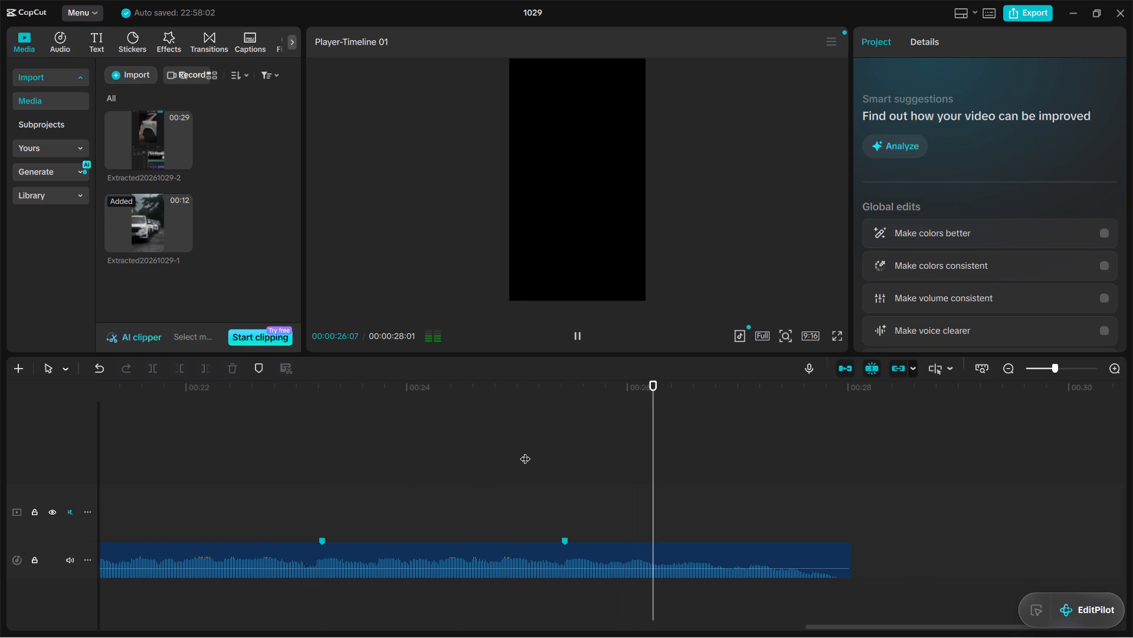
key("space")
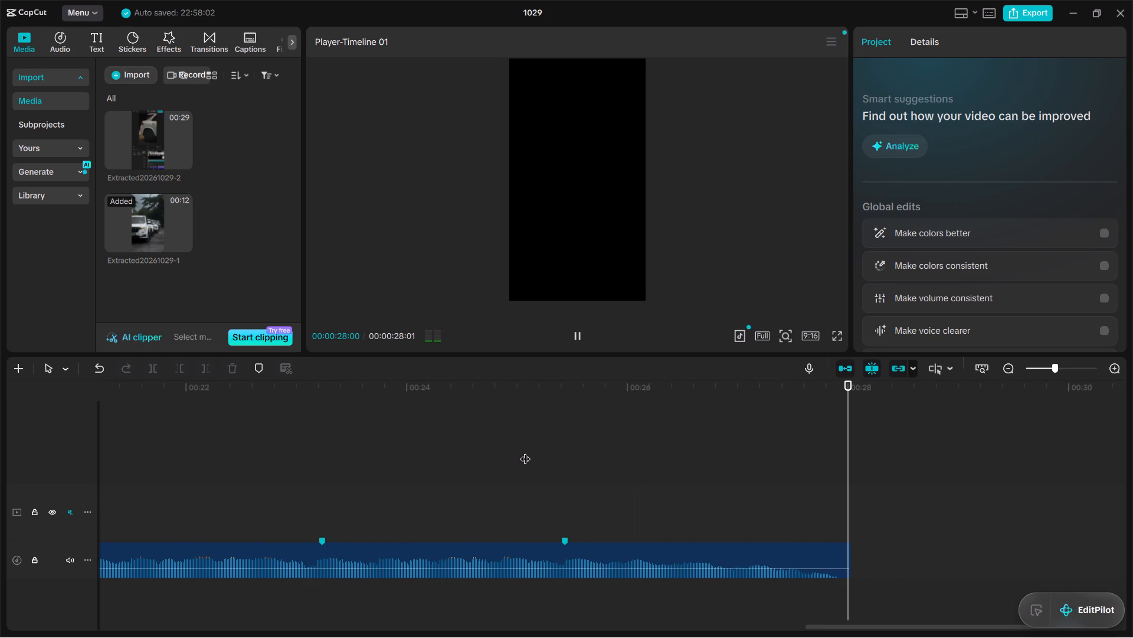
key("space")
key("space")
key("space")
key("space")
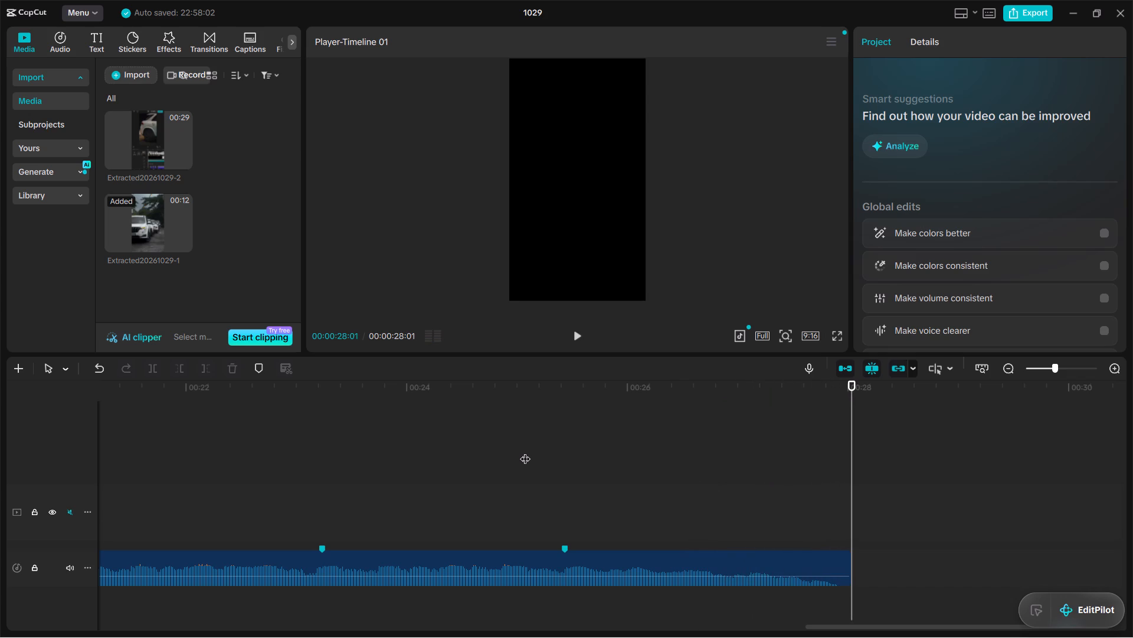
Play back the cut into the speed-curved slow-motion clip, checking it against the beat marker just before 00:00:10:00.
key("space")
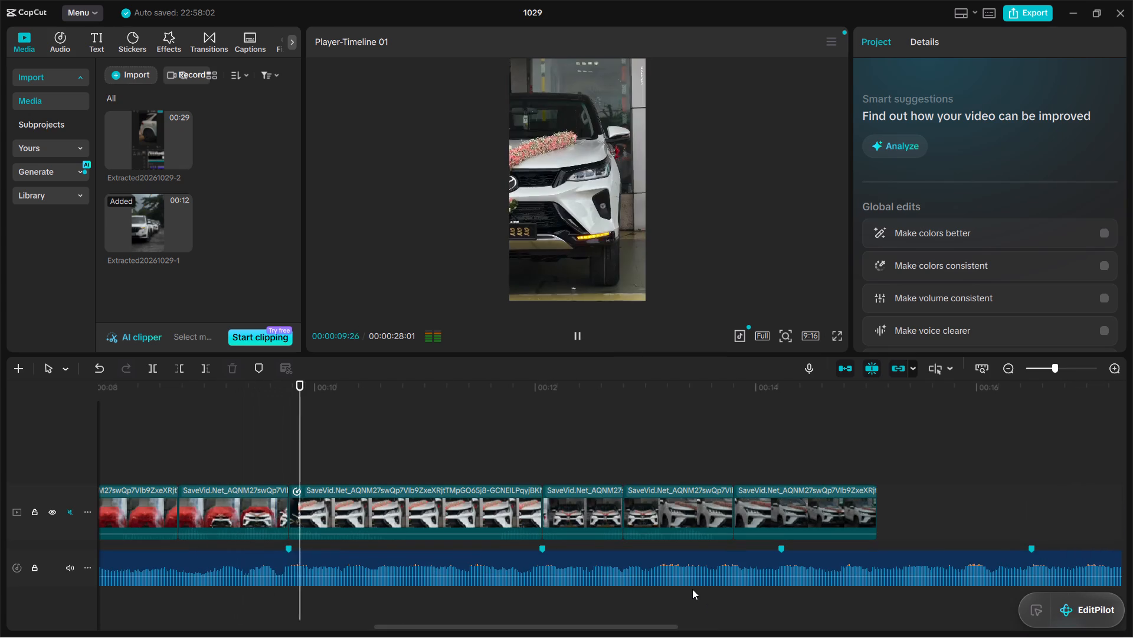
key("space")
left_click(239, 454)
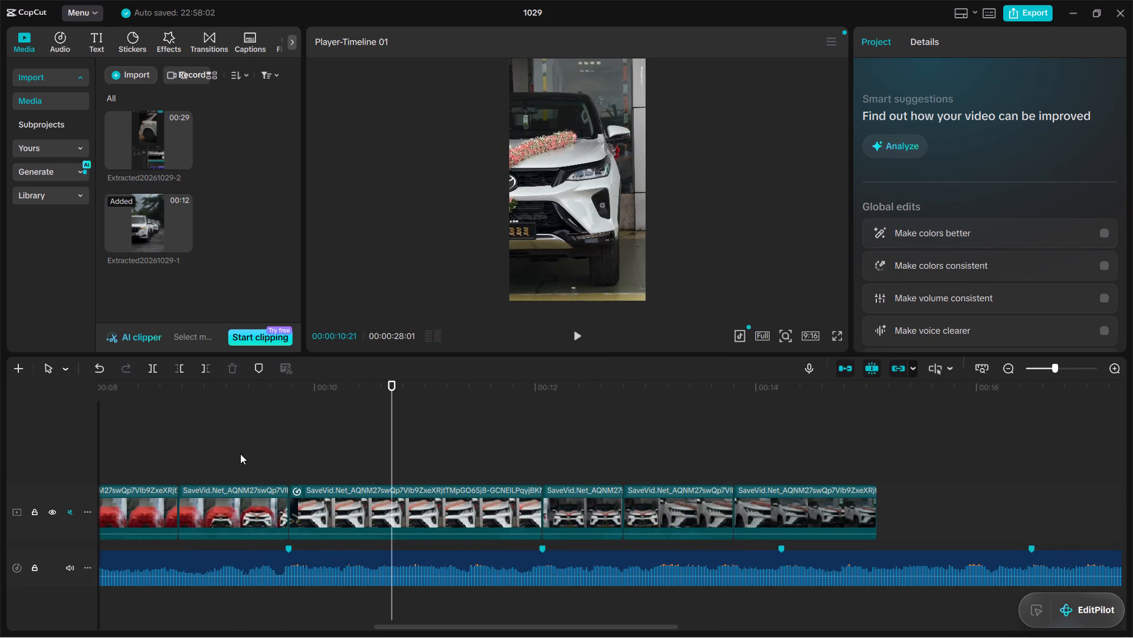
key("space")
key("space")
left_click(250, 457)
key("space")
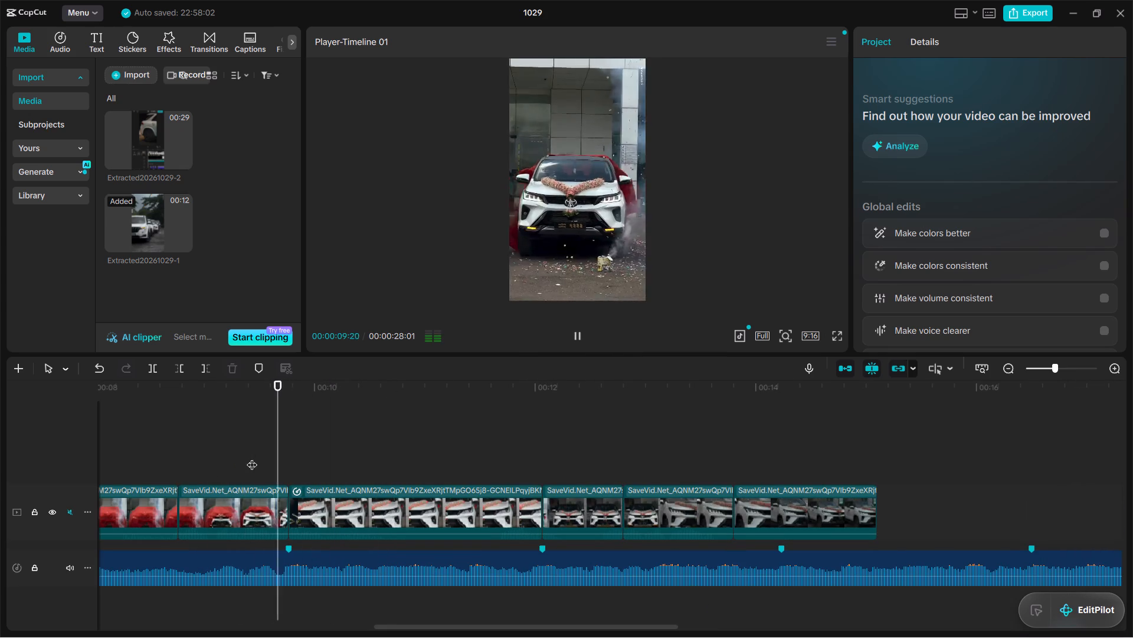
key("space")
Trim about two frames off the start of the speed-curved clip and replay the cut.
left_click(300, 508)
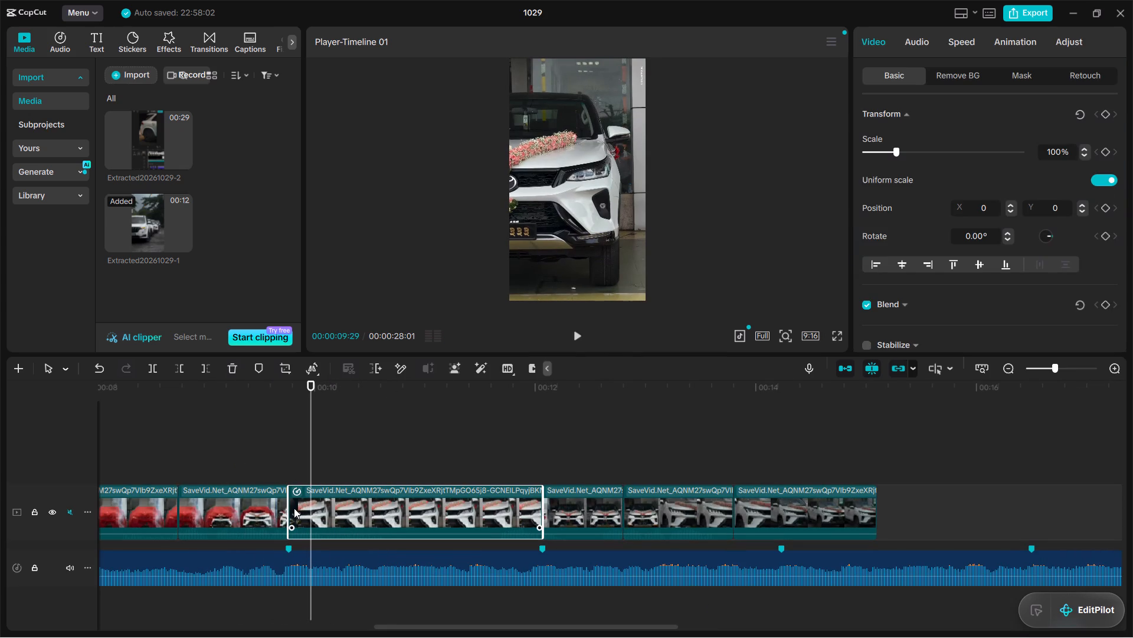
left_click_drag(286, 506, 289, 506)
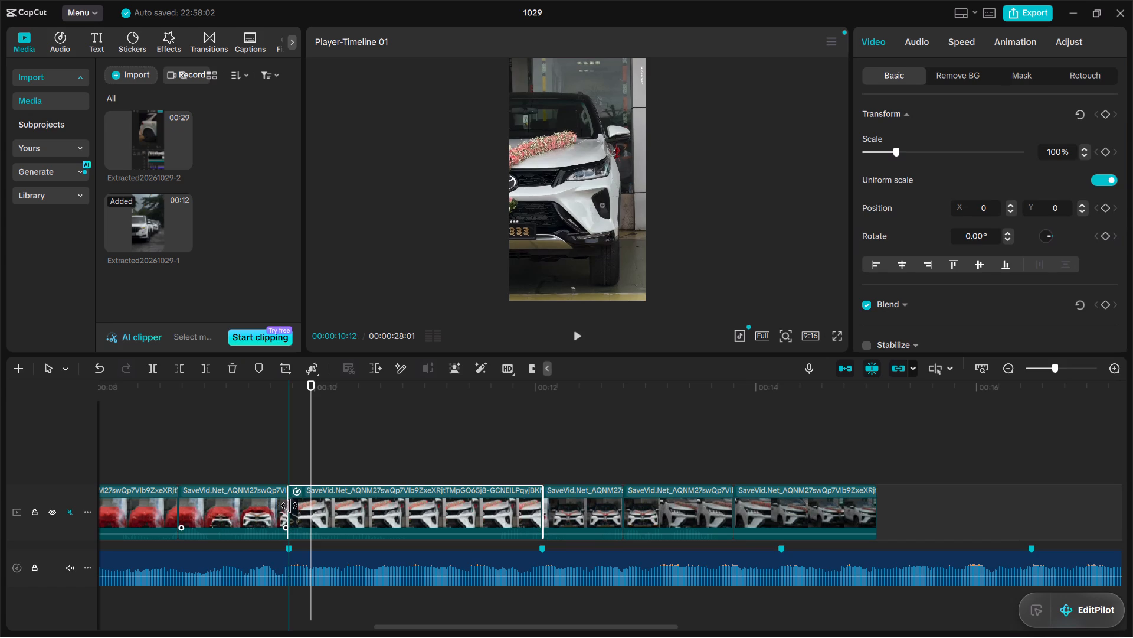
left_click_drag(289, 506, 297, 504)
left_click(261, 467)
key("space")
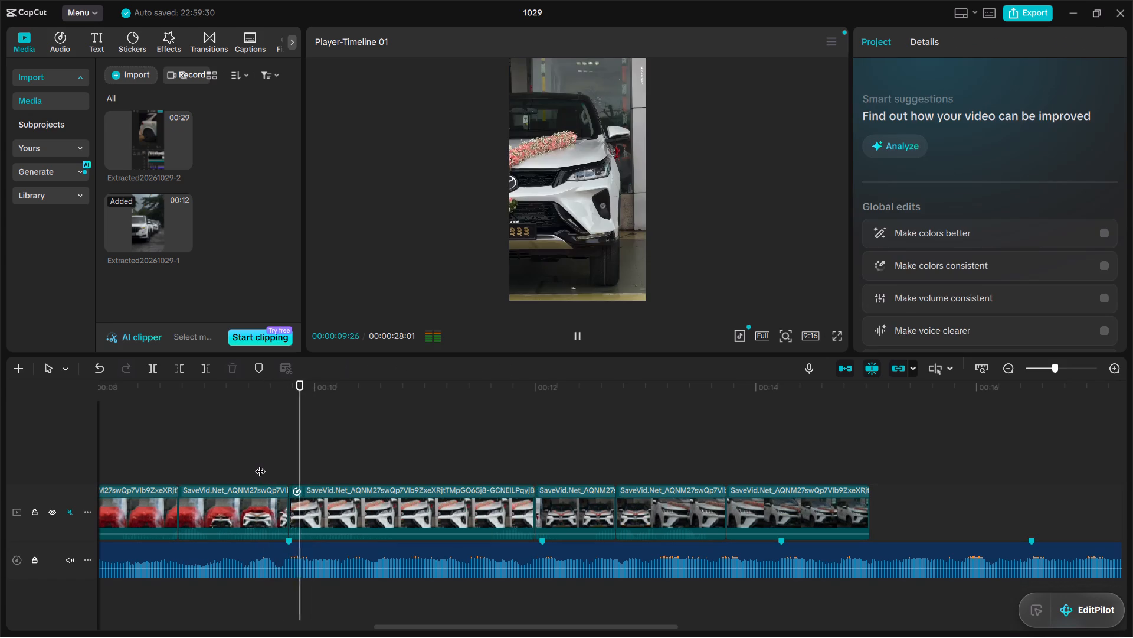
key("space")
left_click(261, 464)
key("space")
key("space")
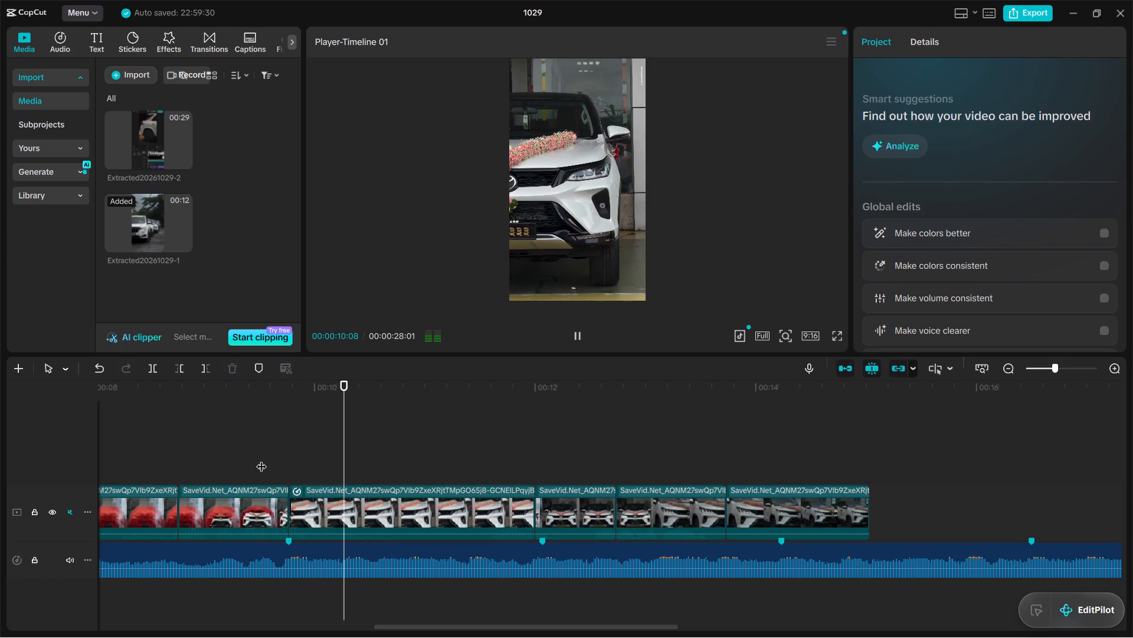
Trim the end of the clip before the speed-curved clip back to about 00:00:09:20 and replay the cut.
left_click(274, 495)
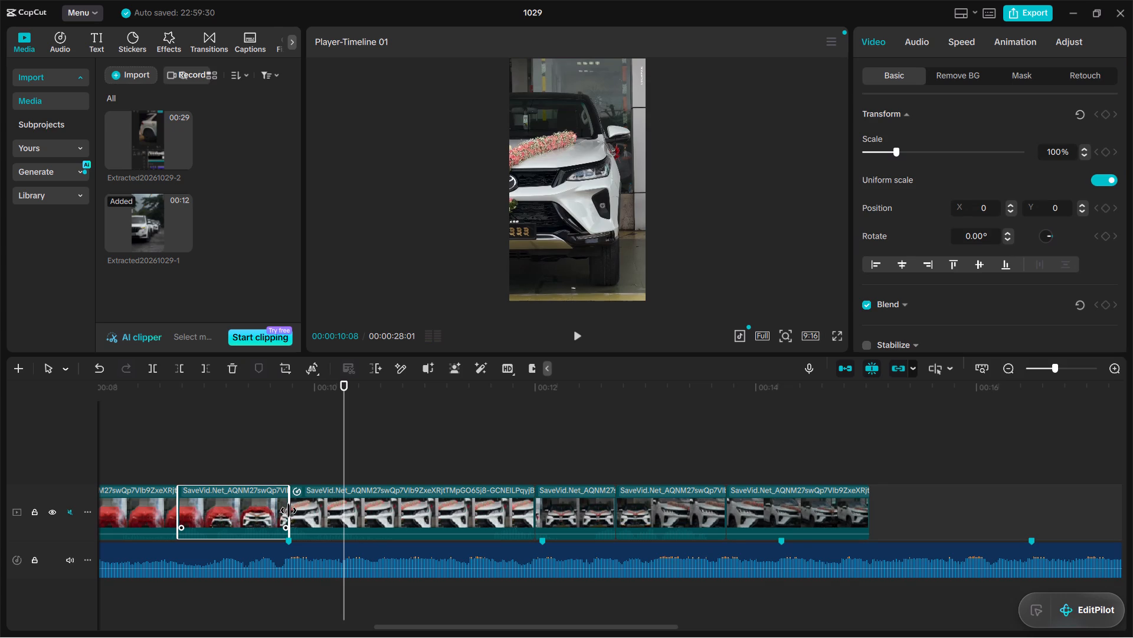
left_click_drag(289, 510, 274, 510)
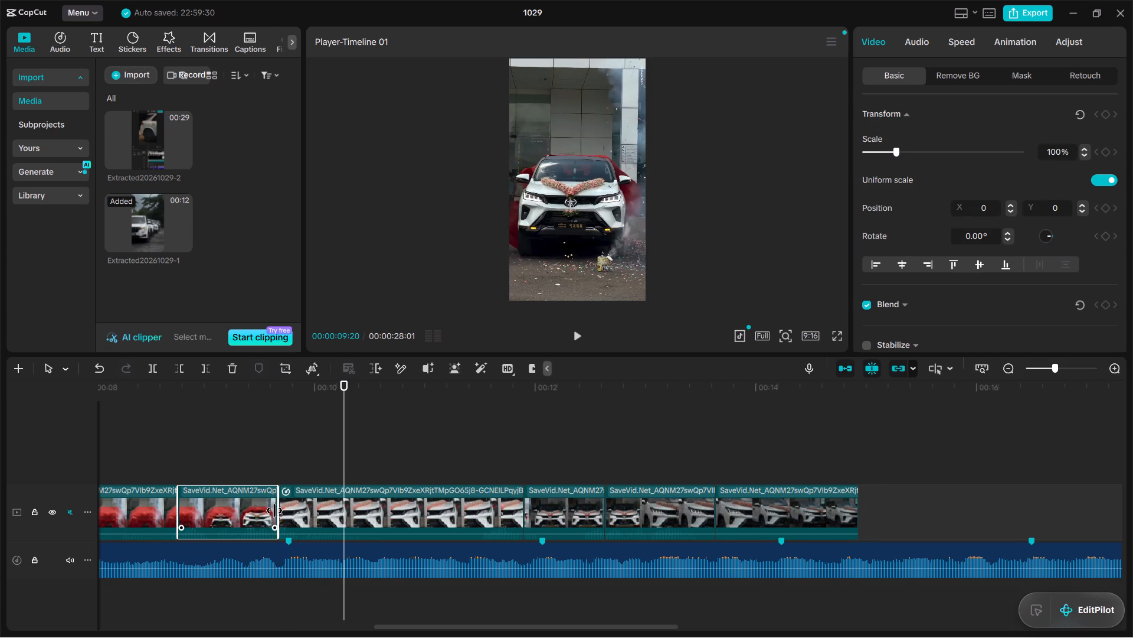
left_click_drag(274, 510, 274, 508)
left_click(244, 458)
key("space")
key("space")
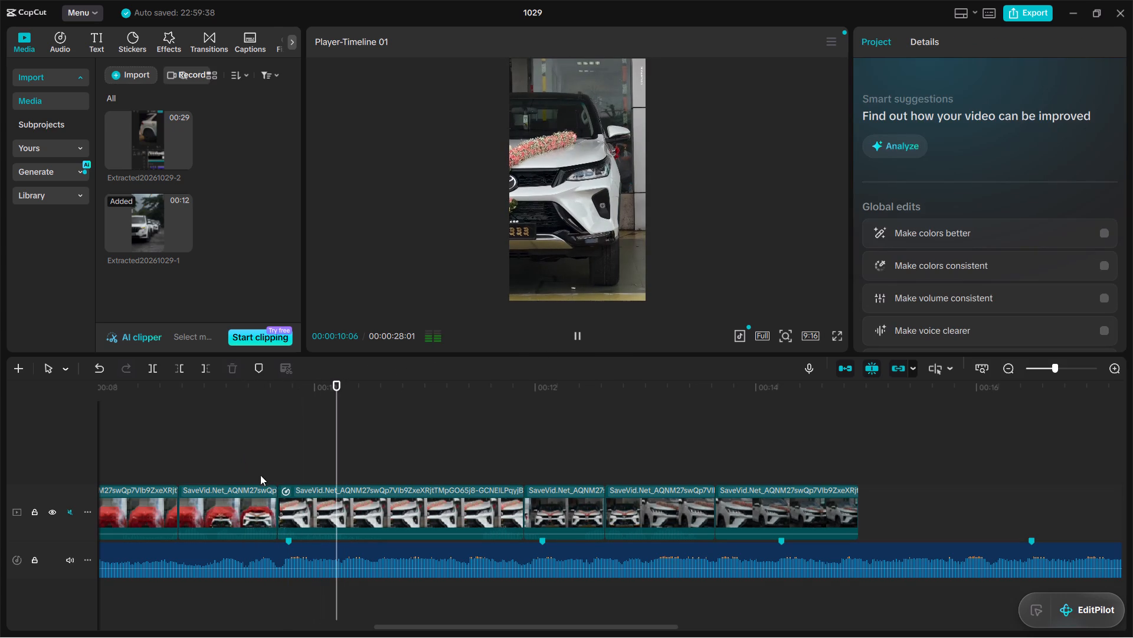
Split the speed-curved clip at 00:00:09:22 and delete the short piece before the split.
left_click(302, 510)
left_click(282, 468)
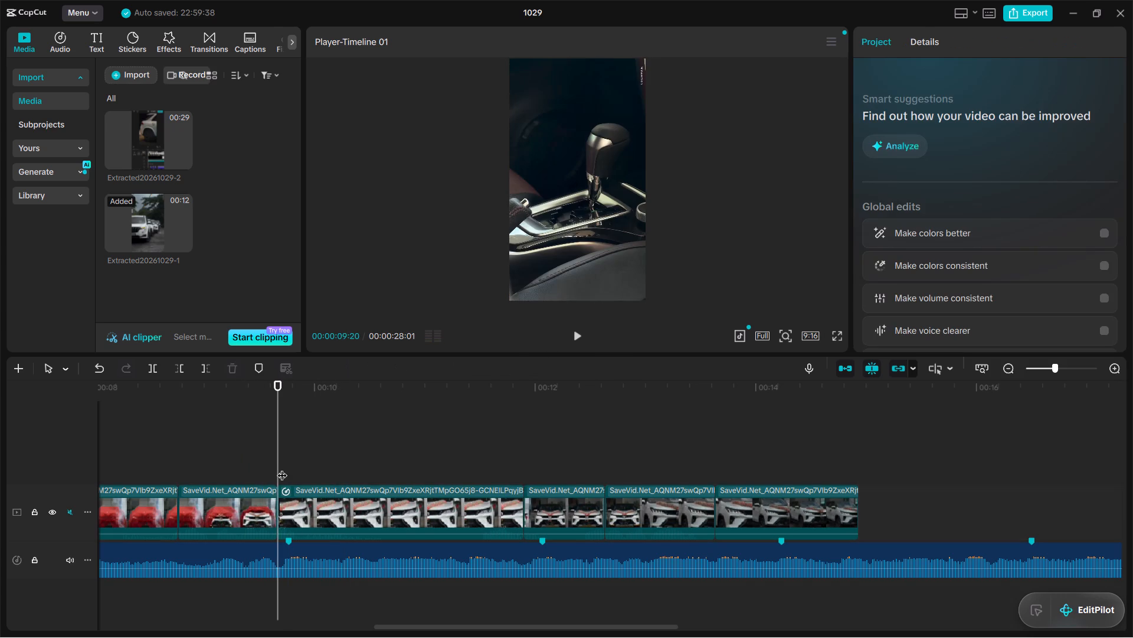
left_click(286, 488)
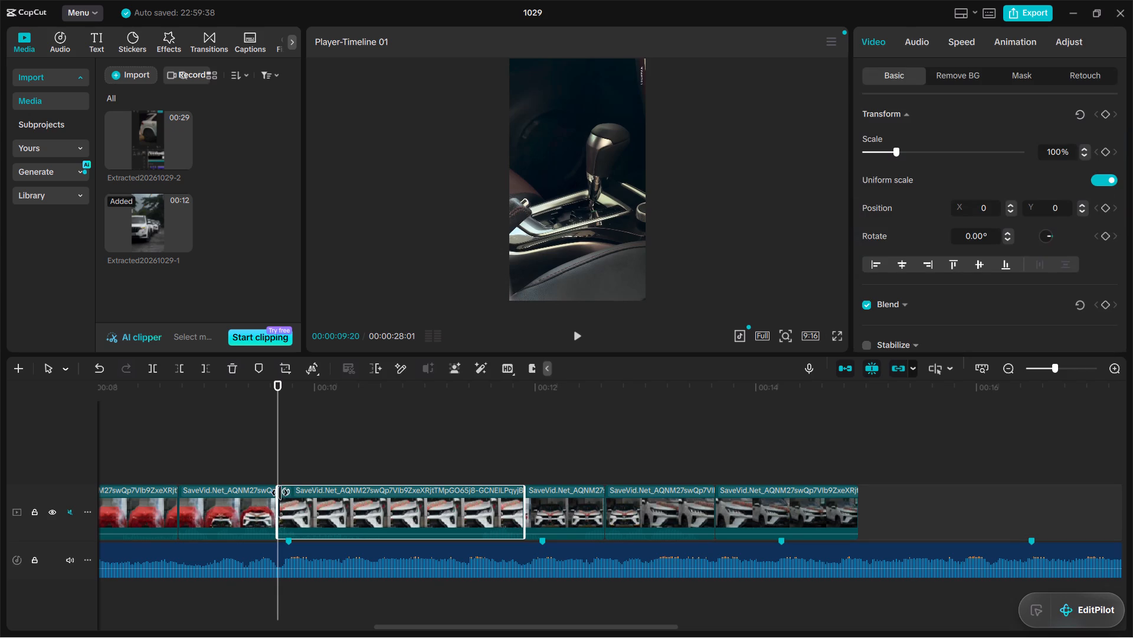
left_click_drag(277, 459, 283, 459)
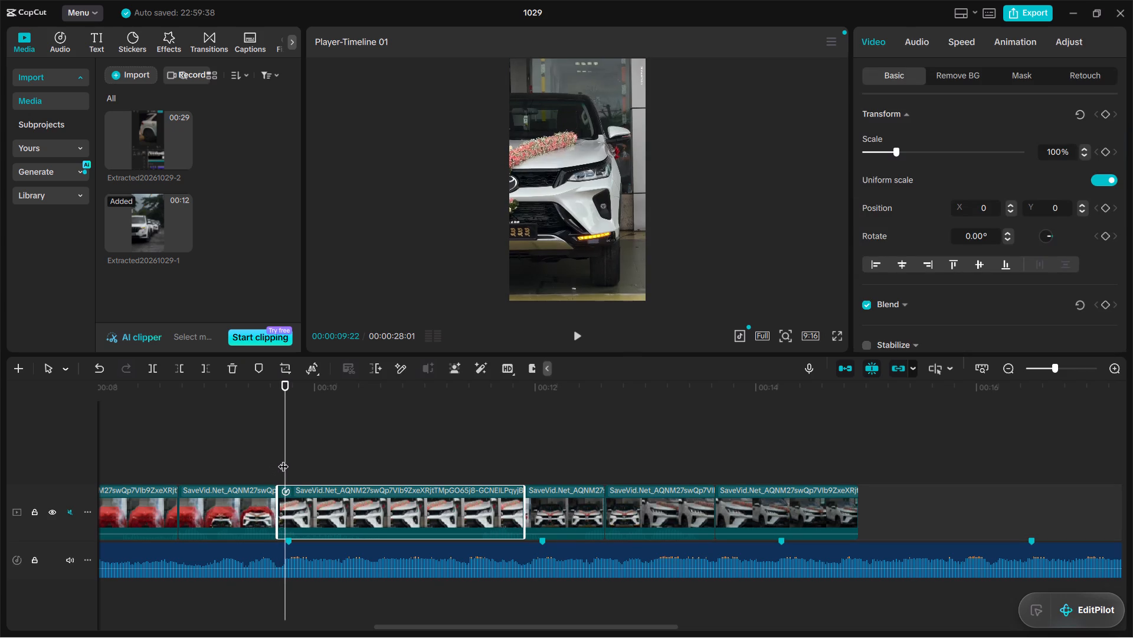
key("ctrl+b")
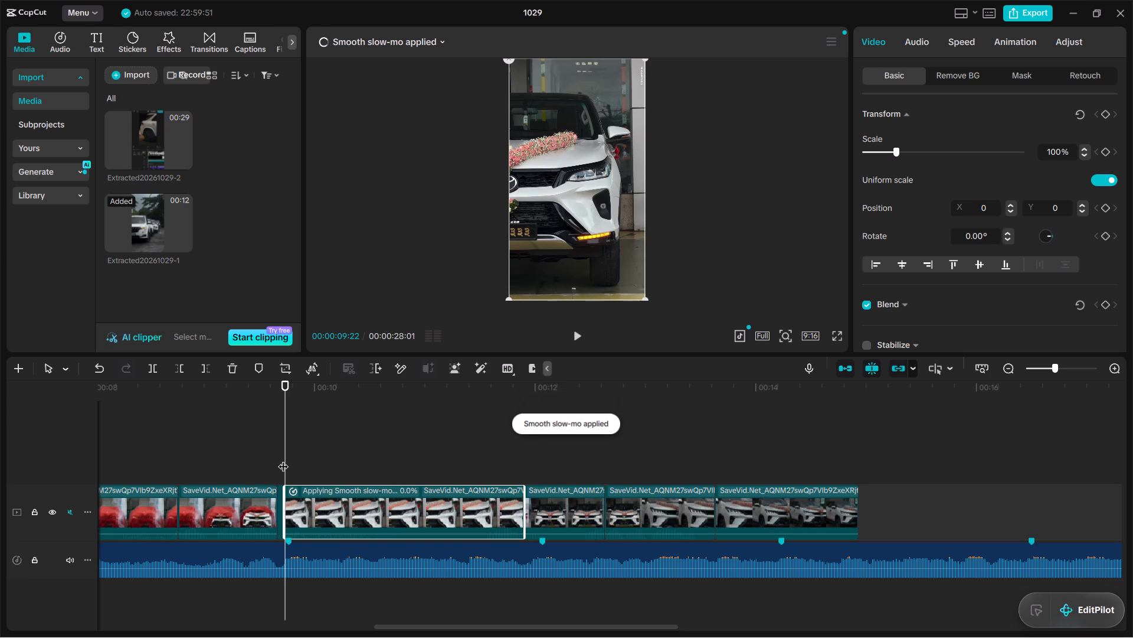
key("ctrl+a")
key("ctrl+a")
key("ctrl+a")
key("ctrl+a")
key("ctrl+a")
key("ctrl+a")
key("ctrl+a")
key("ctrl+a")
key("ctrl+a")
key("ctrl+a")
key("ctrl+a")
key("ctrl+a")
key("ctrl+a")
key("ctrl+a")
key("ctrl+a")
key("ctrl+a")
key("ctrl+a")
key("ctrl+a")
key("ctrl+a")
key("ctrl+a")
scroll(283, 459, "up", 3, "ctrl")
scroll(284, 458, "up", 20, "ctrl")
scroll(284, 458, "up", 3, "ctrl")
left_click(258, 552)
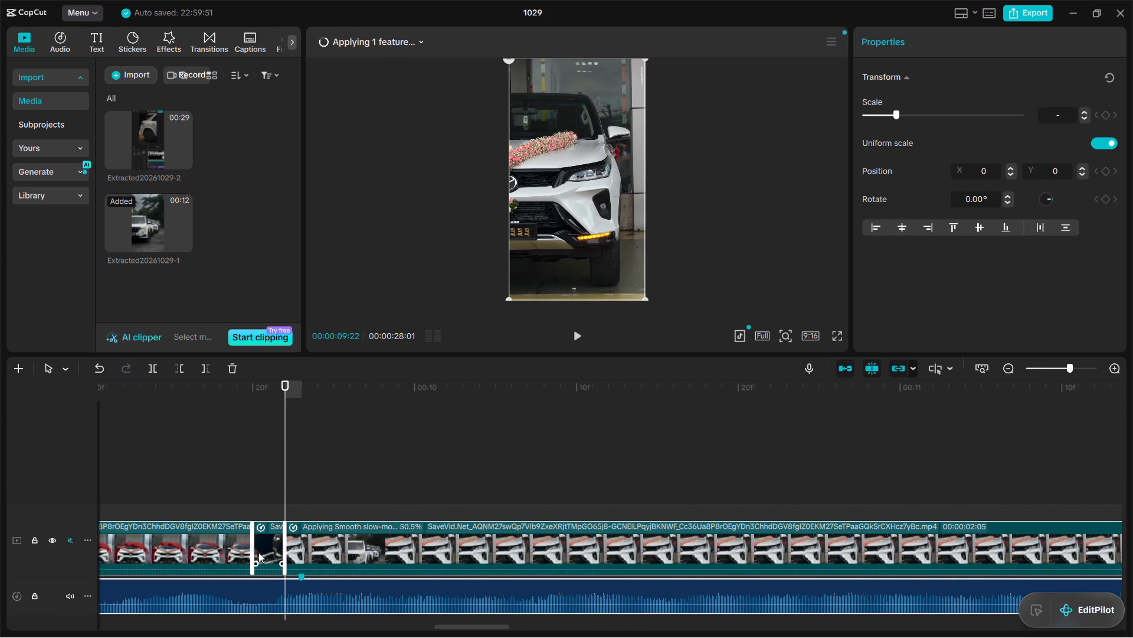
key("BackSpace")
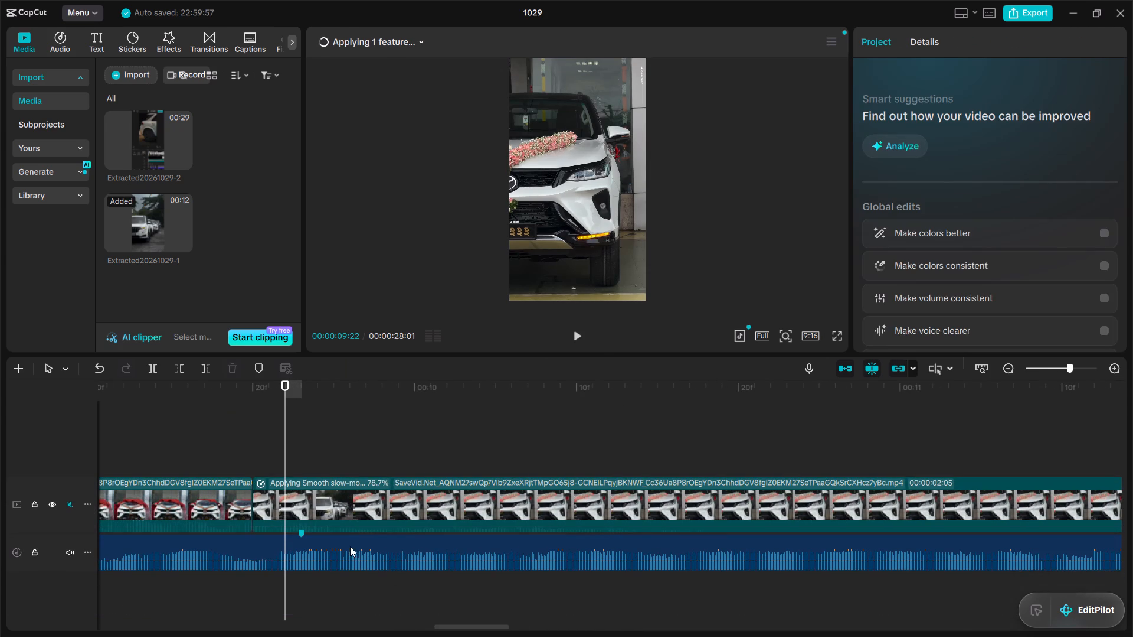
Play back the shortened speed-curved clip and the clips after it, checking the cuts and slow motion against the beat markers.
left_click(204, 438)
key("space")
key("space")
left_click(149, 452)
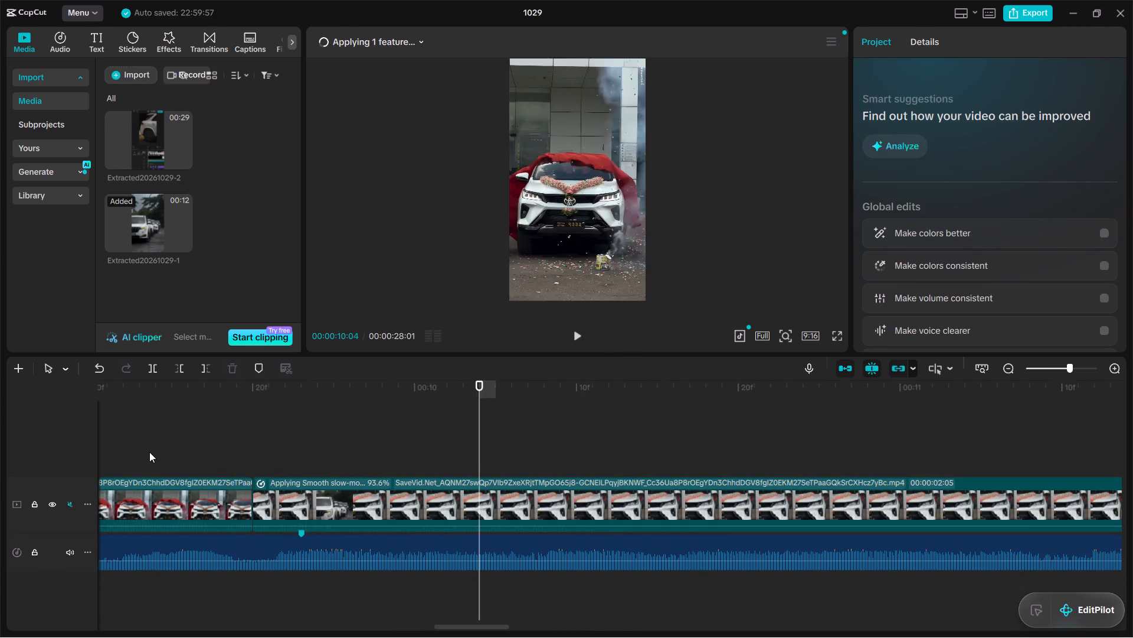
key("space")
key("space")
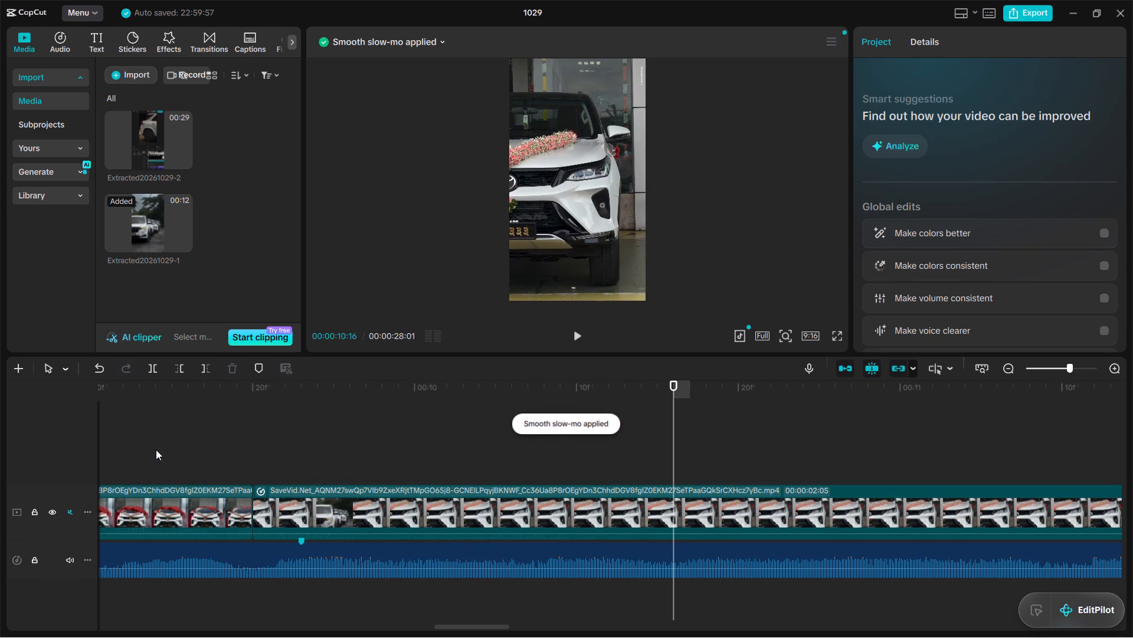
key("ctrl+a")
key("ctrl+a")
key("ctrl+a")
key("ctrl+a")
key("ctrl+a")
key("ctrl+a")
key("ctrl+a")
key("ctrl+a")
key("ctrl+a")
key("ctrl+a")
key("ctrl+a")
key("ctrl+a")
key("ctrl+a")
key("ctrl+a")
key("ctrl+a")
key("ctrl+a")
key("ctrl+a")
key("ctrl+a")
key("ctrl+a")
key("ctrl+a")
scroll(156, 450, "down", 20, "ctrl")
scroll(156, 450, "down", 2, "ctrl")
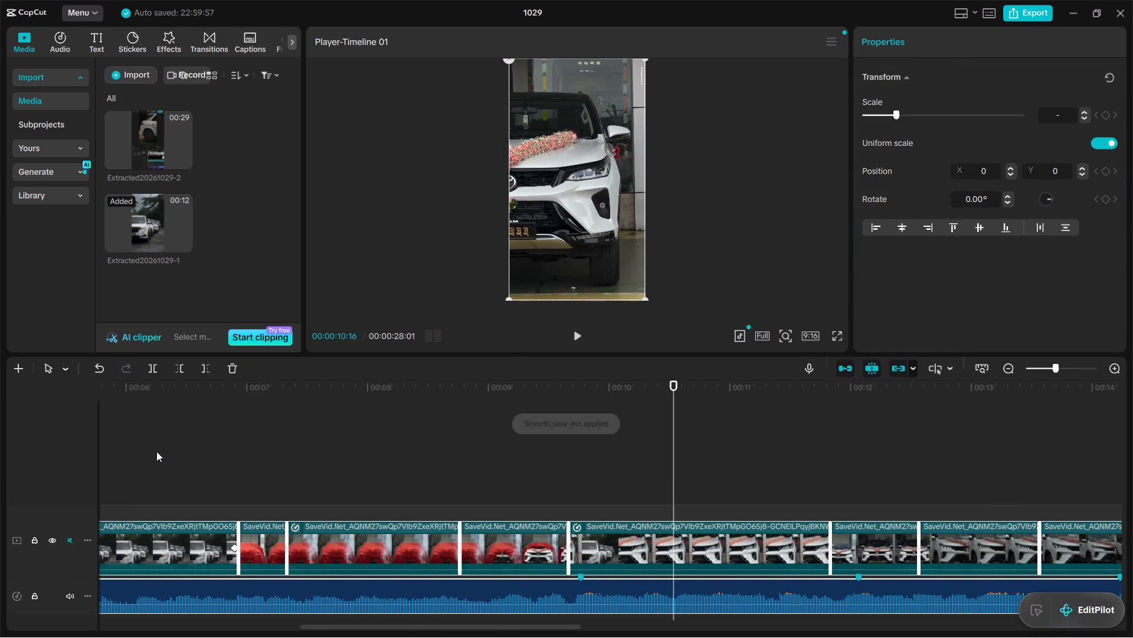
left_click(400, 490)
key("space")
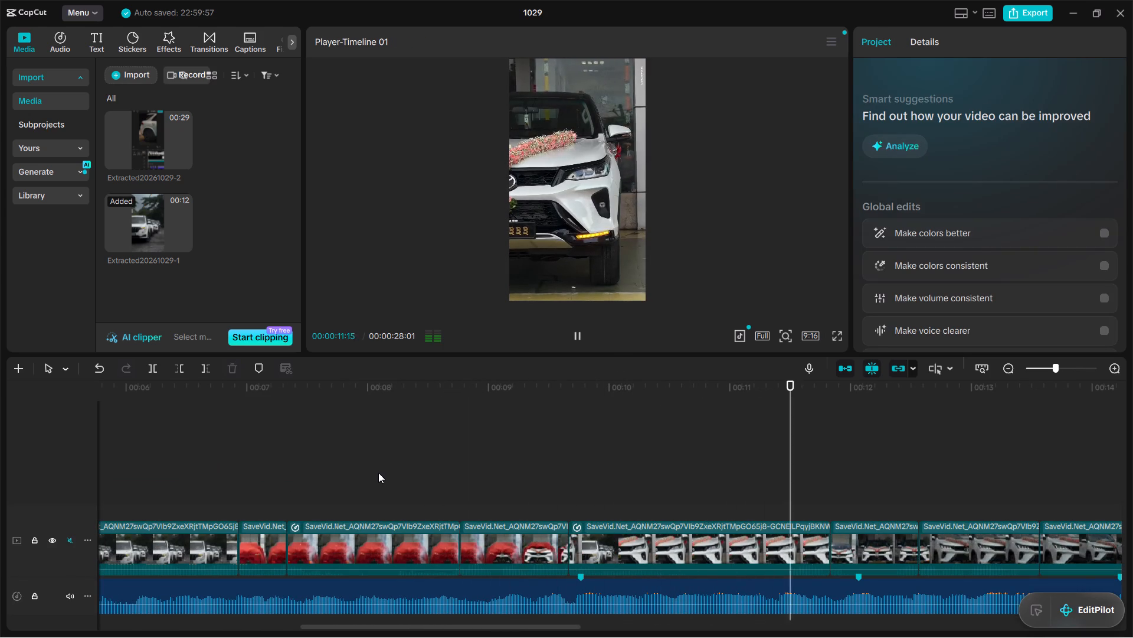
key("space")
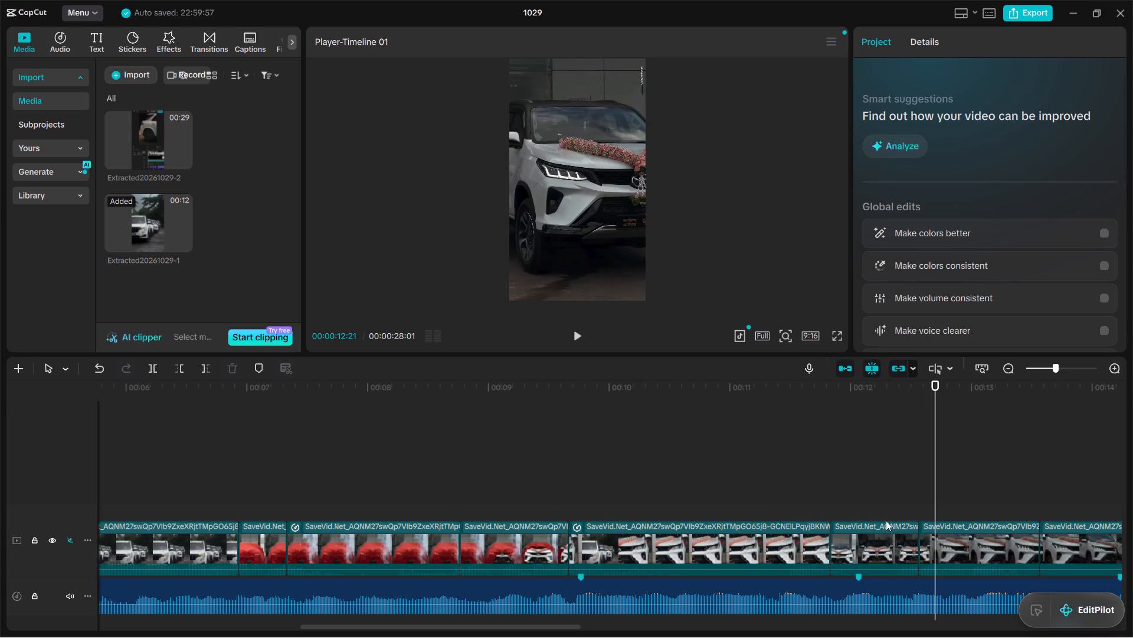
left_click(918, 533)
left_click(877, 541)
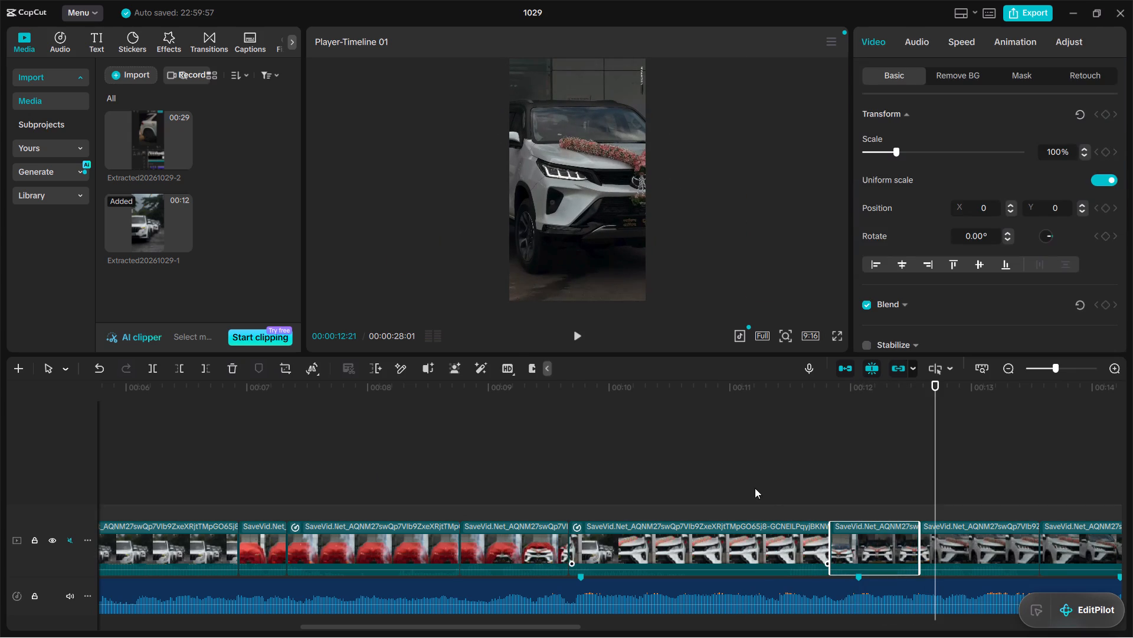
left_click(755, 488)
key("space")
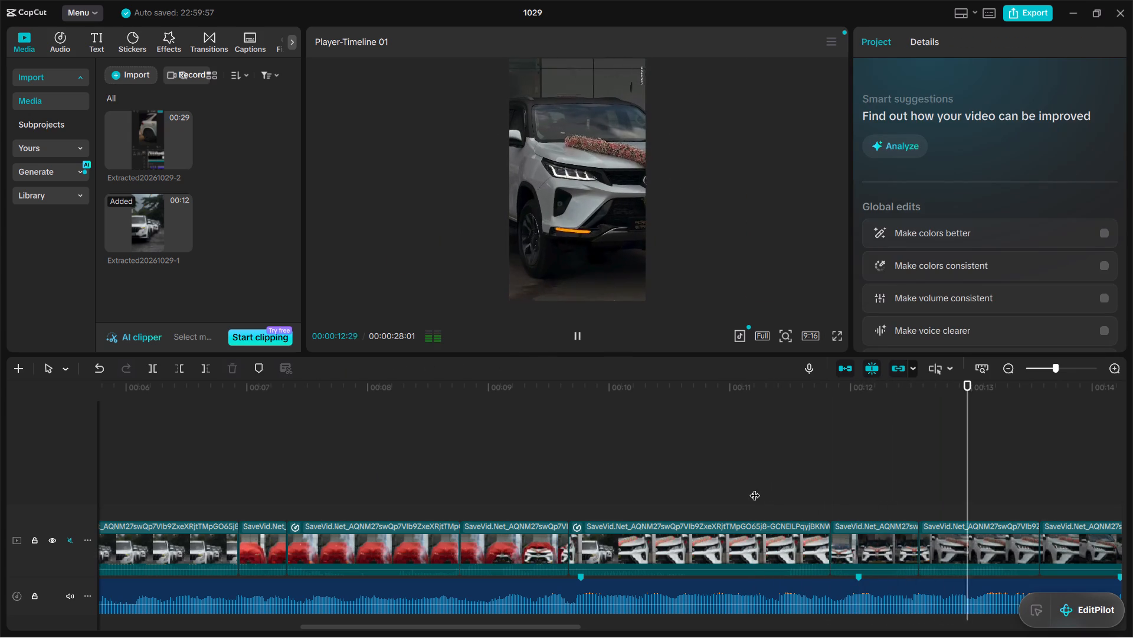
key("space")
Apply a Custom speed curve to the short clip directly after the slow-motion clip.
left_click(866, 556)
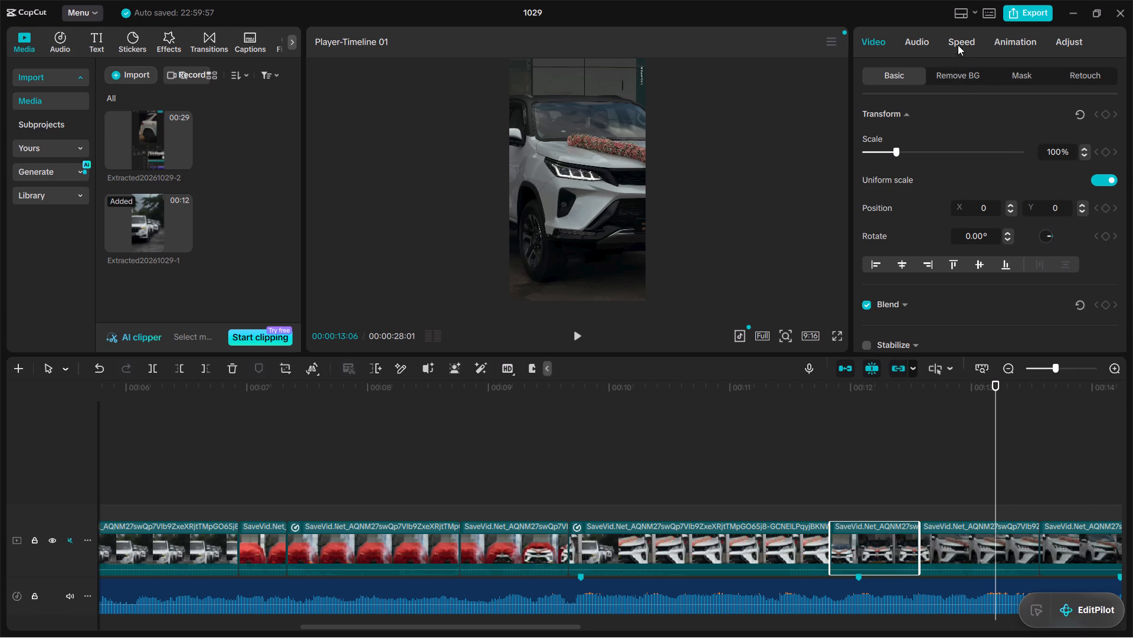
left_click(961, 72)
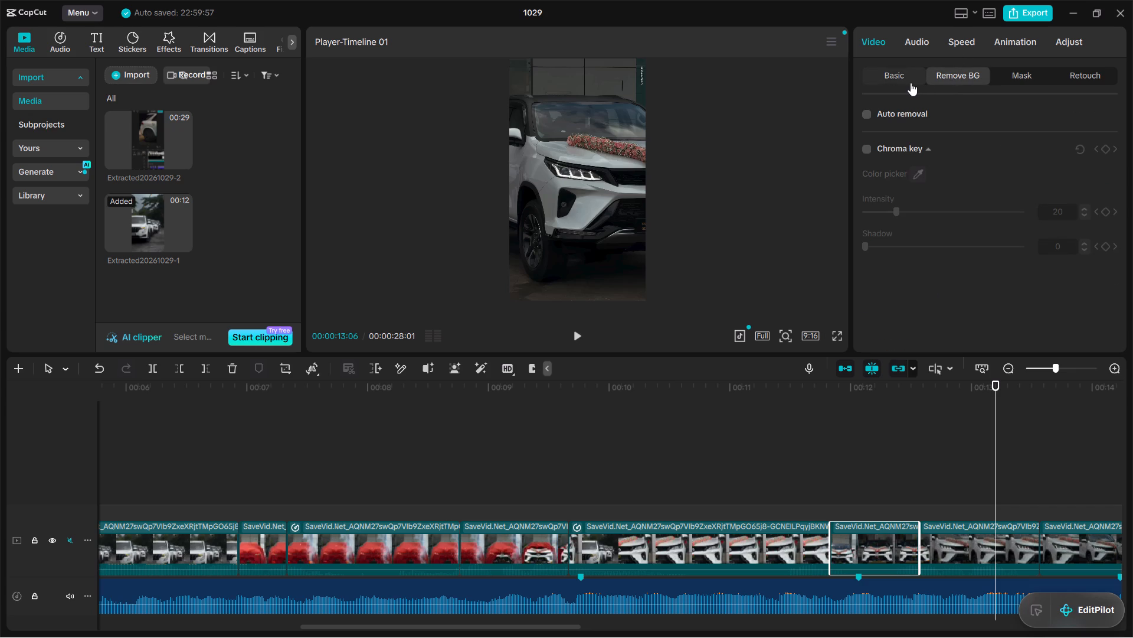
left_click(888, 87)
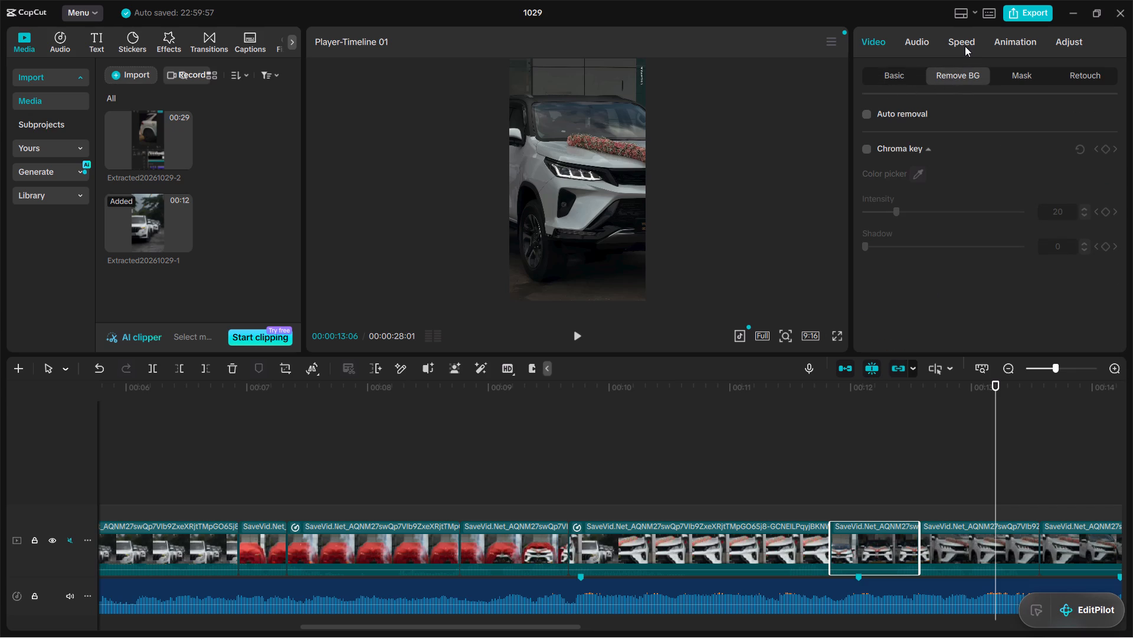
left_click(964, 44)
left_click(934, 123)
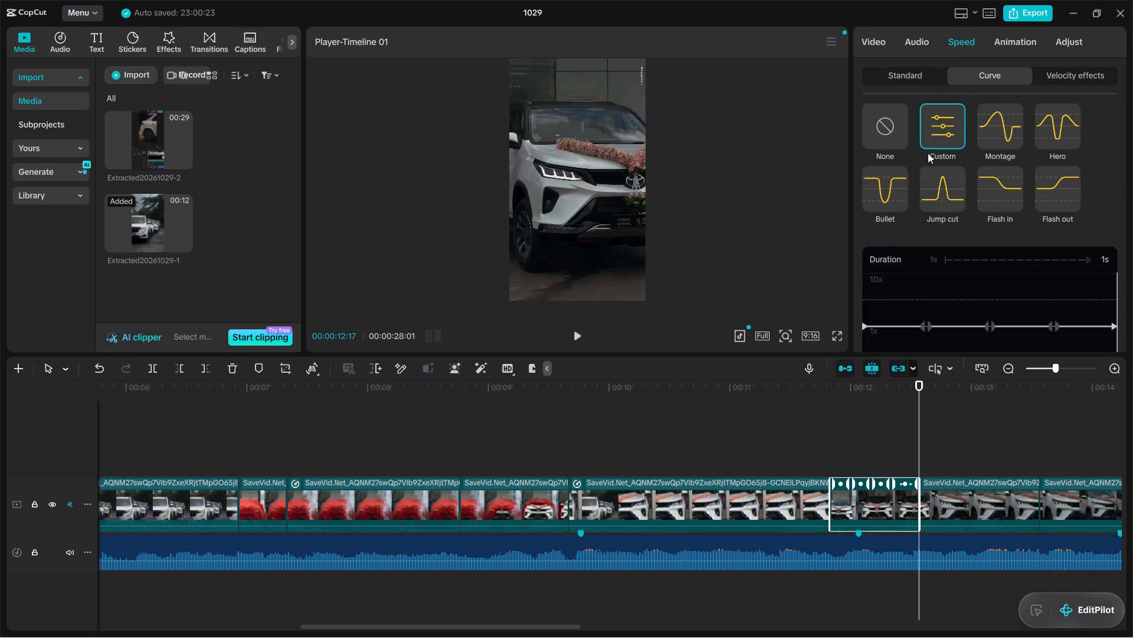
Raise the curve's start point to about 7.33x and lower its first inner point to about 0.15x, slightly later.
scroll(914, 325, "down", 3)
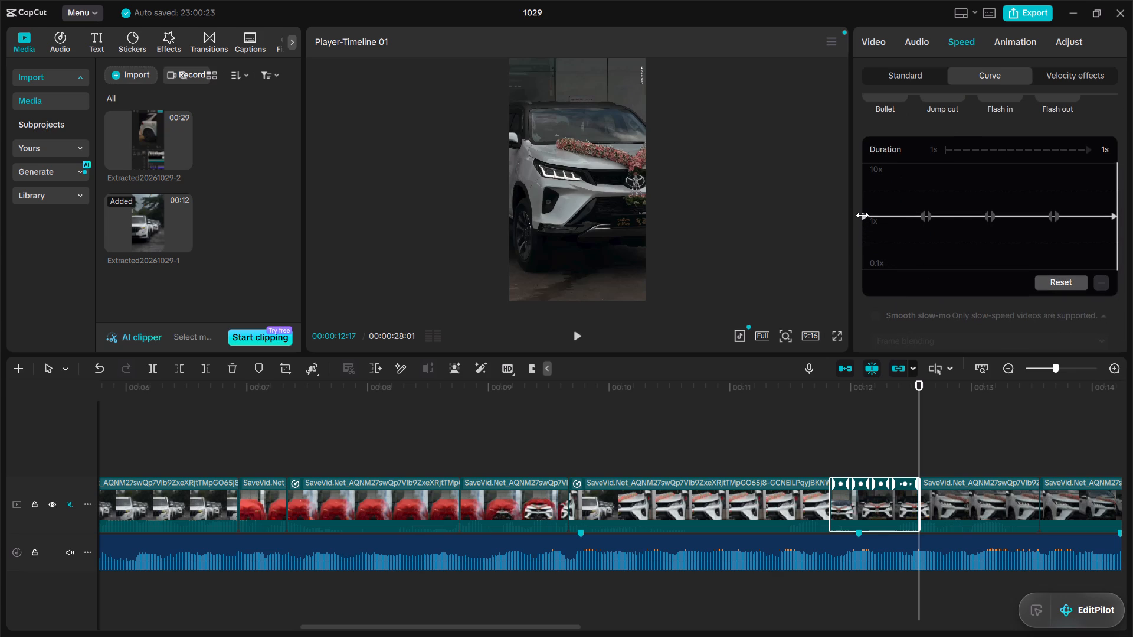
left_click_drag(862, 215, 852, 187)
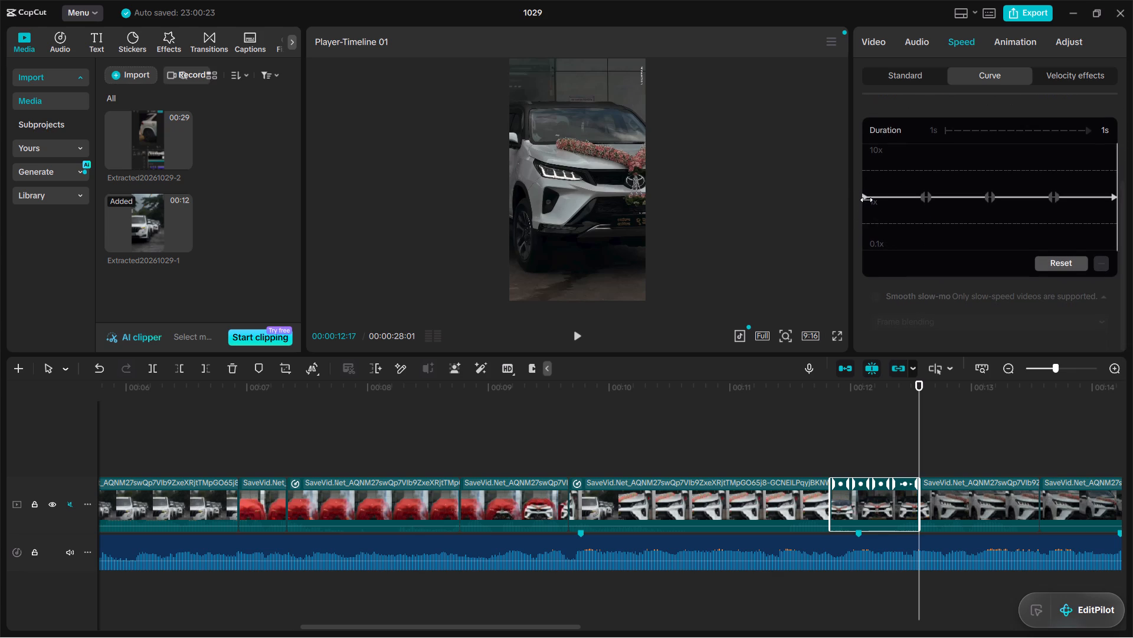
left_click_drag(866, 198, 863, 187)
left_click_drag(863, 185, 862, 149)
left_click_drag(926, 194, 926, 228)
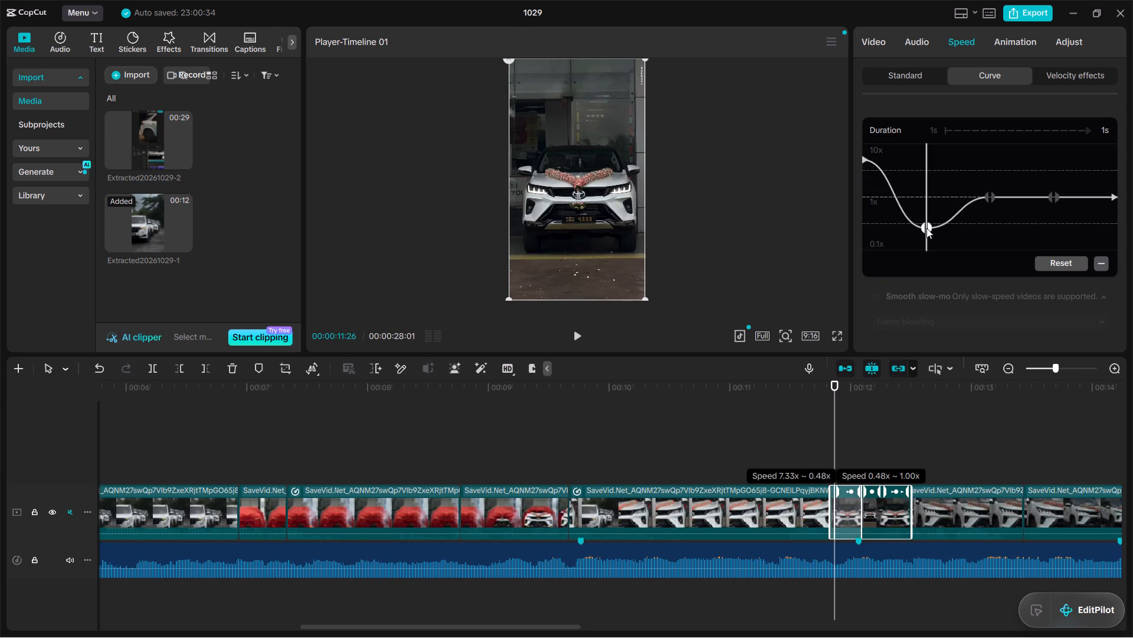
left_click_drag(926, 228, 958, 248)
Move the curve's middle point later and lower it level with the first inner point.
left_click_drag(988, 196, 997, 210)
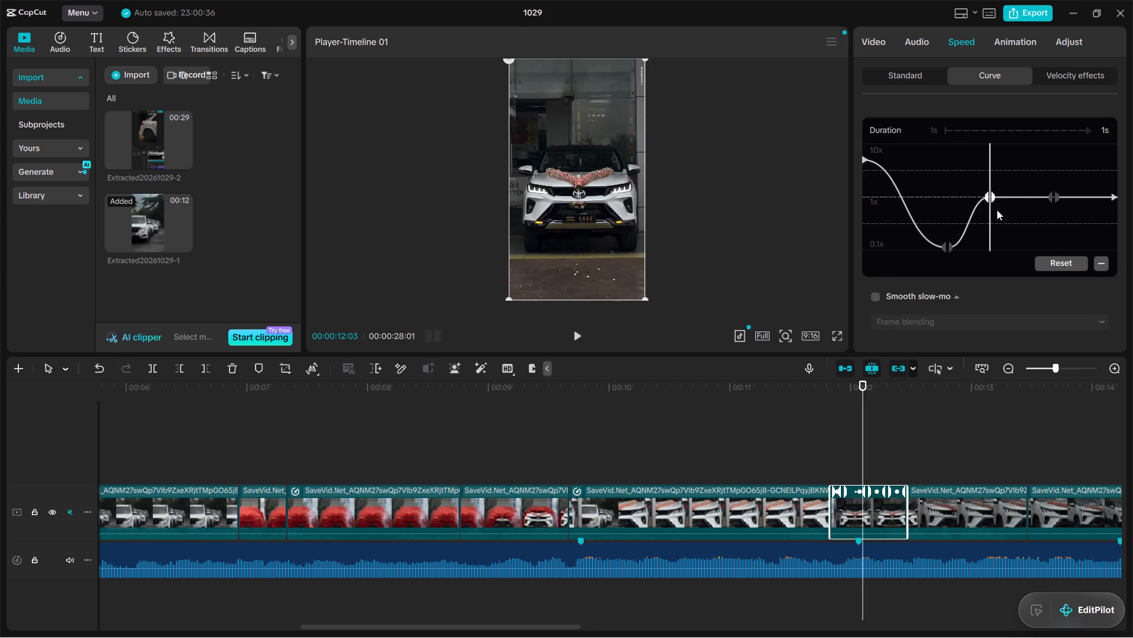
left_click_drag(997, 210, 994, 198)
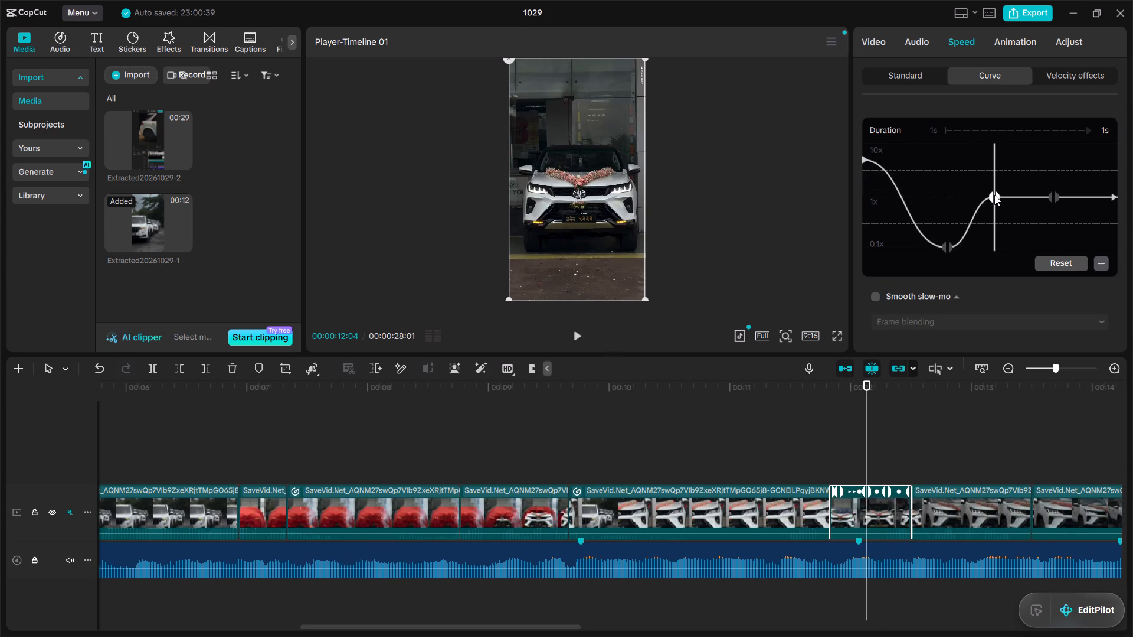
left_click_drag(994, 194, 1016, 245)
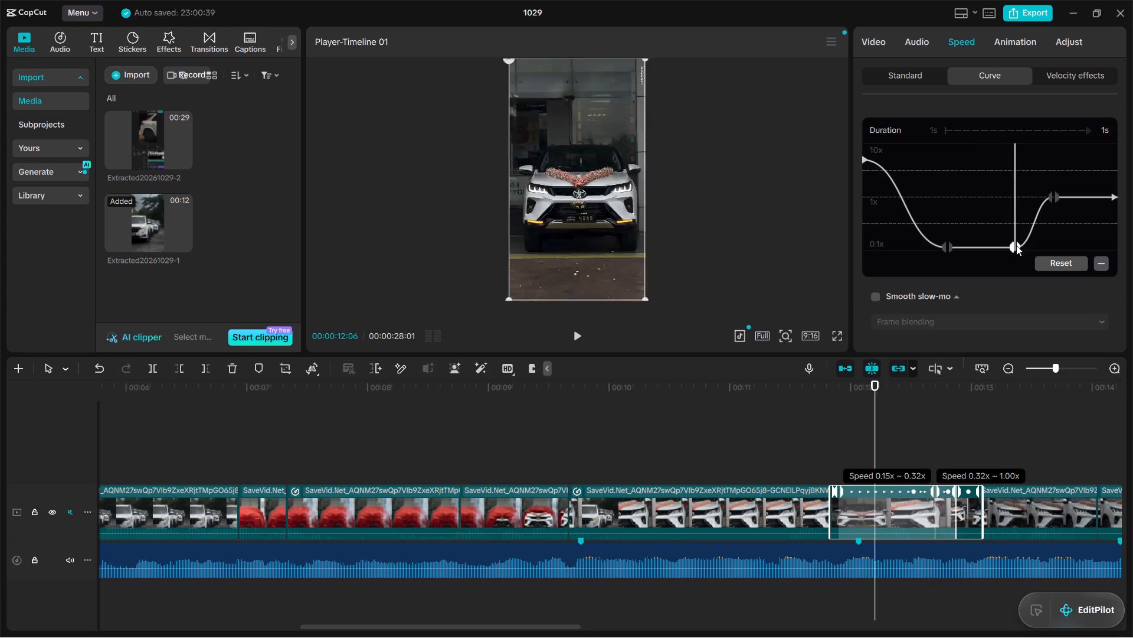
left_click_drag(1016, 245, 1017, 243)
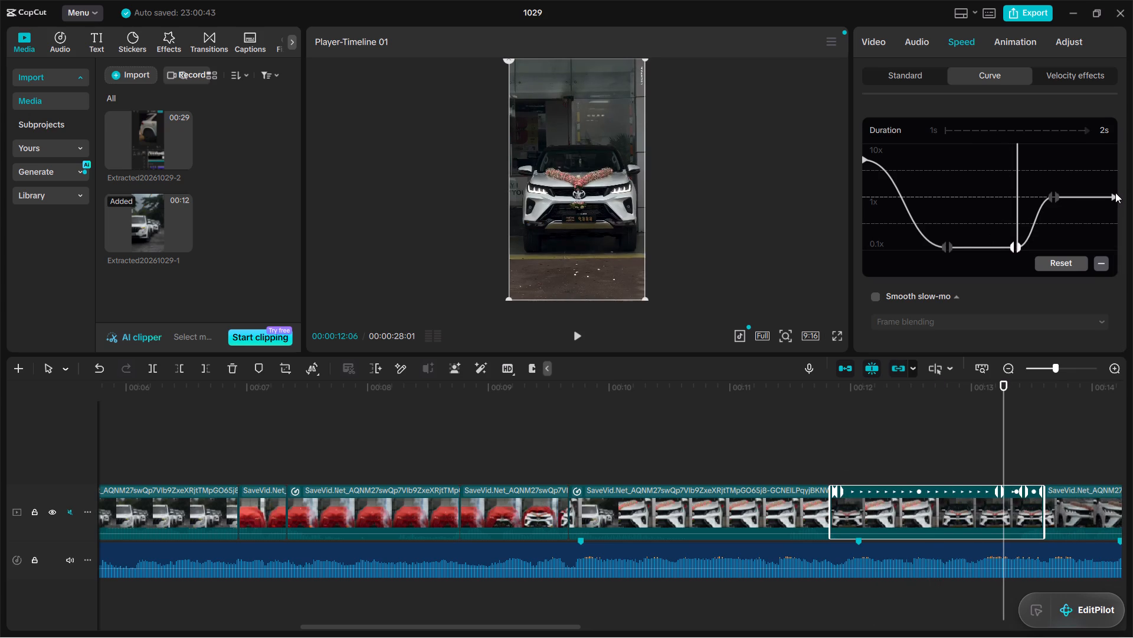
Raise the curve's end point level with its start point and move the last inner point later, slightly below 1x.
left_click_drag(1114, 193, 1118, 207)
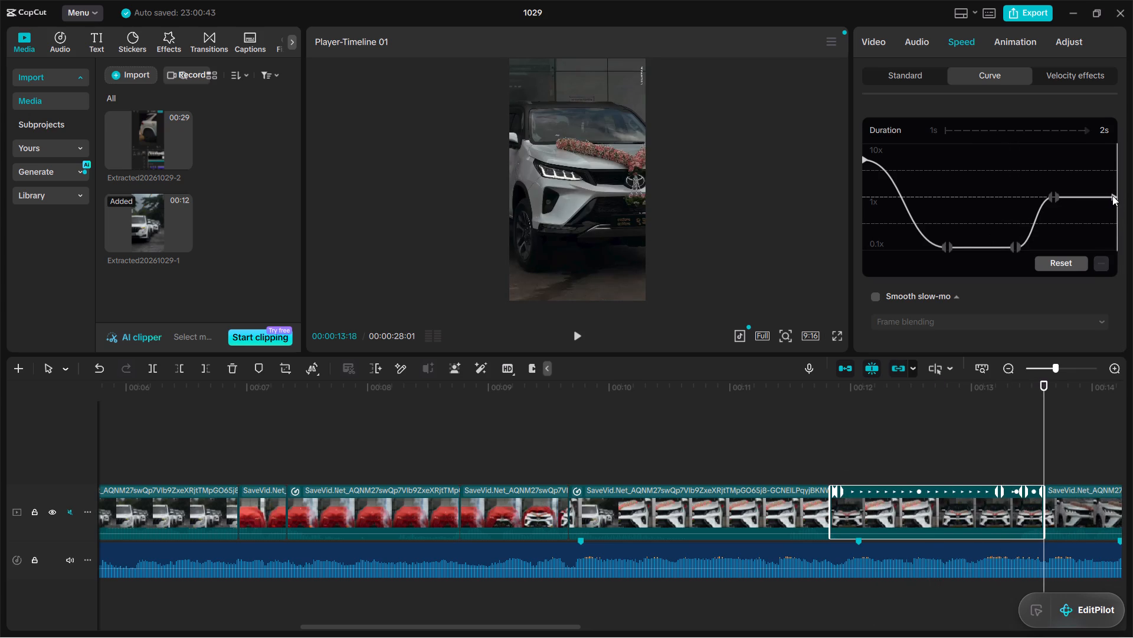
left_click(1112, 196)
left_click_drag(1112, 196, 1116, 139)
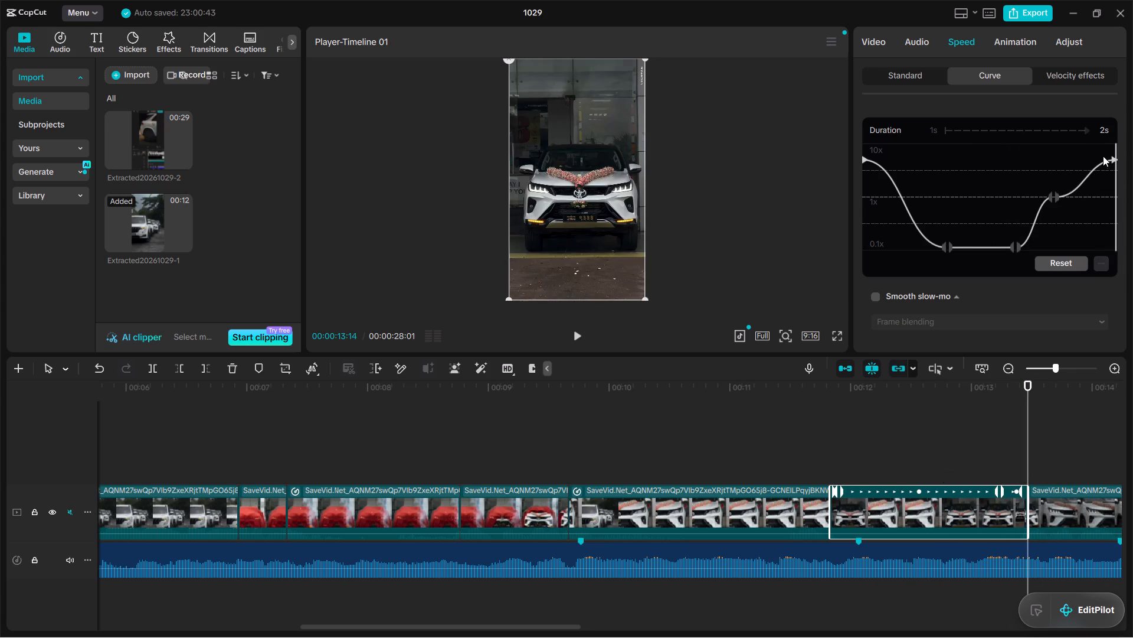
left_click(1053, 195)
left_click_drag(1053, 195, 1085, 202)
Enable smooth slow-mo on the speed-curved clip using the Optical flow method.
left_click(877, 295)
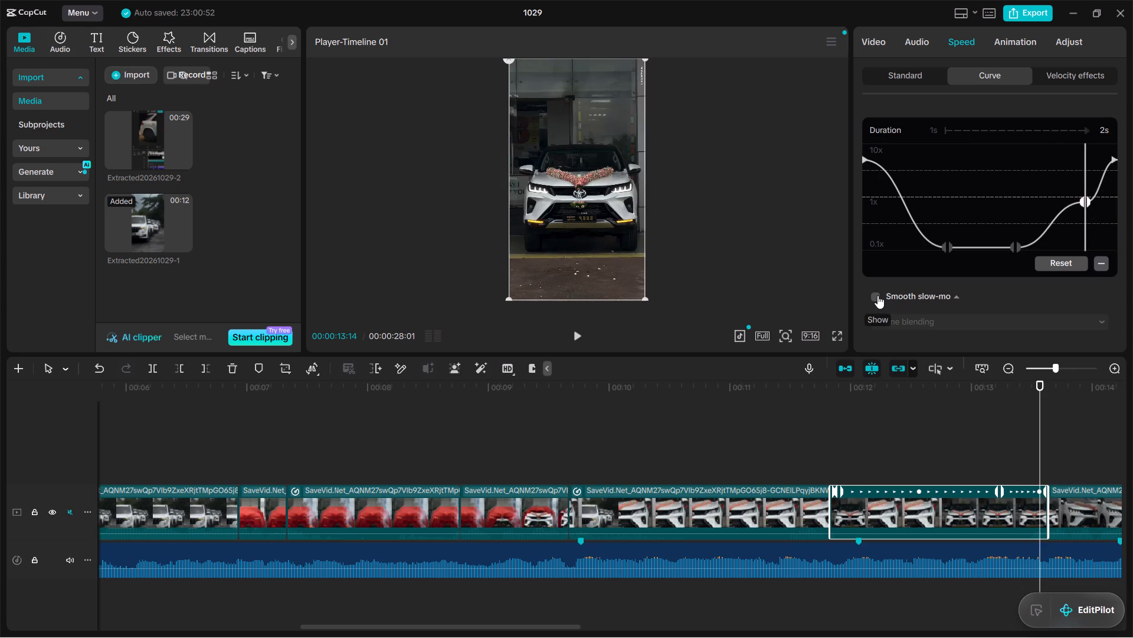
left_click(907, 321)
left_click(905, 383)
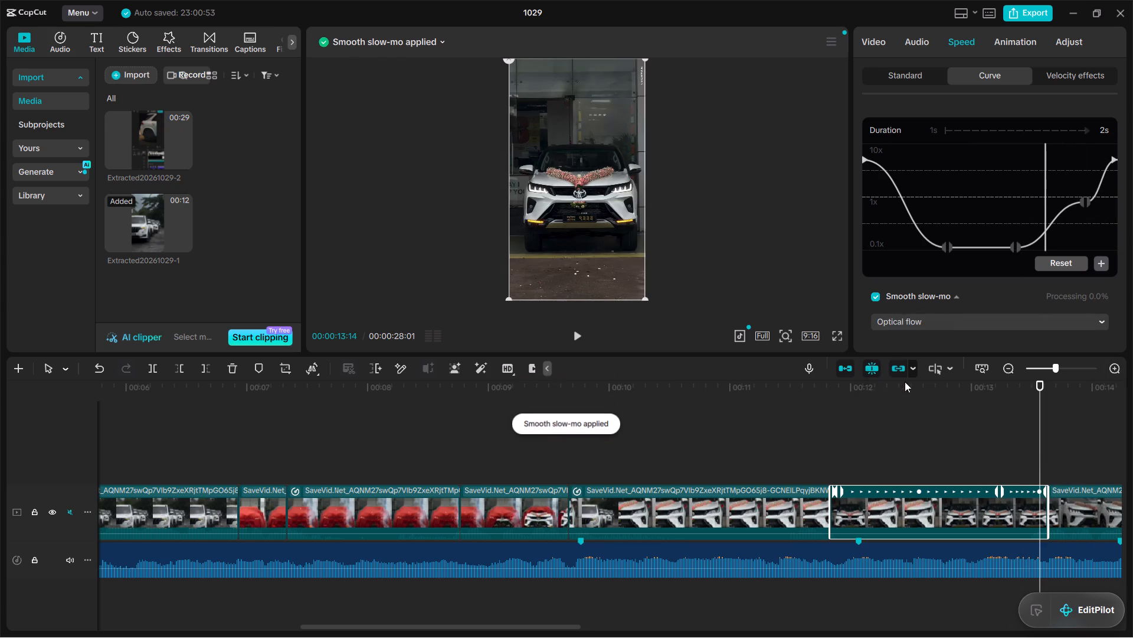
Play back the edit, including from the beginning, to check the speed curves, slow motion and cuts against the beat markers.
left_click(462, 460)
key("space")
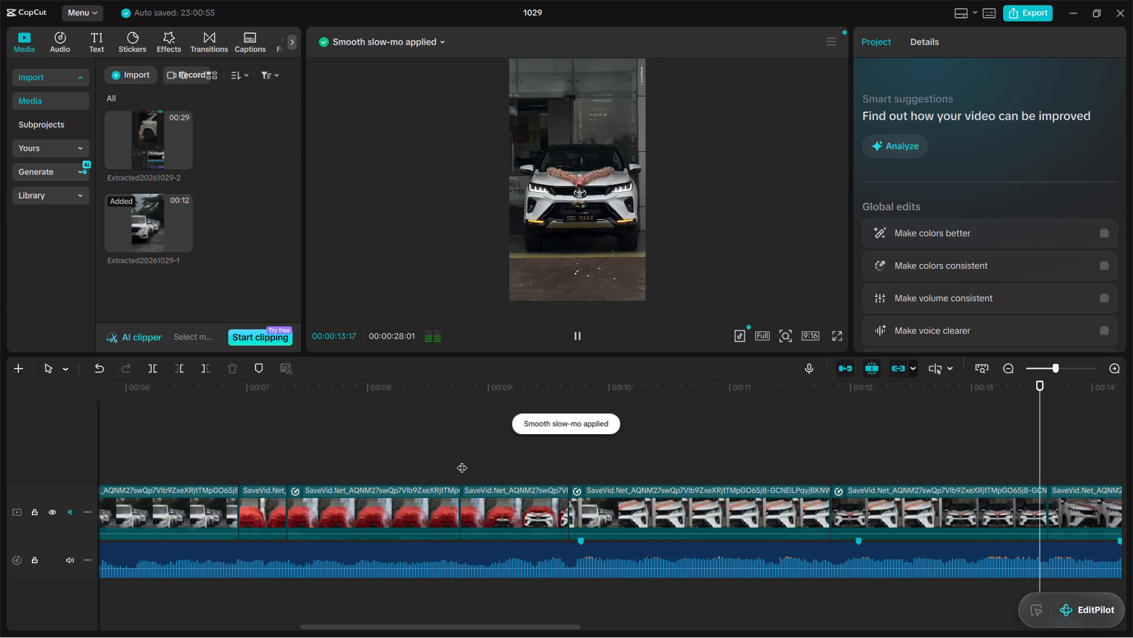
key("space")
key("space")
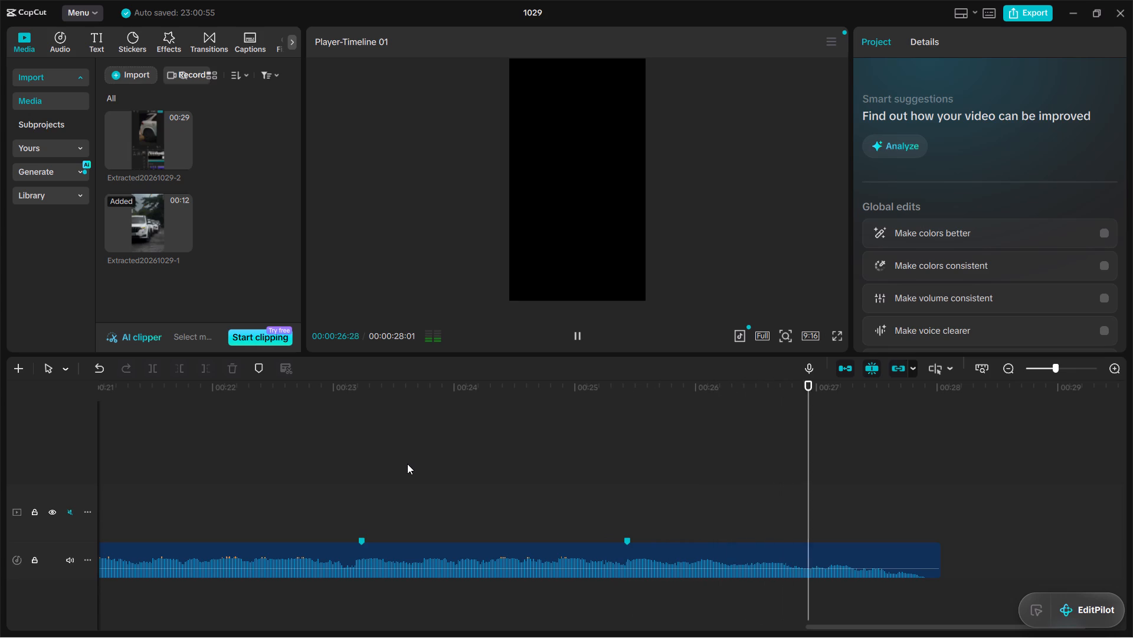
key("space")
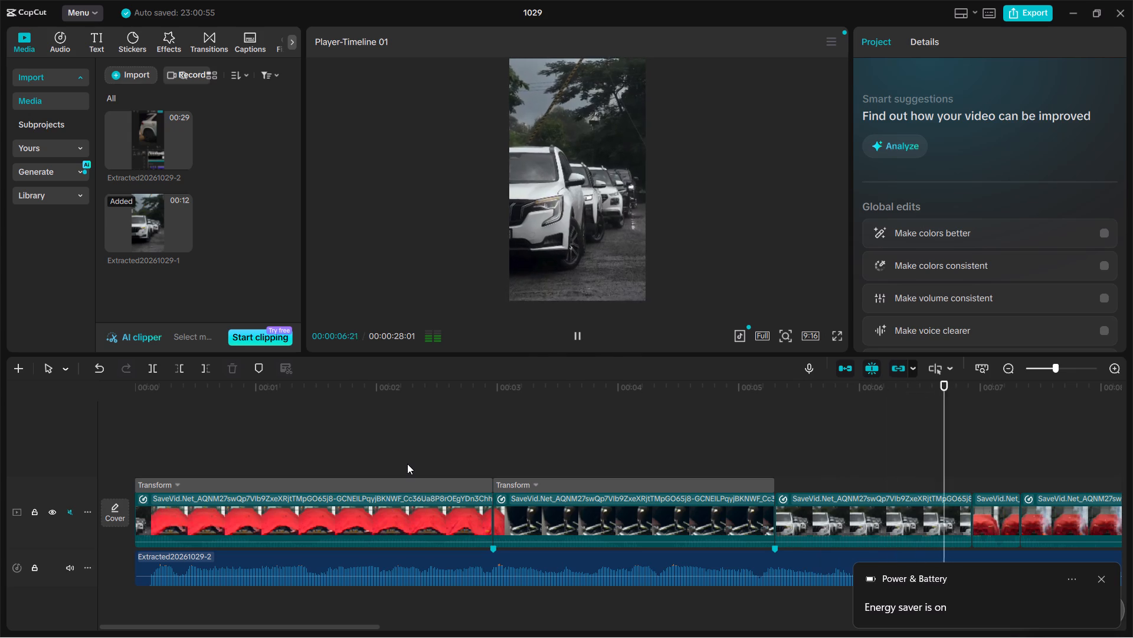
key("space")
key("space")
key("space")
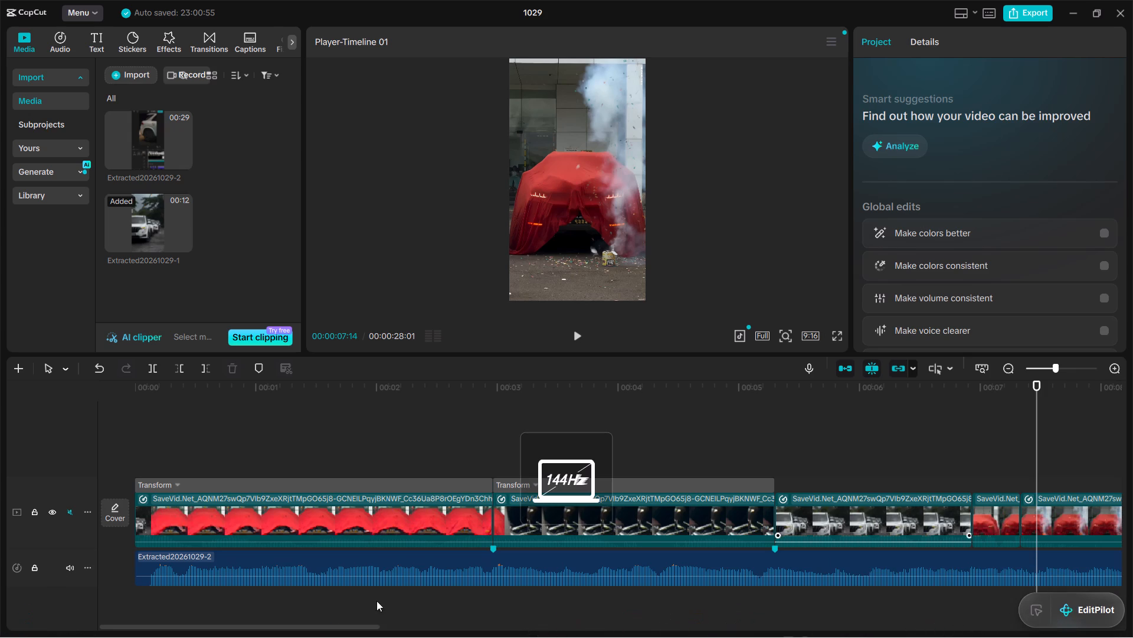
left_click(154, 448)
key("space")
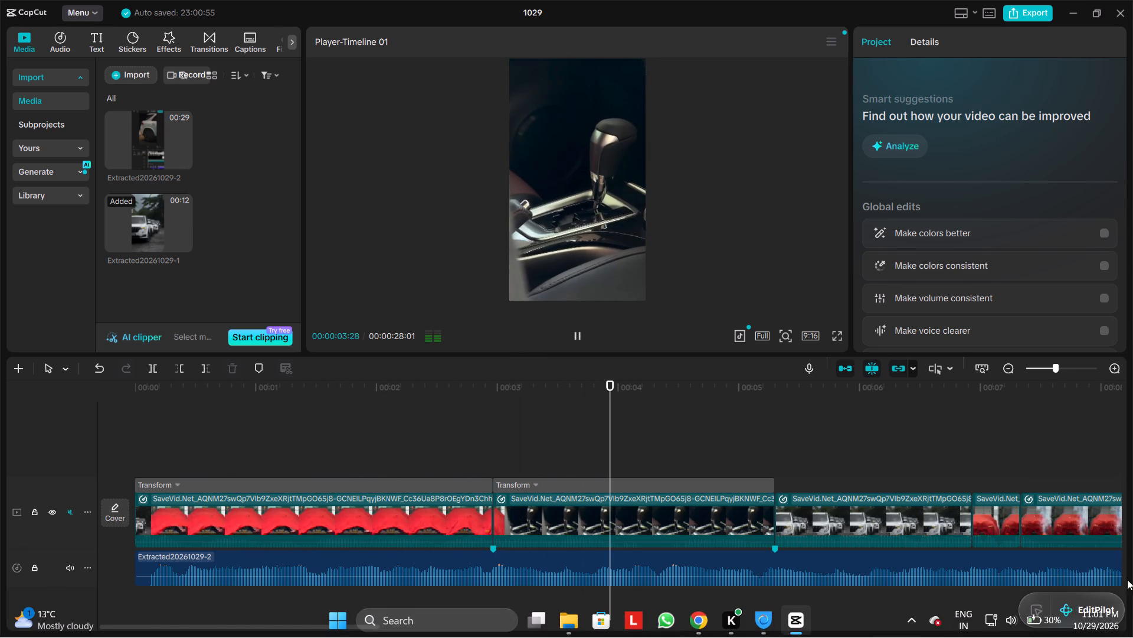
key("space")
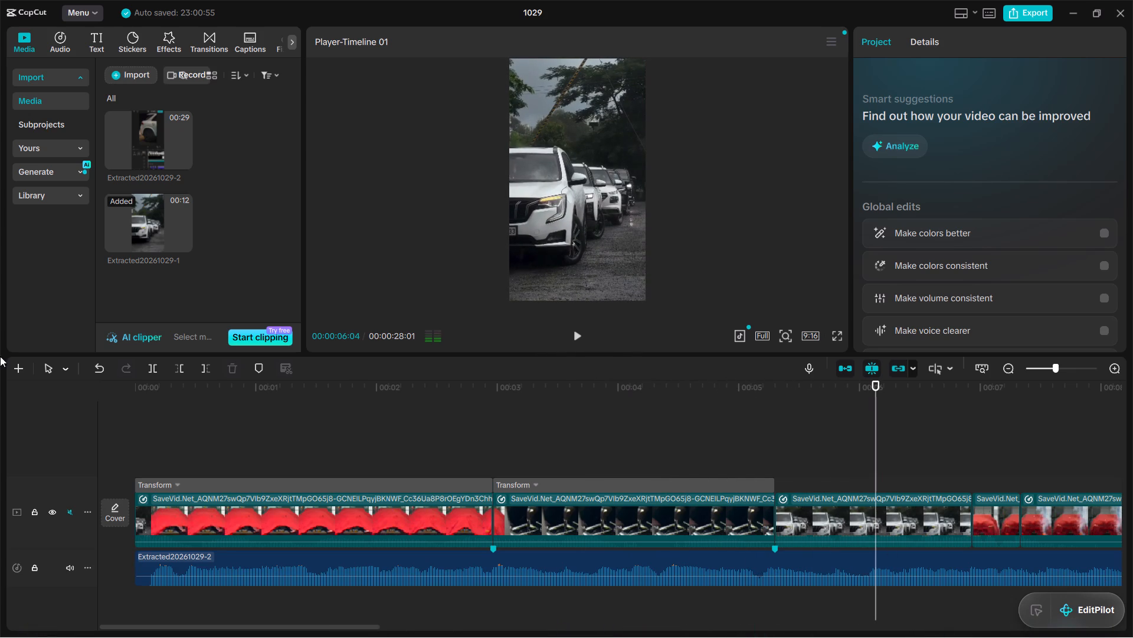
Play back the edit from the beginning and around the eight-second mark to review the cuts and speed ramps against the music.
left_click(155, 419)
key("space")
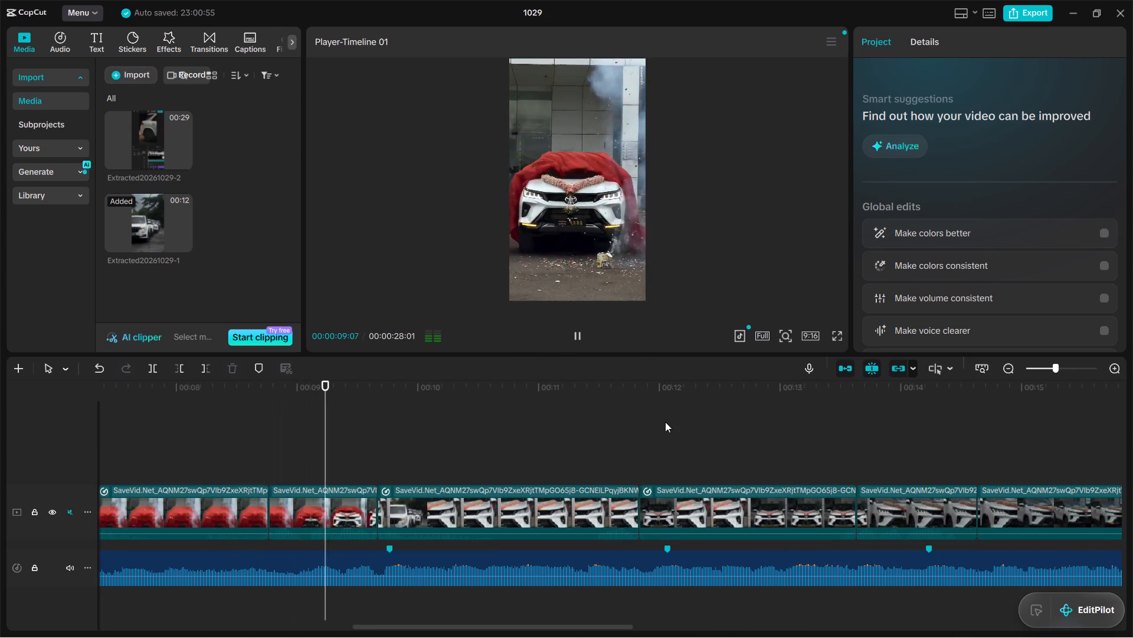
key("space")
left_click(194, 436)
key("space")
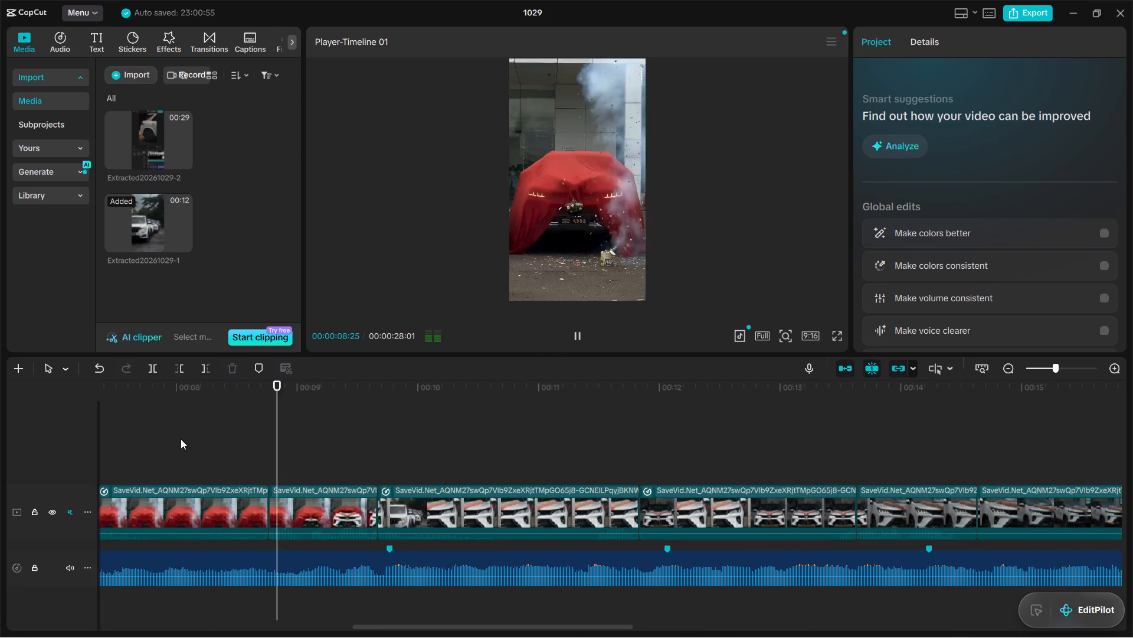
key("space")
left_click_drag(381, 624, 374, 624)
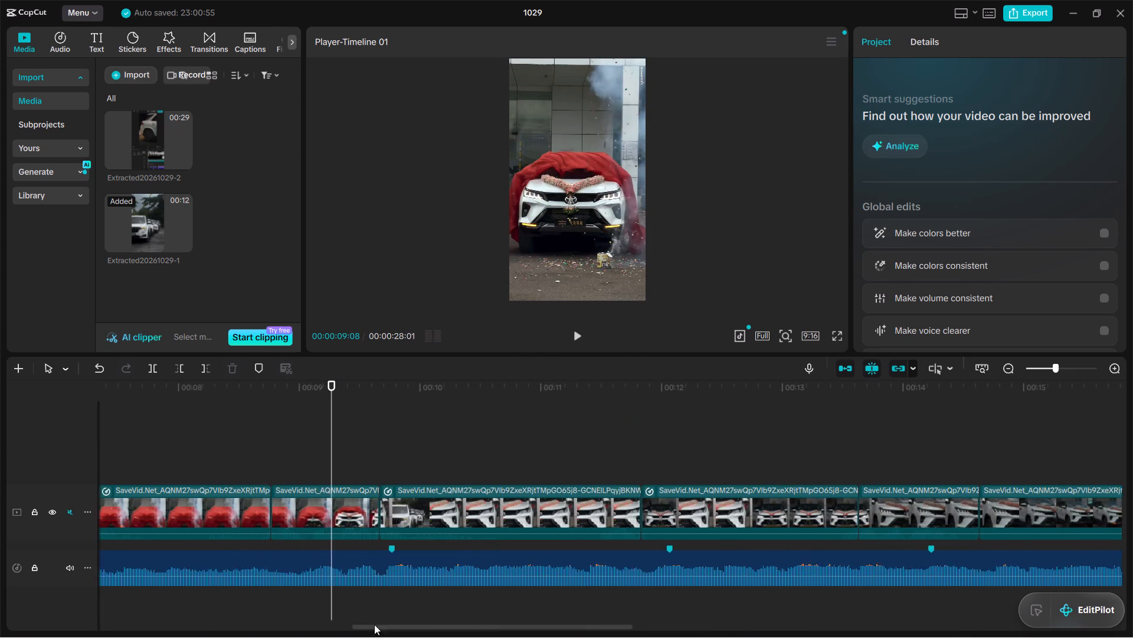
left_click_drag(374, 624, 64, 636)
left_click(170, 448)
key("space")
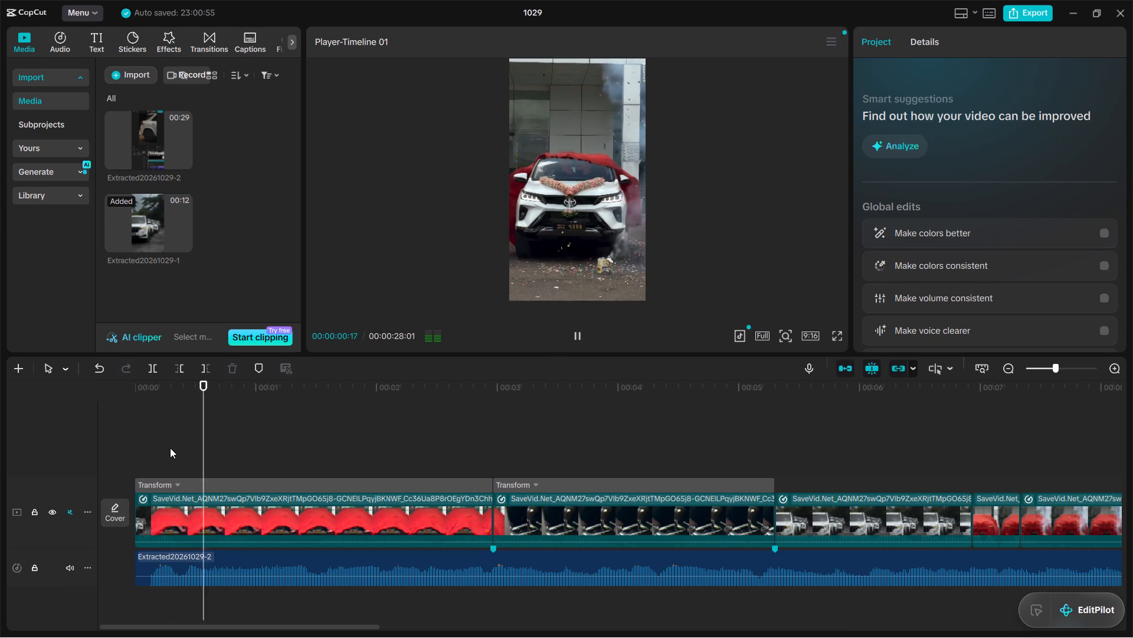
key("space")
left_click(141, 441)
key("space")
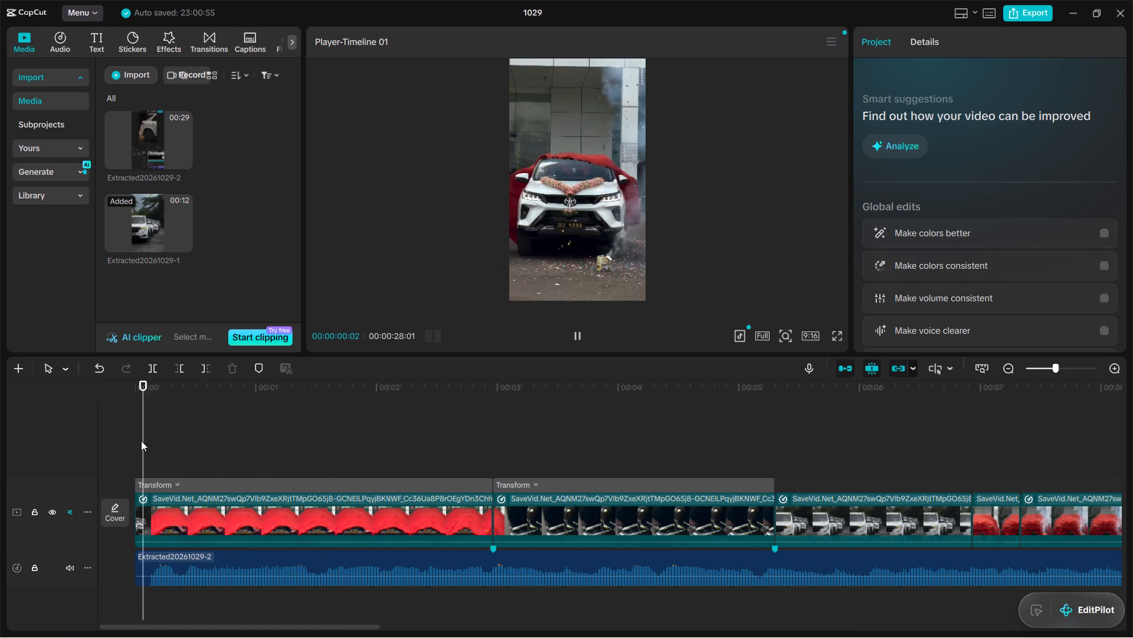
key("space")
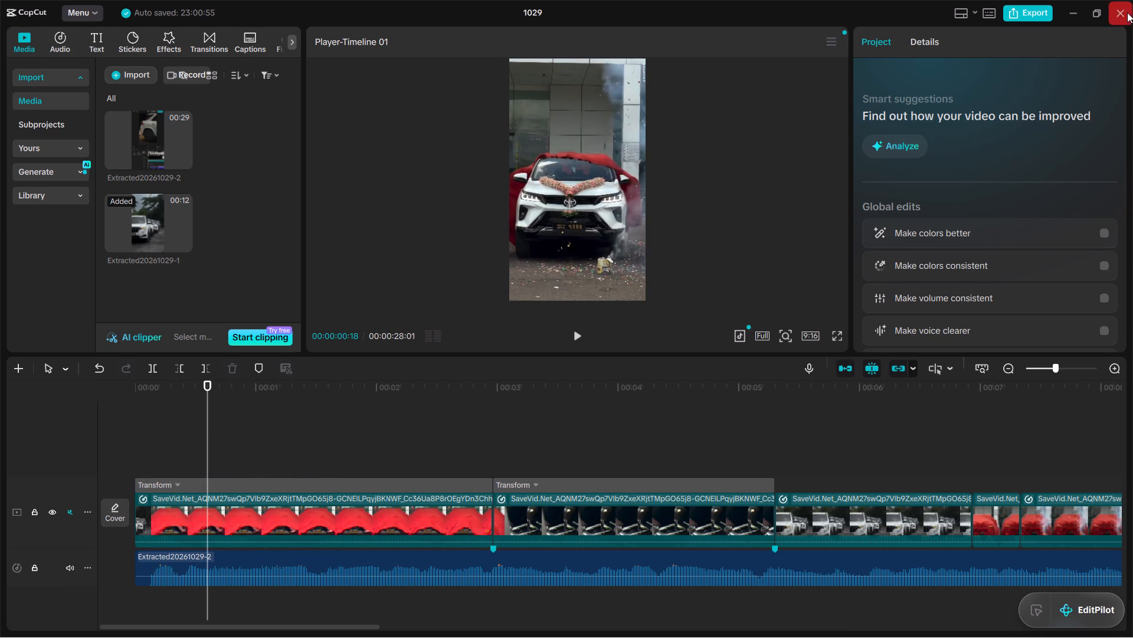
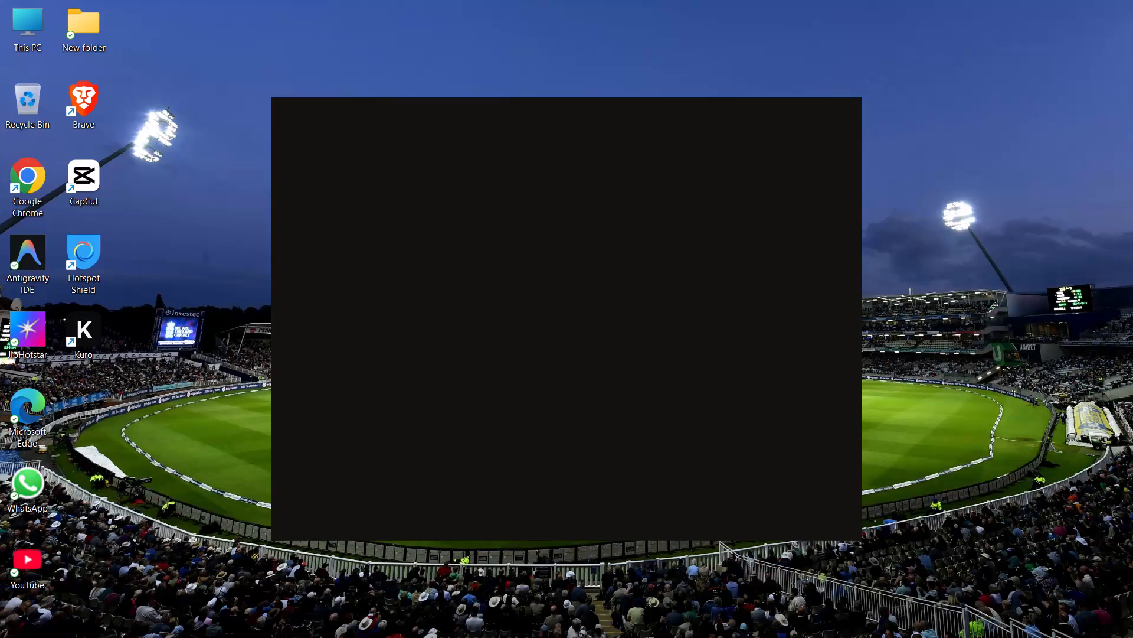
Open Hotspot Shield, disconnect the VPN and reconnect it using the United Kingdom virtual location.
double_click(73, 267)
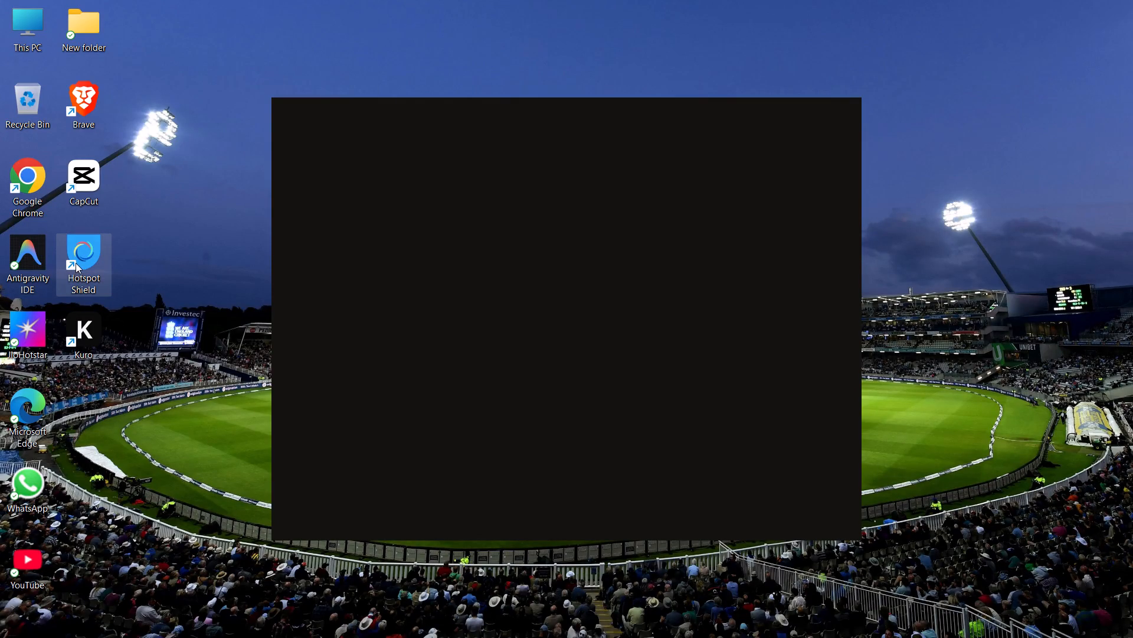
double_click(76, 263)
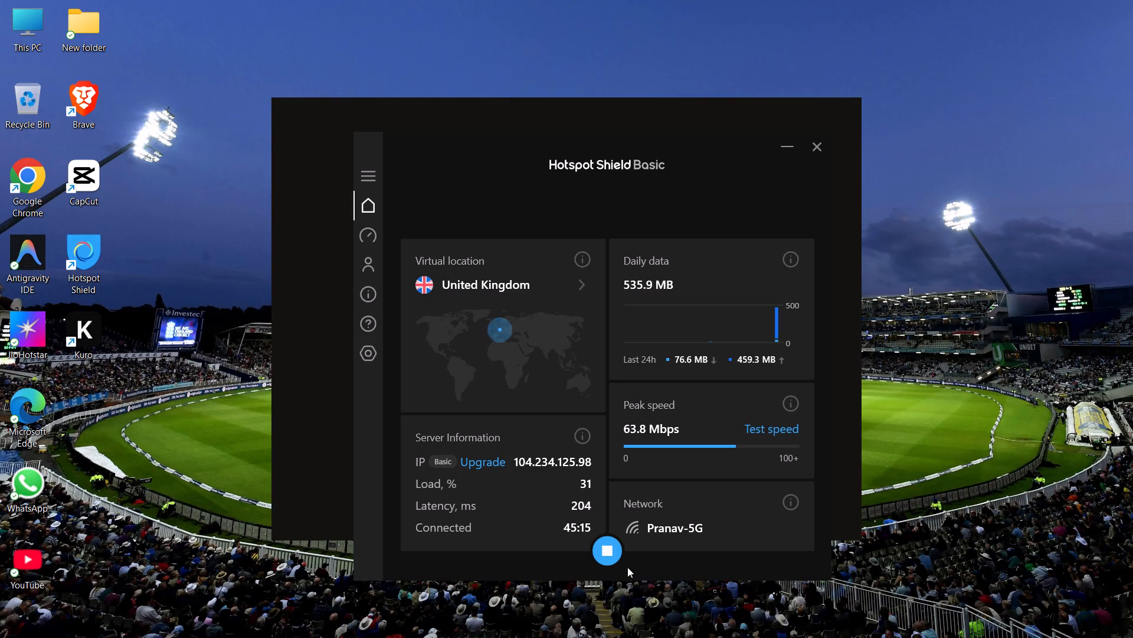
left_click(607, 551)
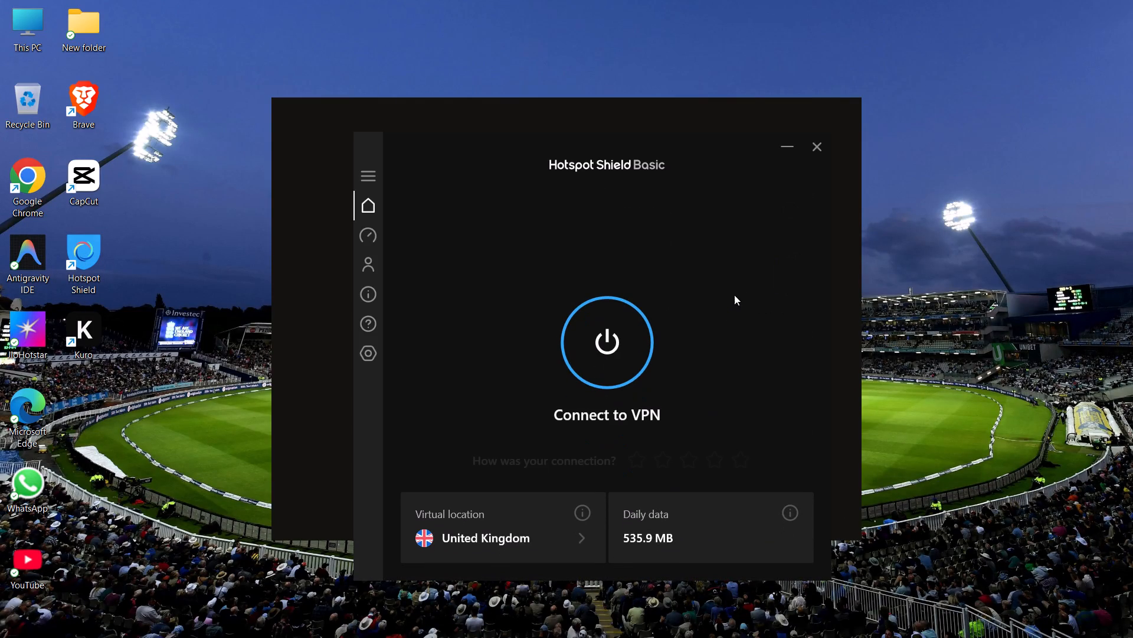
left_click(609, 350)
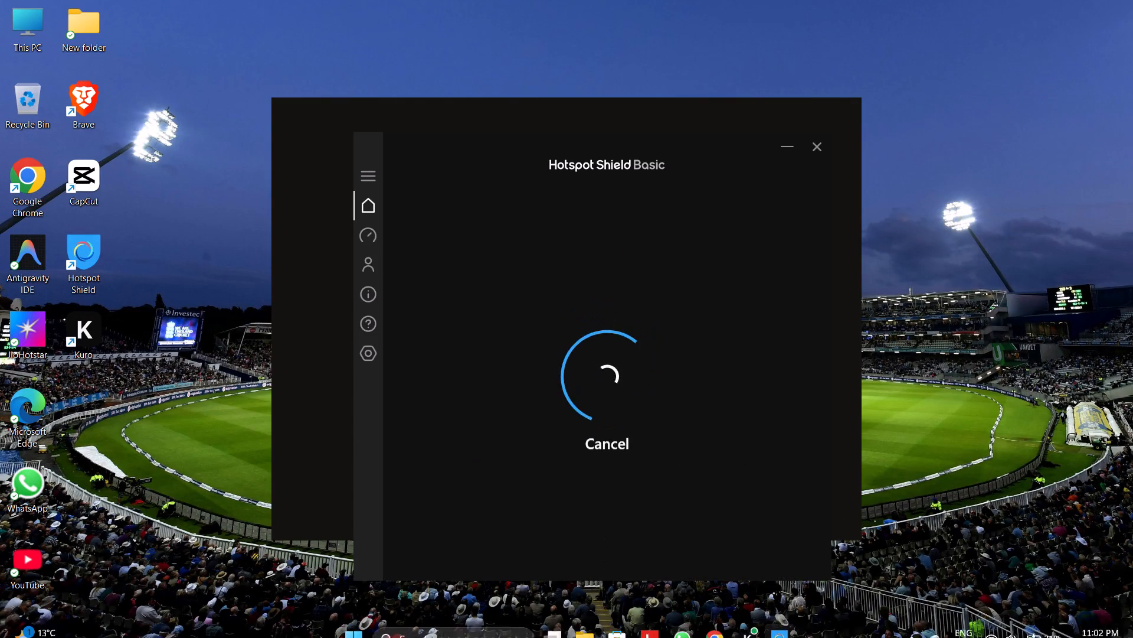
Relaunch CapCut, accept the environment test and reopen project 1029 from the saved projects.
double_click(84, 173)
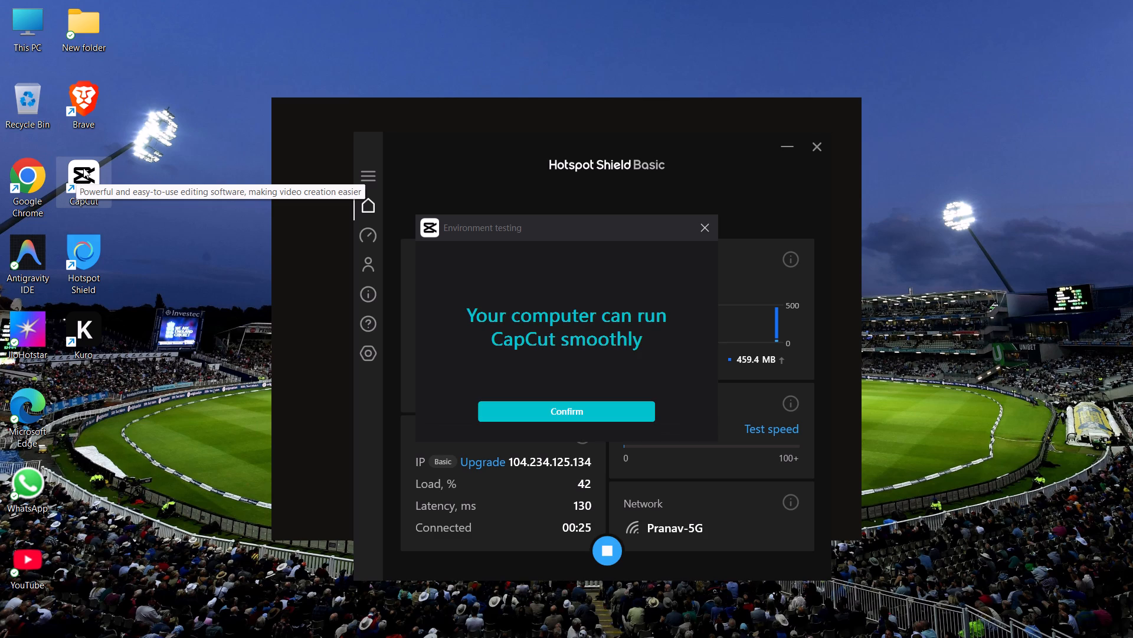
left_click(494, 406)
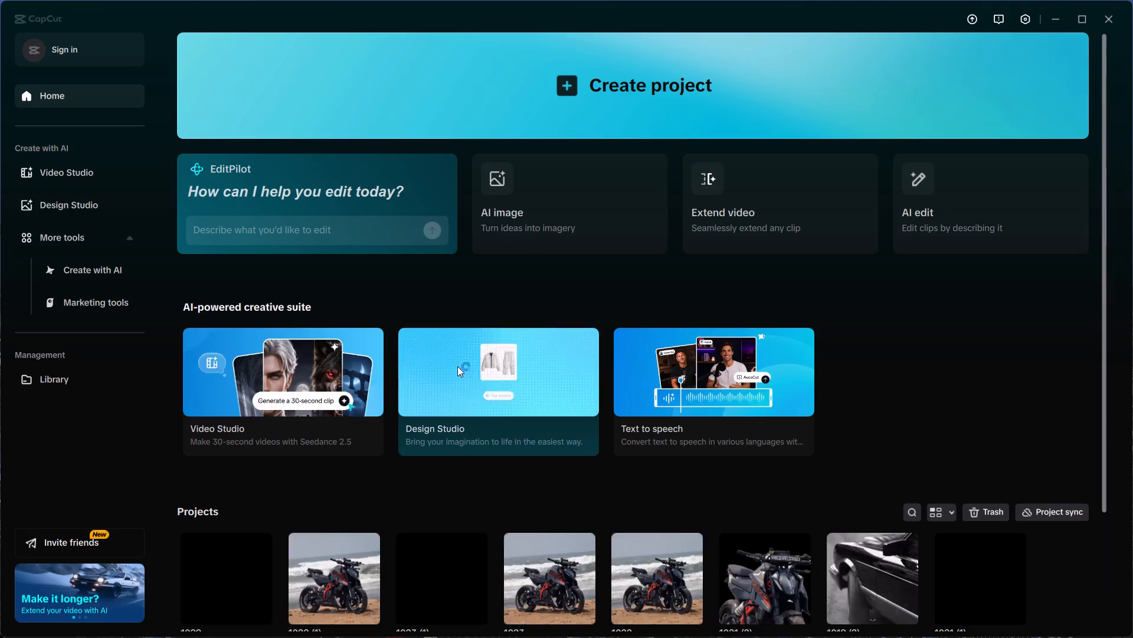
scroll(205, 592, "down", 3)
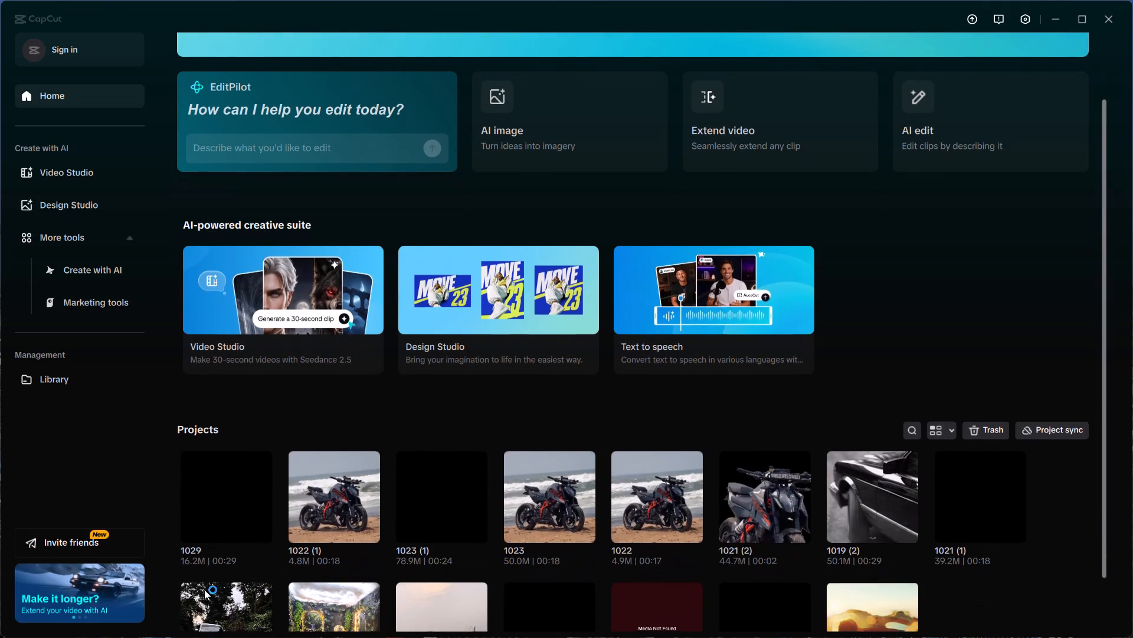
left_click(217, 498)
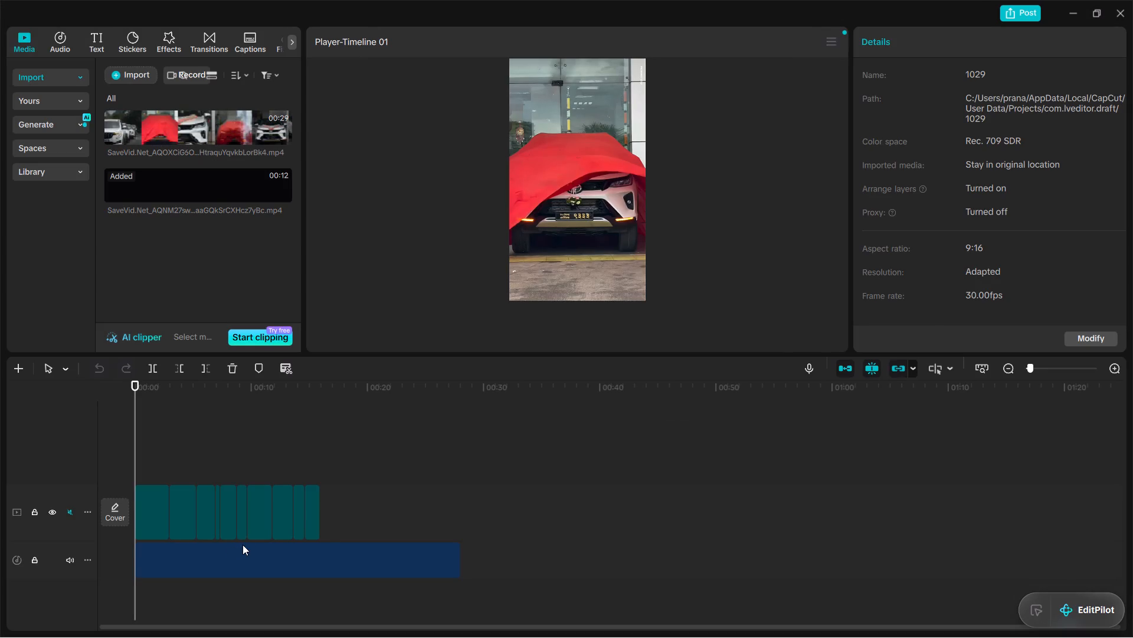
Play back the edit from the beginning to review the slow-motion clips, dismissing the Pro trial offer.
key("space")
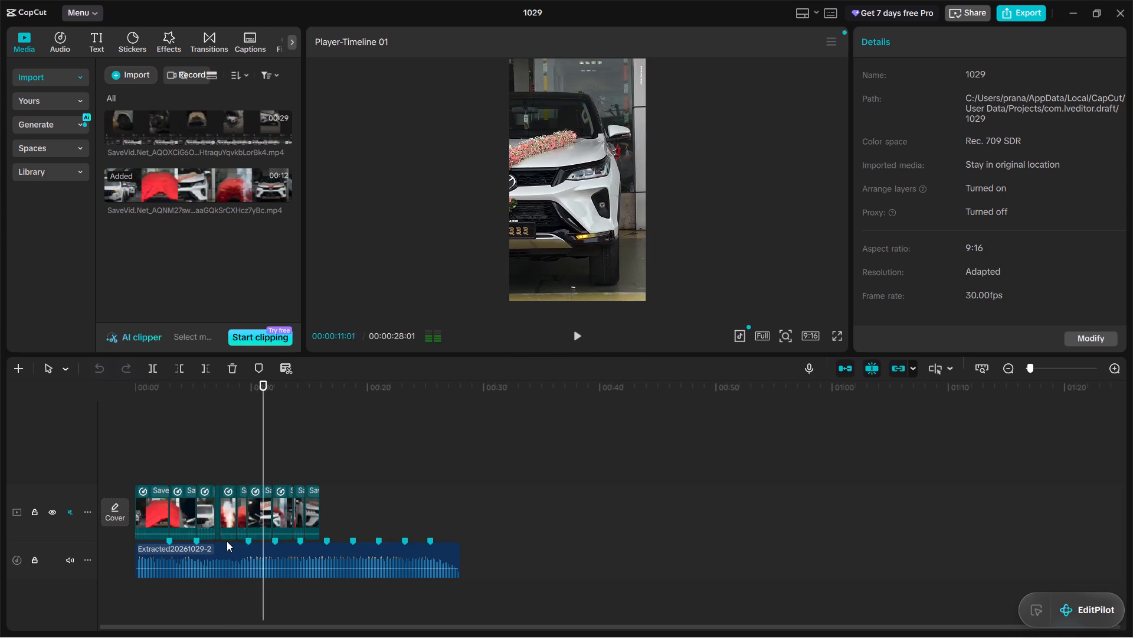
key("space")
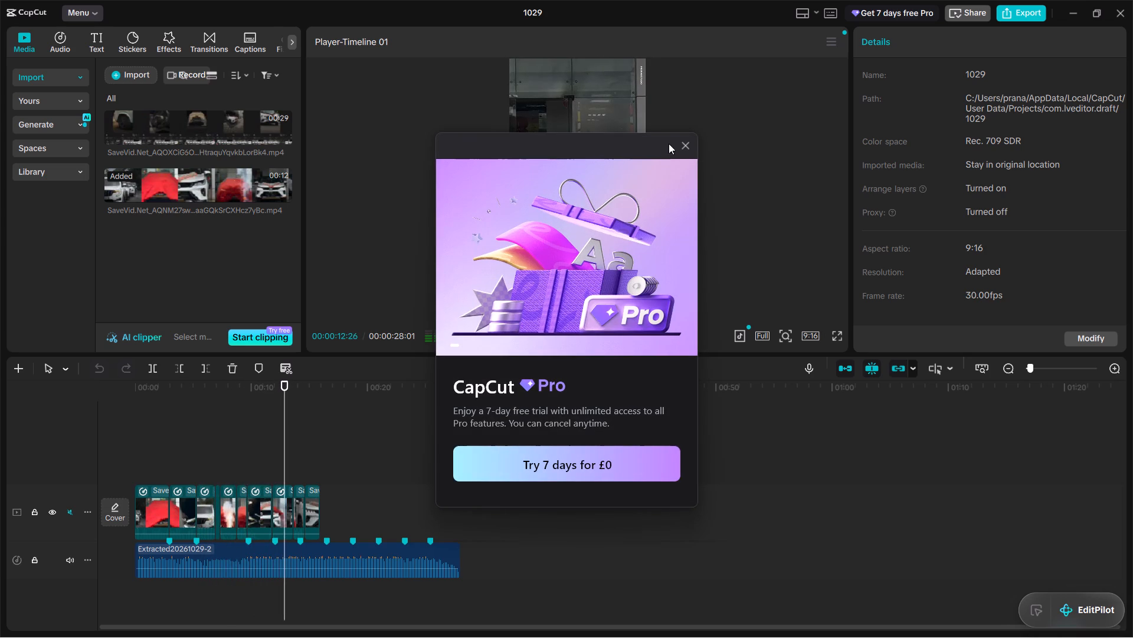
left_click(689, 140)
key("space")
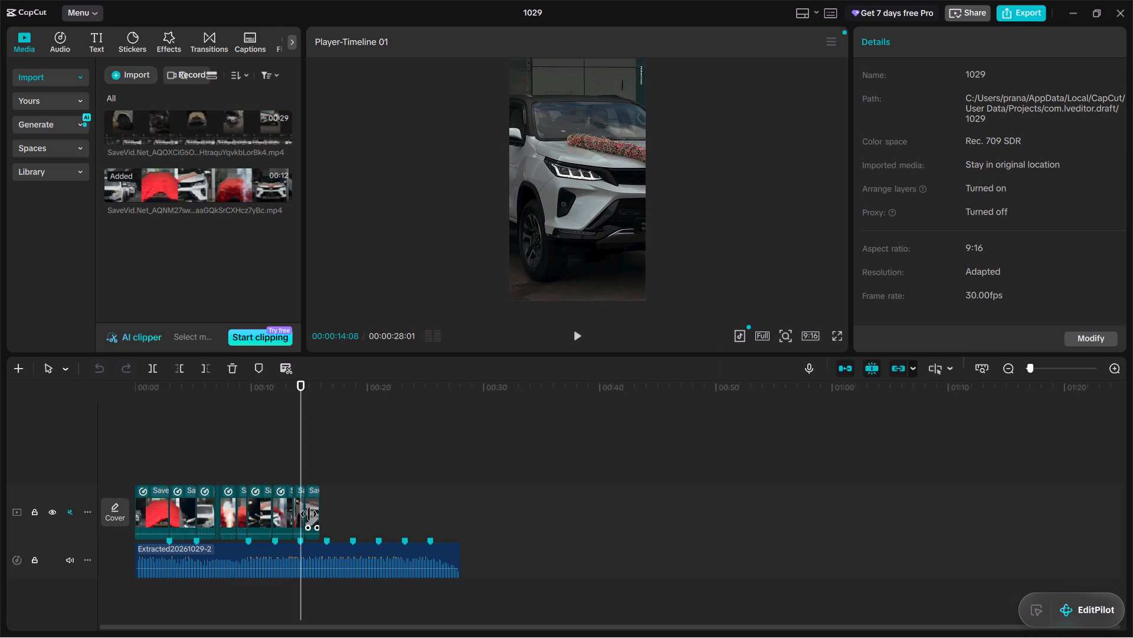
Replay the edit from the beginning into the second-to-last clip to check the cuts against the beat markers.
left_click(310, 514)
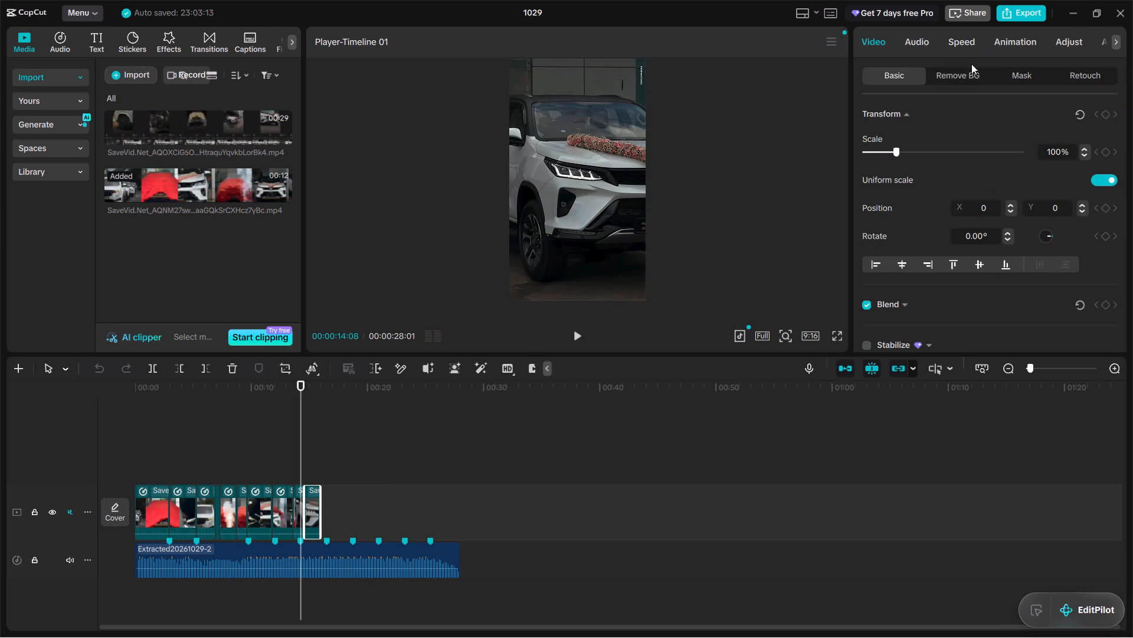
left_click(963, 72)
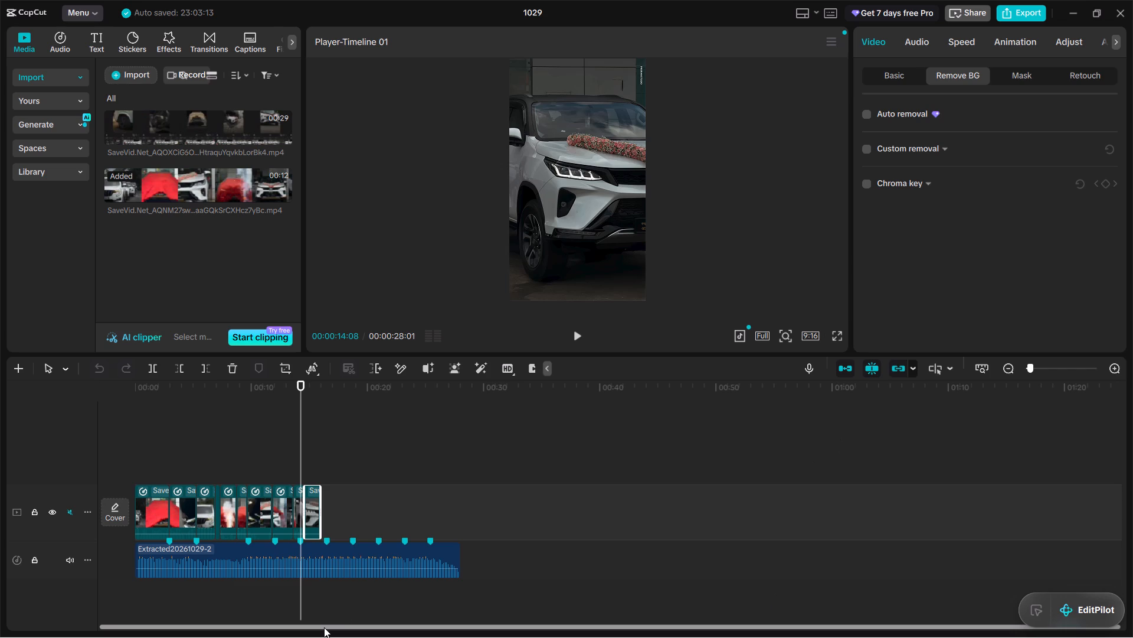
key("ctrl+a")
key("ctrl+a")
key("ctrl+a")
key("ctrl+a")
key("ctrl+a")
key("ctrl+a")
key("ctrl+a")
key("ctrl+a")
key("ctrl+a")
key("ctrl+a")
key("ctrl+a")
key("ctrl+a")
key("ctrl+a")
key("ctrl+a")
key("ctrl+a")
key("ctrl+a")
key("ctrl+a")
key("ctrl+a")
key("ctrl+a")
key("ctrl+a")
scroll(324, 627, "up", 1, "ctrl")
scroll(324, 627, "down", 4, "ctrl")
scroll(185, 511, "up", 11, "ctrl")
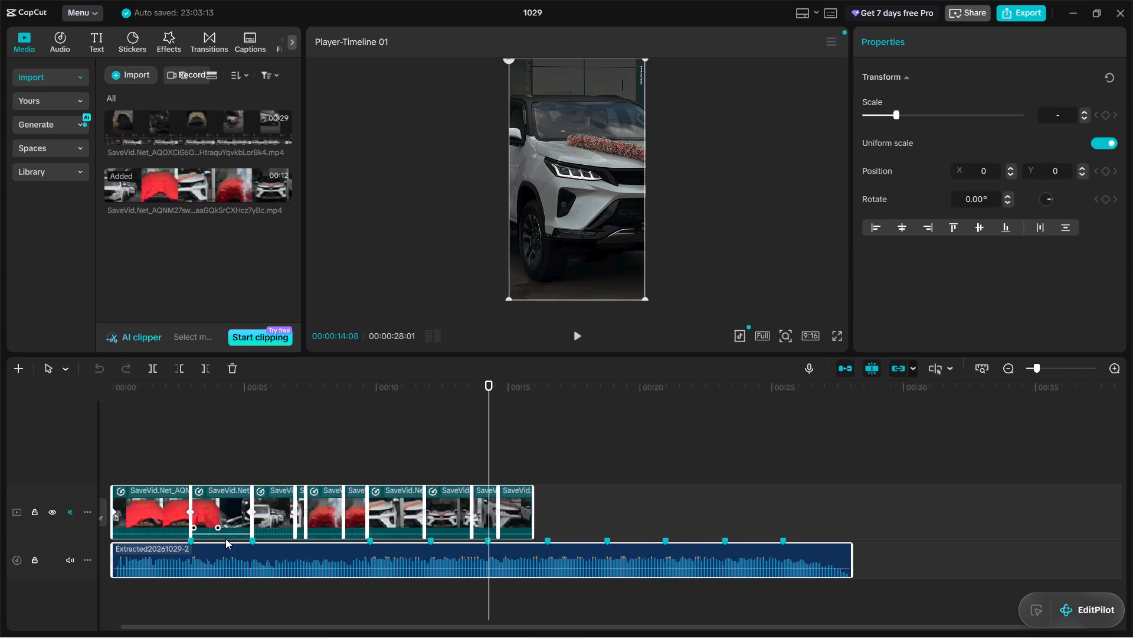
scroll(225, 539, "up", 12, "ctrl")
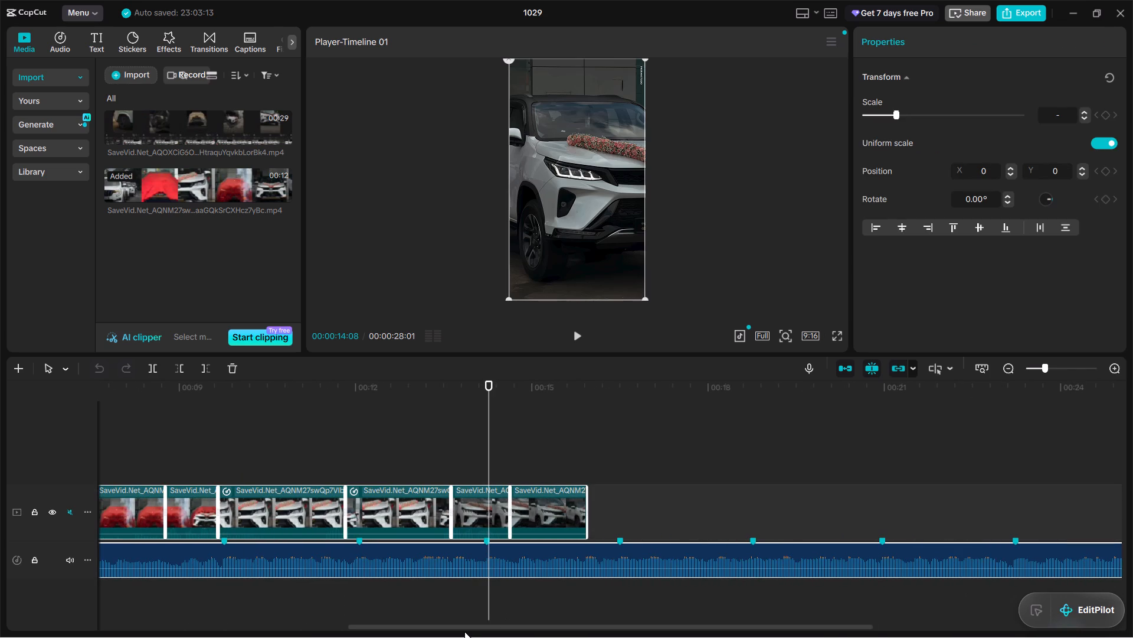
left_click_drag(464, 630, 52, 624)
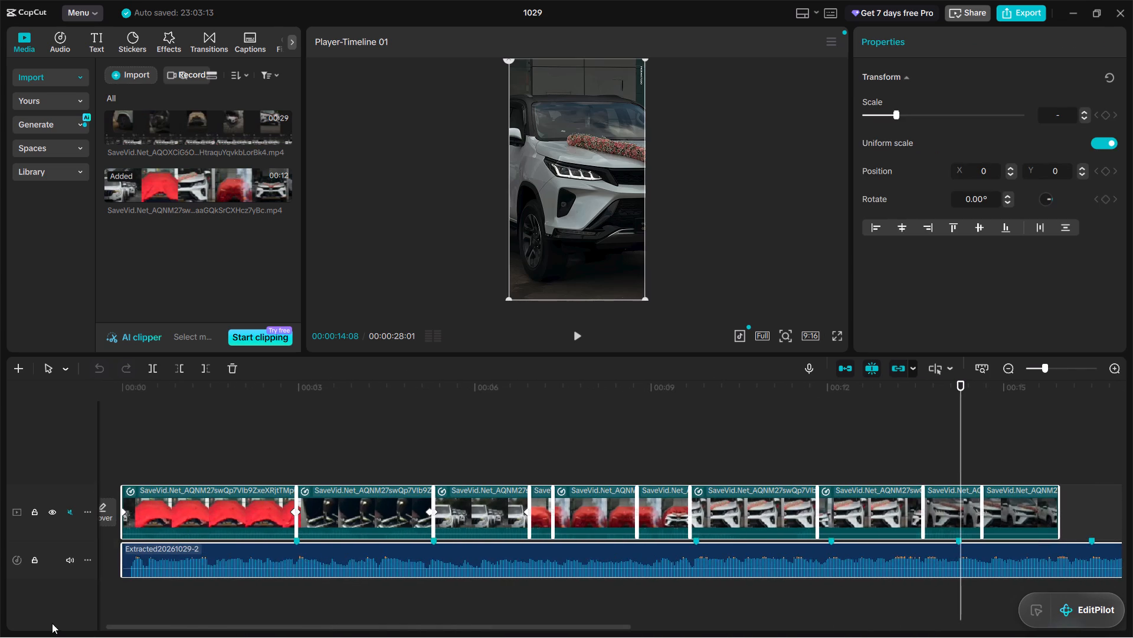
left_click(140, 450)
key("space")
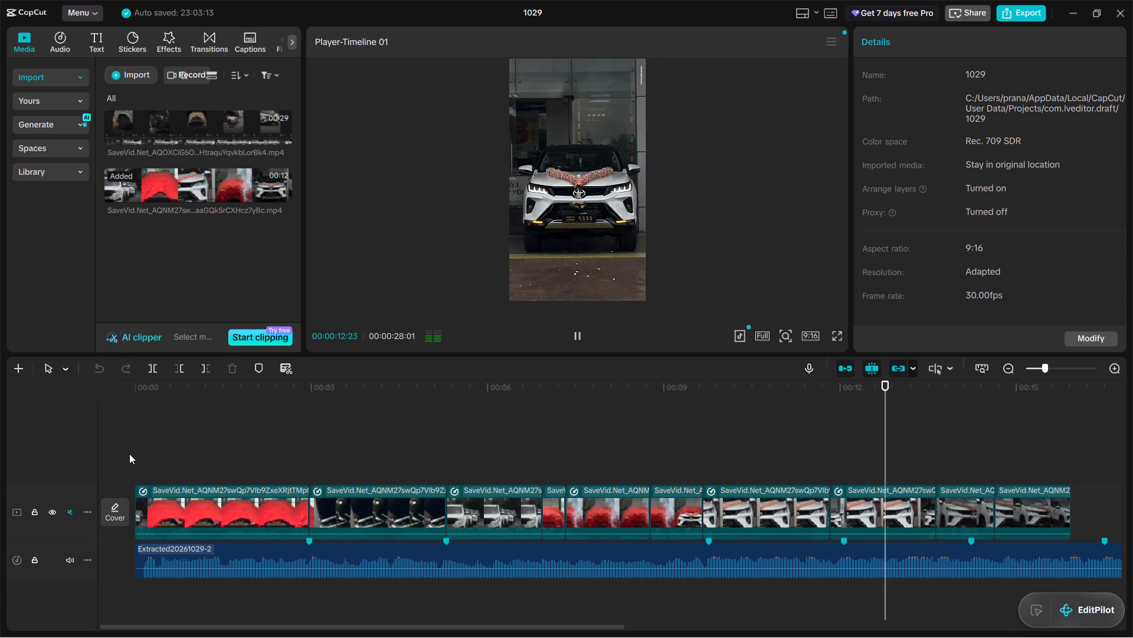
key("space")
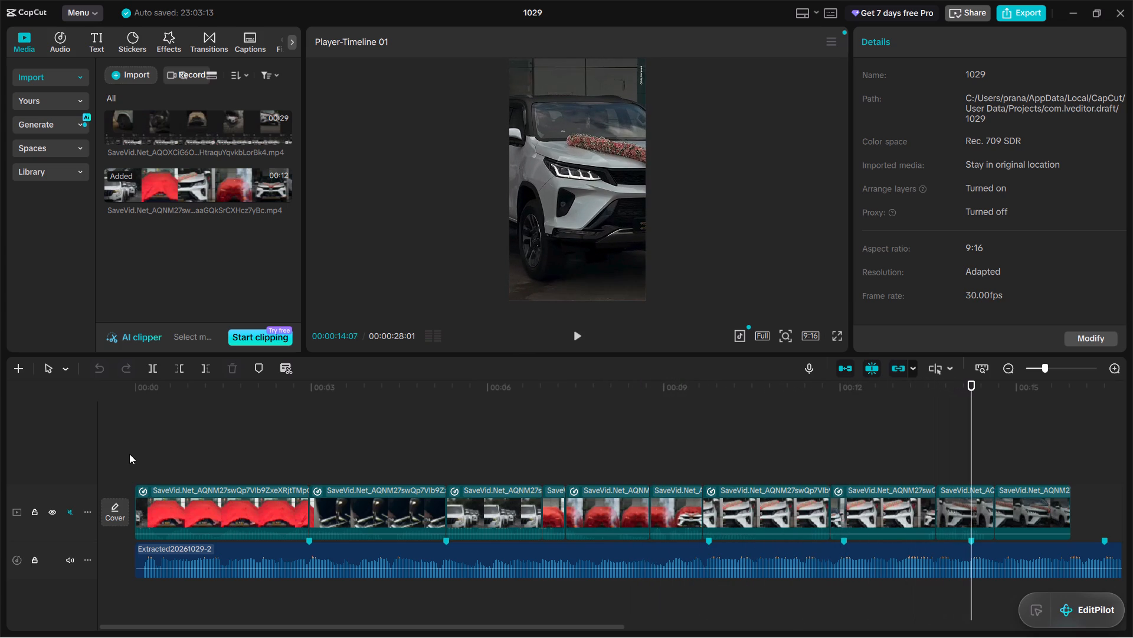
Apply a Custom speed curve to the second-to-last video clip and raise the curve's start point to about 8.7x.
left_click(965, 528)
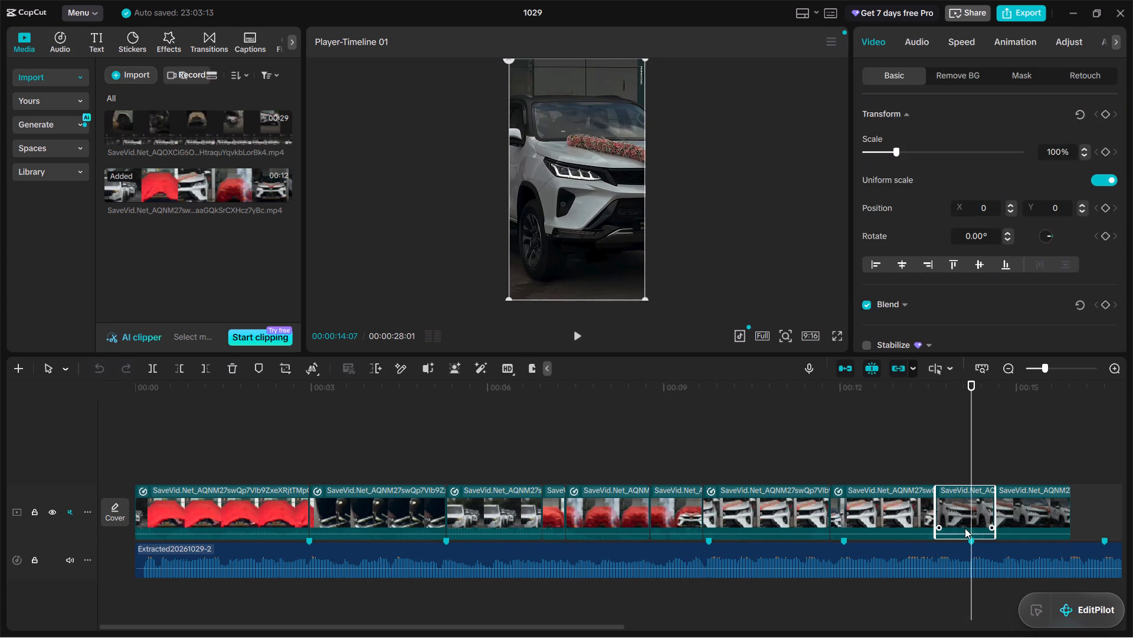
left_click(948, 44)
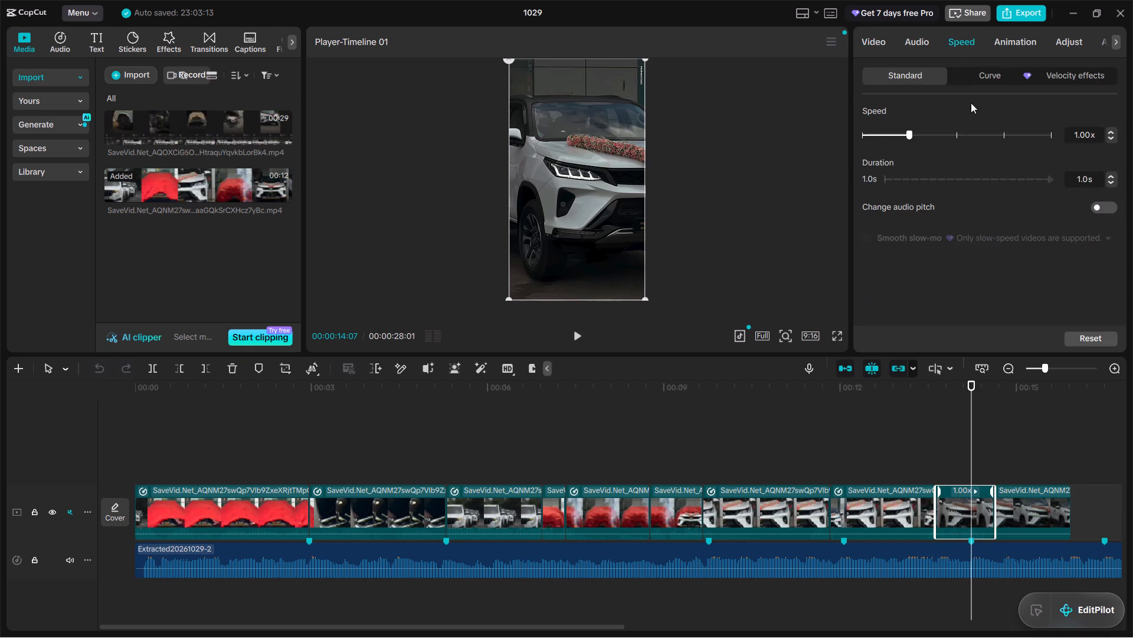
left_click(981, 76)
left_click(942, 128)
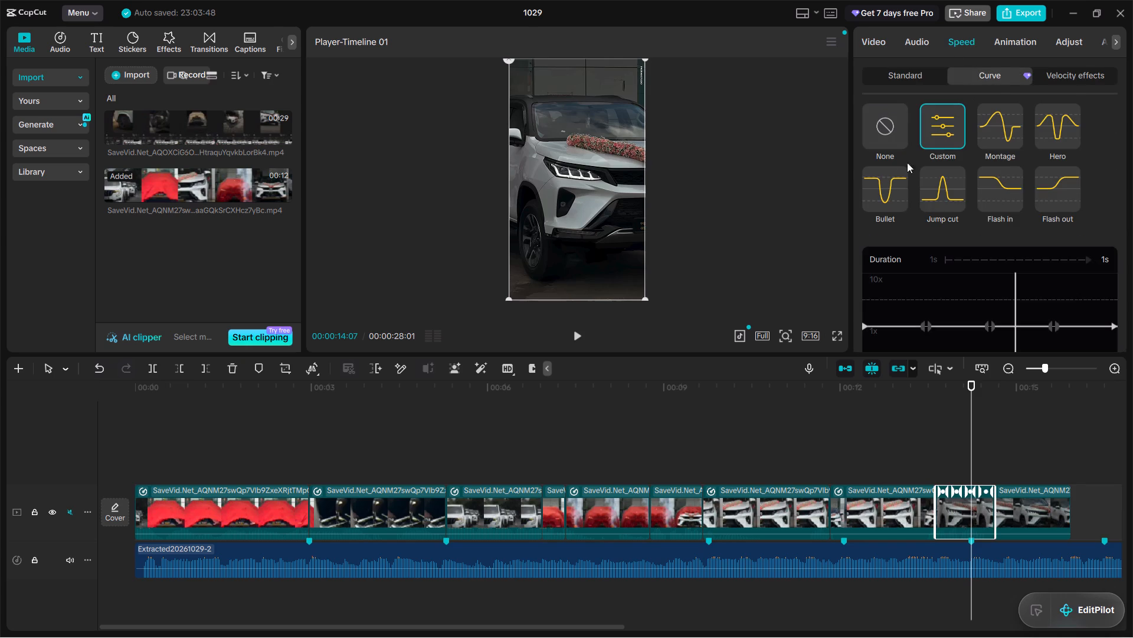
scroll(902, 261, "down", 1)
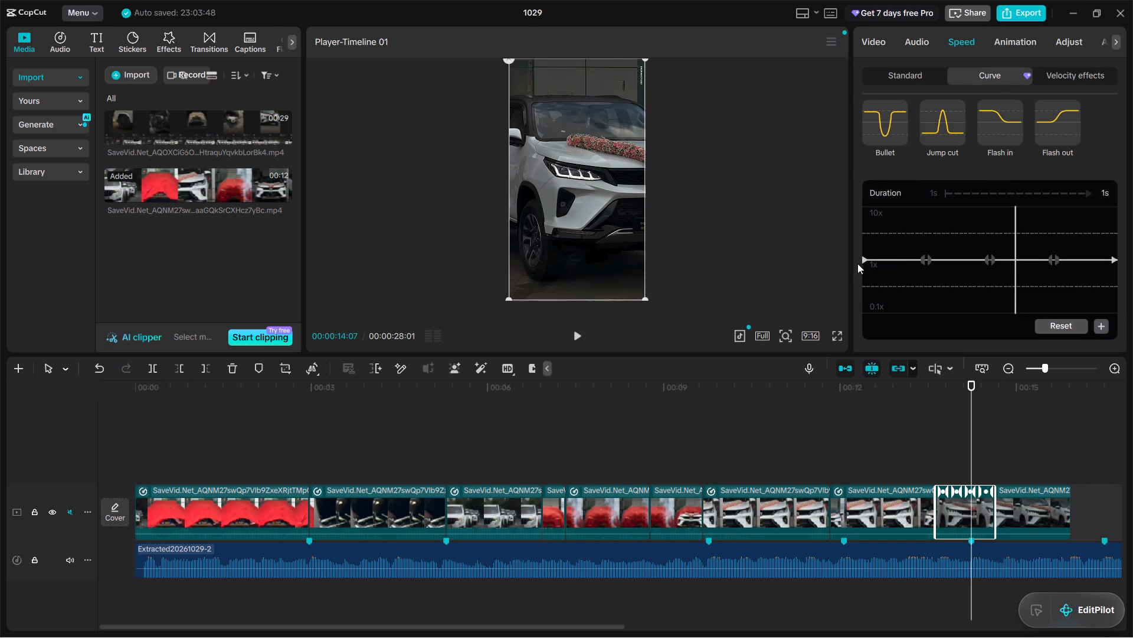
left_click_drag(865, 259, 861, 227)
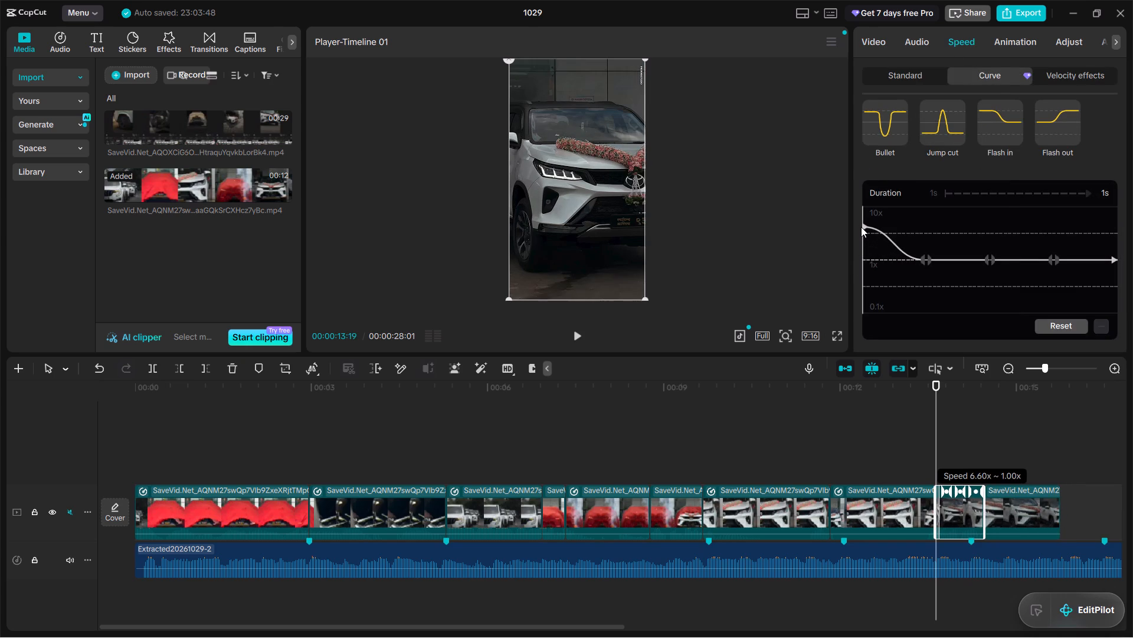
left_click_drag(861, 227, 861, 214)
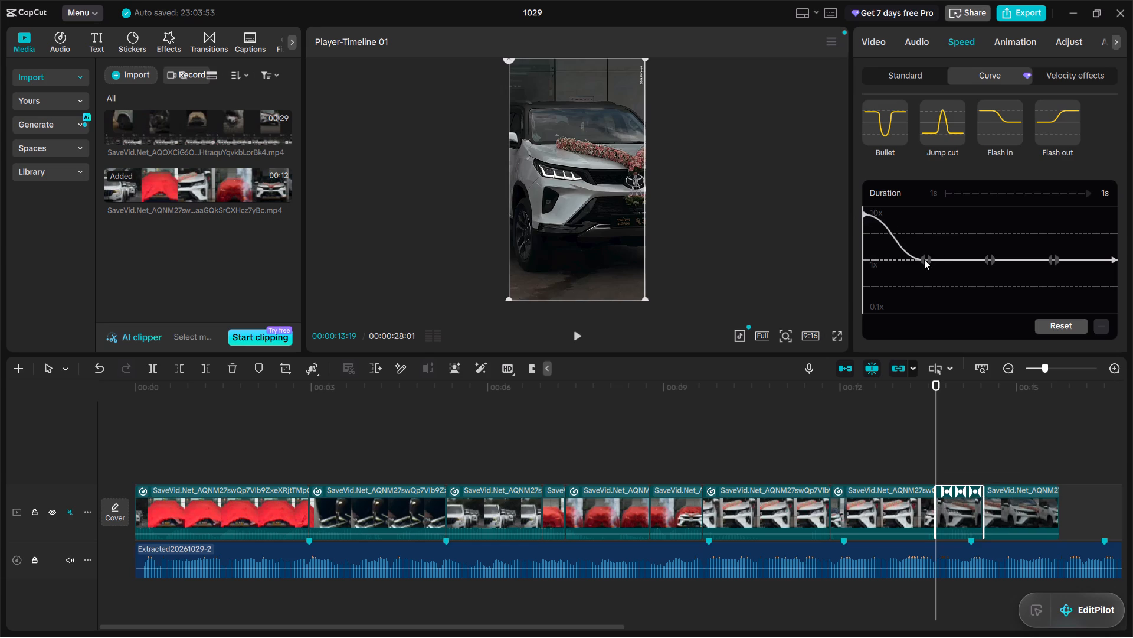
Lower the curve's first inner point and middle point to about 0.17x, moving the middle point slightly later.
left_click(924, 259)
left_click_drag(925, 258, 912, 302)
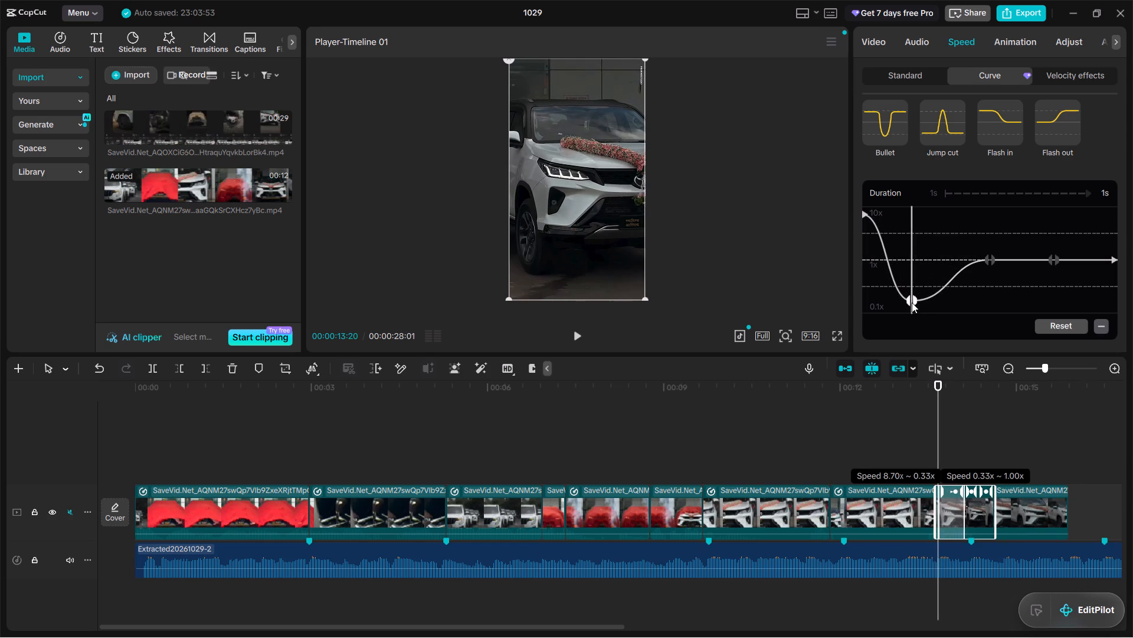
left_click_drag(912, 302, 923, 309)
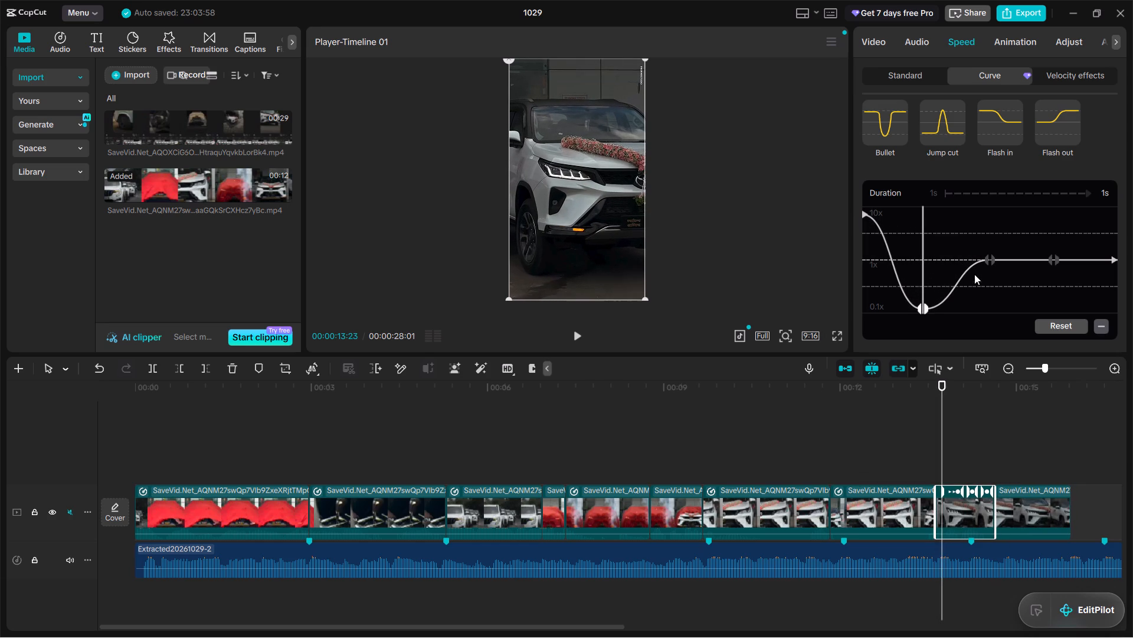
double_click(991, 257)
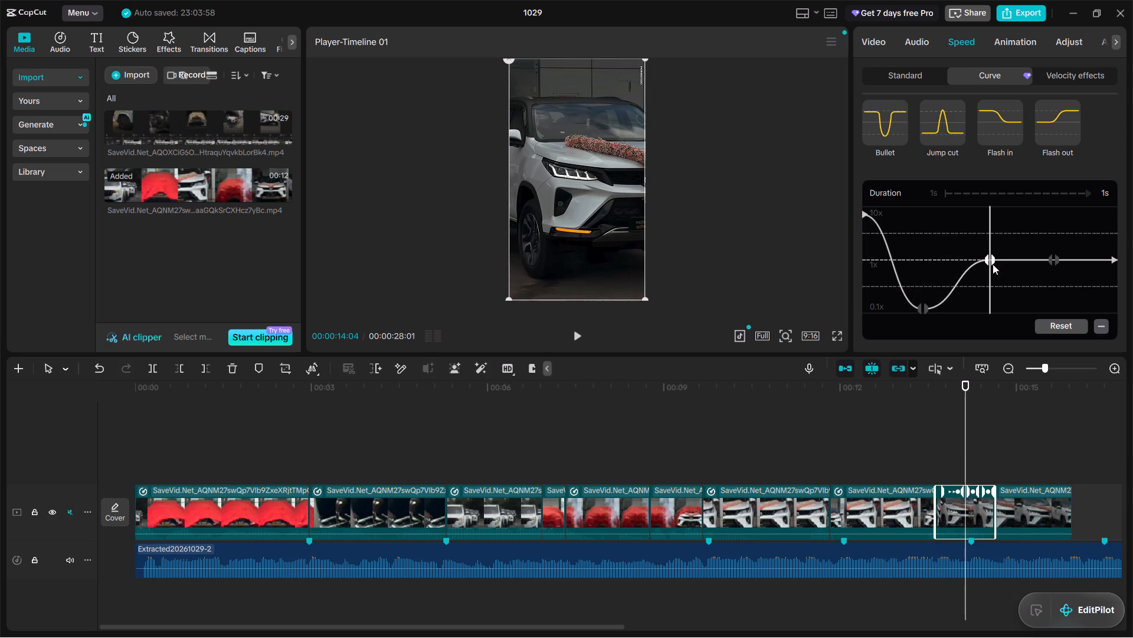
left_click(989, 263)
left_click(989, 261)
left_click_drag(989, 261, 996, 301)
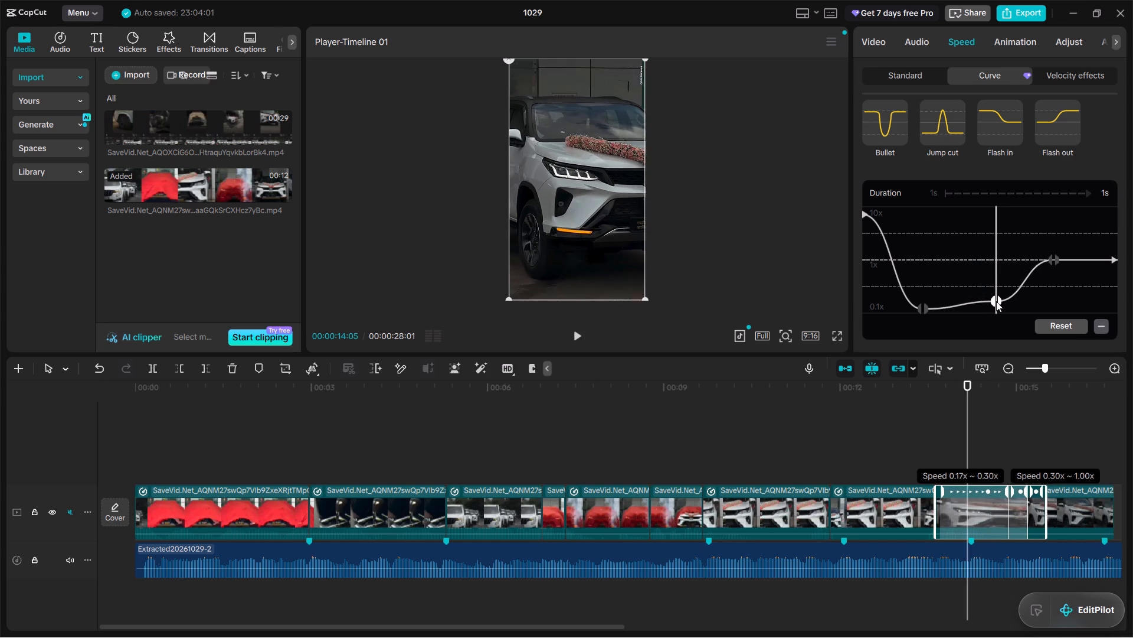
left_click_drag(996, 301, 1006, 311)
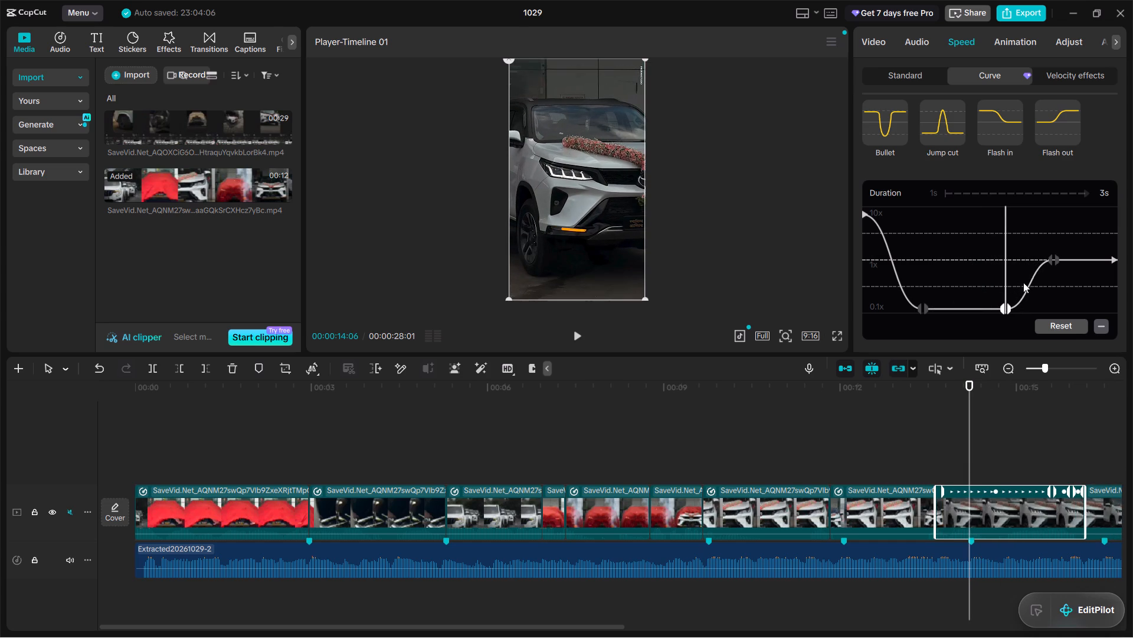
Move the curve's last inner point later and lower it below 1x so the clip ends on the next beat marker.
double_click(1052, 261)
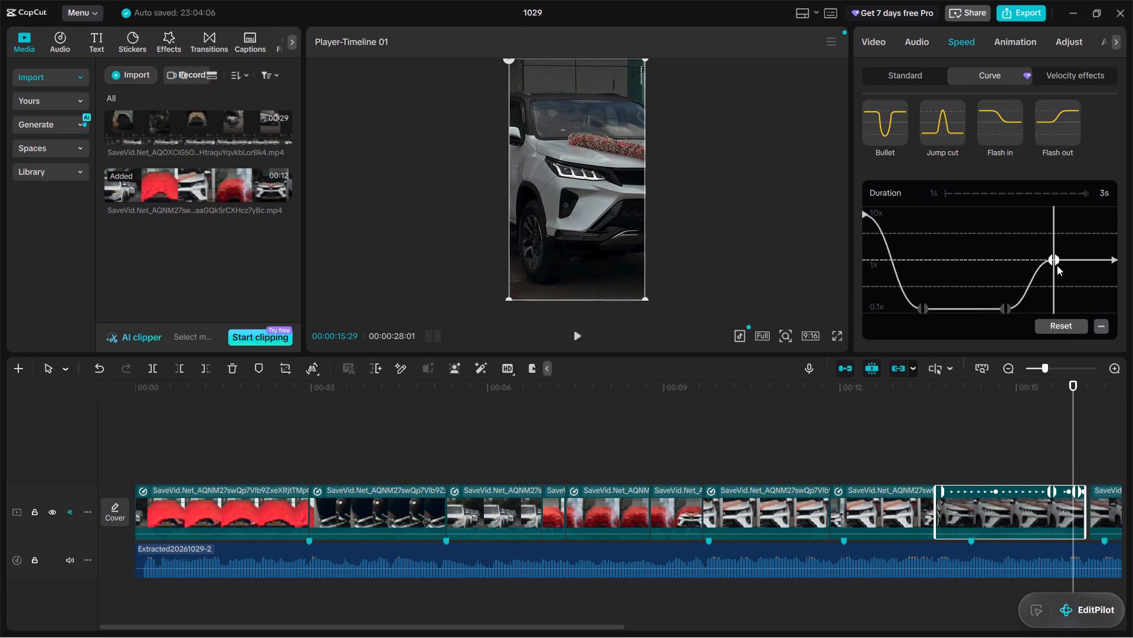
left_click(1053, 258)
left_click_drag(1053, 258, 1065, 272)
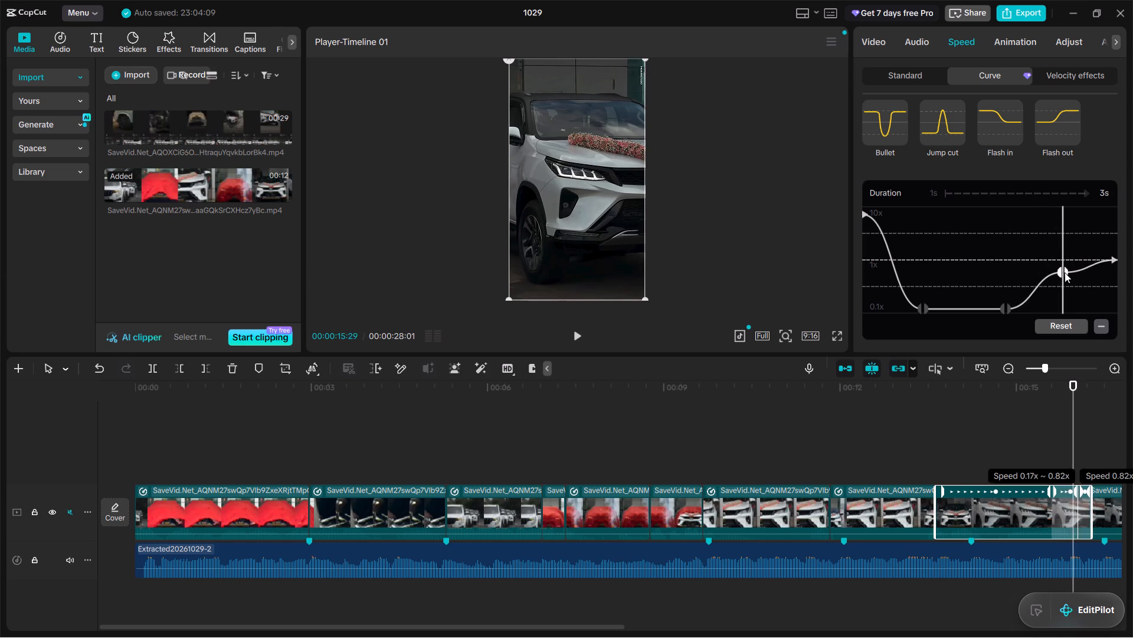
left_click_drag(1065, 272, 1075, 282)
Enable smooth slow-mo on the speed-curved clip using the Optical flow method.
scroll(1035, 286, "down", 2)
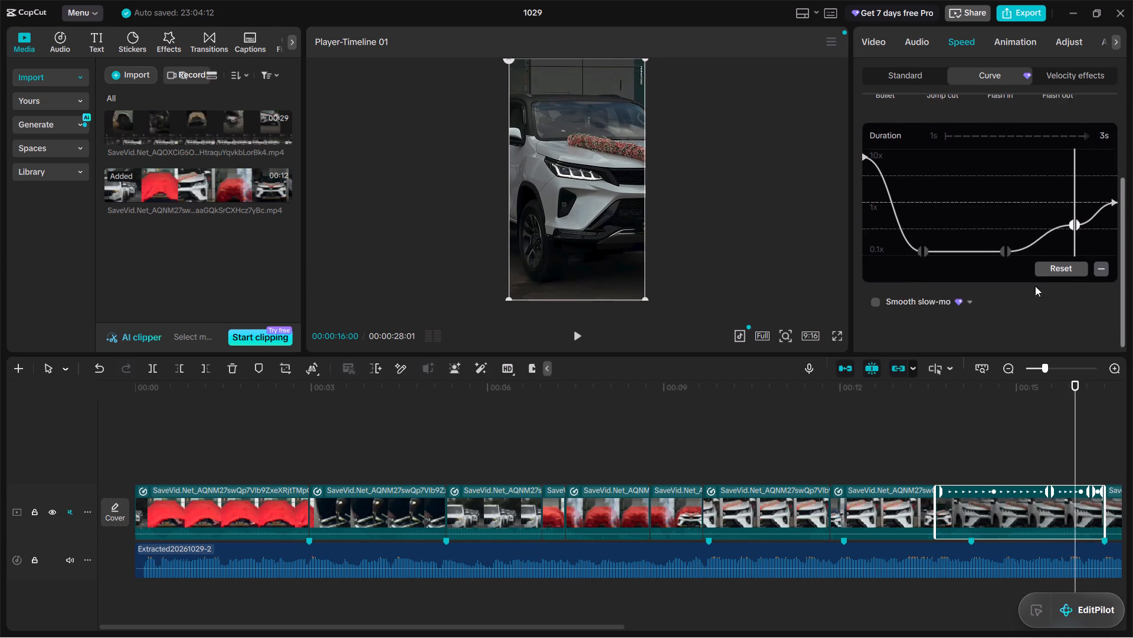
left_click(877, 291)
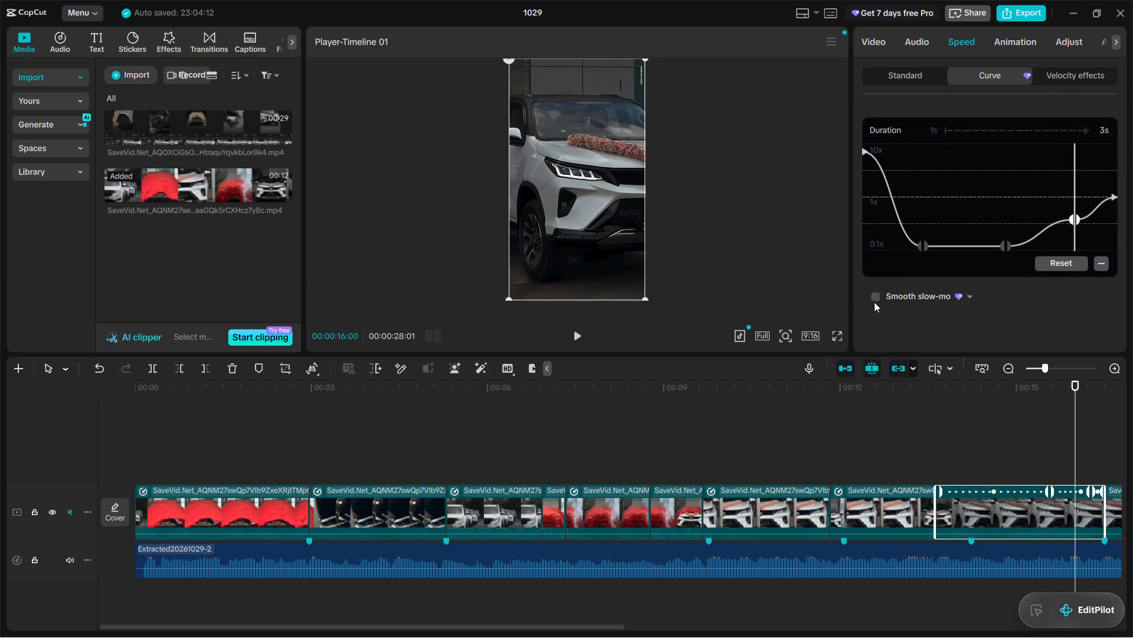
left_click(874, 302)
left_click(875, 298)
left_click(902, 318)
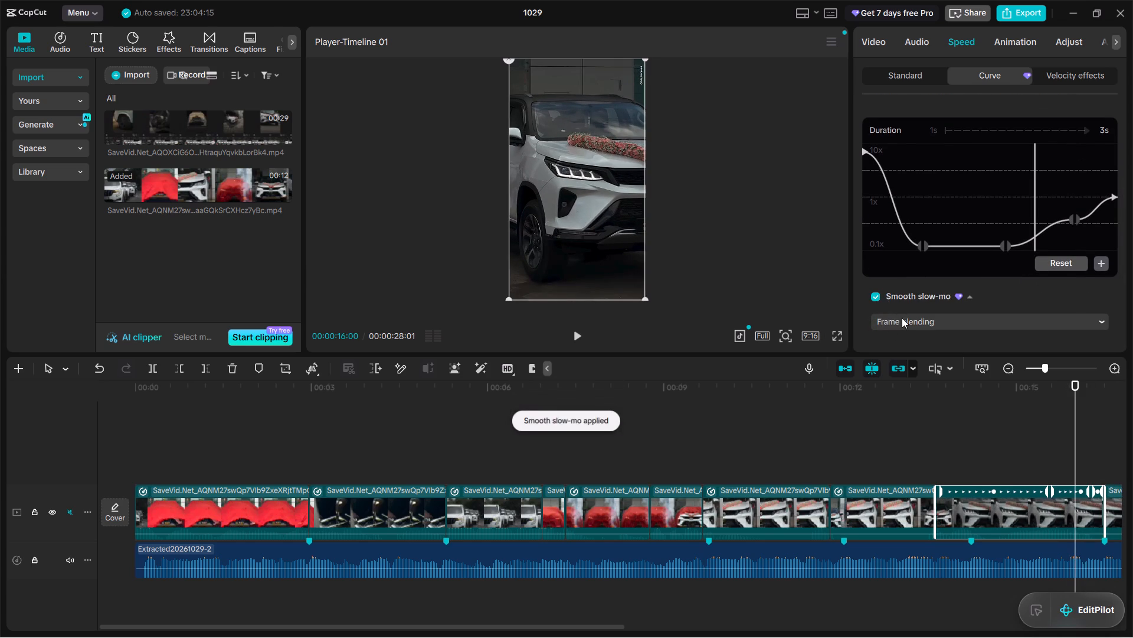
left_click(921, 379)
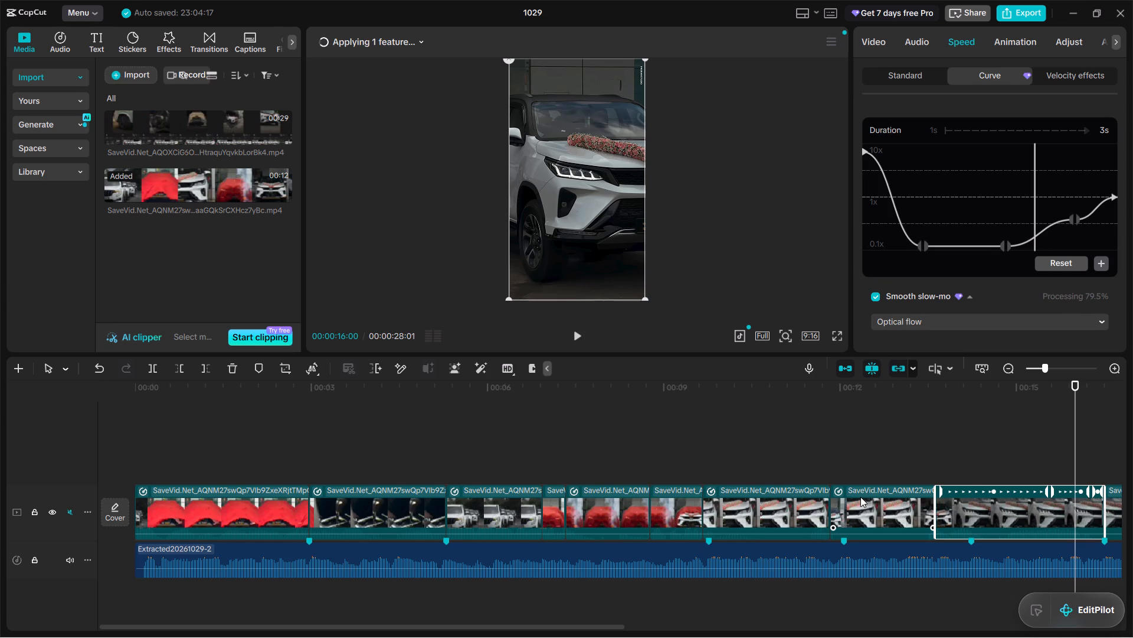
Play back the last two clips to check the new speed curve and slow motion against the beat markers.
left_click_drag(784, 455, 774, 470)
left_click(761, 452)
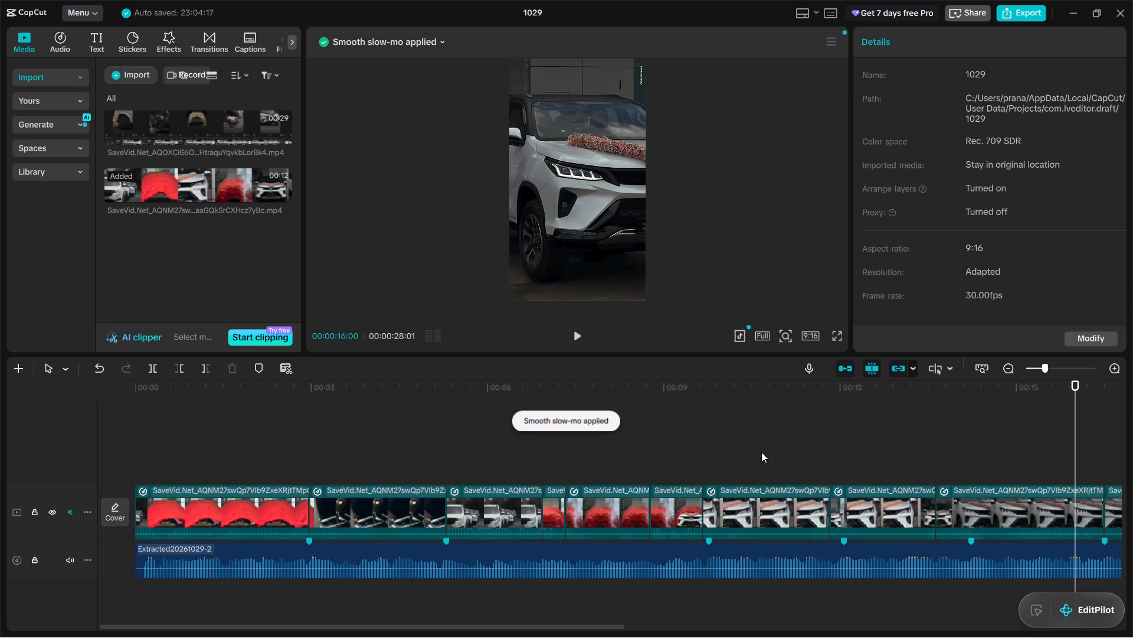
key("space")
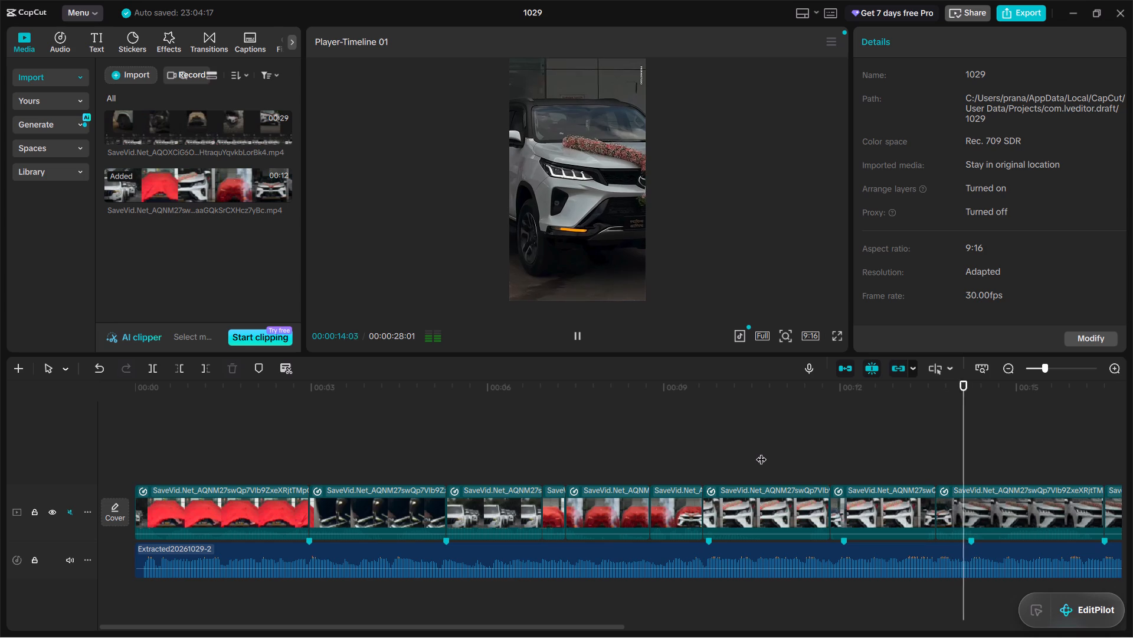
left_click(761, 452)
key("space")
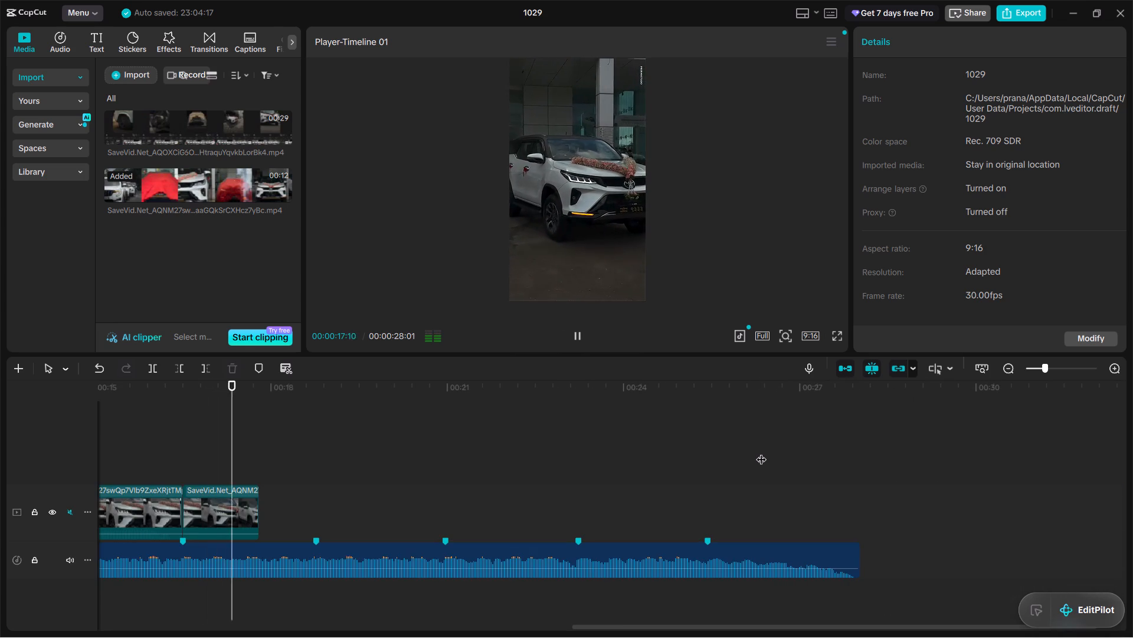
key("space")
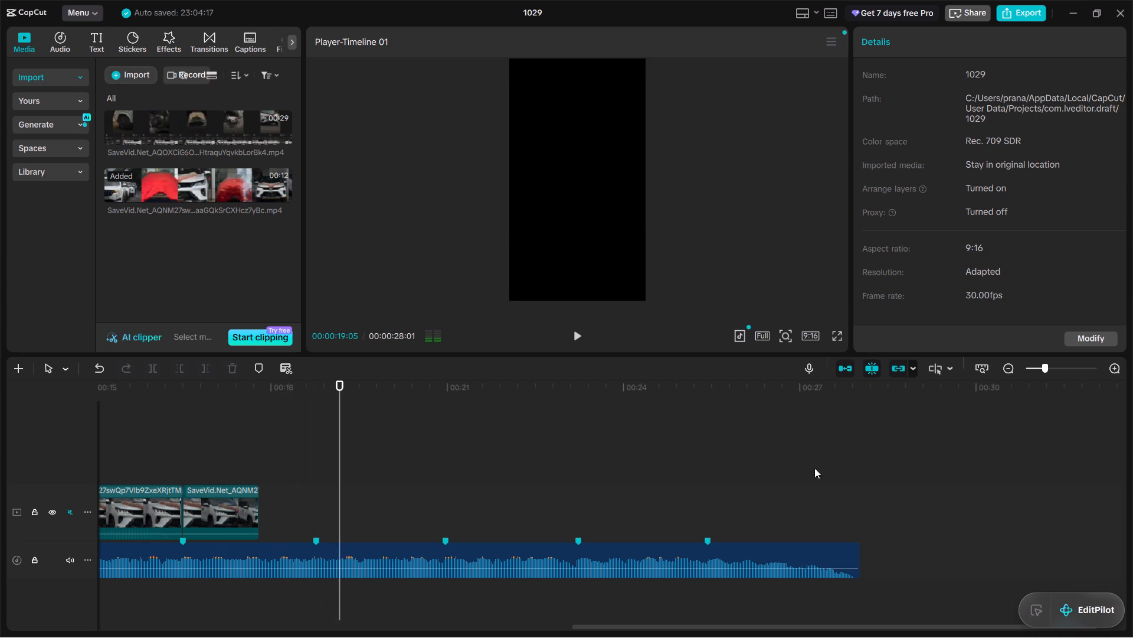
left_click(254, 465)
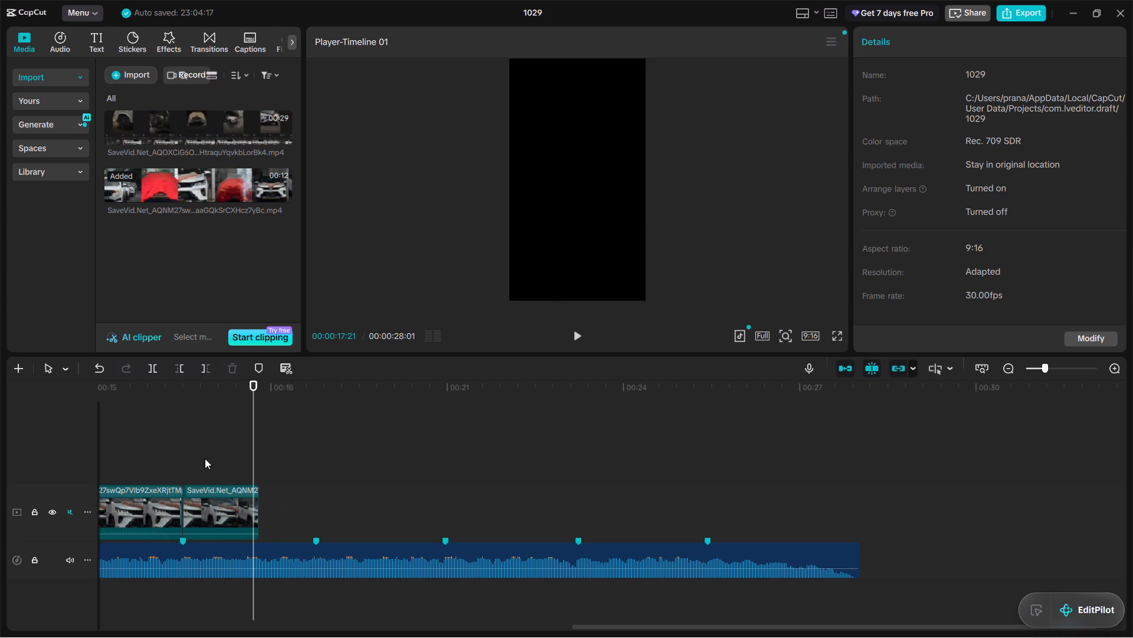
left_click(116, 458)
key("space")
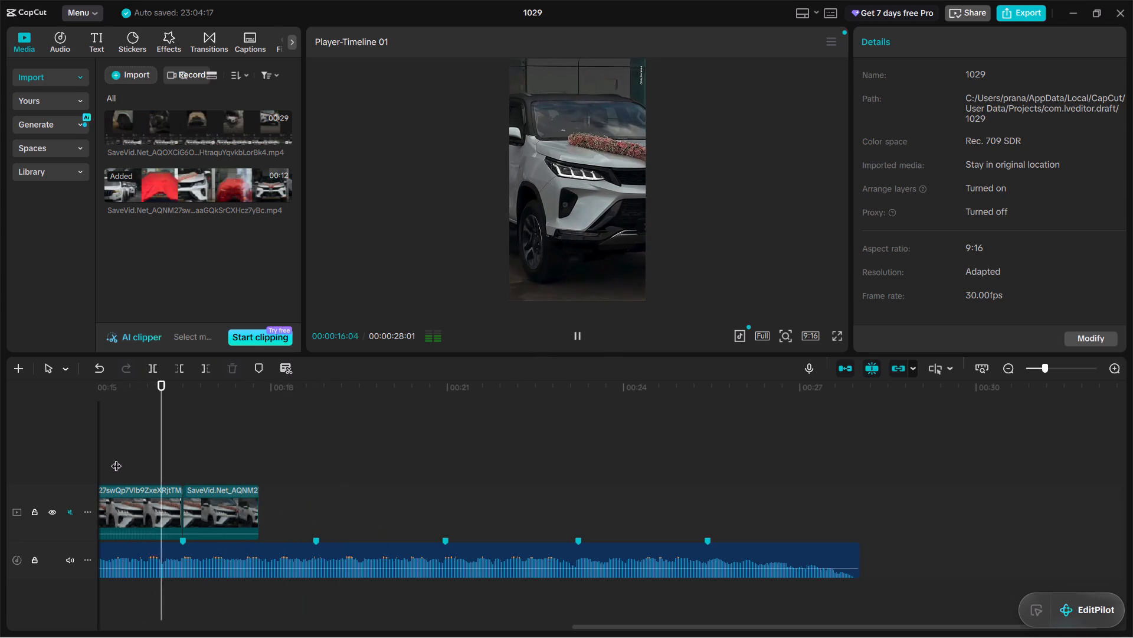
key("space")
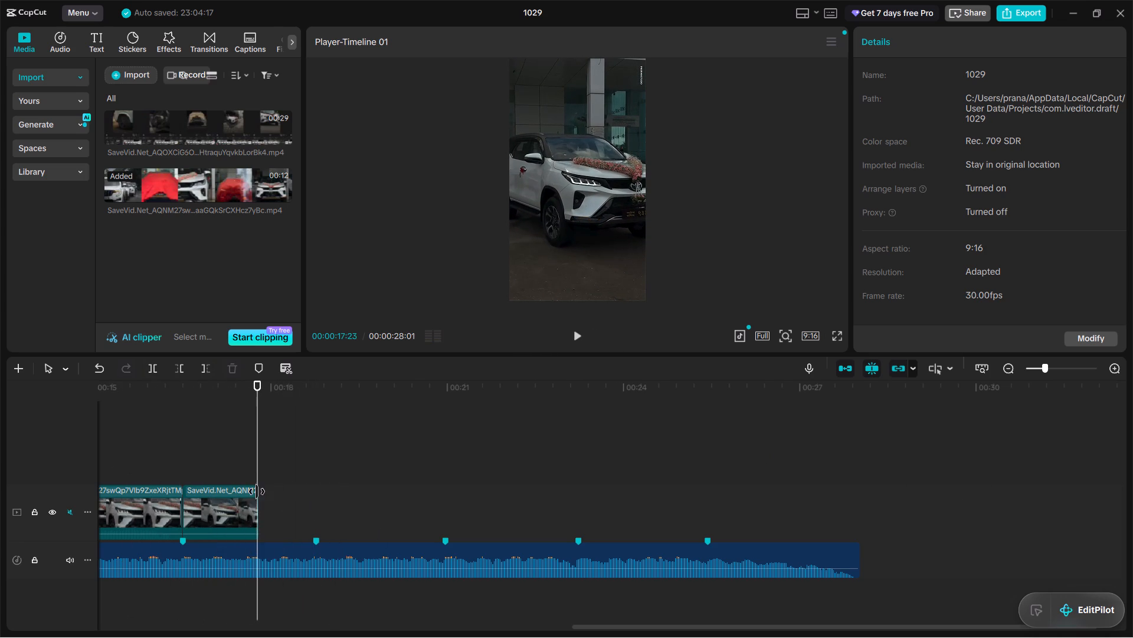
Lower the starting point of the speed curve to about 1x on the slow-motion clip just before the last clip.
left_click(139, 507)
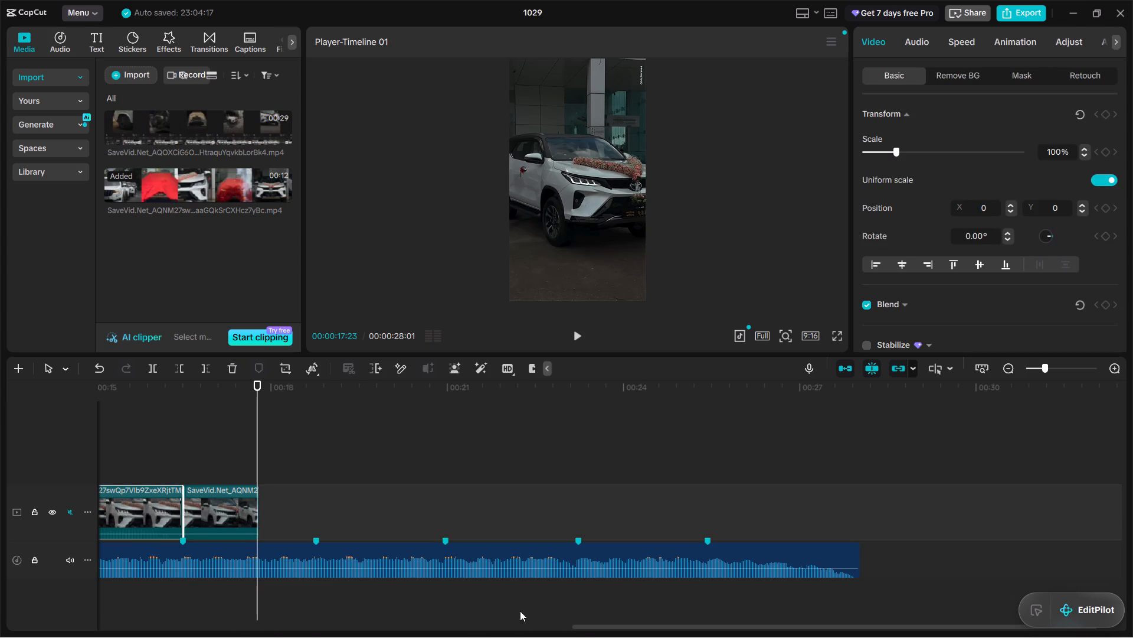
left_click_drag(584, 627, 555, 634)
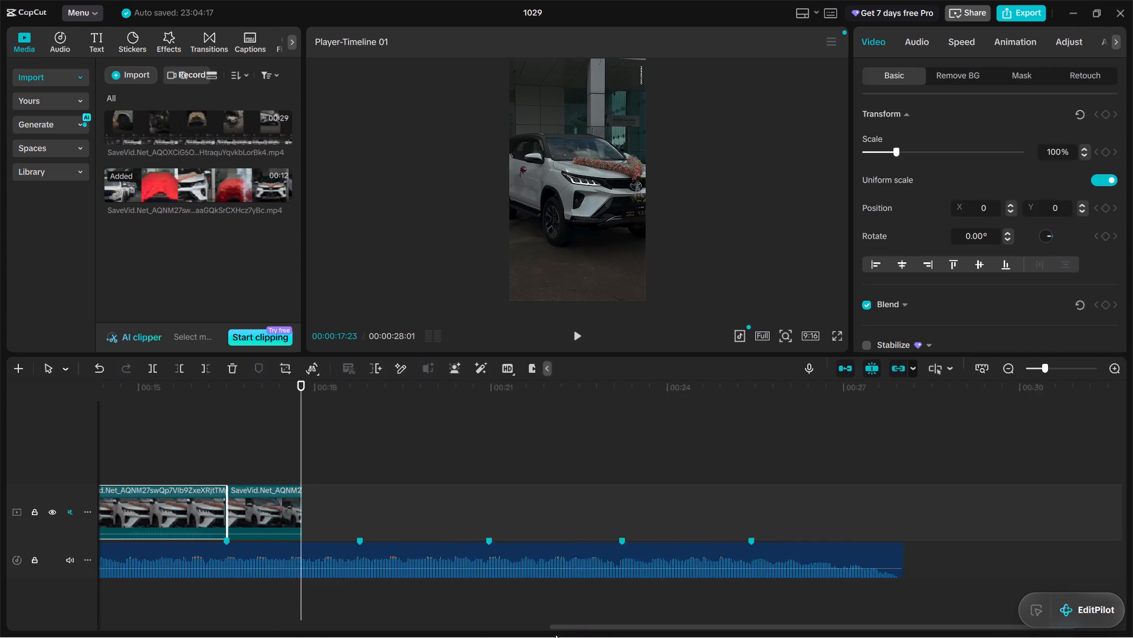
left_click_drag(555, 634, 392, 637)
left_click(493, 512)
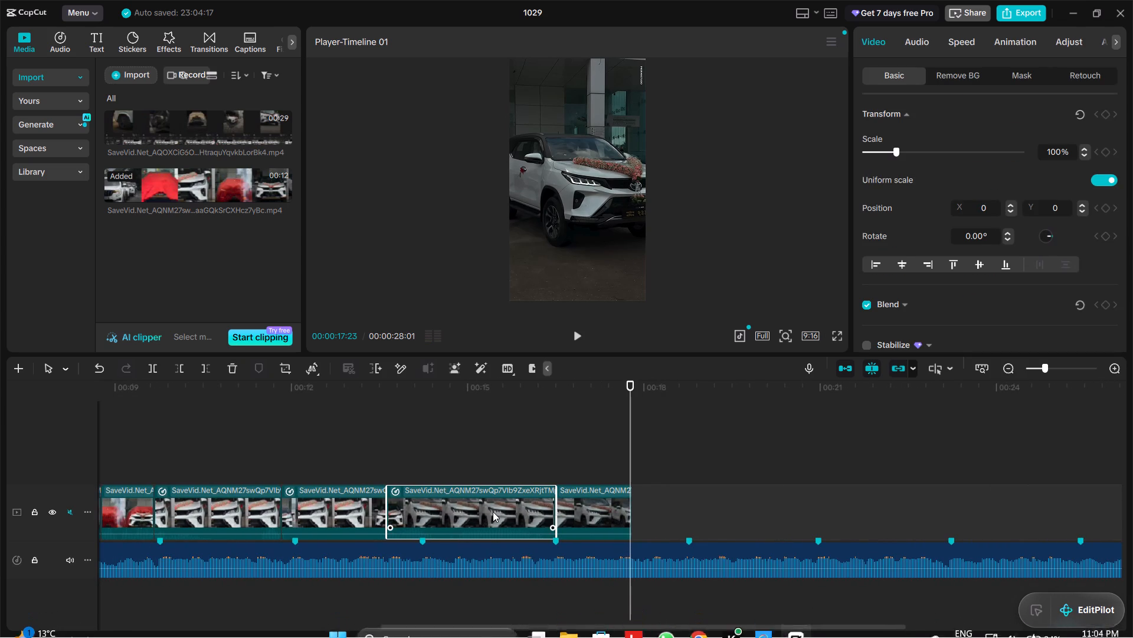
left_click(967, 41)
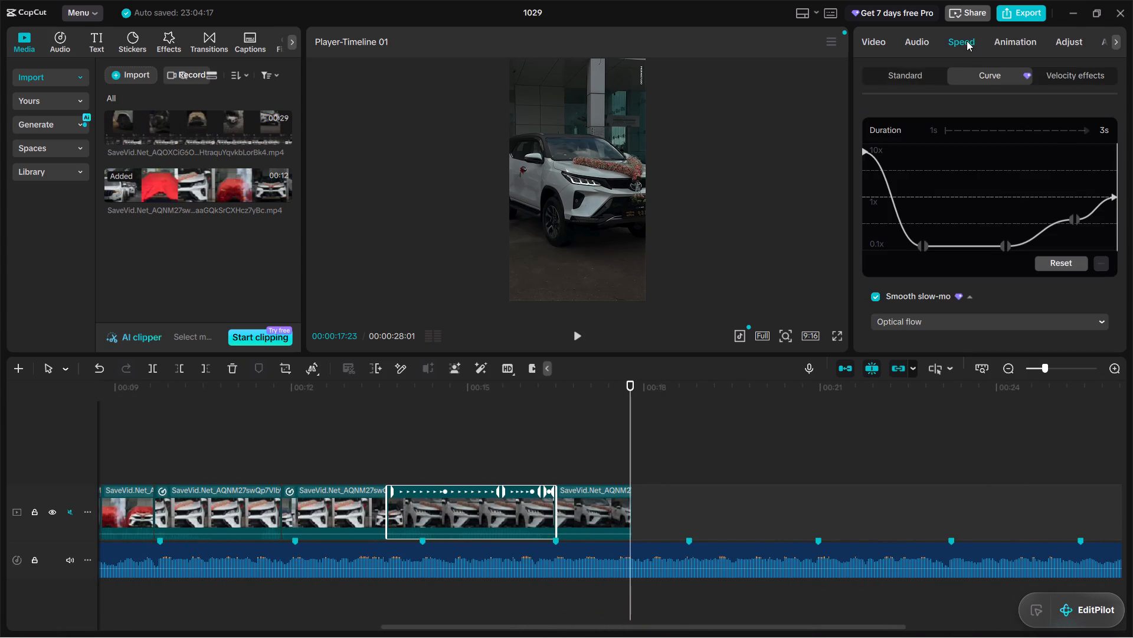
left_click(921, 248)
left_click_drag(863, 149, 862, 198)
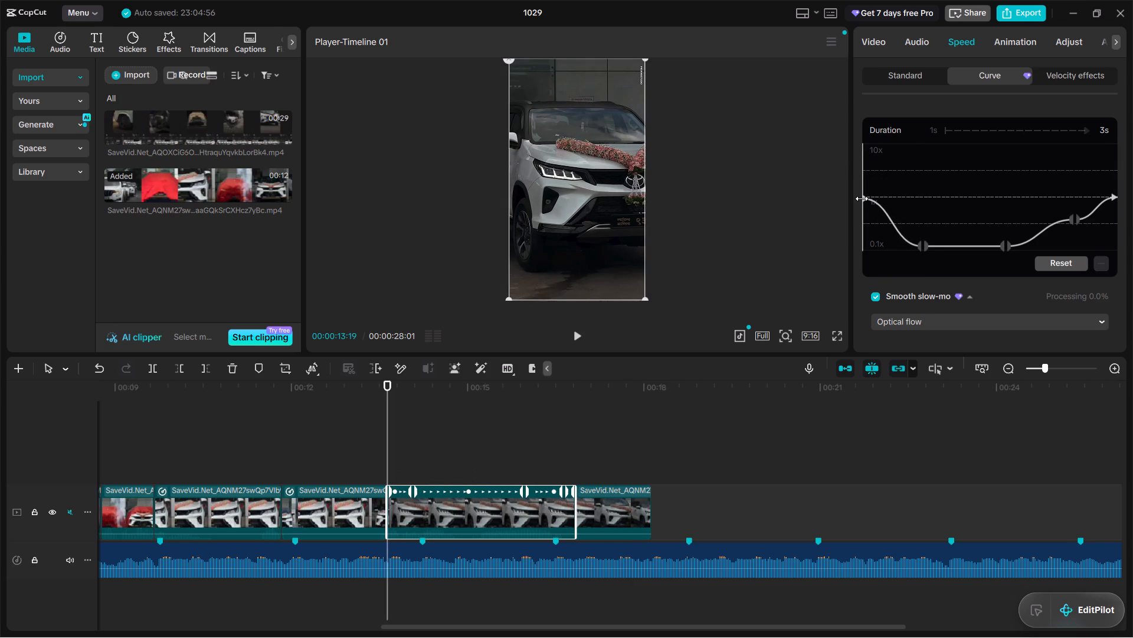
Play back the last three clips to check the revised speed curve against the music.
left_click(304, 445)
key("space")
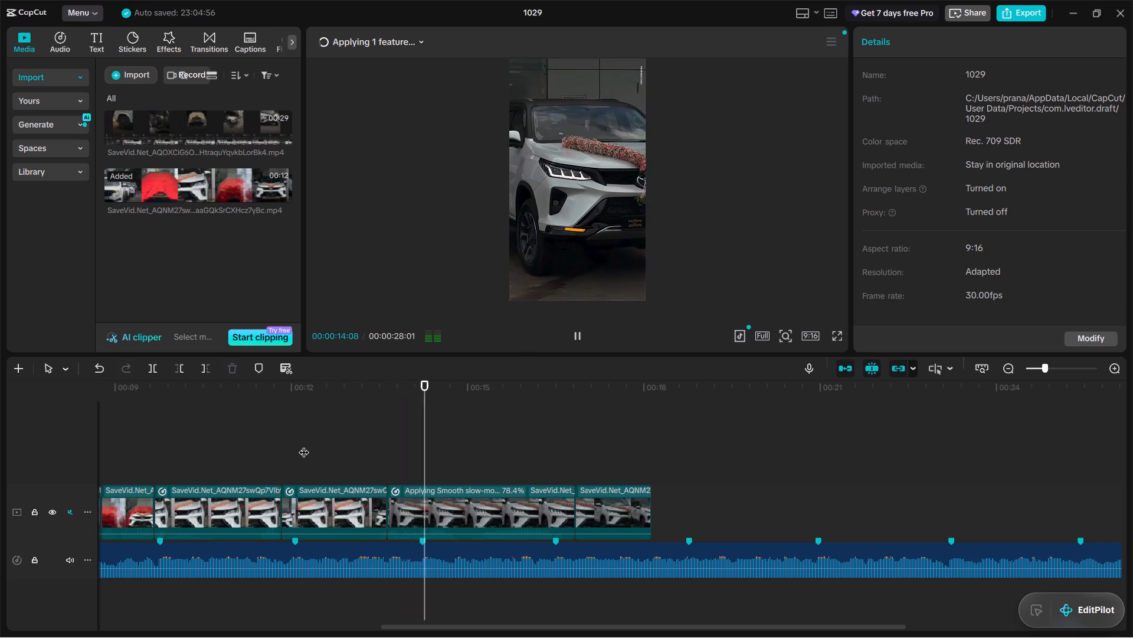
left_click(304, 445)
key("space")
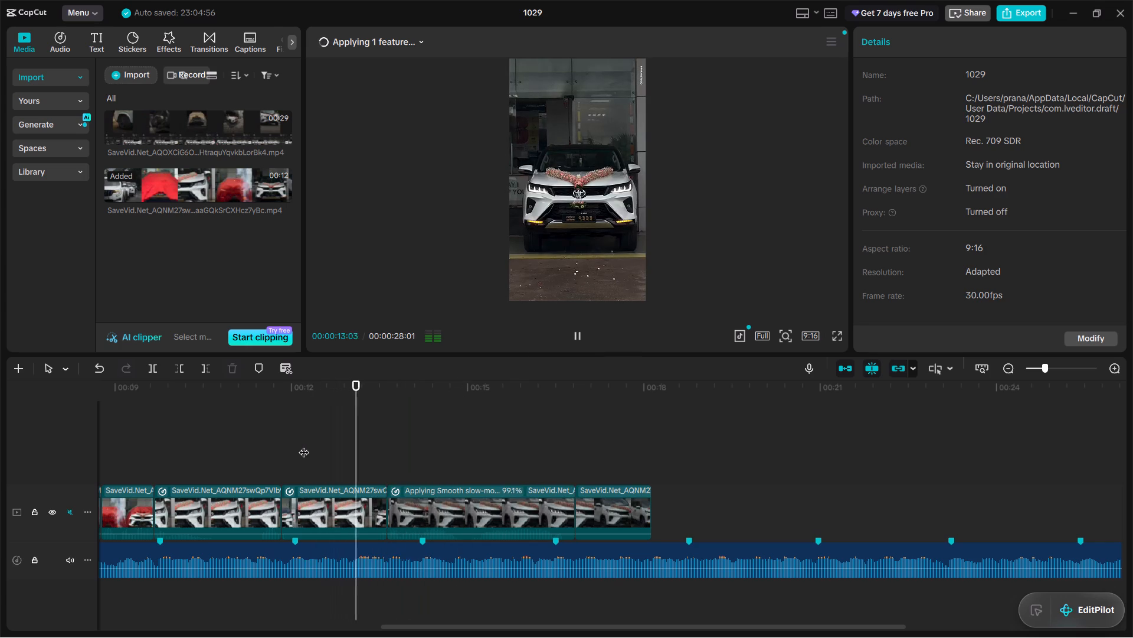
left_click(304, 445)
key("space")
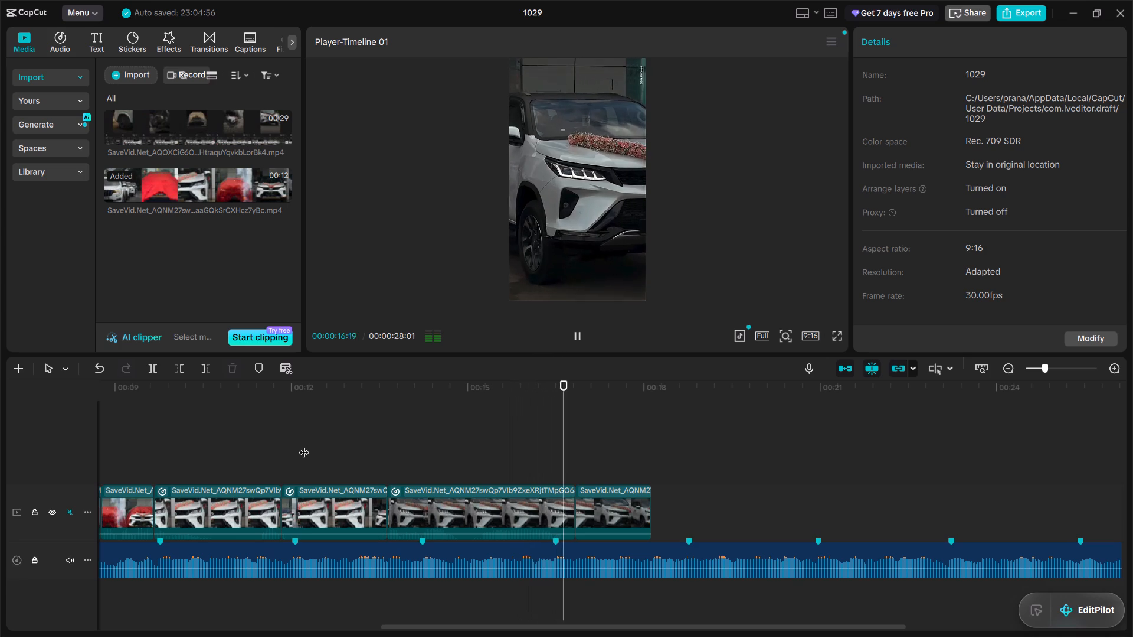
key("space")
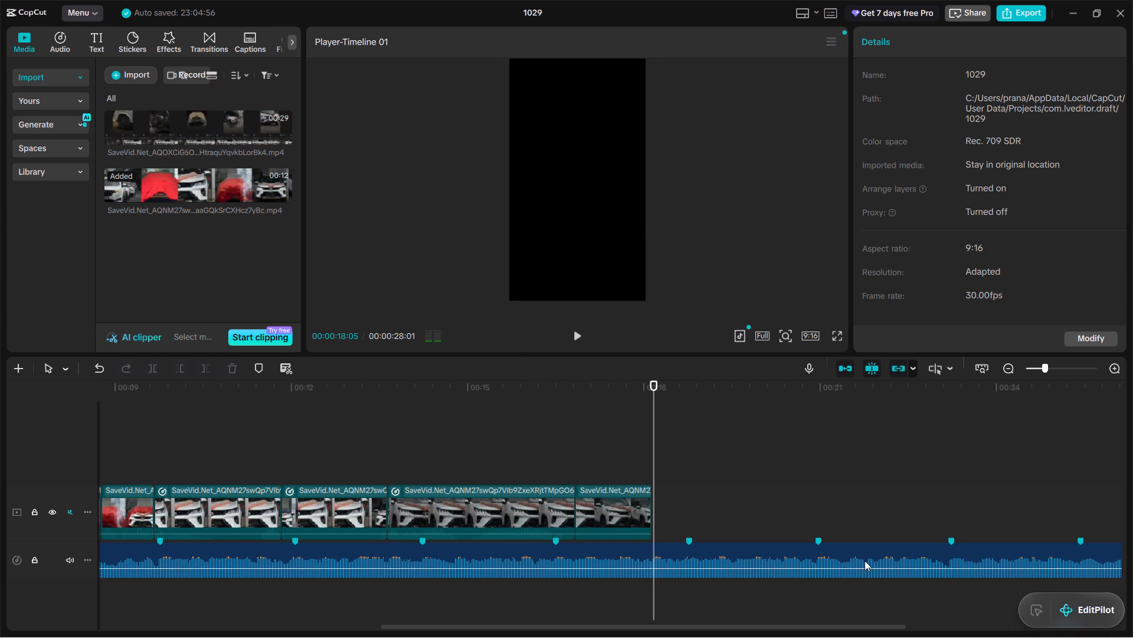
Trim the music track's end to the end of the last video clip at 00:00:18:05.
left_click(695, 559)
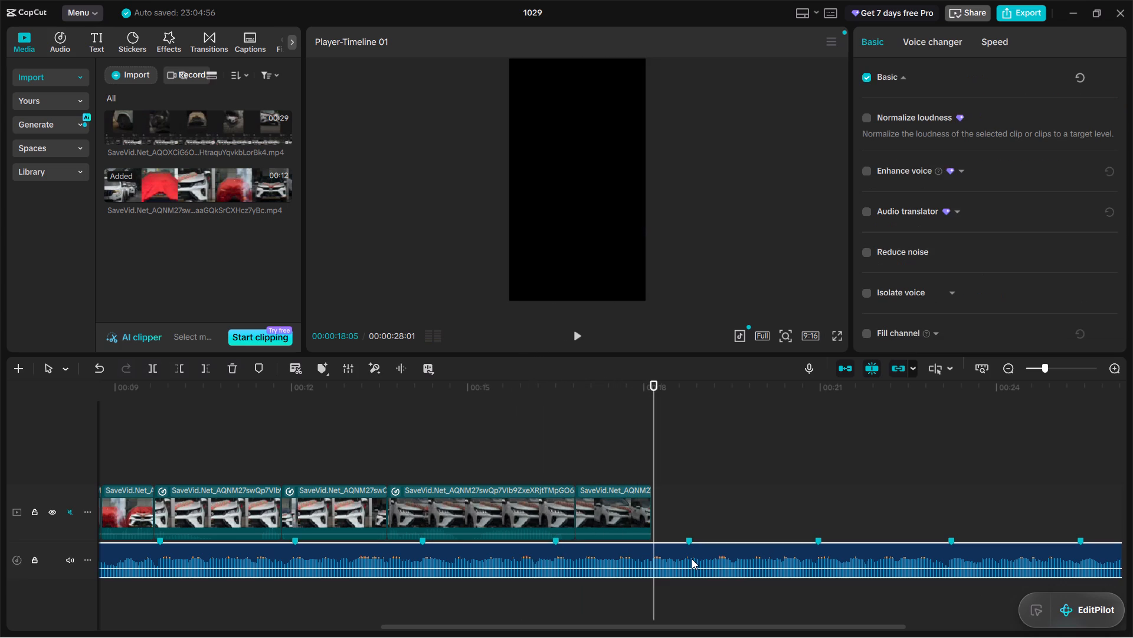
key("w")
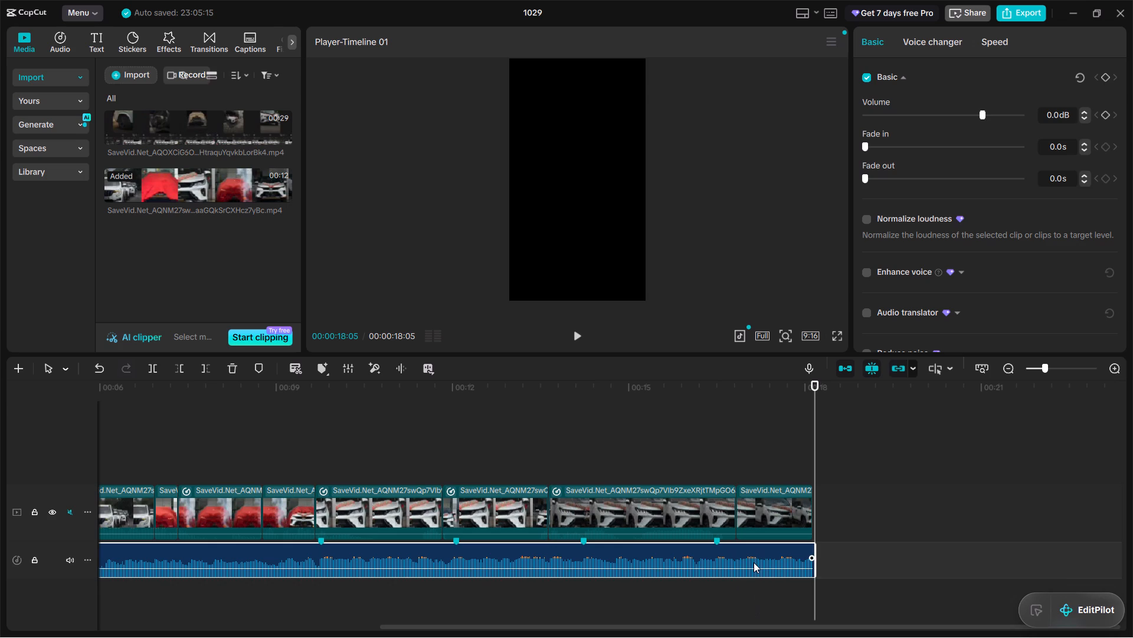
Set the music track's fade-out to 0.9 s and play back its ending.
left_click(879, 178)
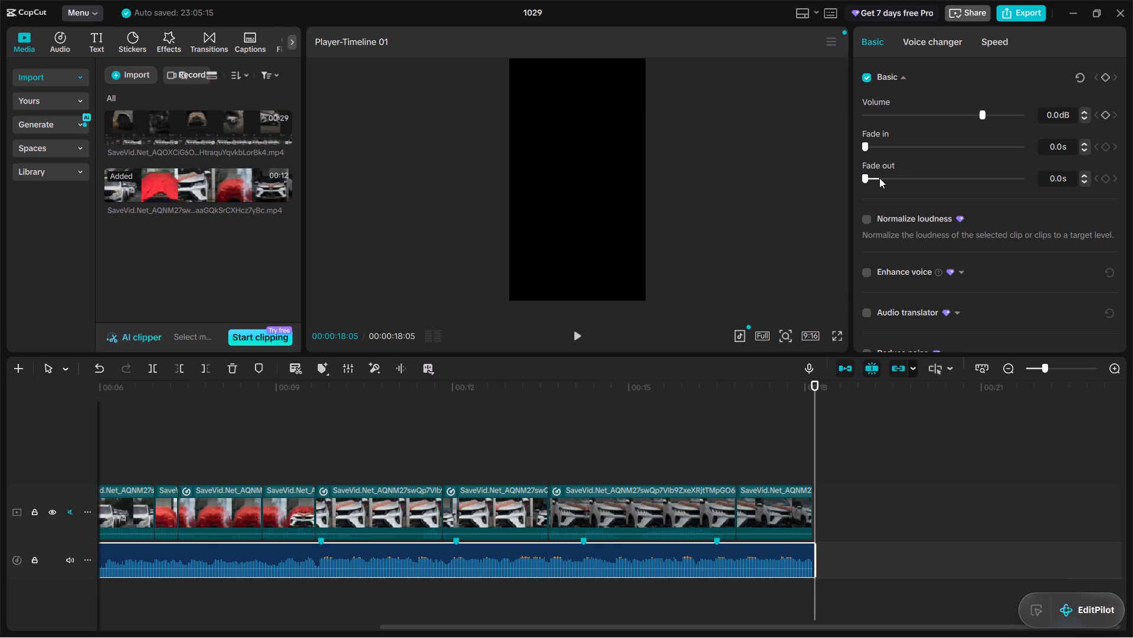
left_click(667, 436)
key("space")
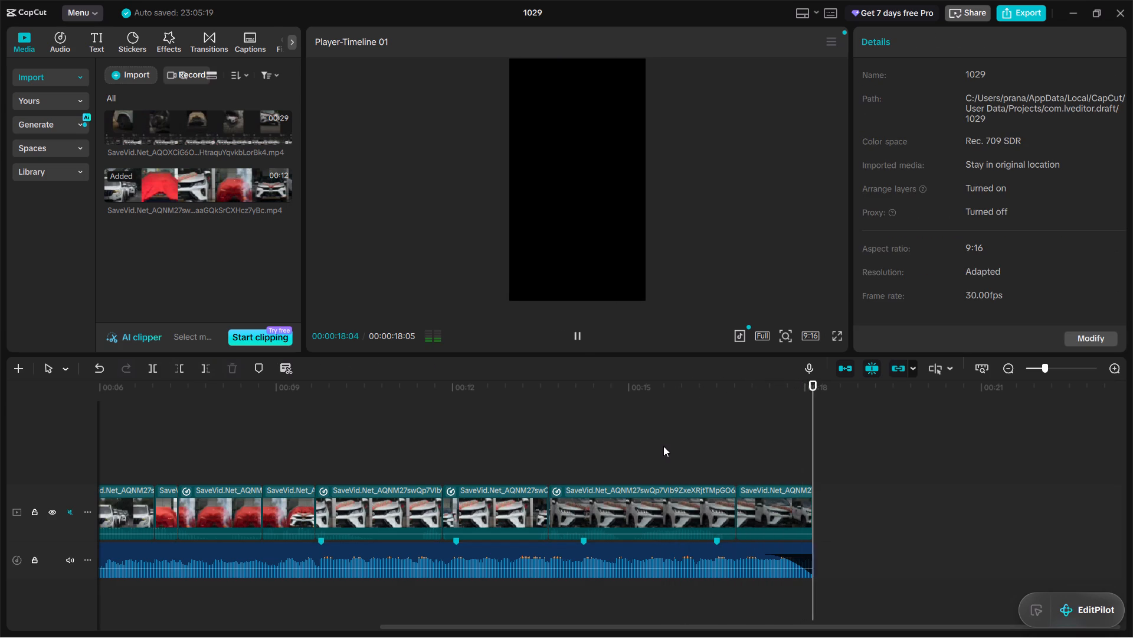
left_click(666, 453)
key("space")
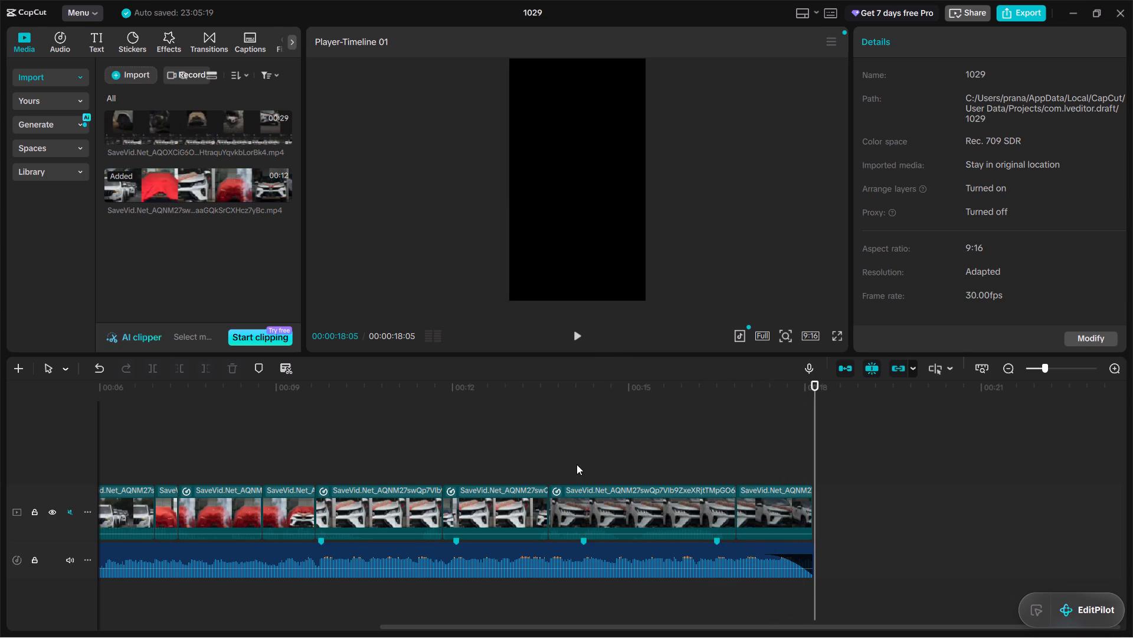
Set the music track's fade-in to 0.3 s.
key("space")
key("space")
key("space")
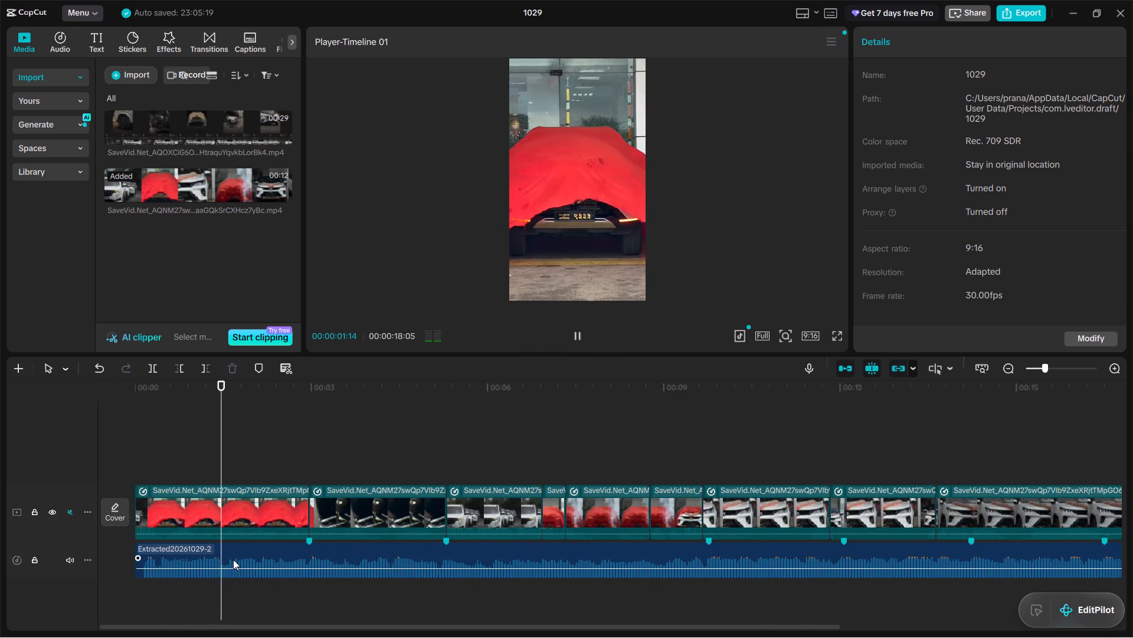
left_click(233, 559)
key("space")
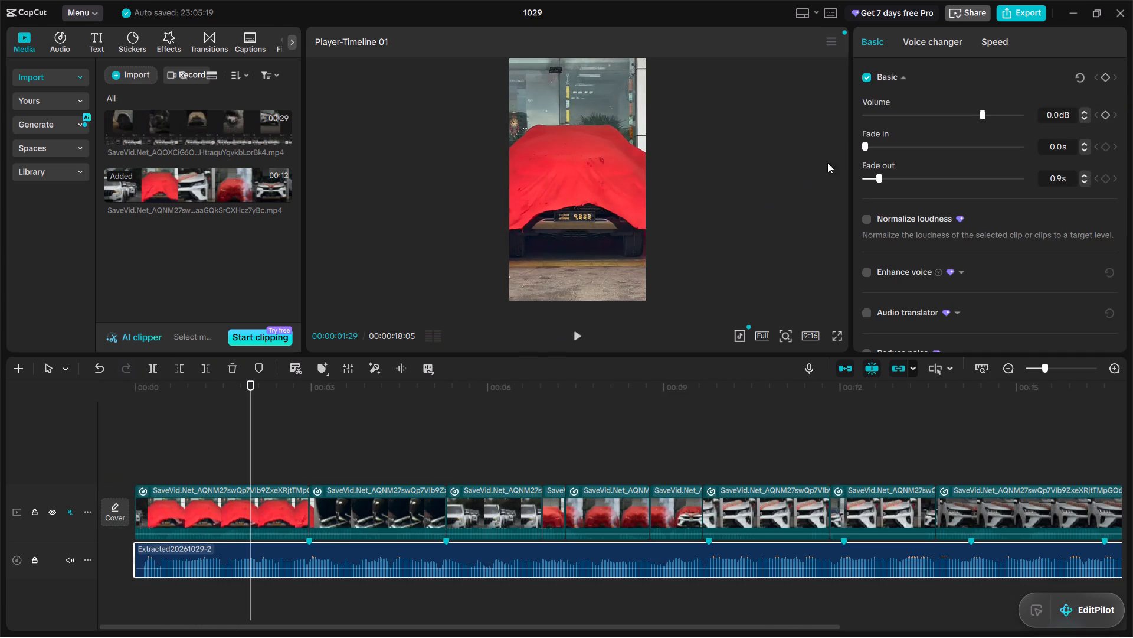
left_click(869, 143)
left_click(870, 144)
Play back the opening clip from the start of the timeline to check the music's fade-in.
left_click_drag(146, 427, 136, 432)
left_click(123, 435)
key("space")
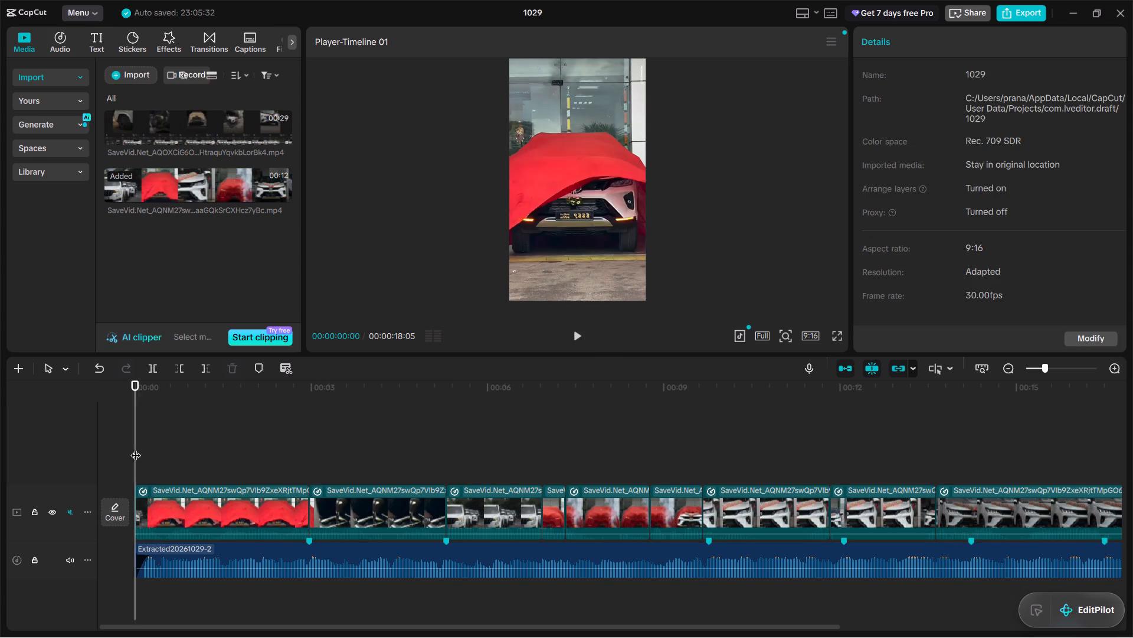
left_click(132, 449)
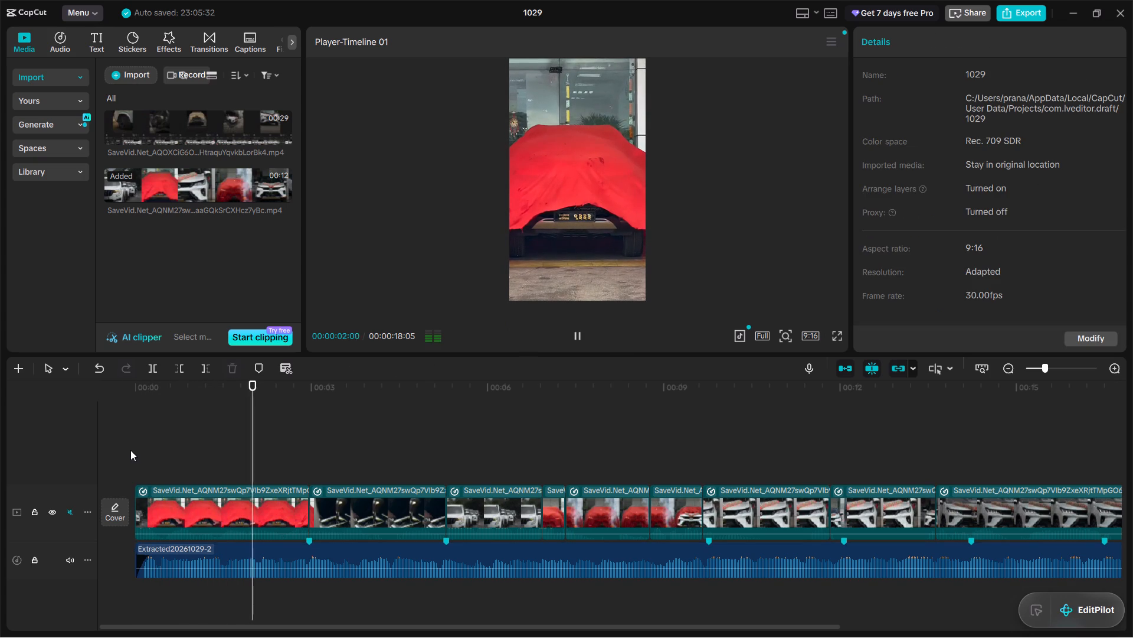
key("space")
left_click(137, 455)
key("space")
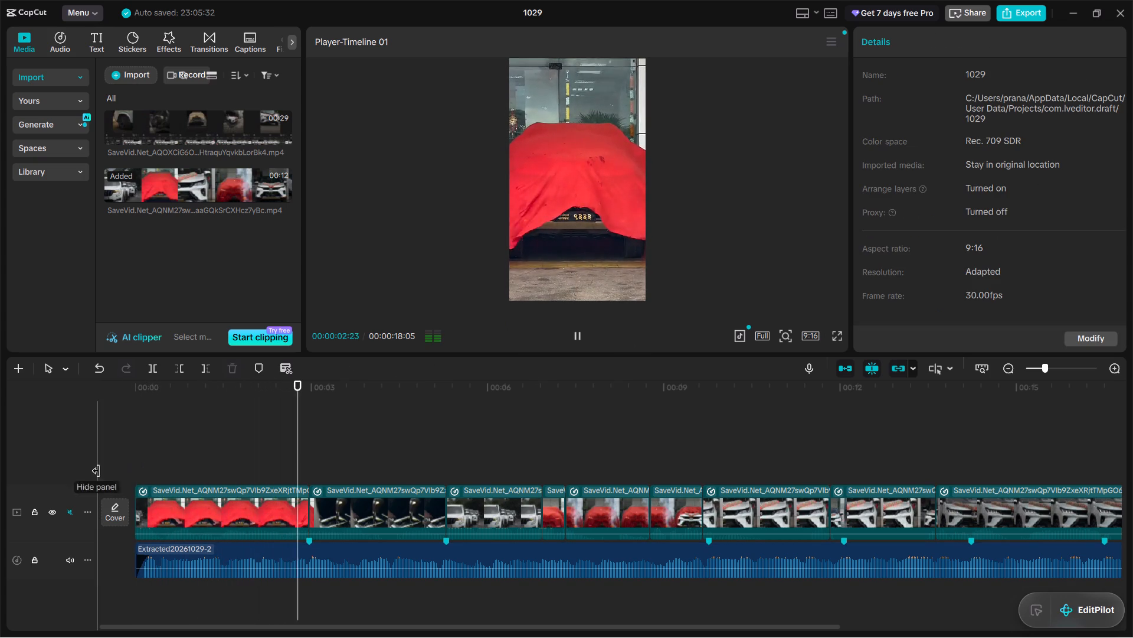
key("space")
Search the effects for oblique blur and place the Oblique Blur effect across the first cut, starting at about 2 s.
left_click(313, 451)
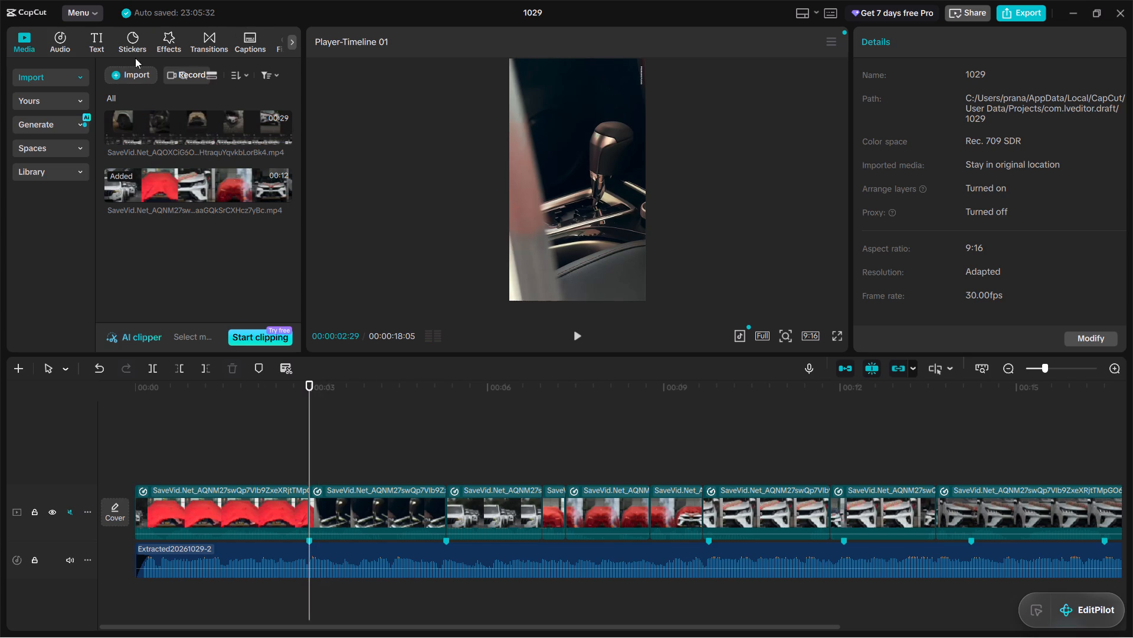
left_click(163, 43)
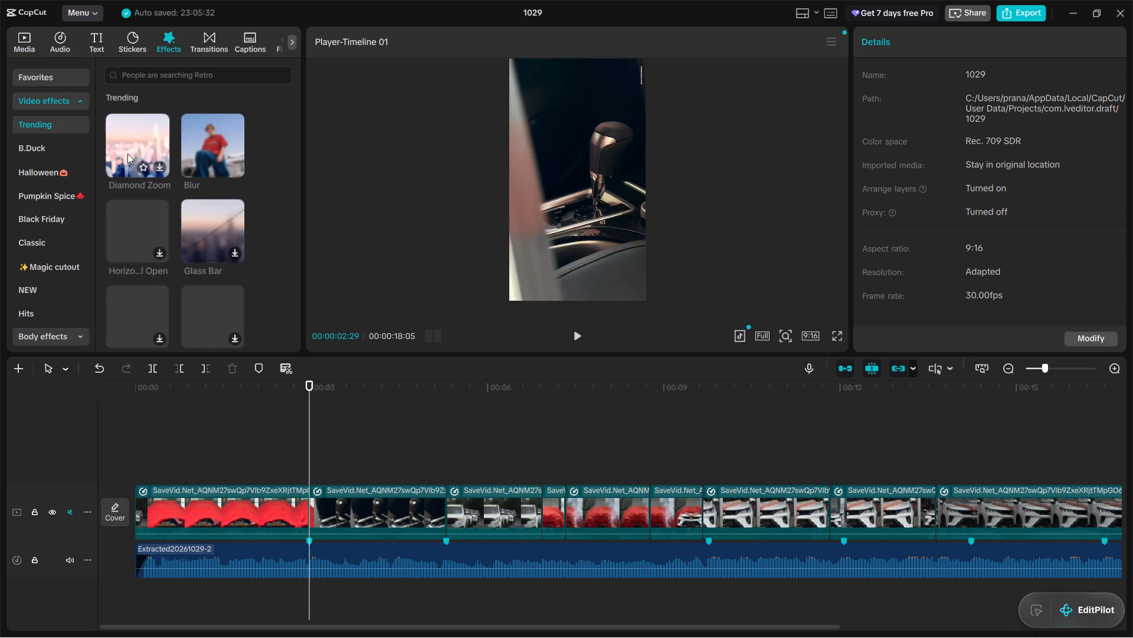
left_click(126, 67)
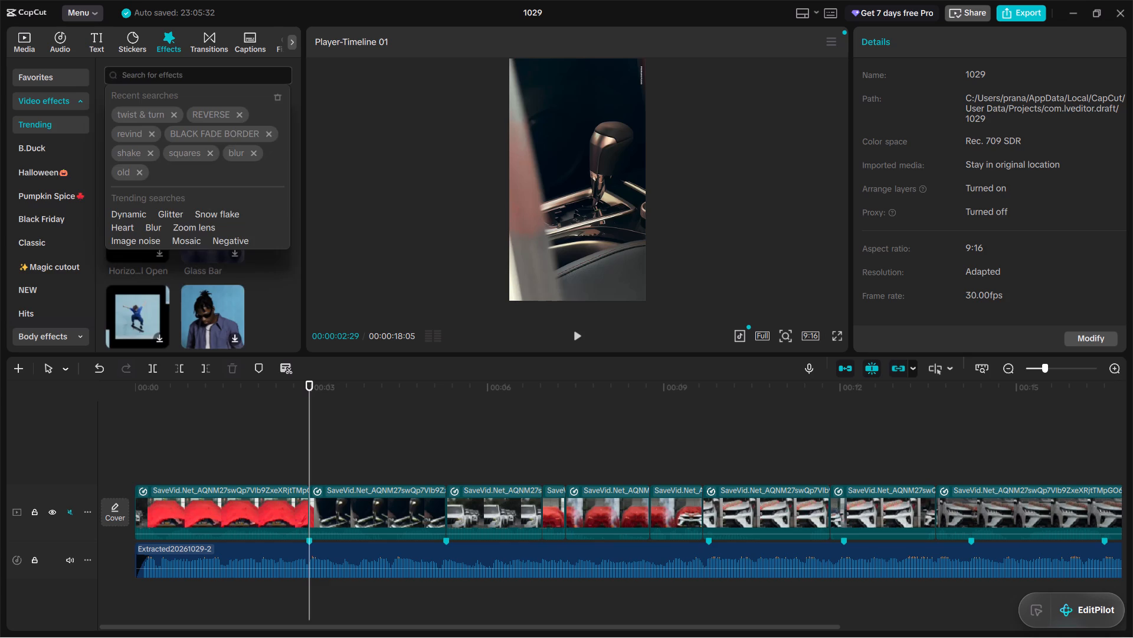
key("o")
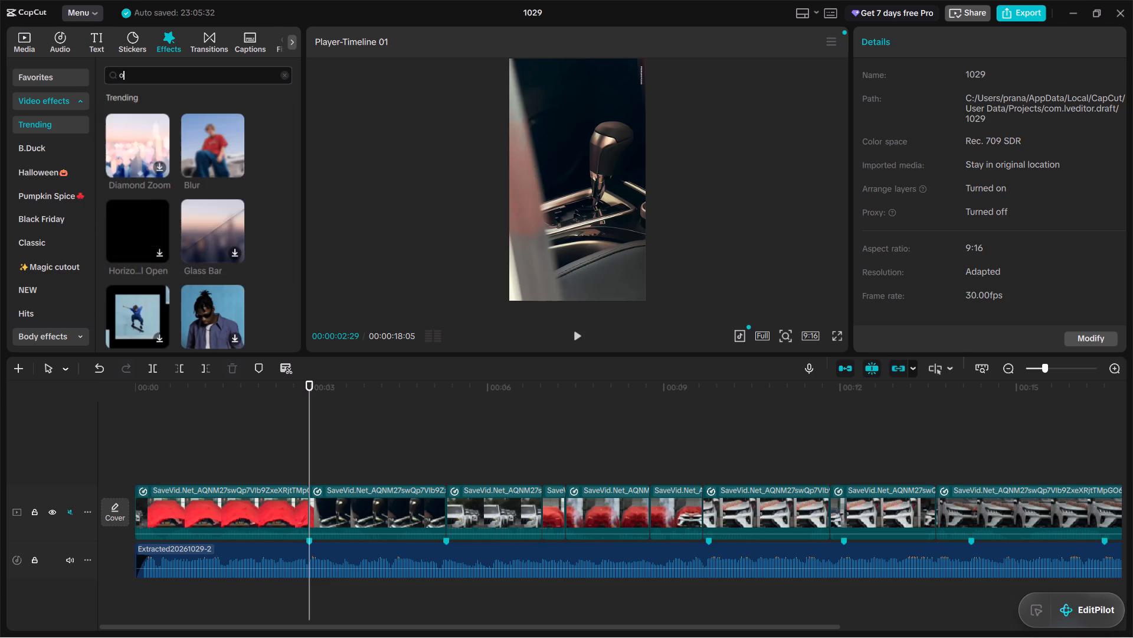
key("b")
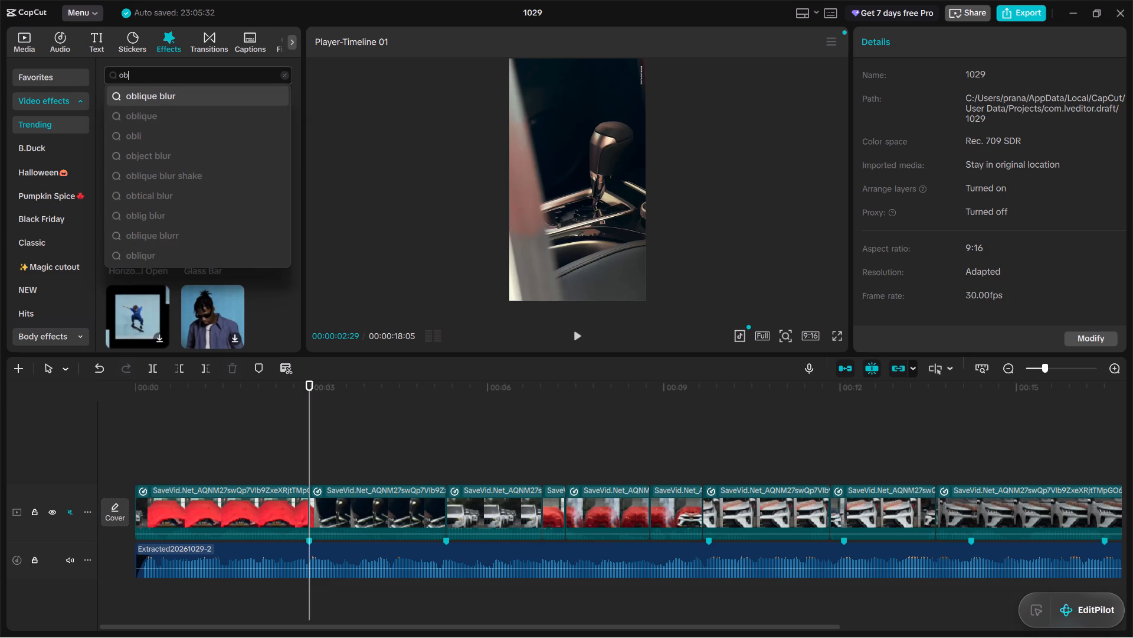
left_click(181, 95)
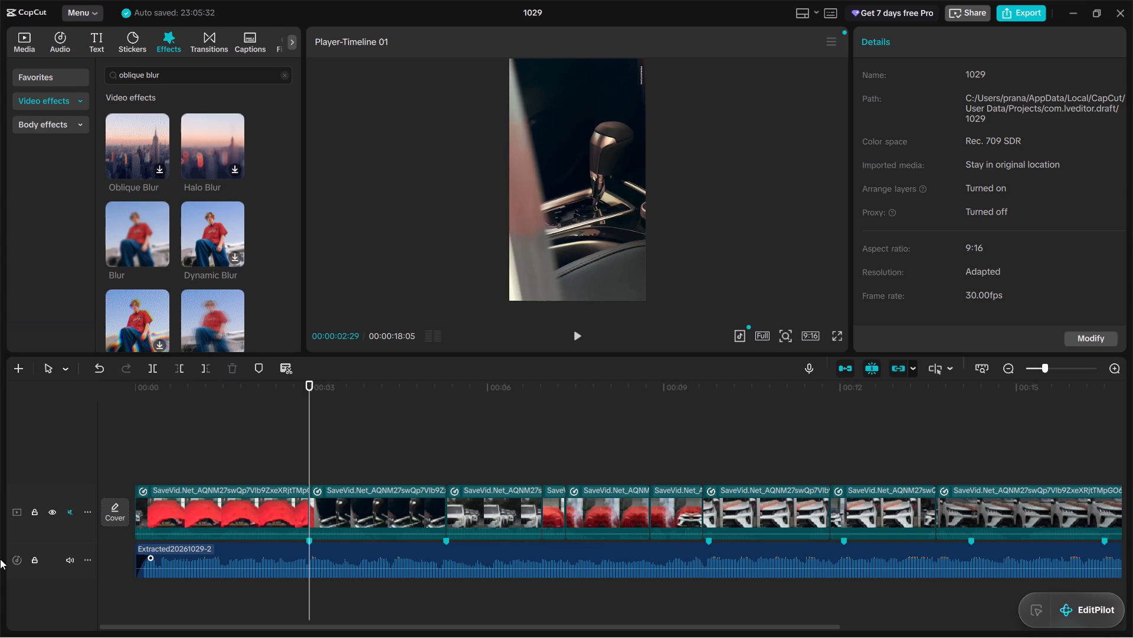
left_click(135, 149)
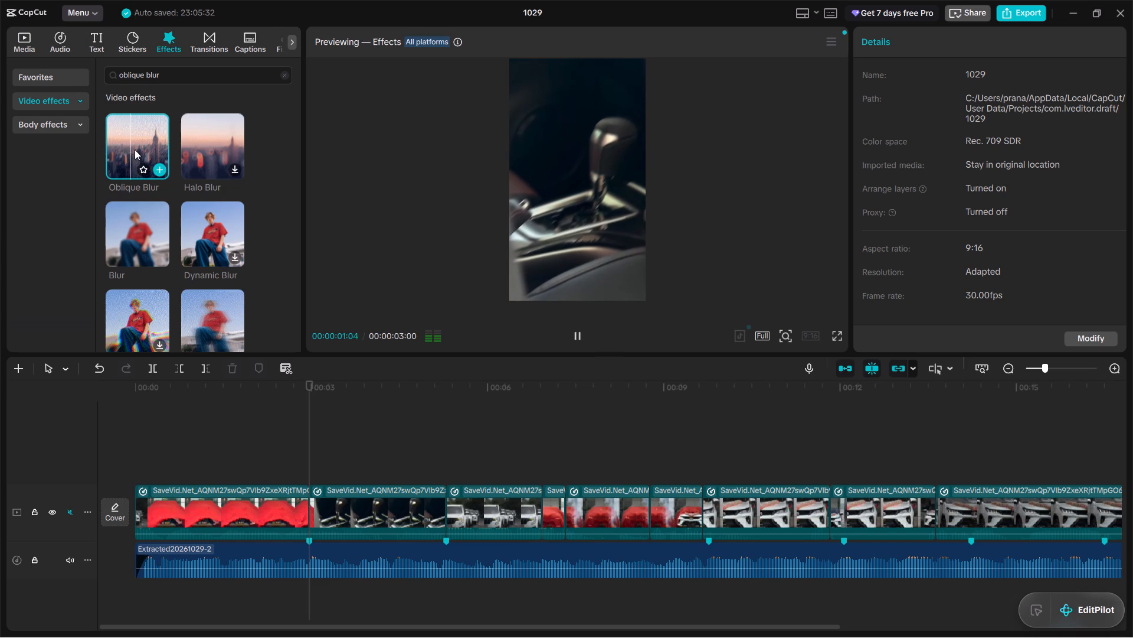
left_click(135, 149)
left_click_drag(135, 149, 247, 473)
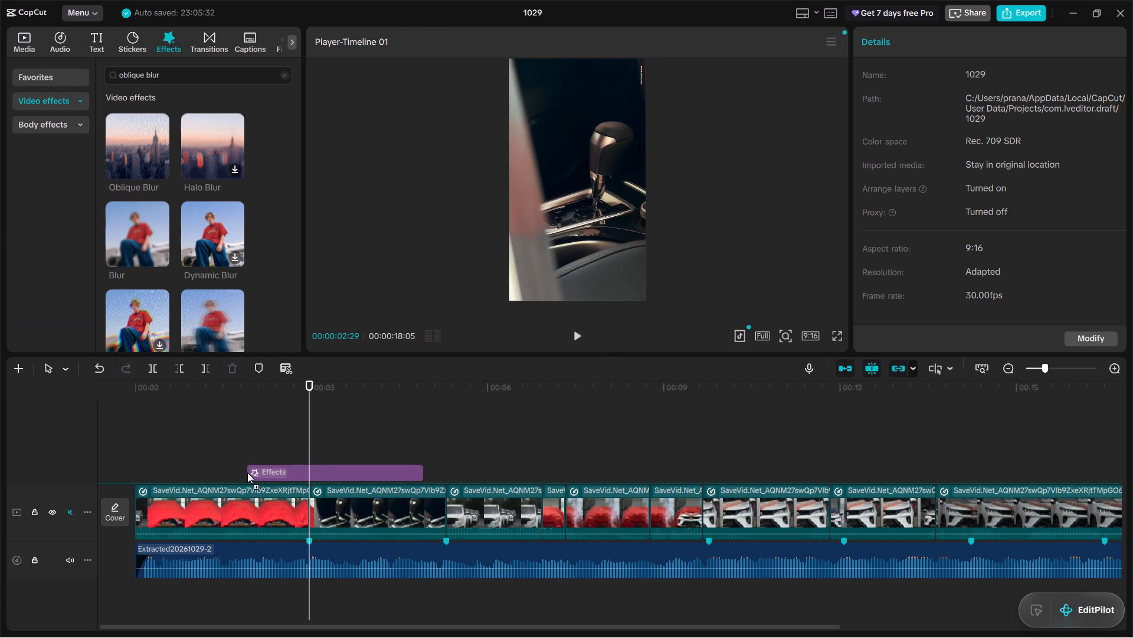
left_click_drag(247, 473, 256, 470)
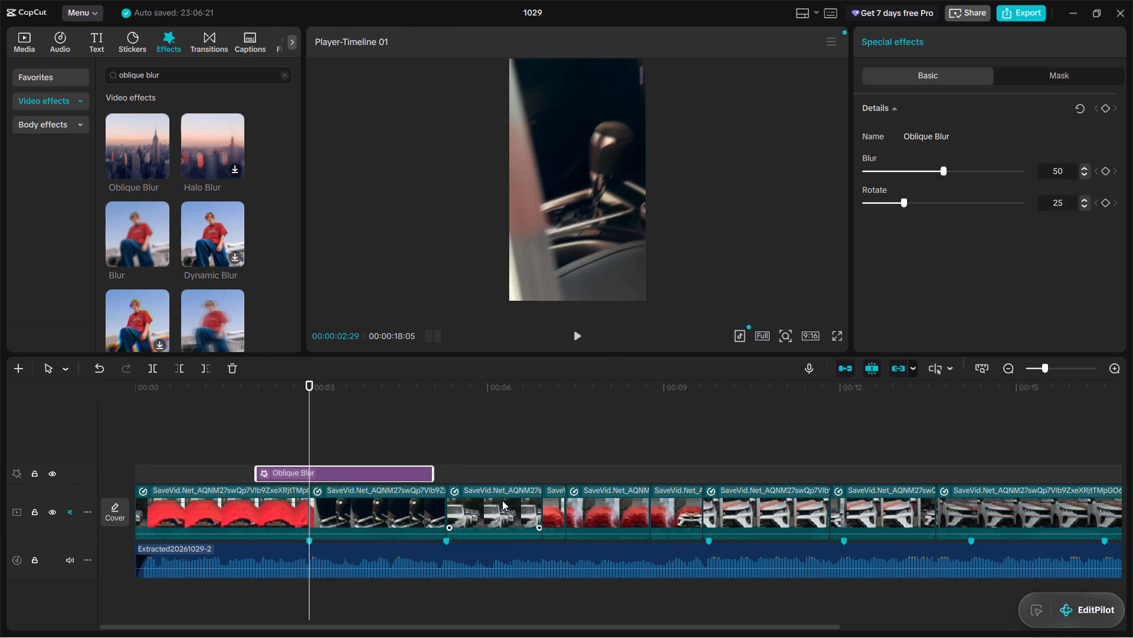
Trim both ends of the Oblique Blur effect around the first cut so it runs from about 2.2 s to 3.9 s.
left_click_drag(435, 471, 416, 481)
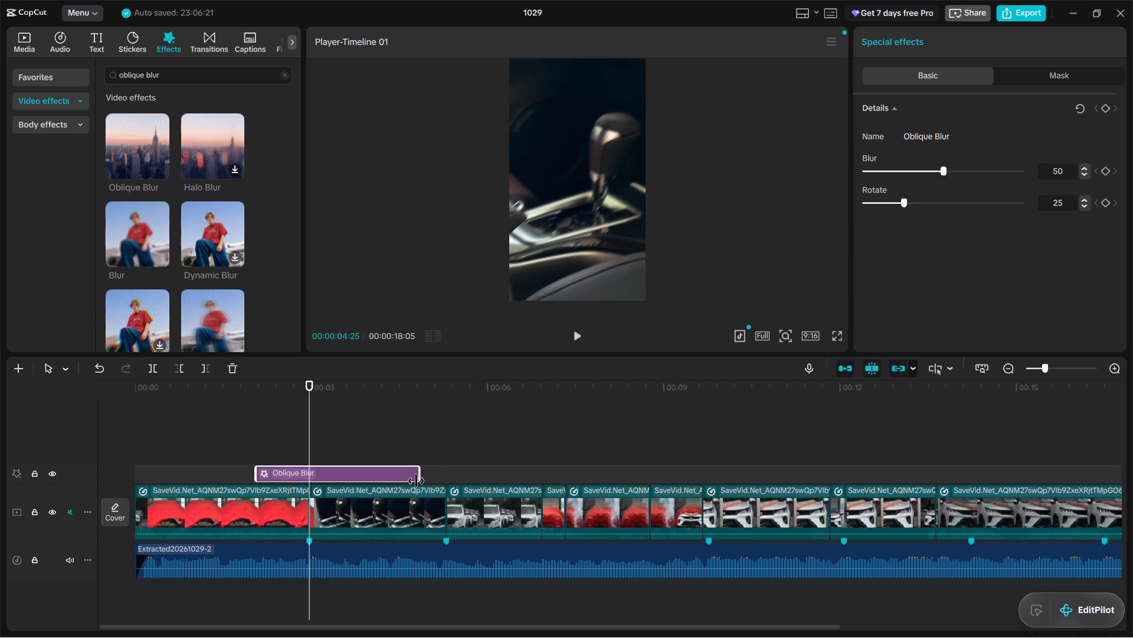
left_click_drag(416, 481, 402, 486)
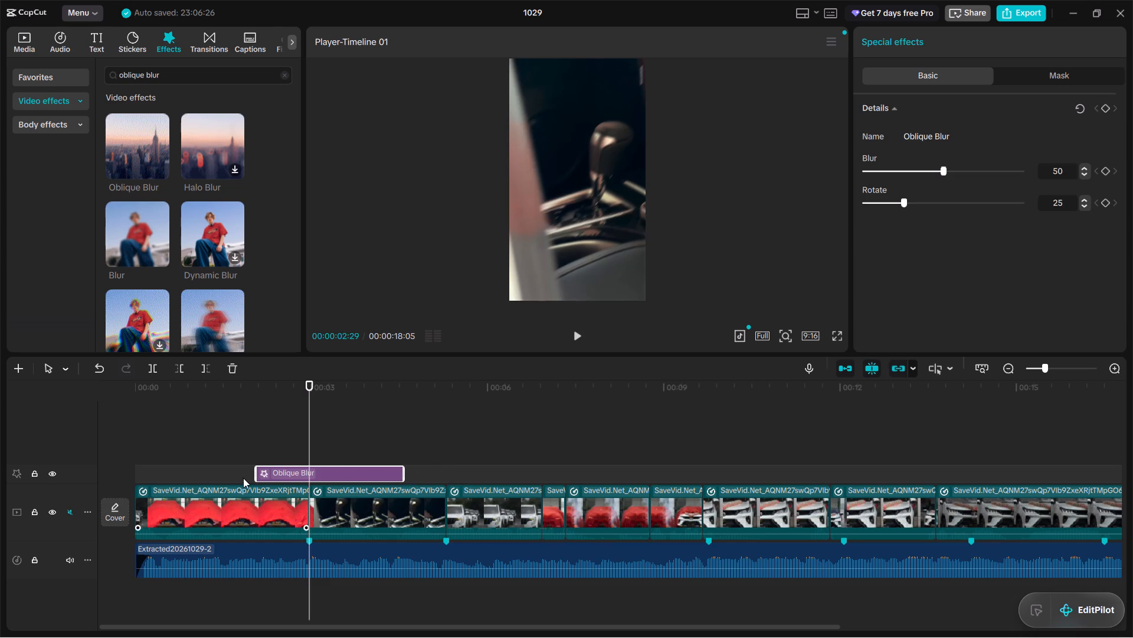
left_click_drag(254, 473, 248, 474)
left_click(258, 457)
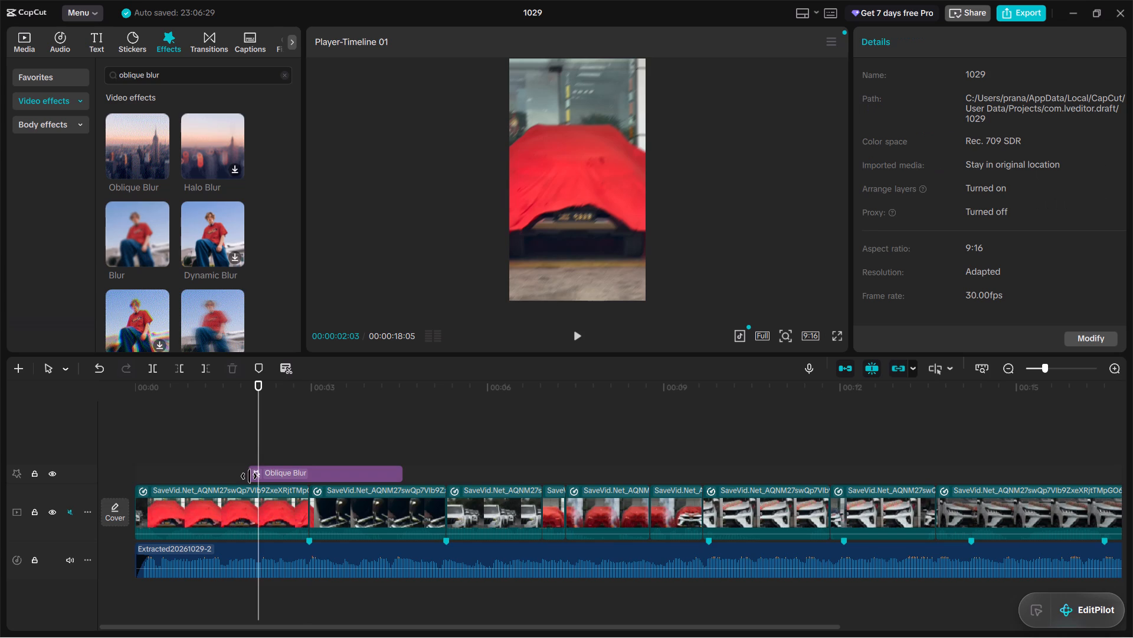
left_click(247, 476)
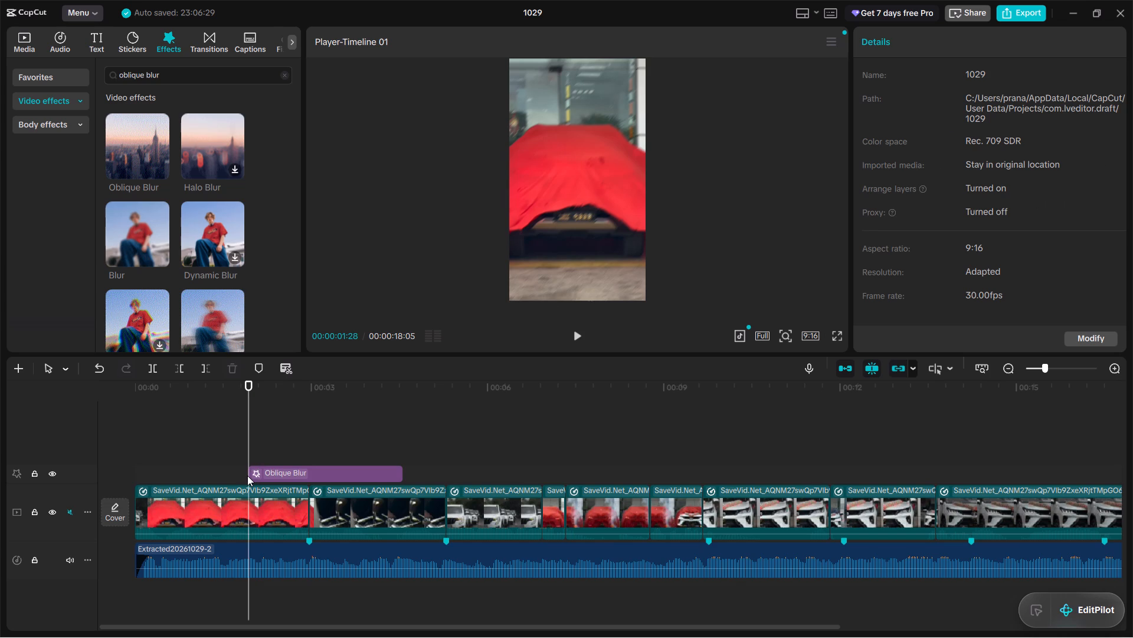
left_click(247, 476)
left_click(250, 476)
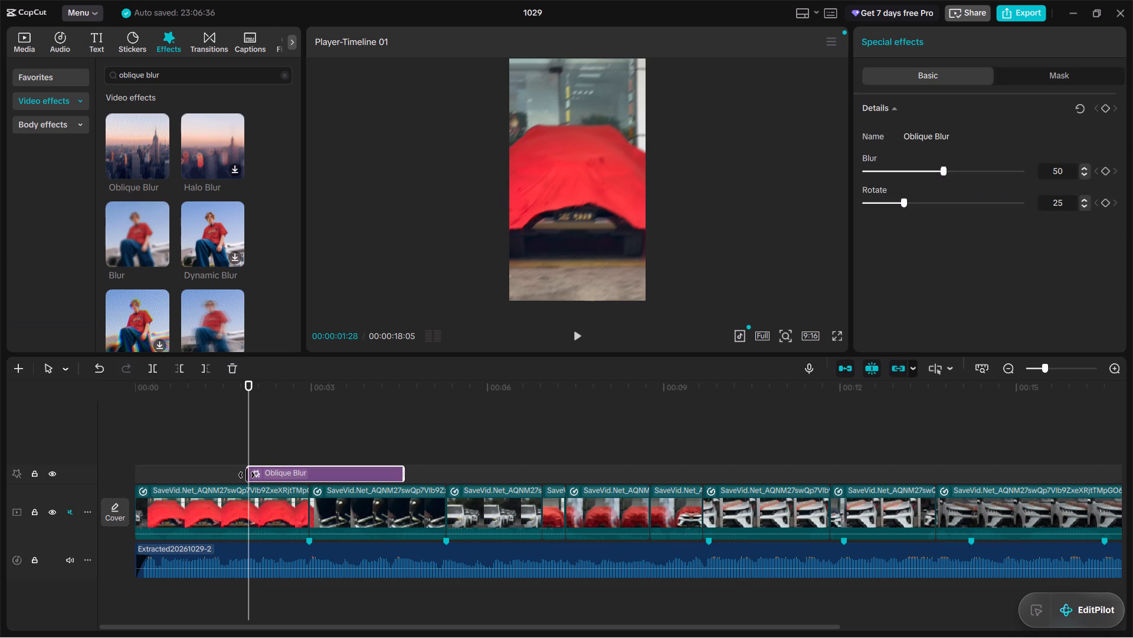
left_click_drag(250, 475, 263, 476)
left_click(401, 466)
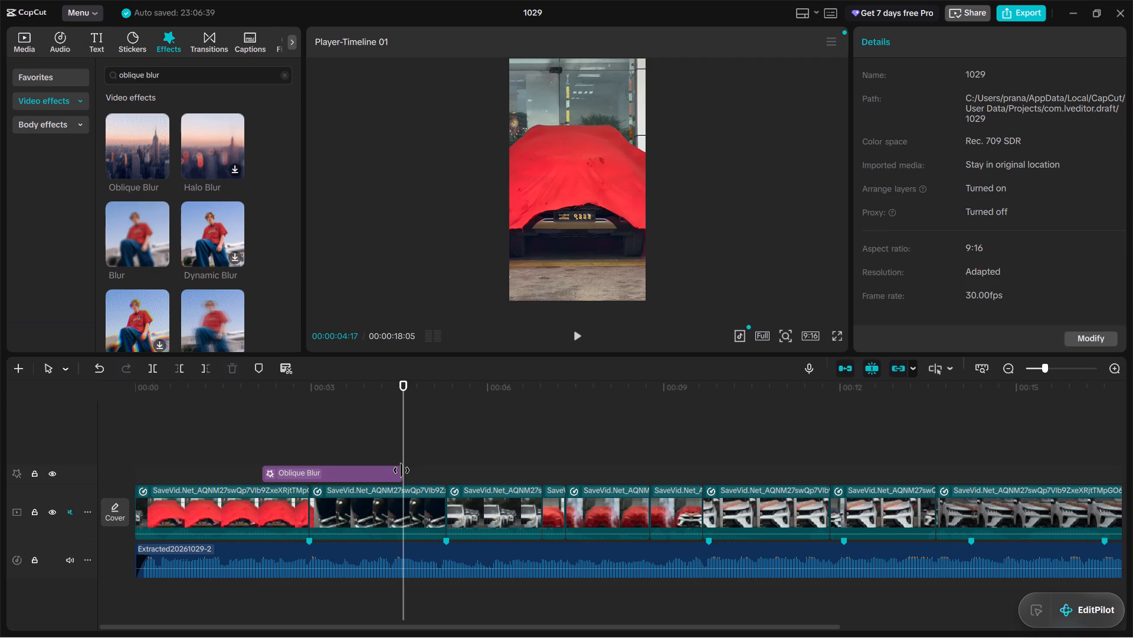
left_click(400, 471)
left_click_drag(403, 479, 384, 478)
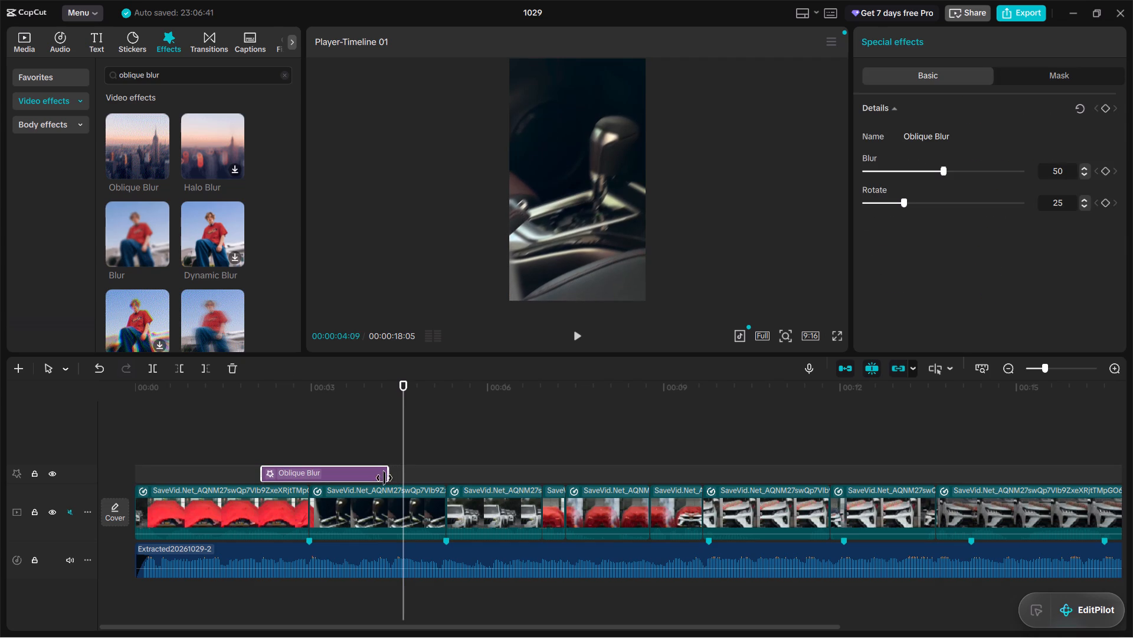
left_click_drag(384, 478, 377, 476)
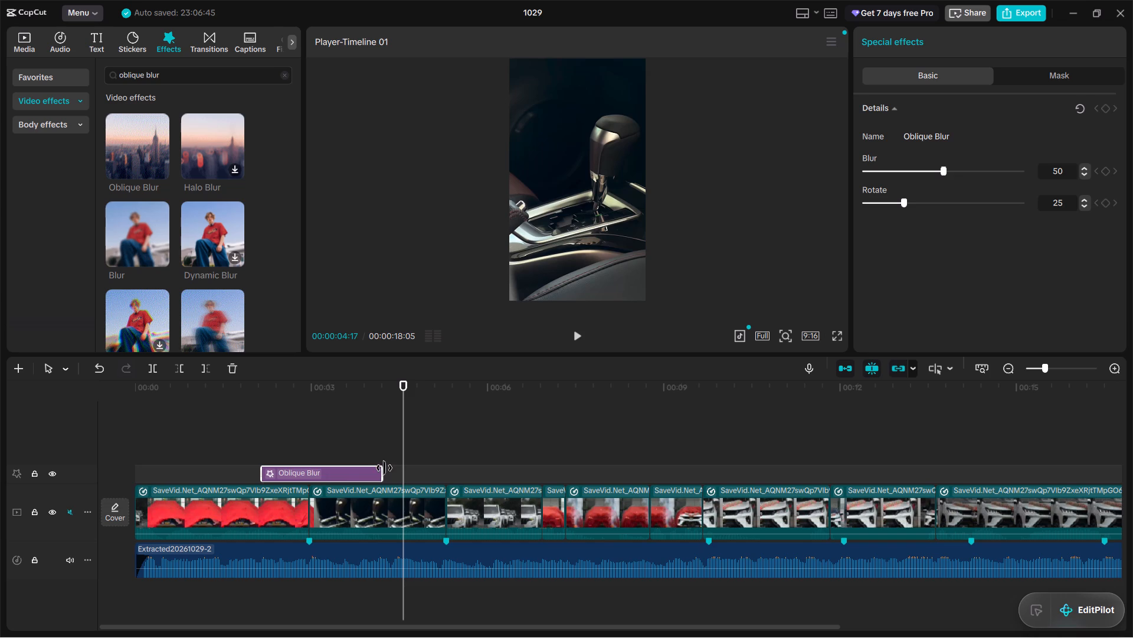
left_click_drag(382, 471, 362, 476)
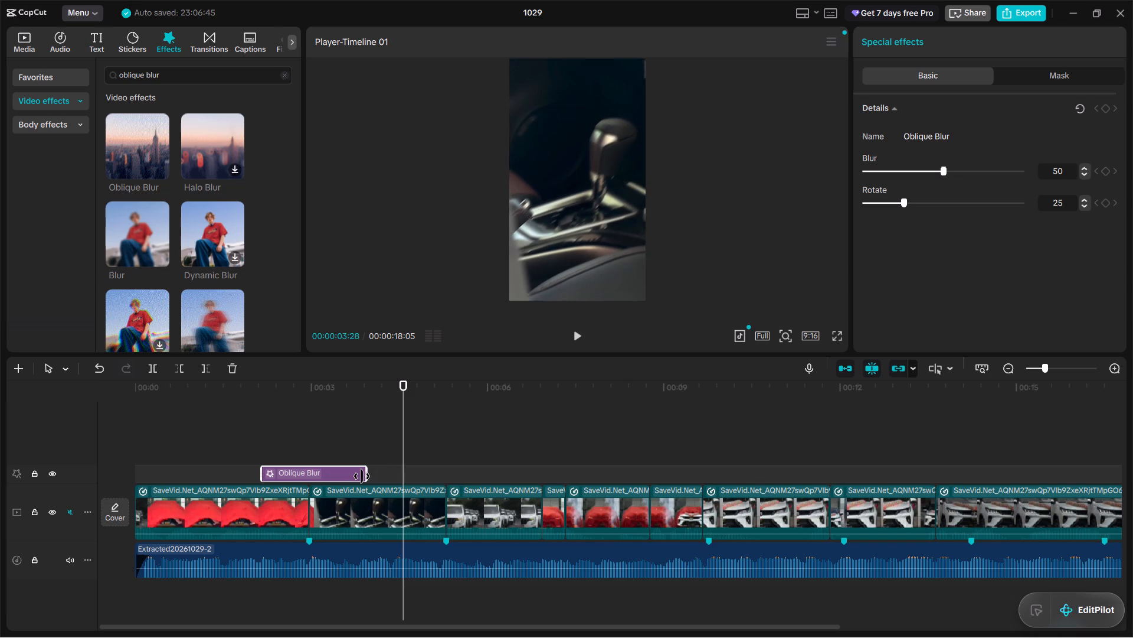
left_click_drag(362, 476, 361, 477)
Add keyframes for all Oblique Blur parameters at the effect's start (2:06), near its end (3:25) and at the cut marker (2:29).
left_click(273, 450)
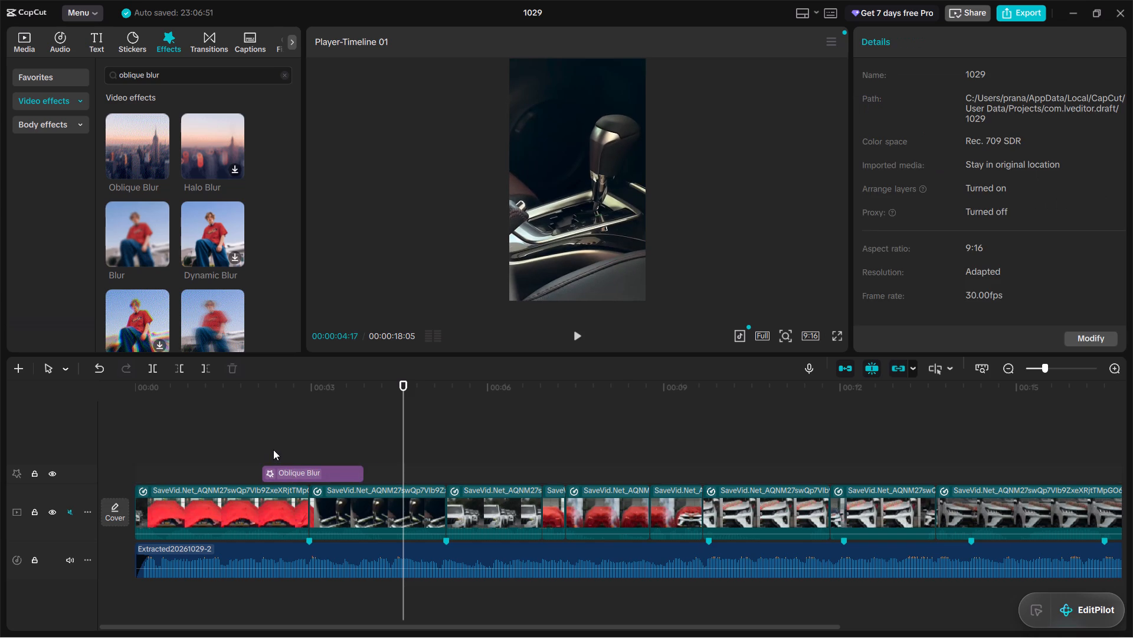
left_click(268, 450)
left_click(264, 450)
left_click(280, 466)
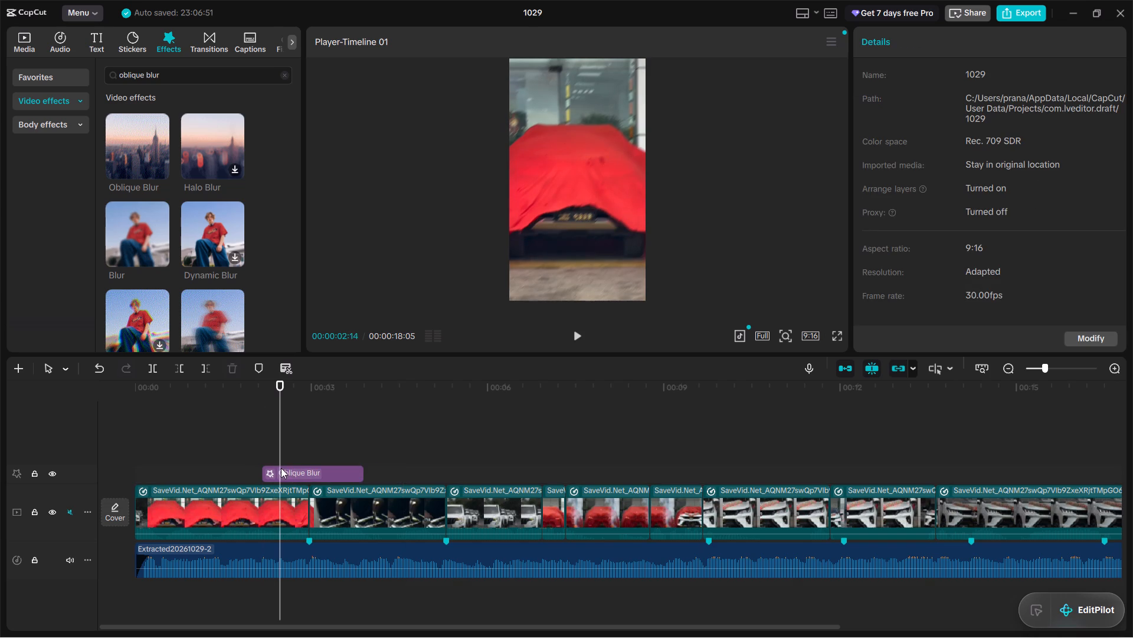
left_click(279, 471)
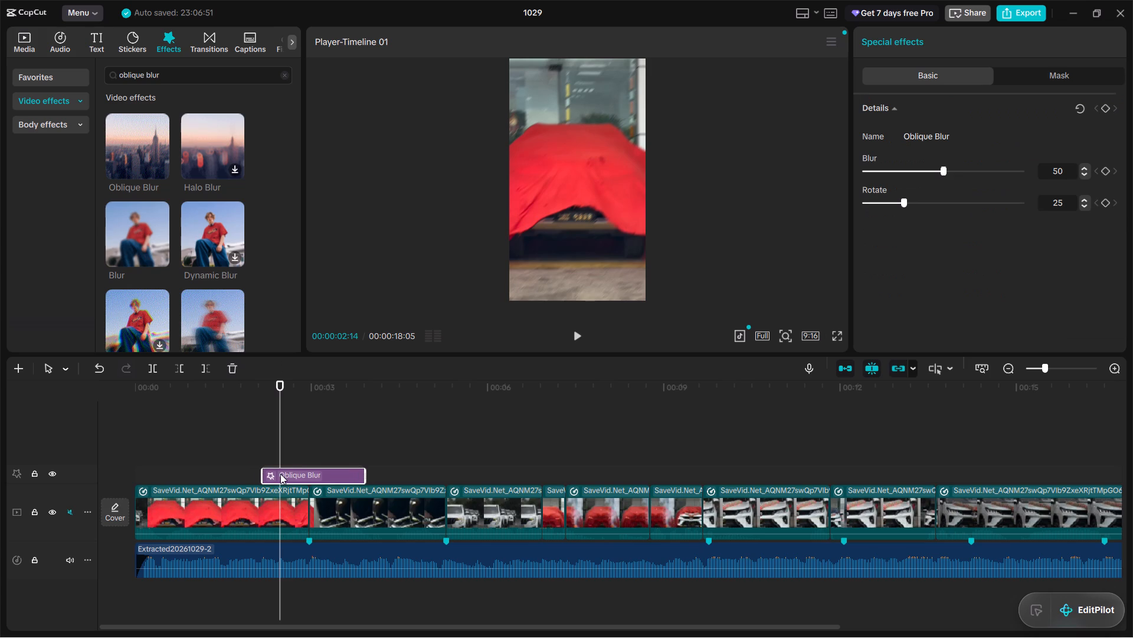
left_click(261, 454)
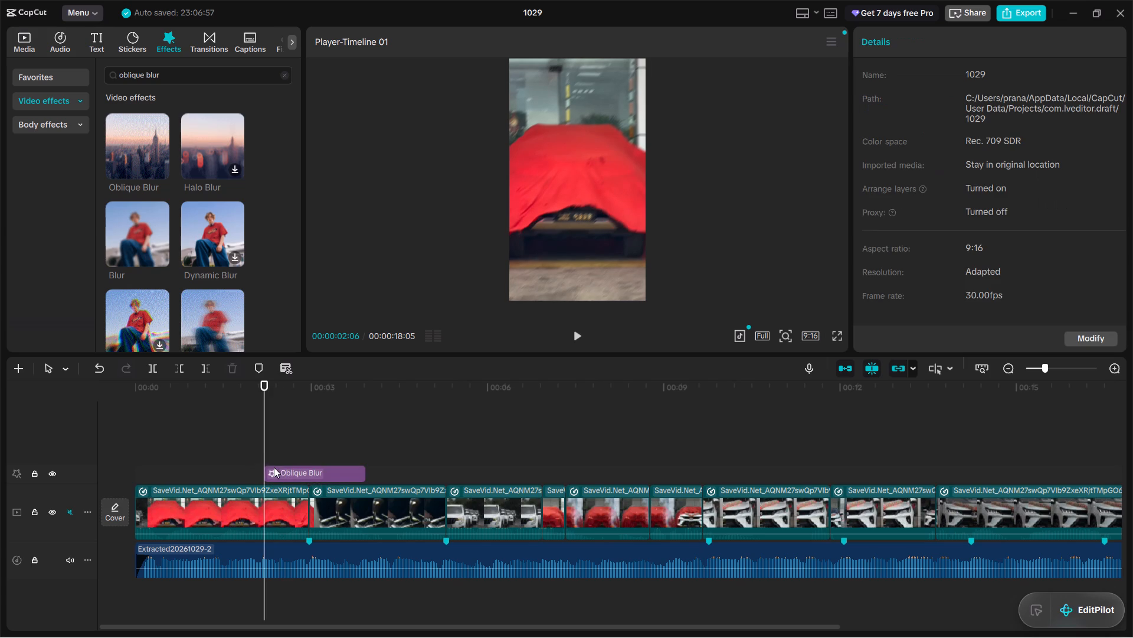
left_click(274, 467)
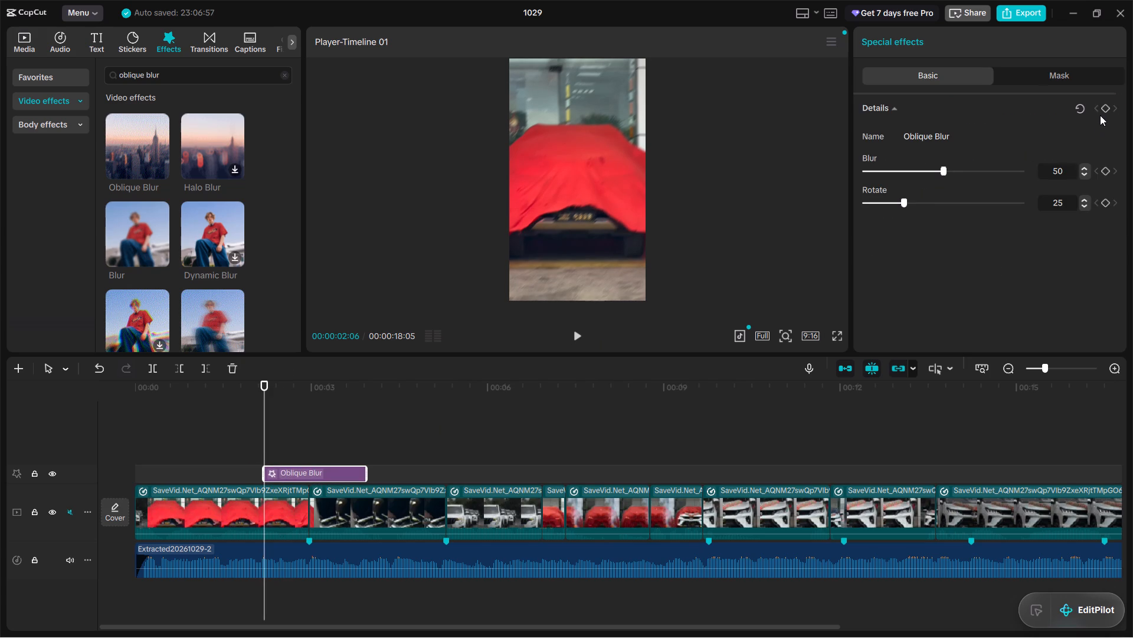
left_click(1103, 103)
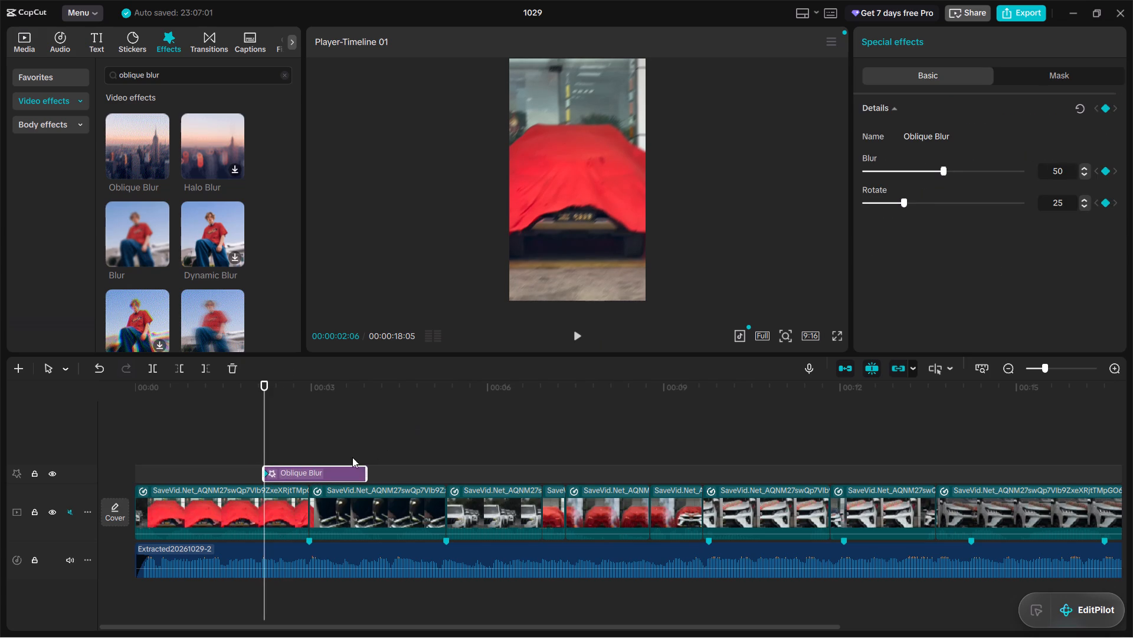
left_click(362, 448)
left_click(359, 447)
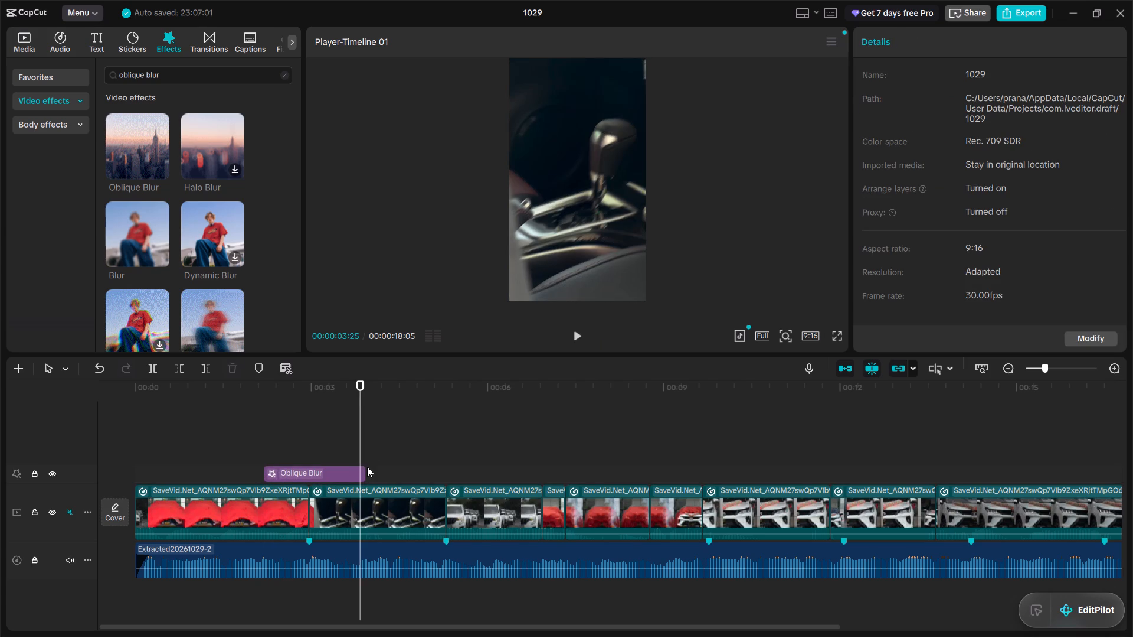
left_click(361, 470)
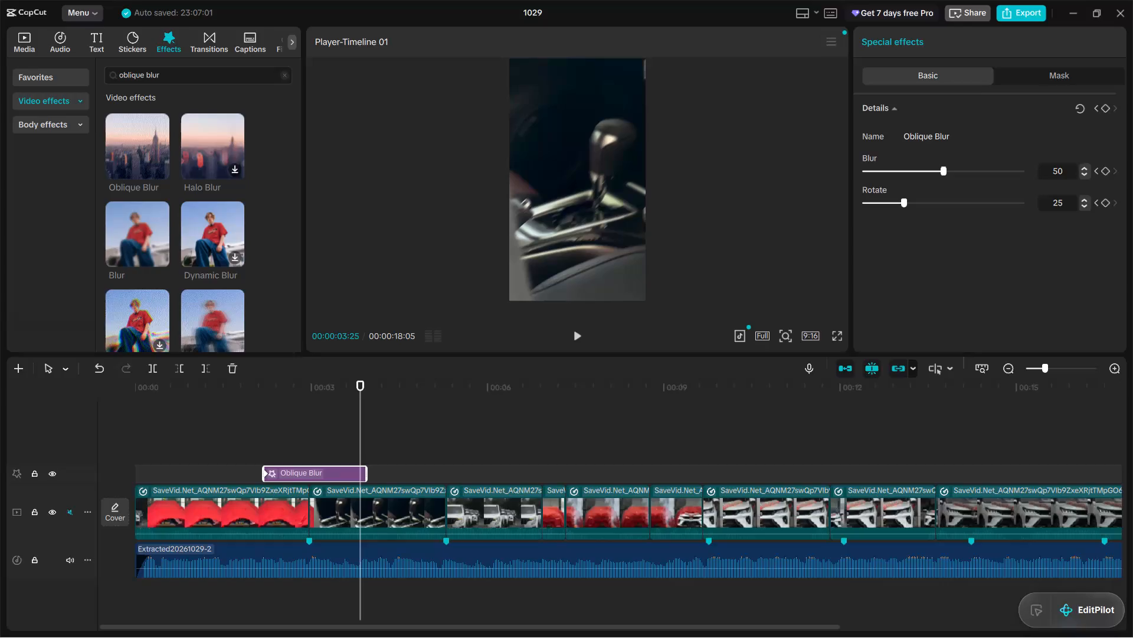
left_click(1103, 106)
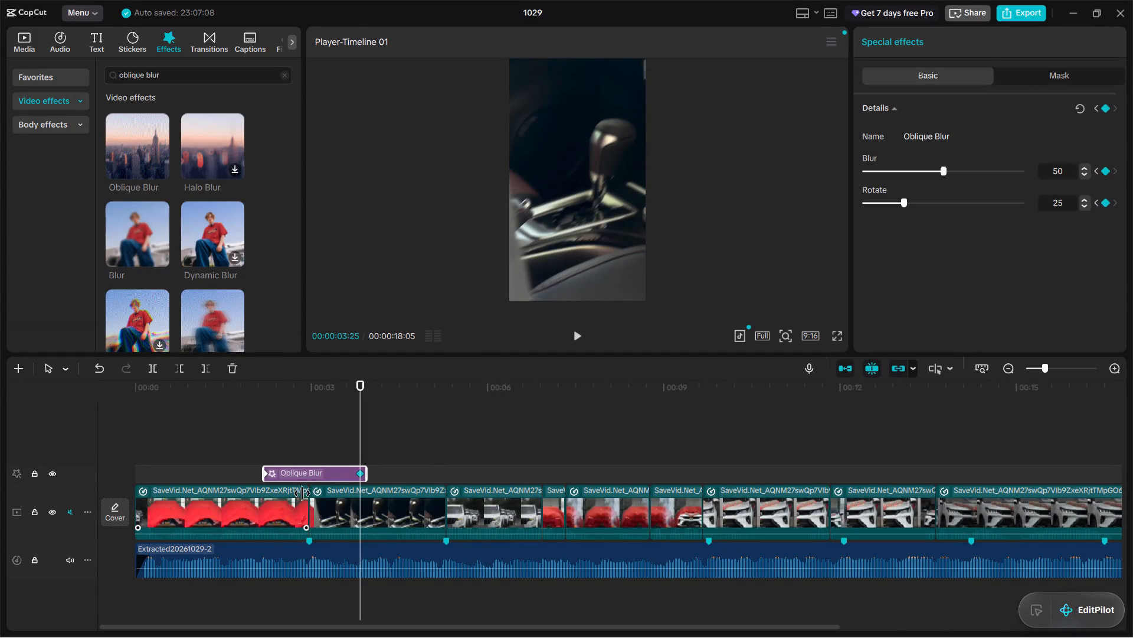
left_click(311, 543)
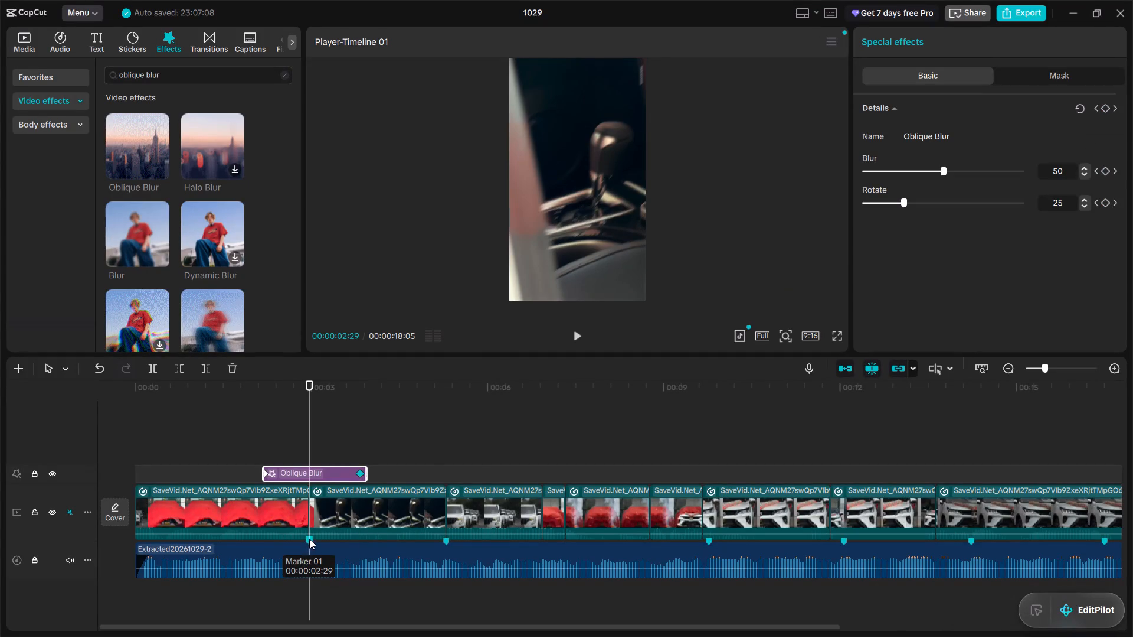
left_click(1103, 105)
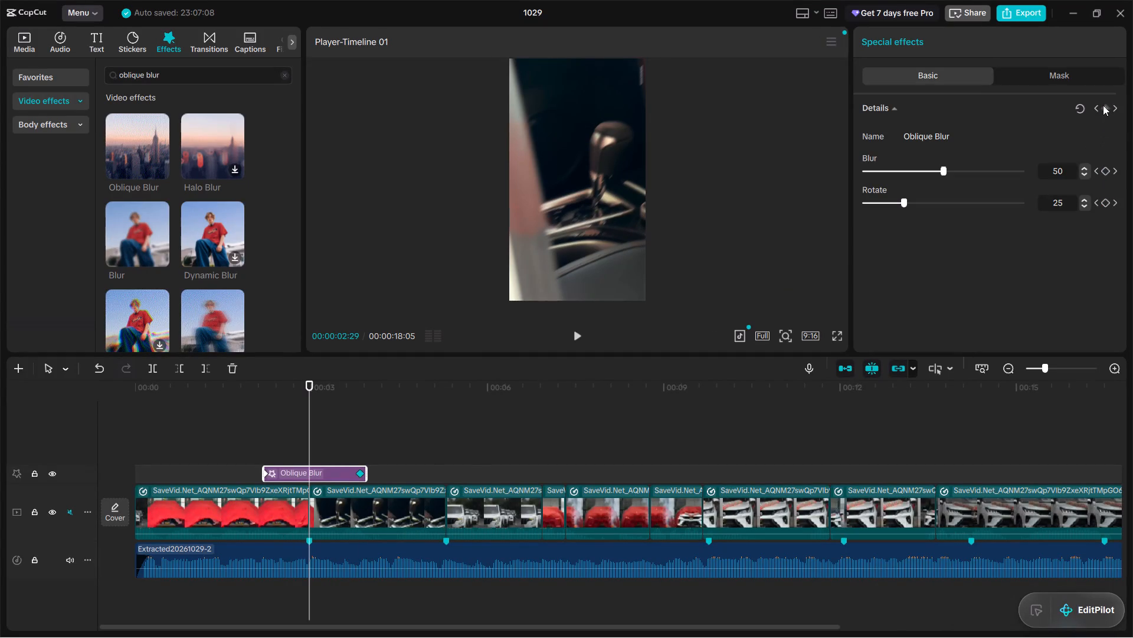
Set Blur and Rotate to 0 at the Oblique Blur effect's first keyframe.
left_click(265, 472)
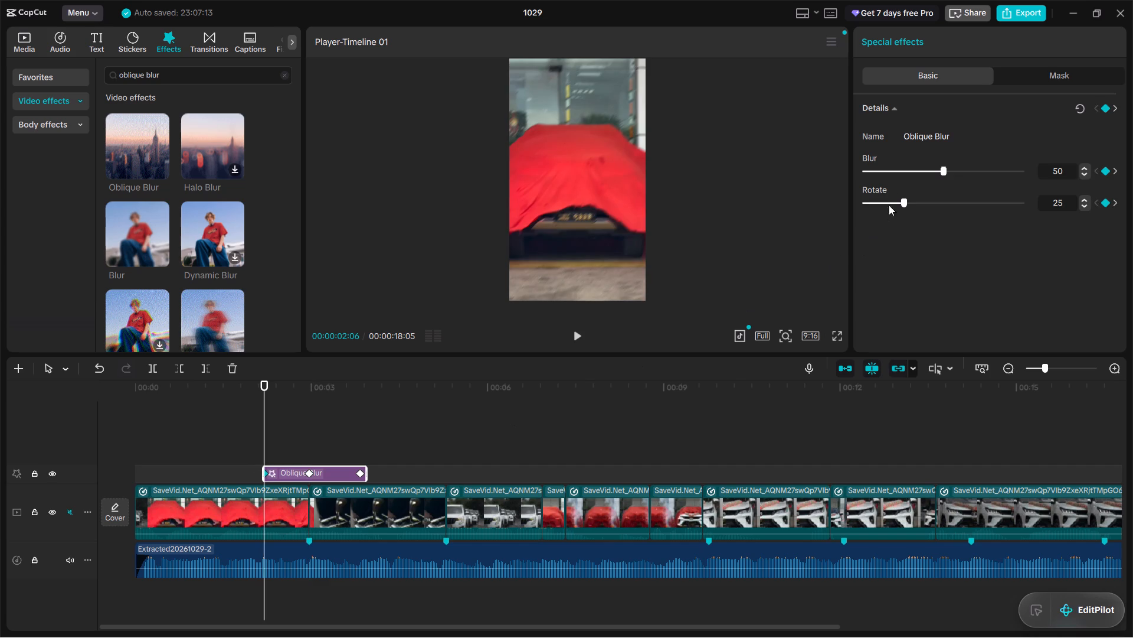
left_click_drag(888, 173, 845, 172)
left_click_drag(881, 200, 859, 204)
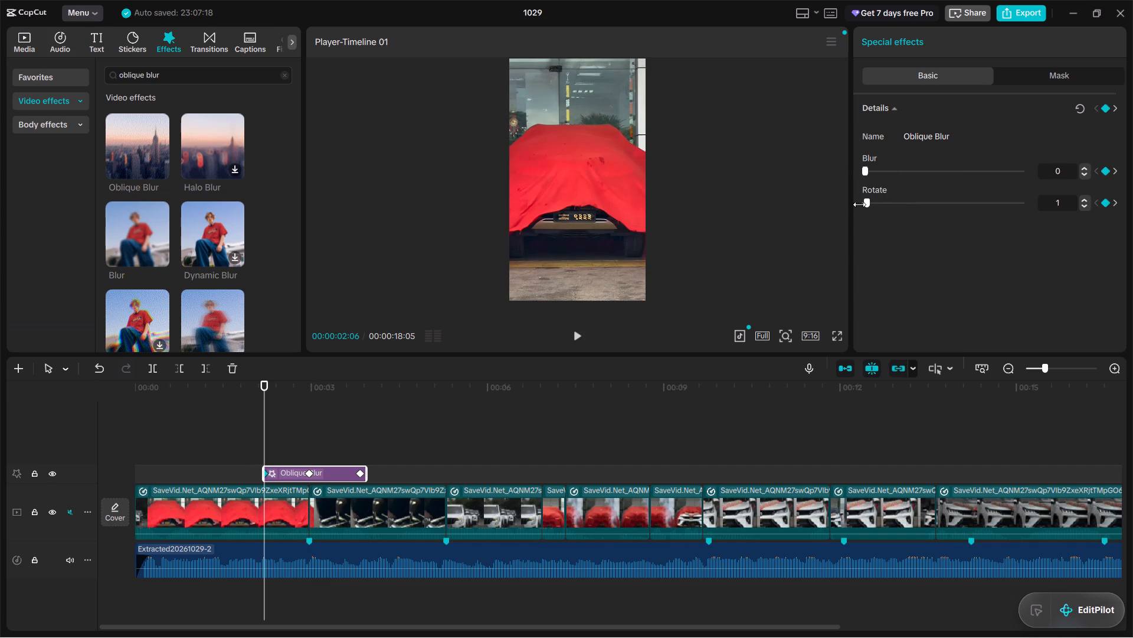
left_click_drag(859, 204, 845, 208)
Play back the timeline from the Oblique Blur effect's first keyframe.
key("space")
key("space")
key("space")
key("space")
key("space")
key("space")
key("space")
key("space")
key("space")
key("space")
key("space")
key("space")
key("space")
key("space")
key("space")
key("space")
key("space")
key("space")
key("space")
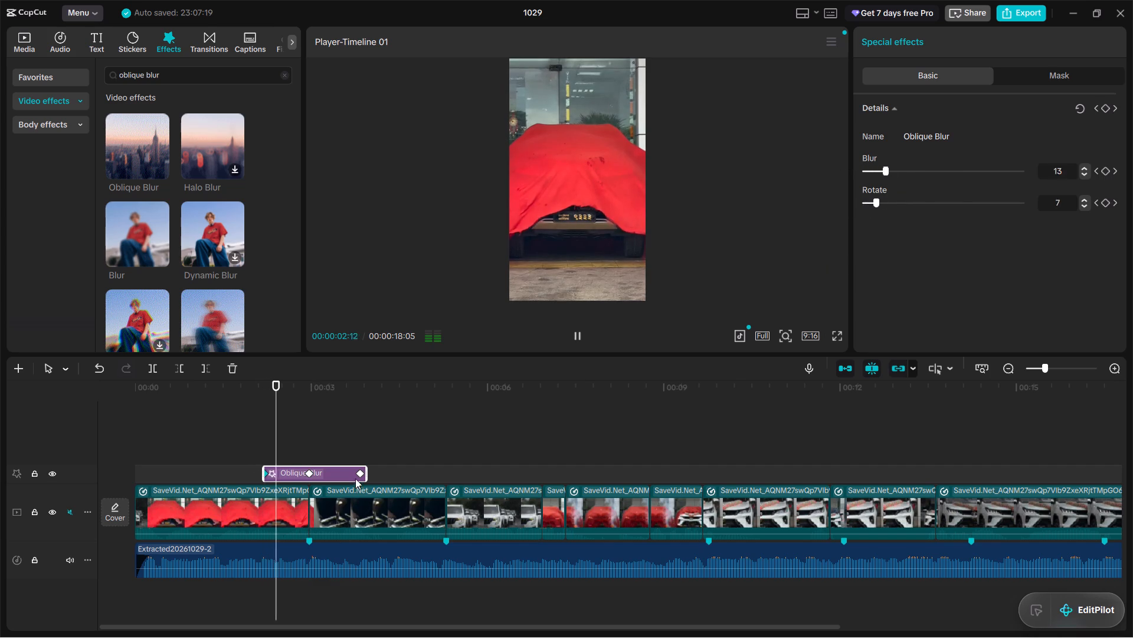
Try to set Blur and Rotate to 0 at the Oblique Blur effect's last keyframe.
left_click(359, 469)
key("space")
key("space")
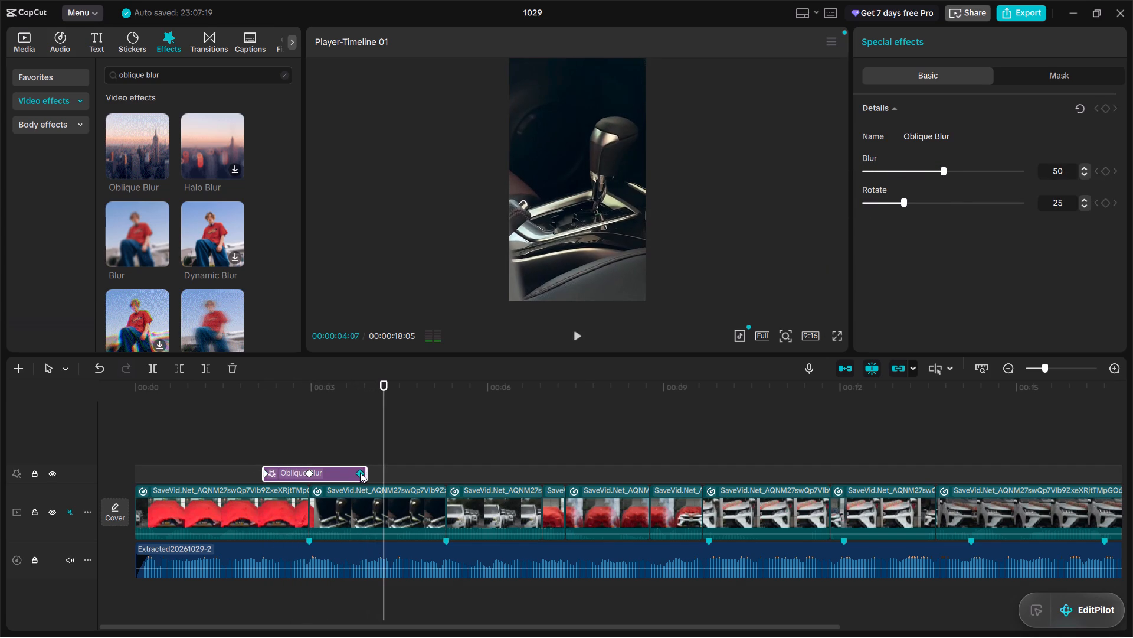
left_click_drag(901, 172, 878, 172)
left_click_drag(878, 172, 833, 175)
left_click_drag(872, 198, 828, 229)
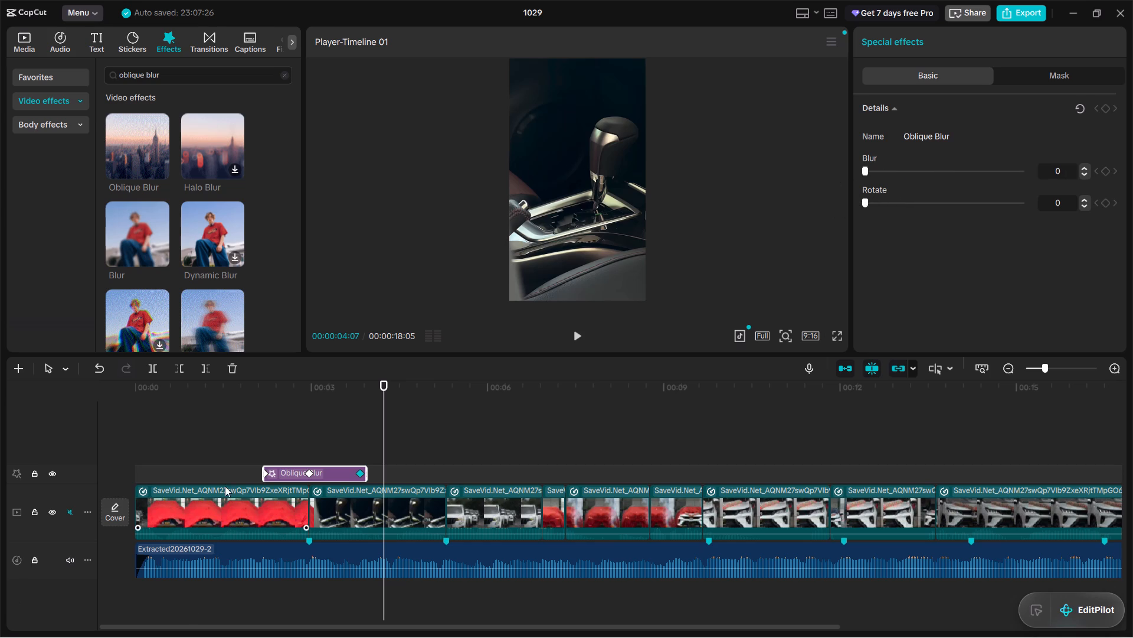
Set Blur to 30 at the Oblique Blur effect's middle keyframe on the first cut.
left_click(307, 471)
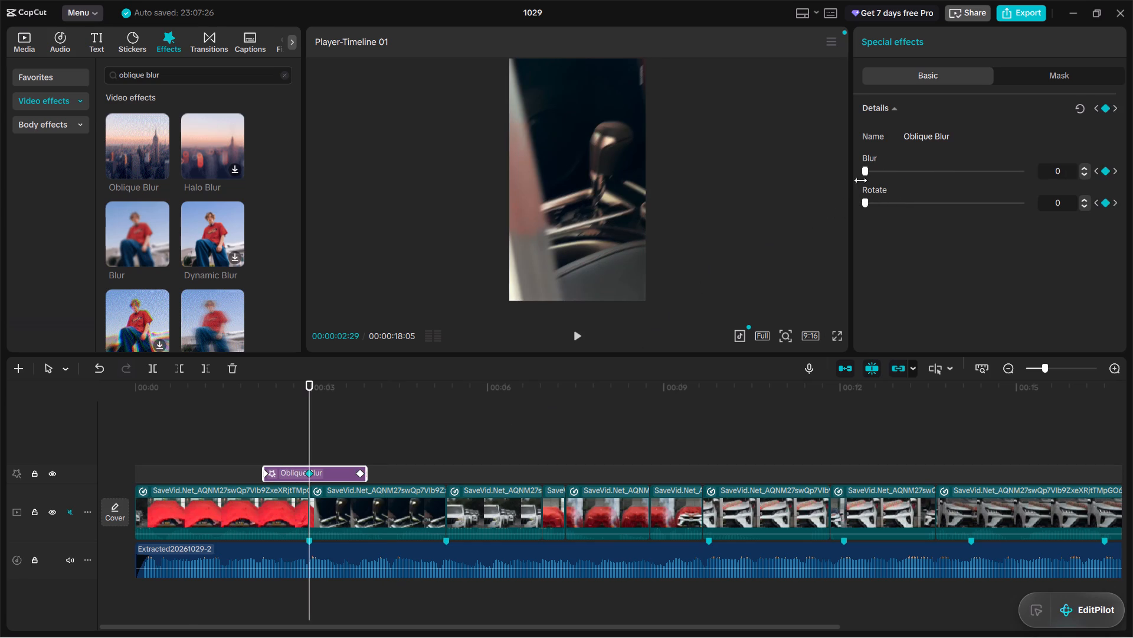
left_click_drag(867, 172, 901, 175)
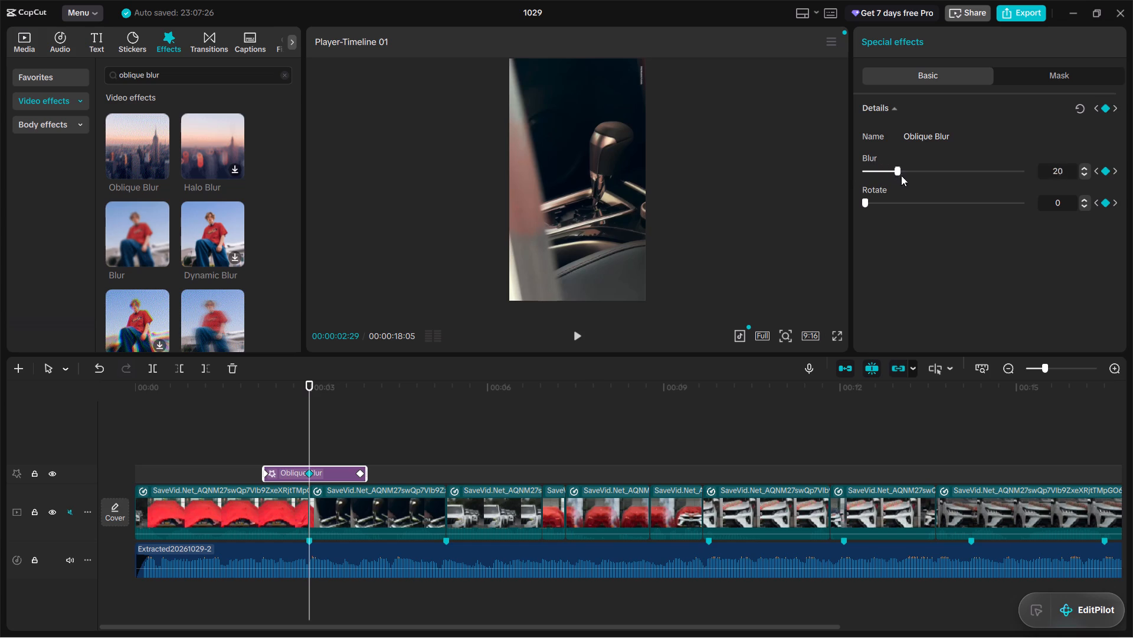
left_click_drag(901, 175, 914, 182)
Play back the first cut from just before the Oblique Blur effect to check the keyframed blur.
left_click(234, 479)
key("space")
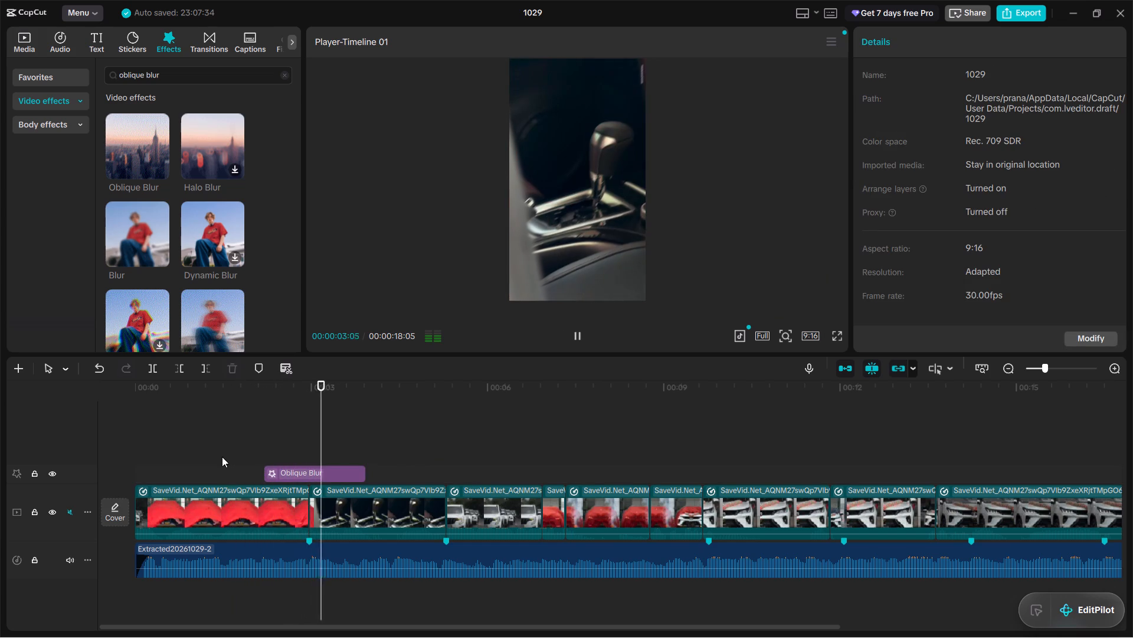
key("space")
left_click(211, 454)
key("space")
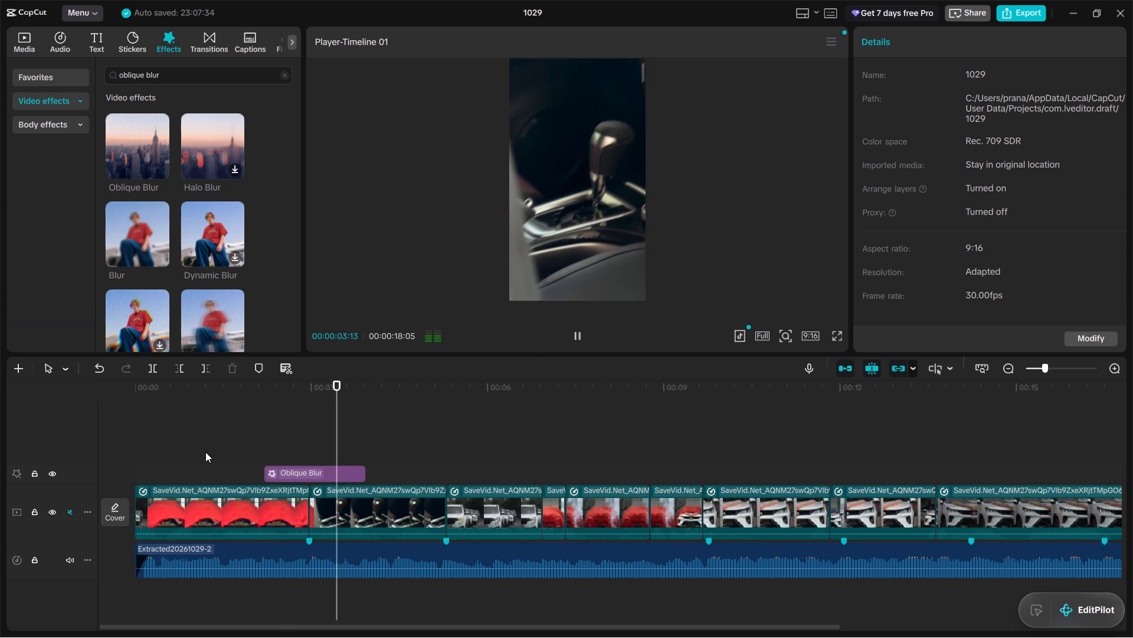
key("space")
Set Blur and Rotate to 0 at the Oblique Blur effect's last keyframe, at 3:24.
left_click(353, 466)
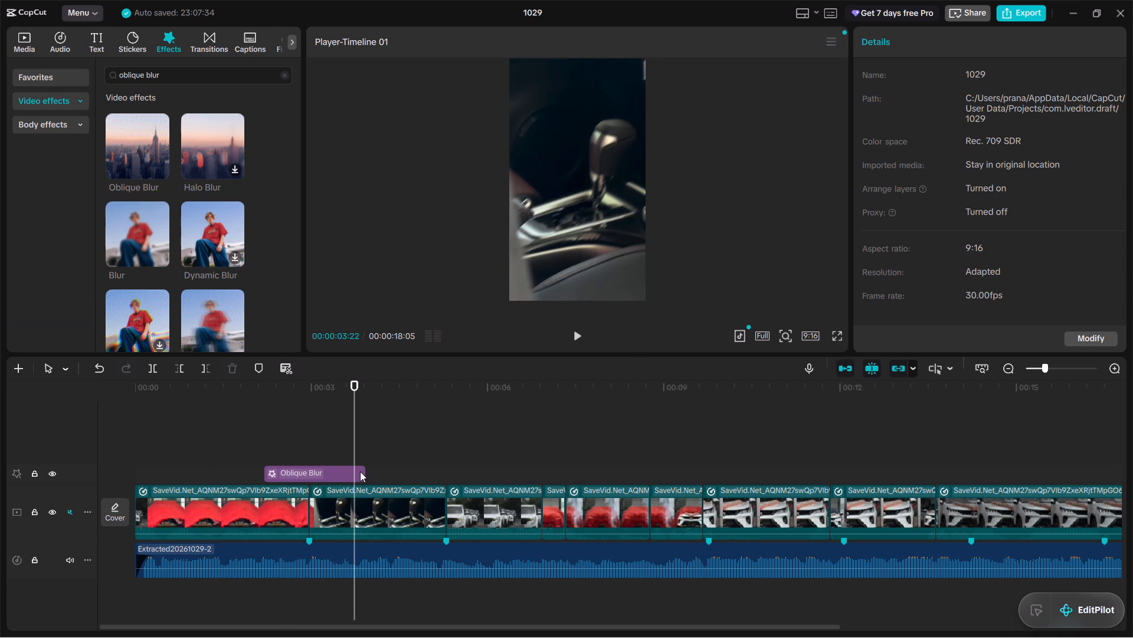
left_click_drag(360, 474, 358, 481)
left_click(358, 476)
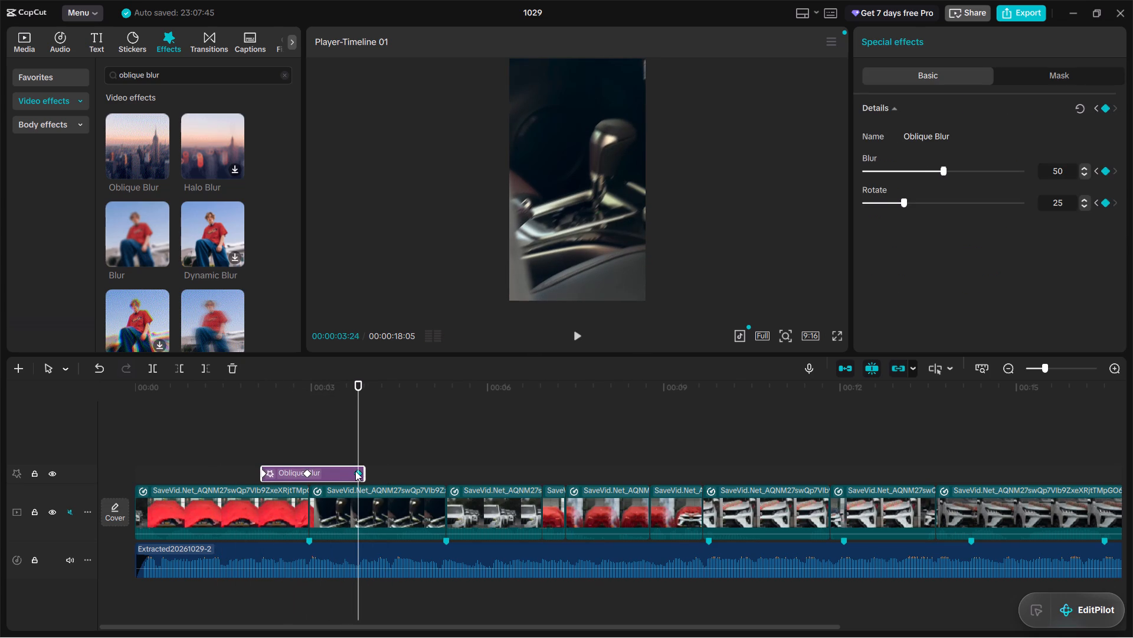
left_click_drag(895, 170, 870, 169)
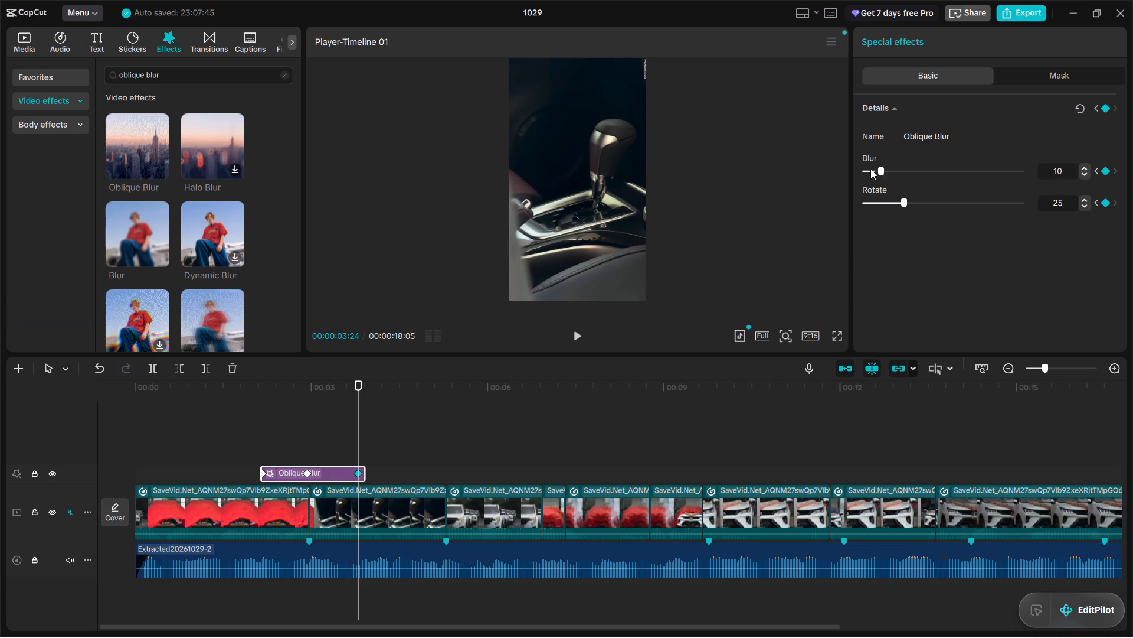
left_click_drag(870, 169, 830, 176)
left_click_drag(876, 199, 818, 227)
Set Rotate to 11 at the Oblique Blur effect's middle keyframe on the first cut.
left_click(306, 470)
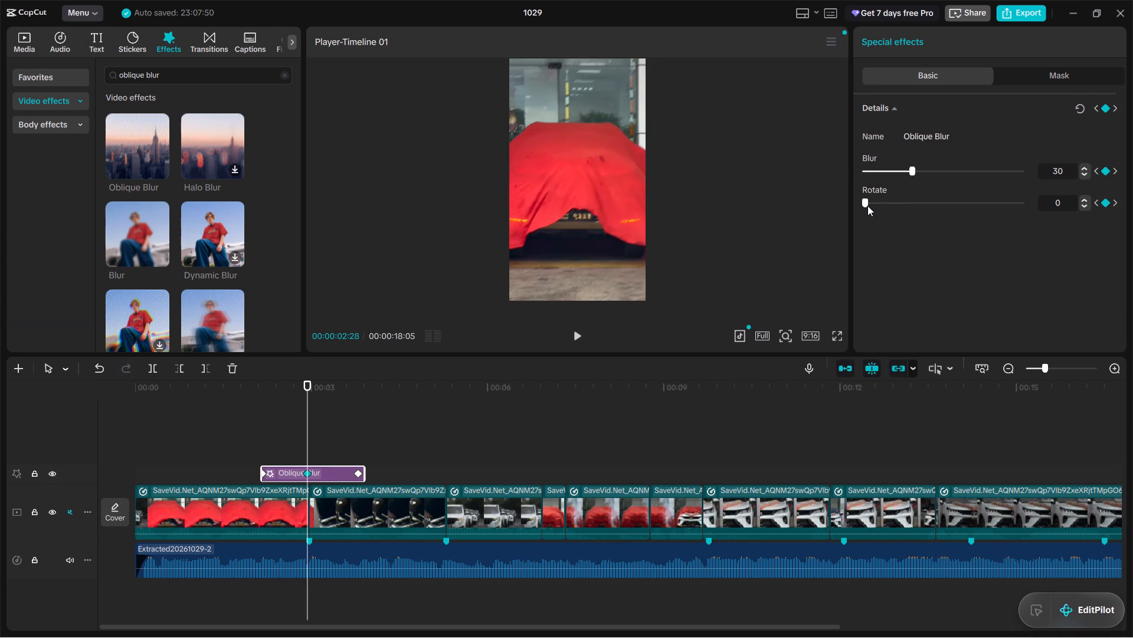
left_click_drag(863, 204, 882, 207)
left_click_drag(882, 207, 882, 211)
Play back the first cut repeatedly from just before the Oblique Blur effect to check the blur with its rotation.
left_click(235, 453)
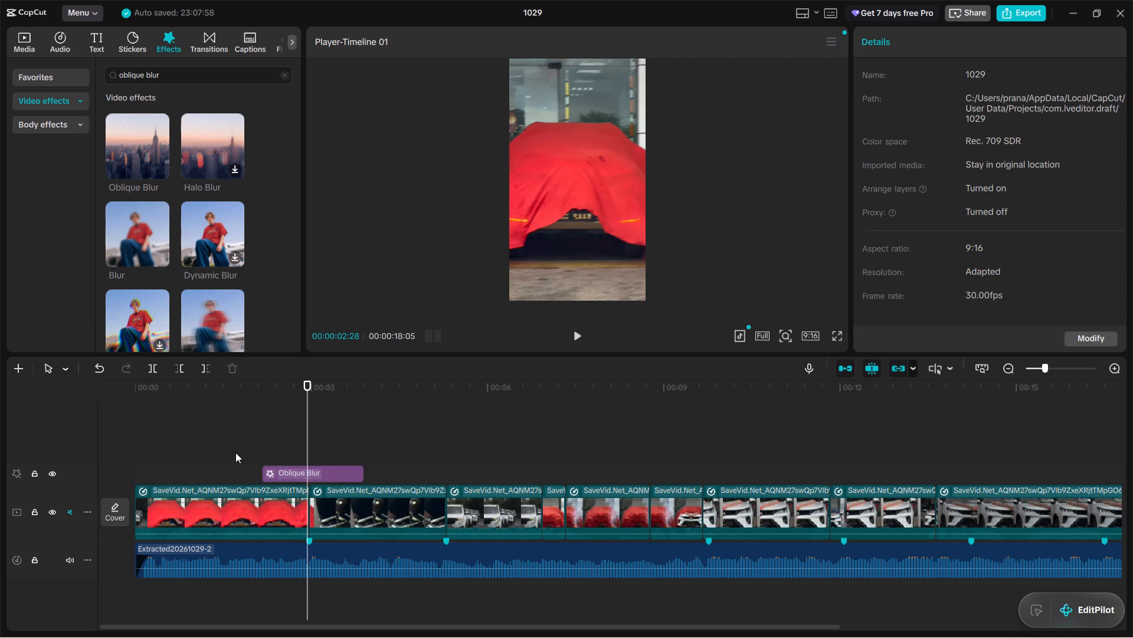
key("space")
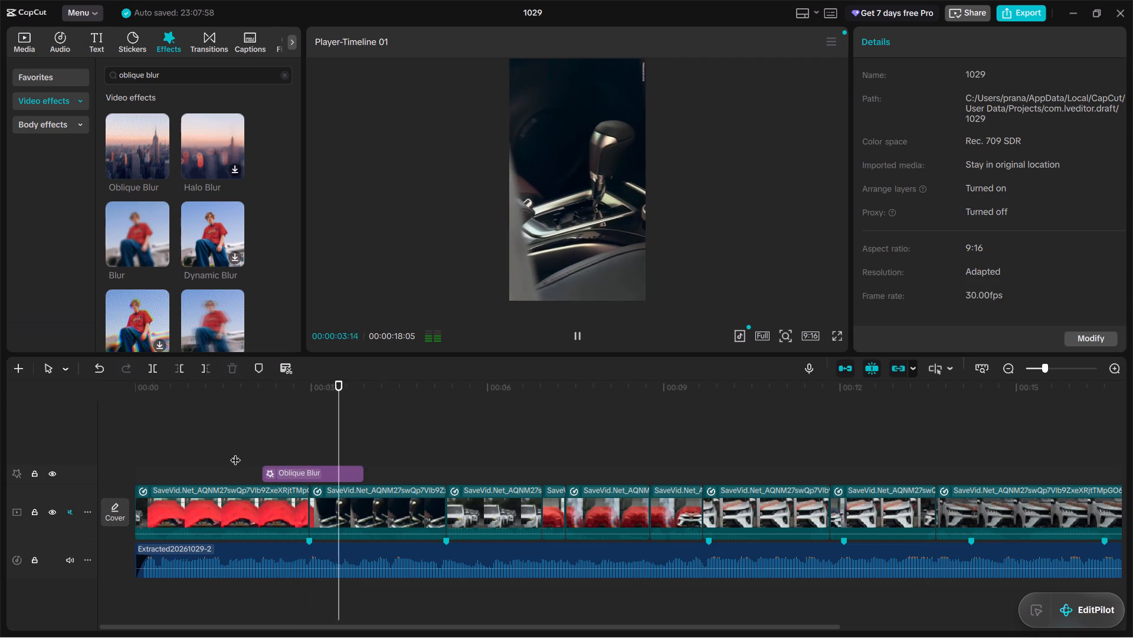
left_click(235, 453)
key("space")
key("space")
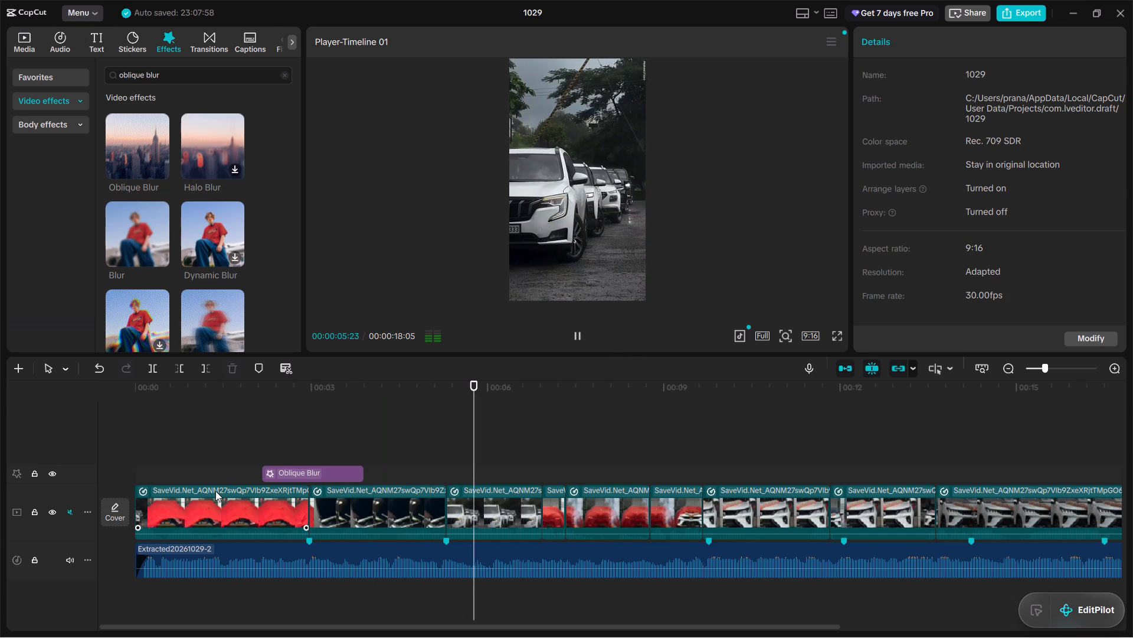
key("space")
left_click(241, 451)
key("space")
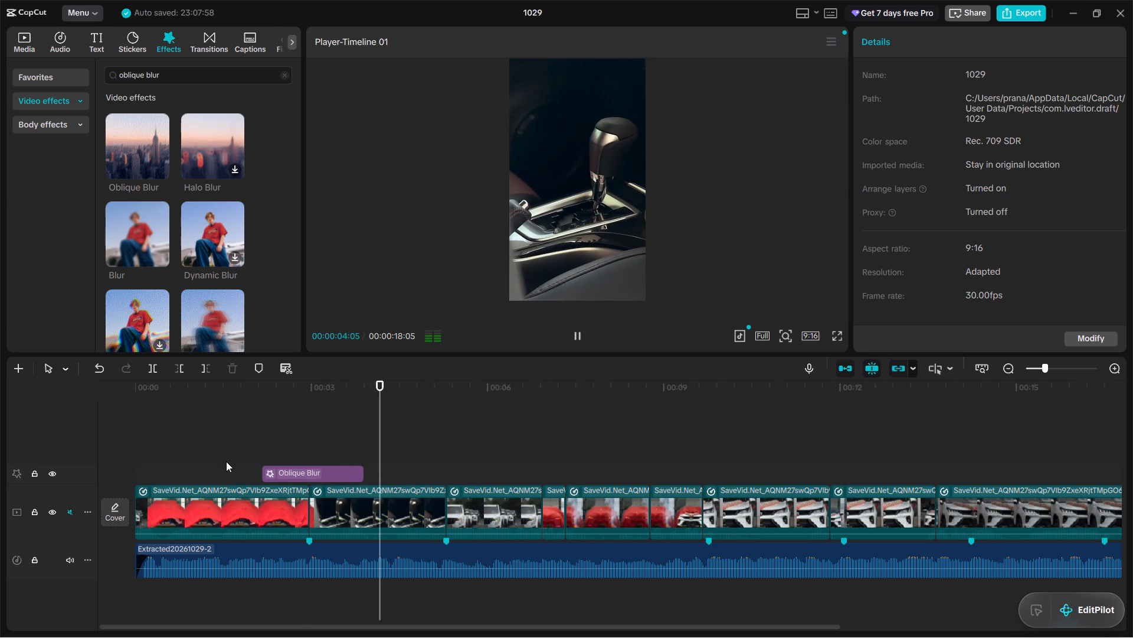
key("space")
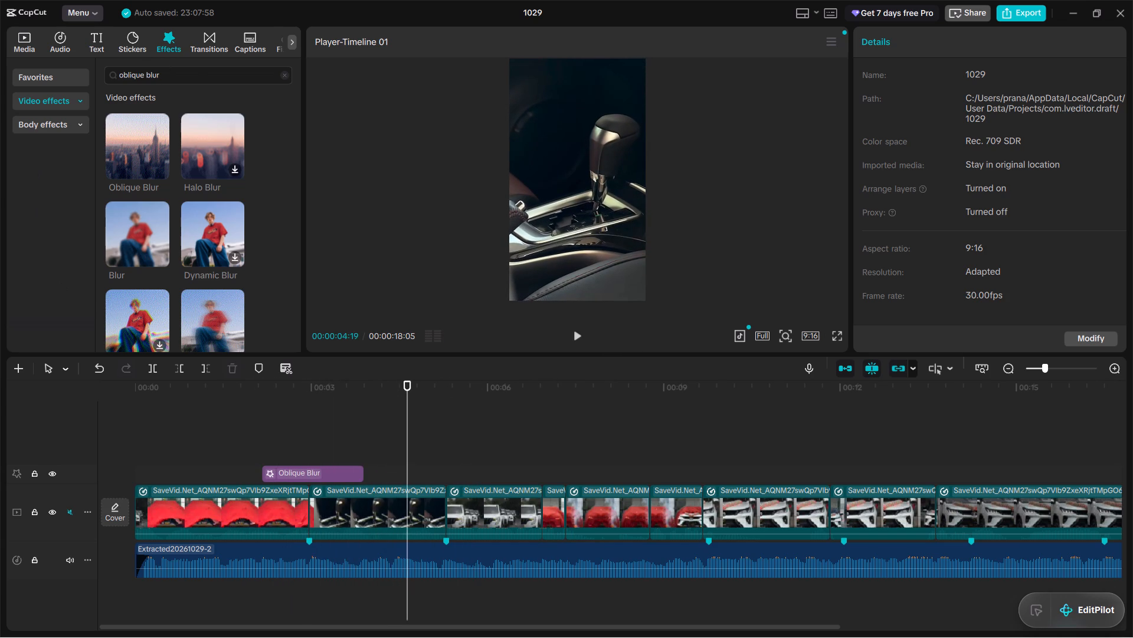
Replace the video effects search term and search the effects library for shake.
left_click(184, 74)
key("BackSpace")
key("BackSpace")
key("BackSpace")
key("BackSpace")
key("BackSpace")
key("BackSpace")
key("BackSpace")
key("BackSpace")
key("BackSpace")
key("BackSpace")
key("BackSpace")
key("BackSpace")
key("BackSpace")
key("BackSpace")
key("BackSpace")
key("BackSpace")
key("BackSpace")
key("BackSpace")
key("BackSpace")
key("BackSpace")
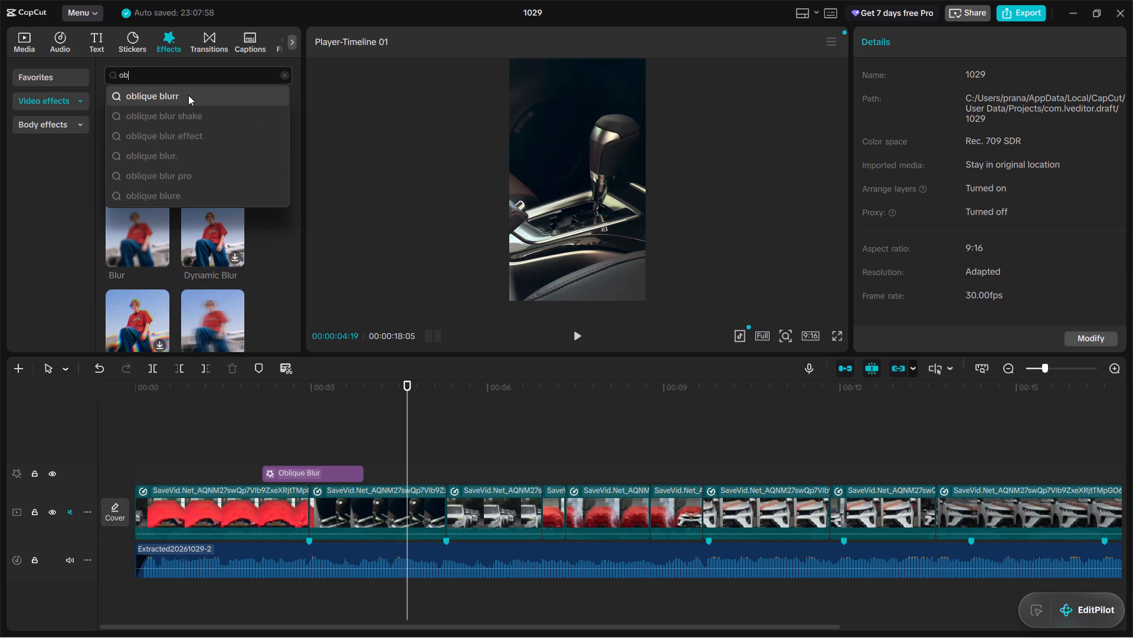
type("shake")
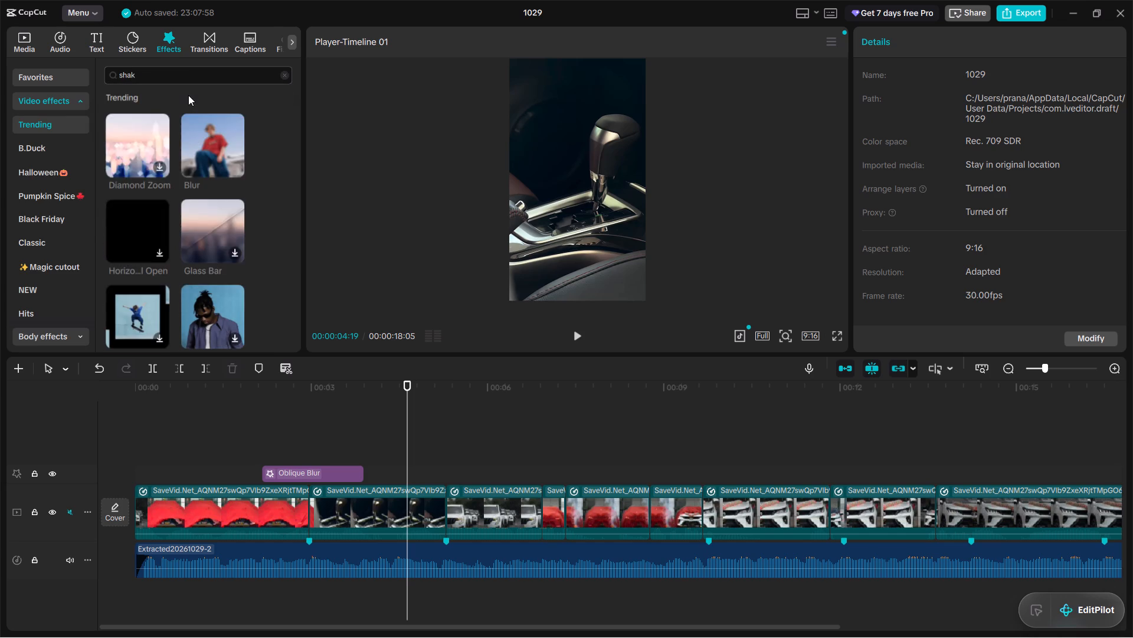
key("space")
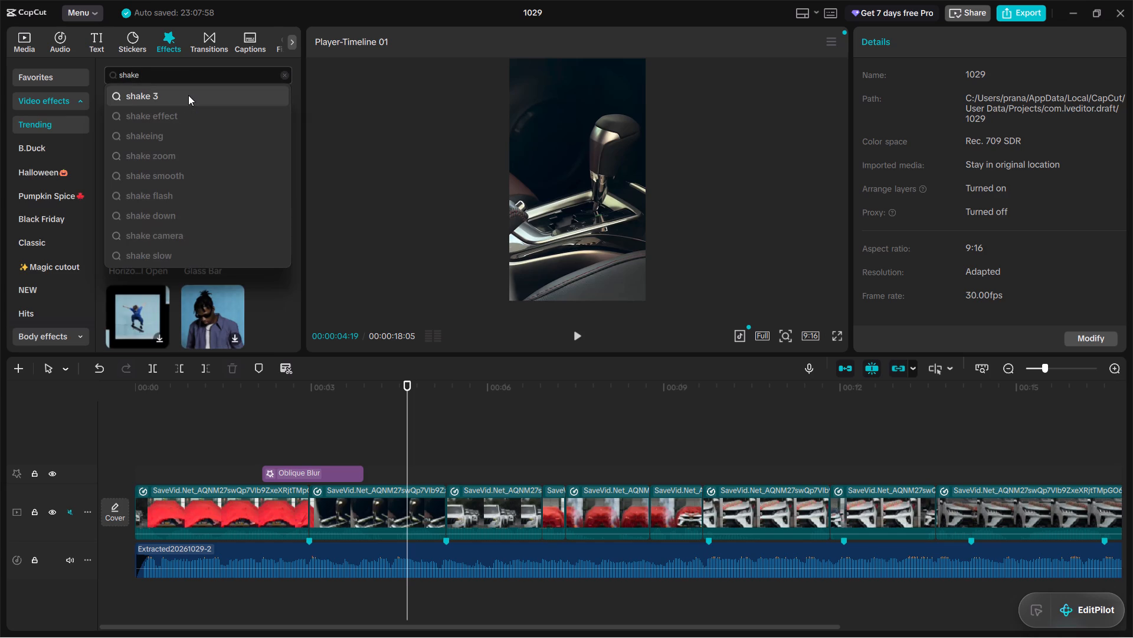
key("Return")
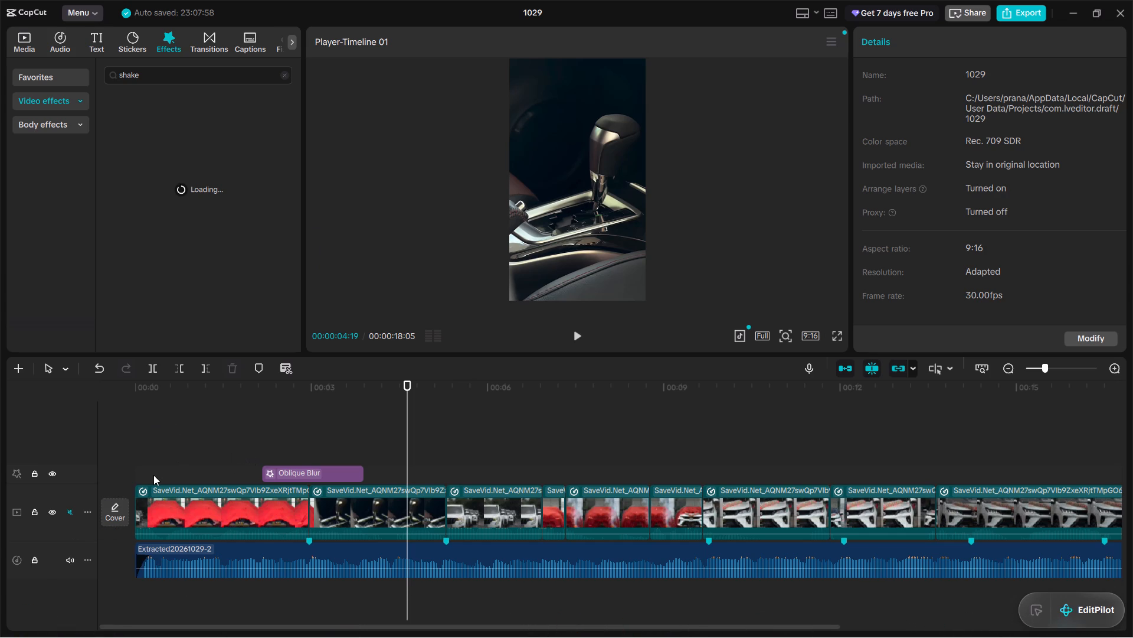
Select the Oblique Blur effect over the first cut.
left_click(293, 470)
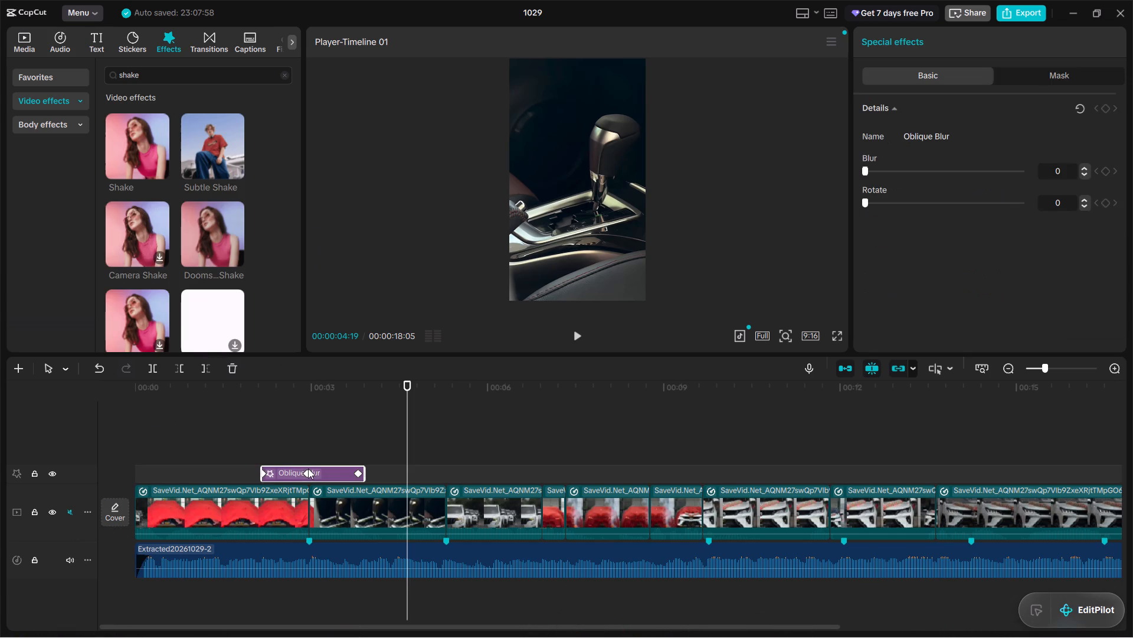
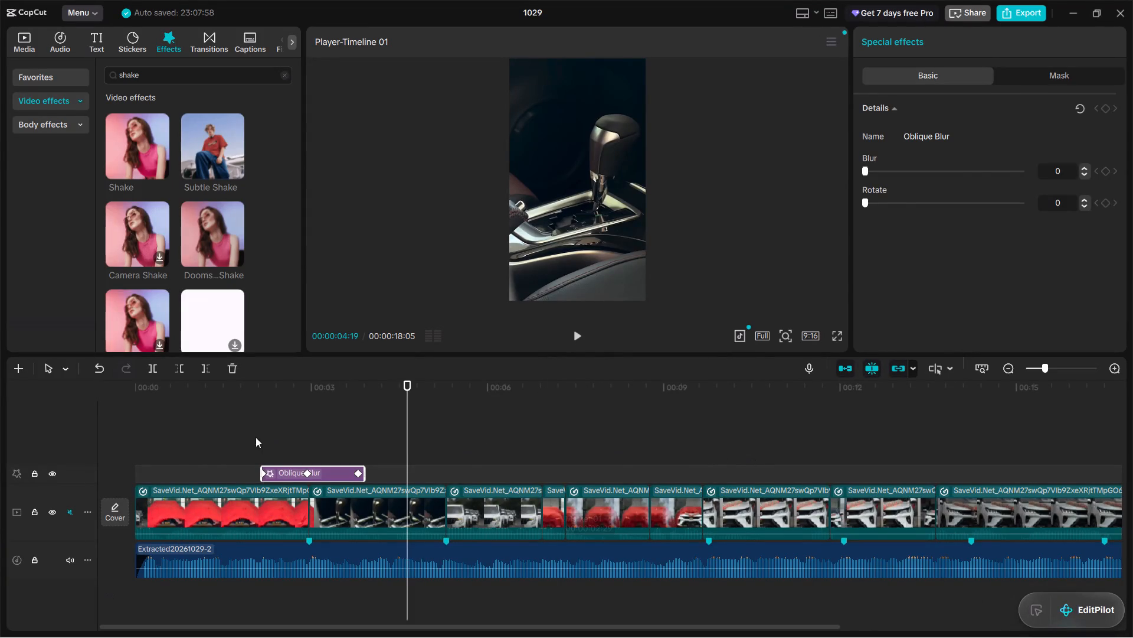
Play back the first cut full screen from before the Oblique Blur effect.
left_click(231, 445)
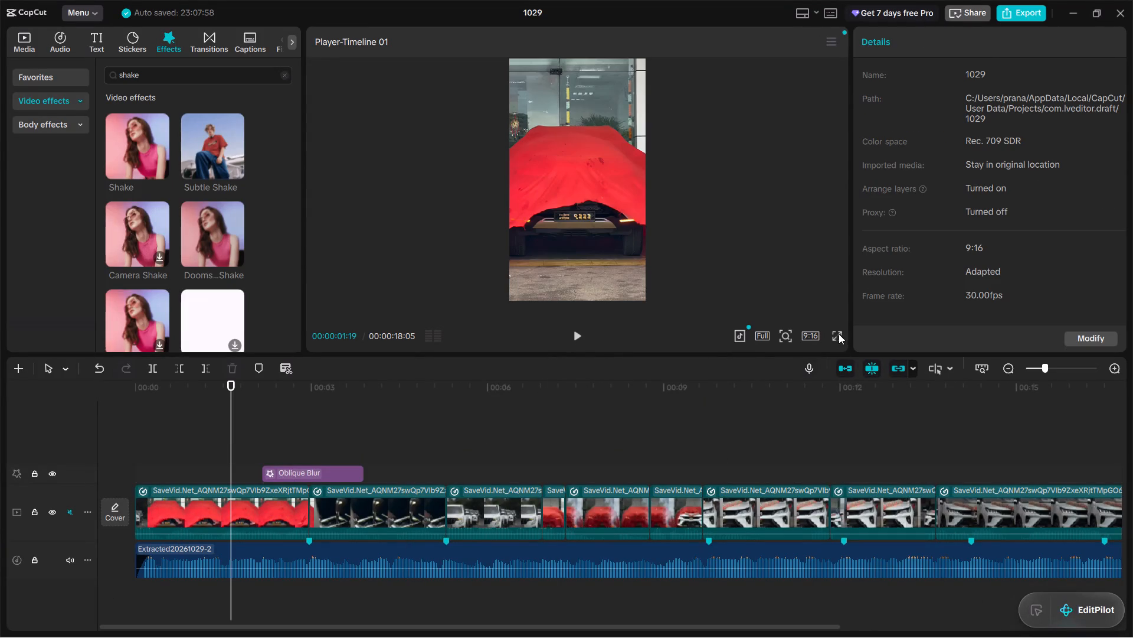
left_click(839, 334)
key("space")
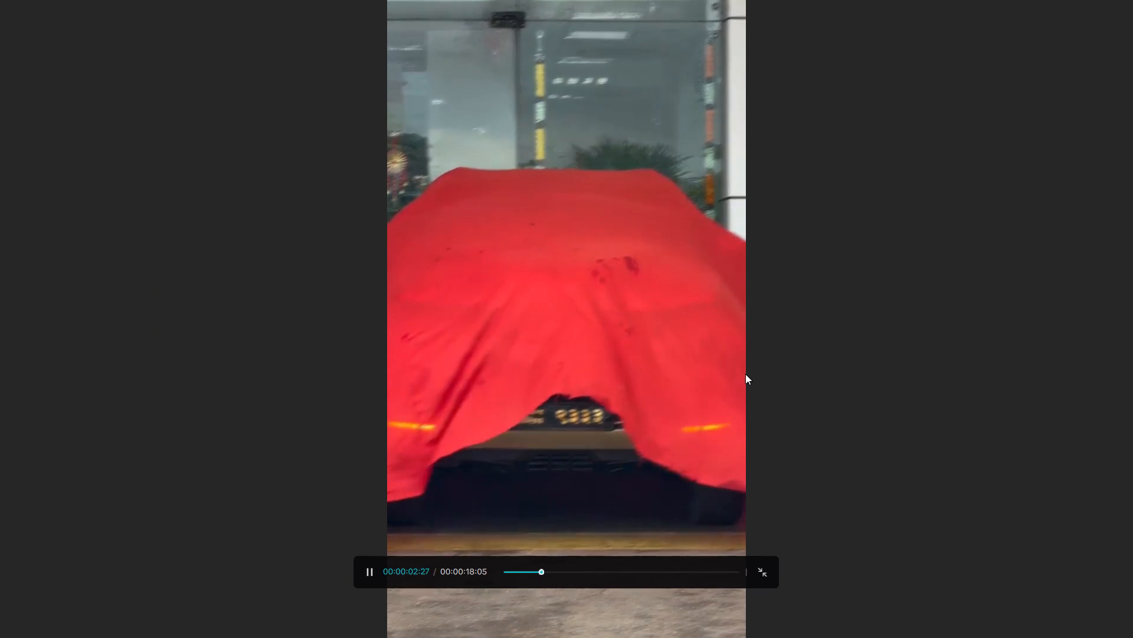
key("space")
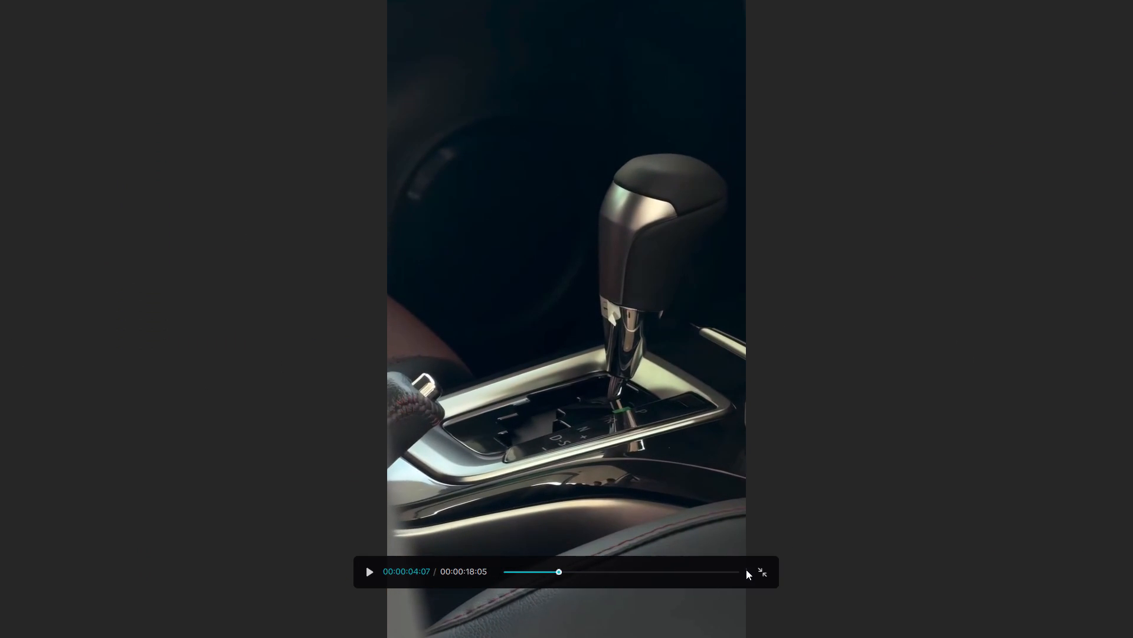
left_click(746, 569)
left_click(772, 575)
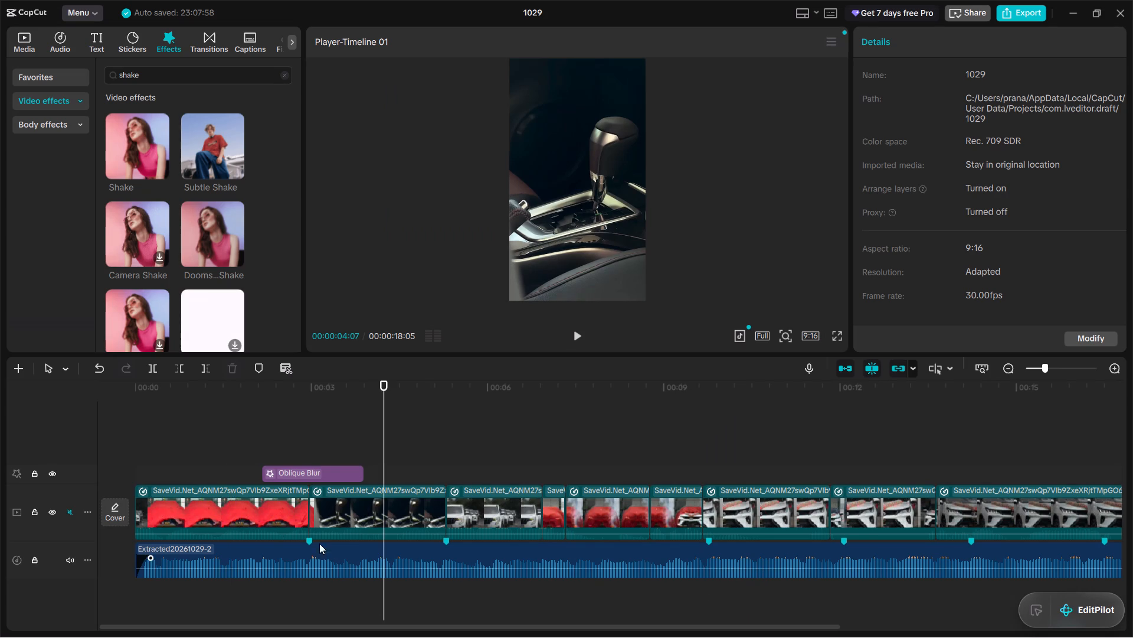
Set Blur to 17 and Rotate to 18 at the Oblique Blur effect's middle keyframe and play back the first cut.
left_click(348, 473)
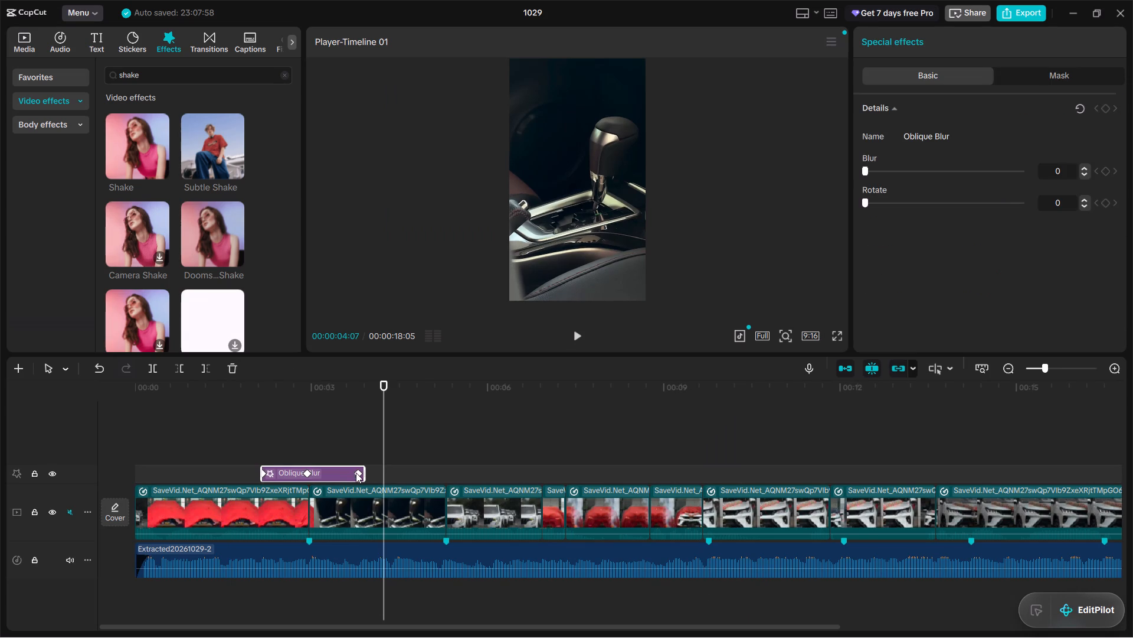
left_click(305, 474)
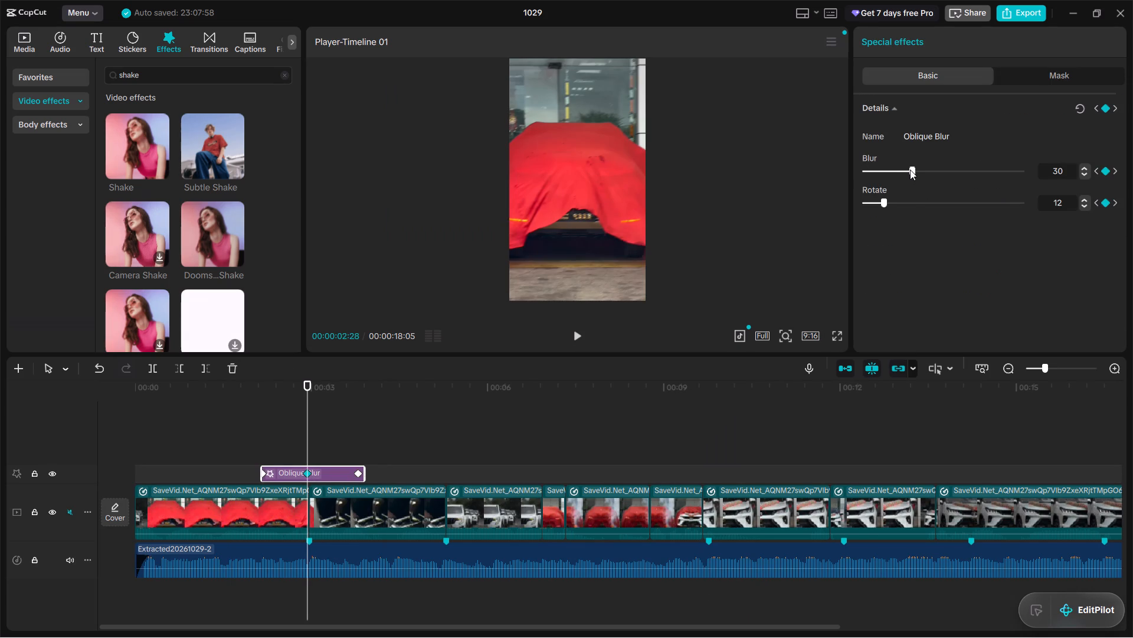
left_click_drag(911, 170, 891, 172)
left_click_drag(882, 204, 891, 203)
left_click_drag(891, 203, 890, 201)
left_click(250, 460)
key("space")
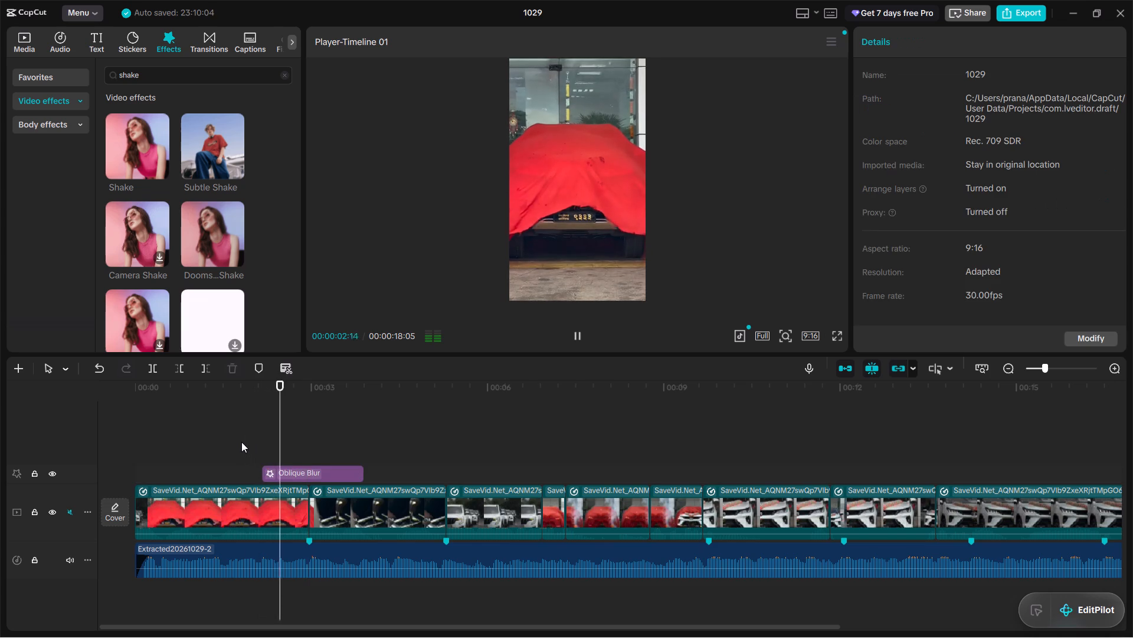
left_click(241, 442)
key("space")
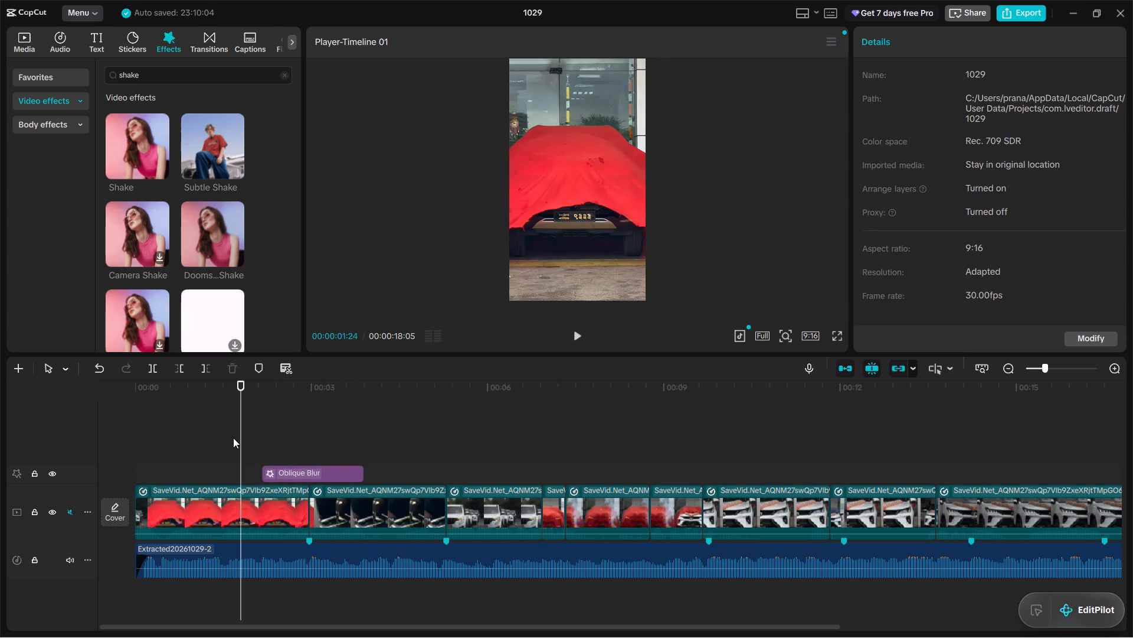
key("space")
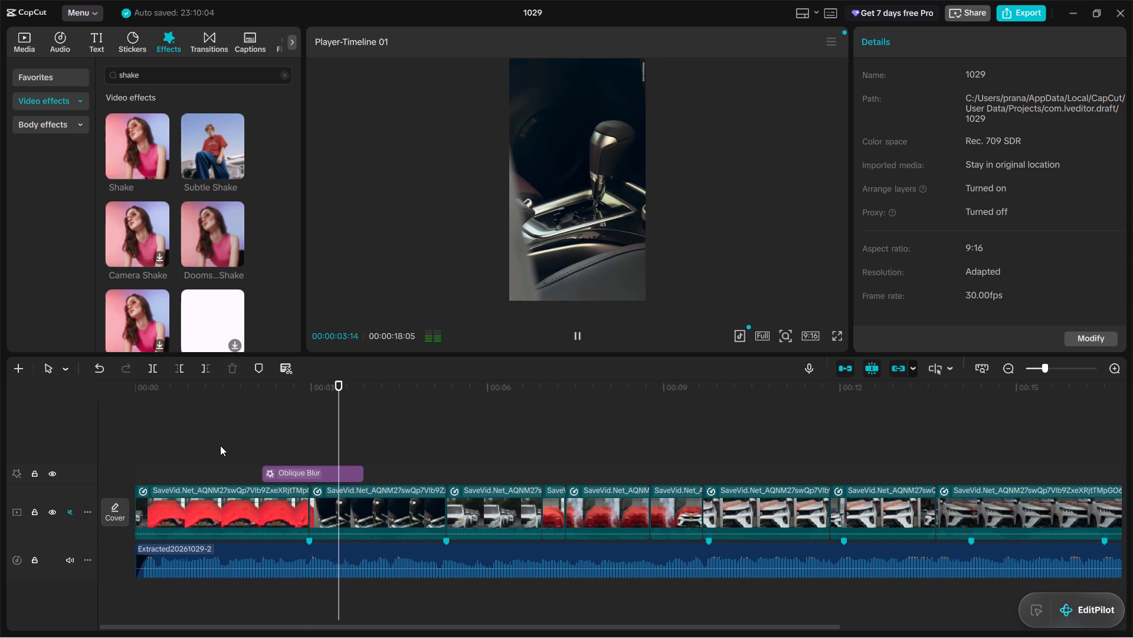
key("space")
Set Blur to 23 at the Oblique Blur effect's middle keyframe and play back the first cut.
left_click(322, 467)
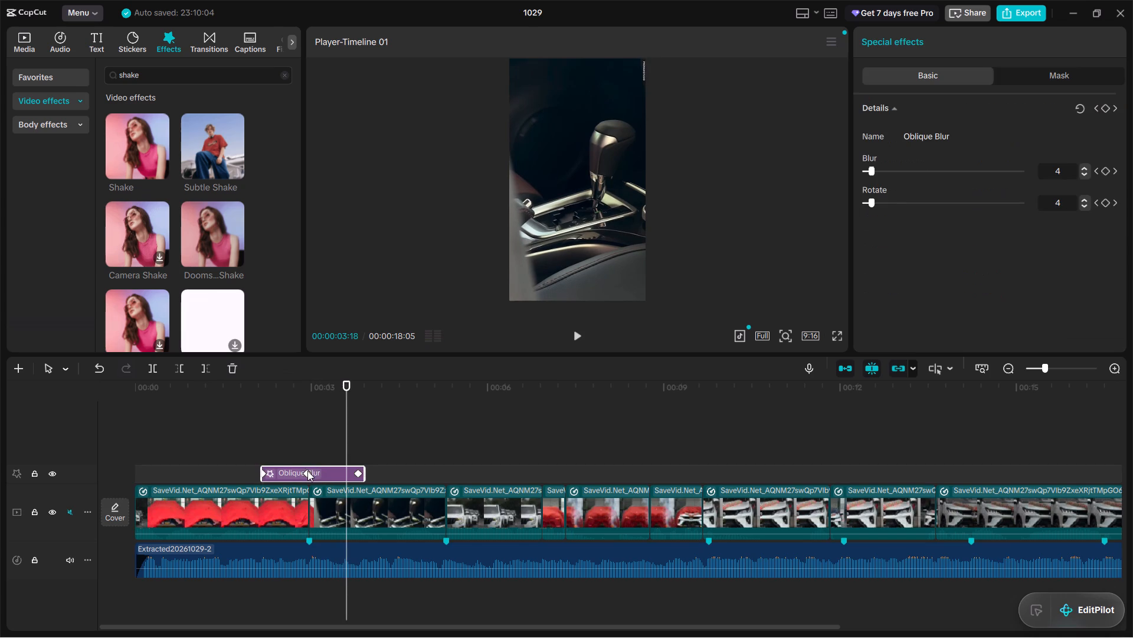
left_click(307, 471)
left_click(900, 172)
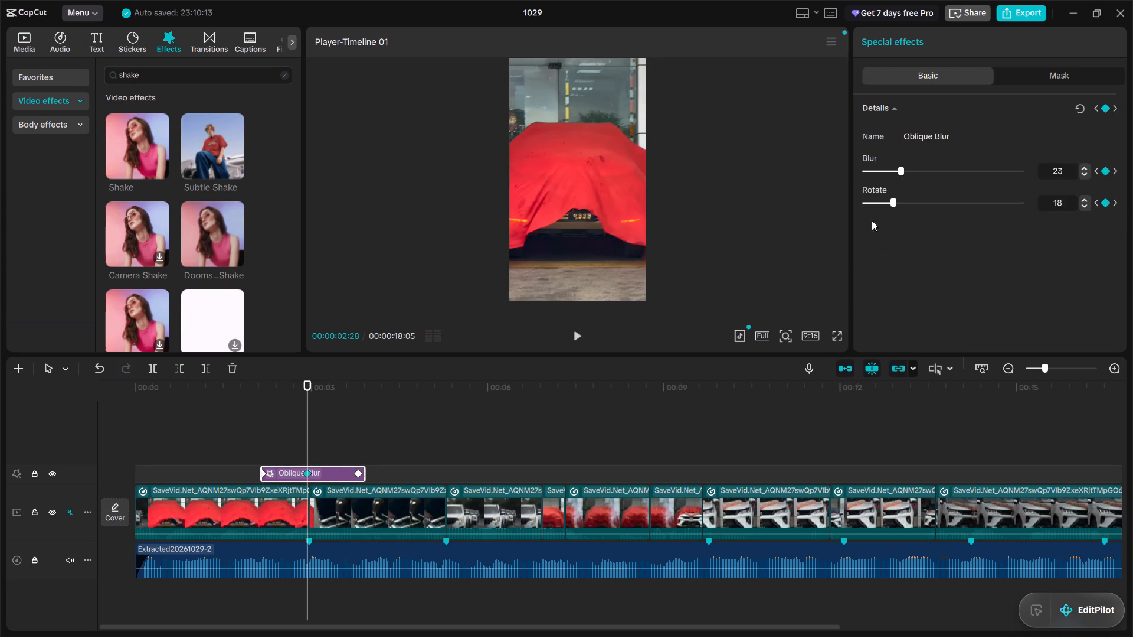
left_click(238, 458)
key("space")
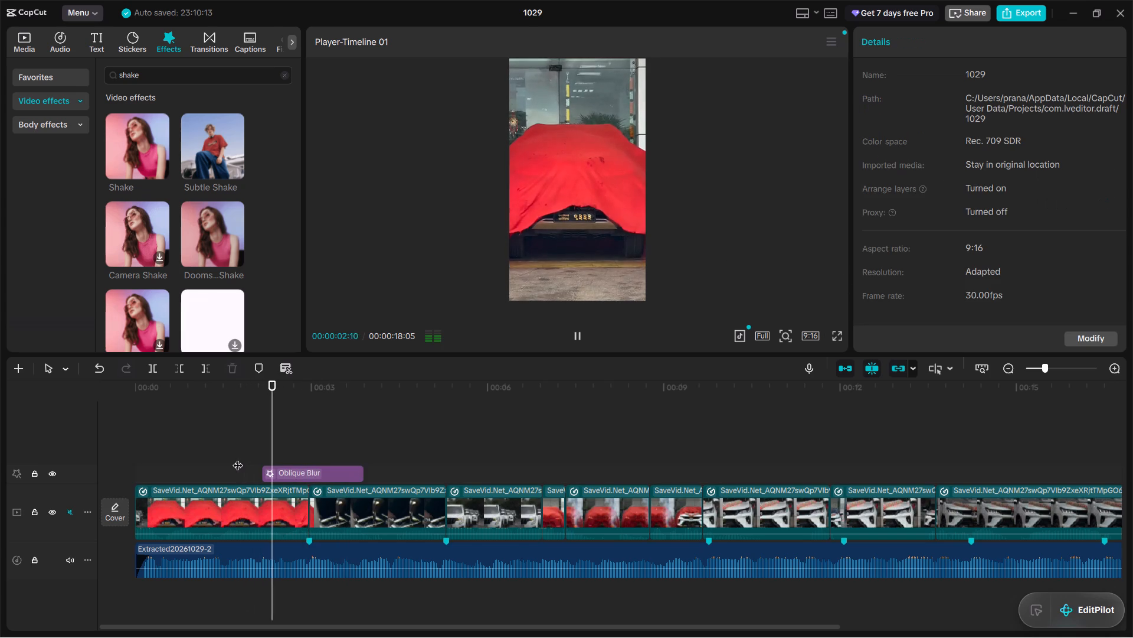
key("space")
Set Rotate to about 6 at the Oblique Blur effect's middle keyframe.
left_click(281, 478)
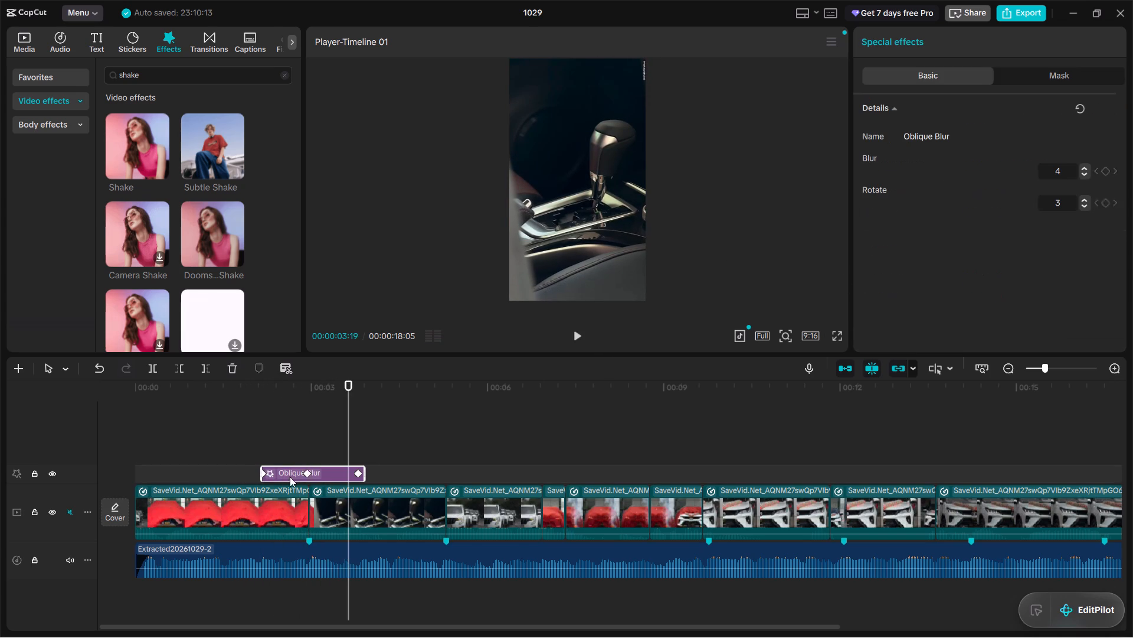
left_click(303, 473)
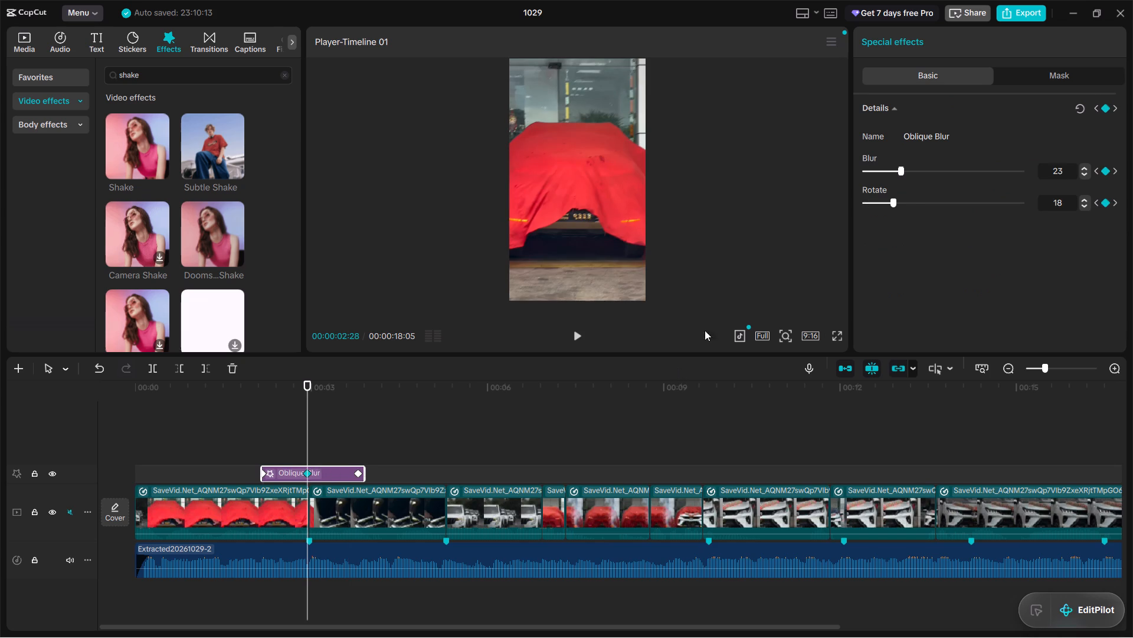
left_click(888, 203)
left_click(882, 203)
left_click(875, 201)
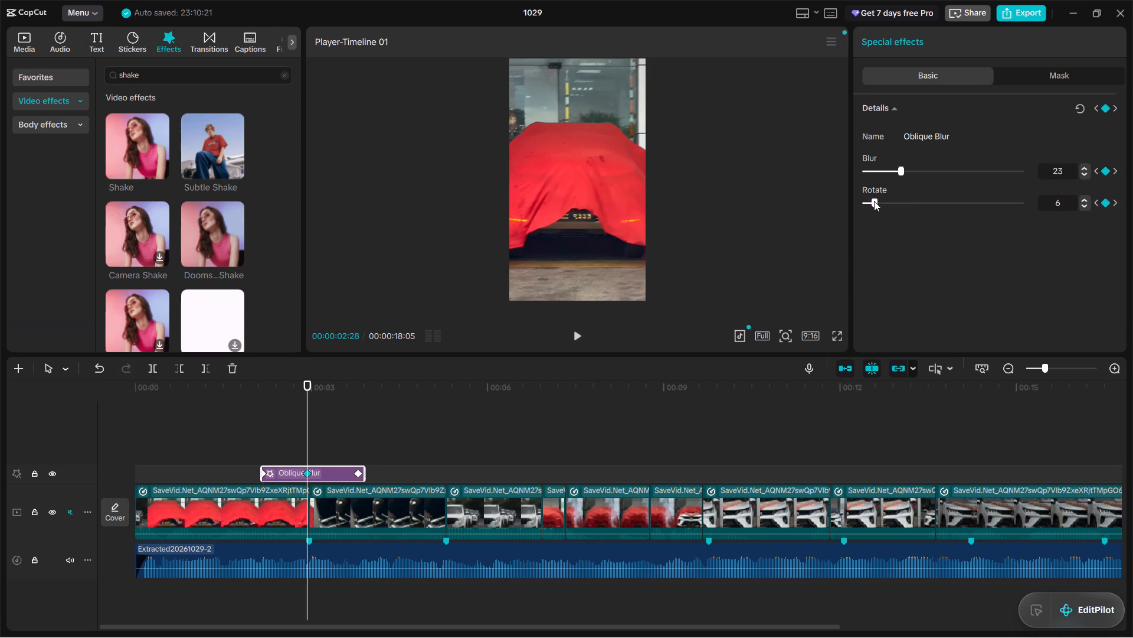
left_click(874, 201)
Play back the first cut repeatedly from just before the Oblique Blur effect to check the blur.
left_click(241, 448)
key("space")
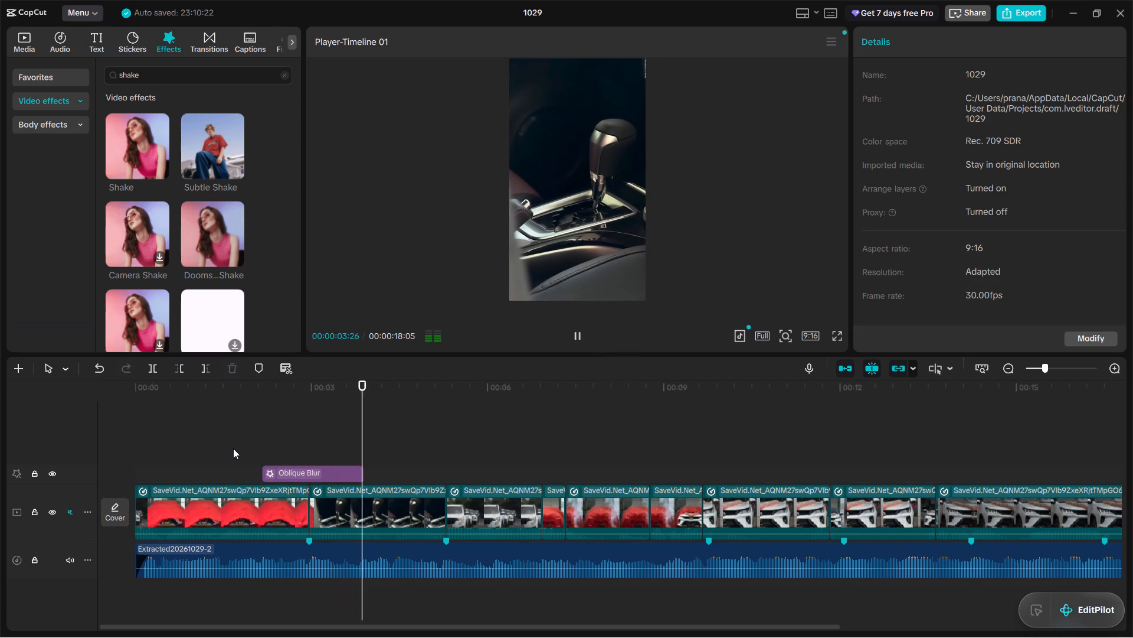
left_click(233, 448)
key("space")
key("space")
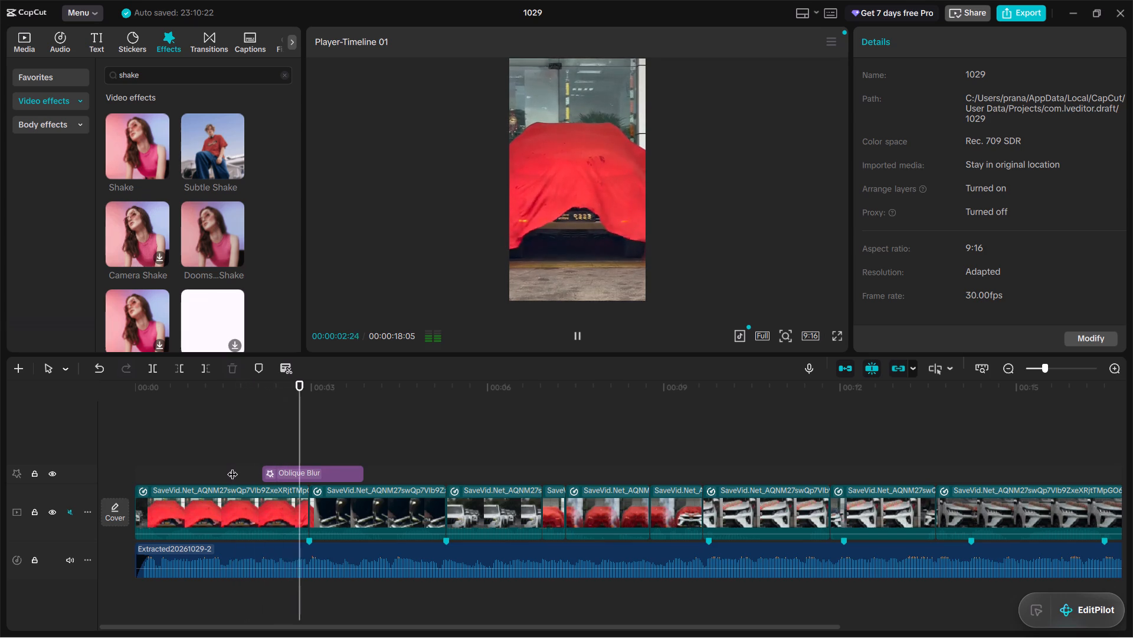
left_click(233, 467)
key("space")
key("space")
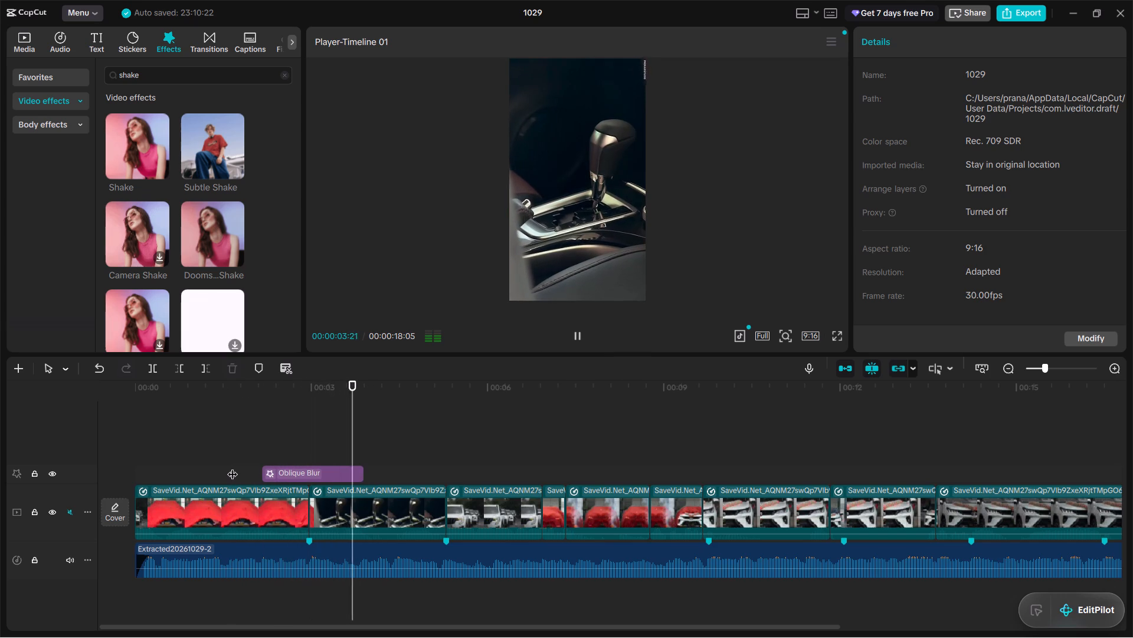
key("space")
Add the Shake effect on a track above Oblique Blur, starting with it, and trim its end to match the Oblique Blur effect.
left_click(117, 131)
left_click_drag(117, 131, 158, 286)
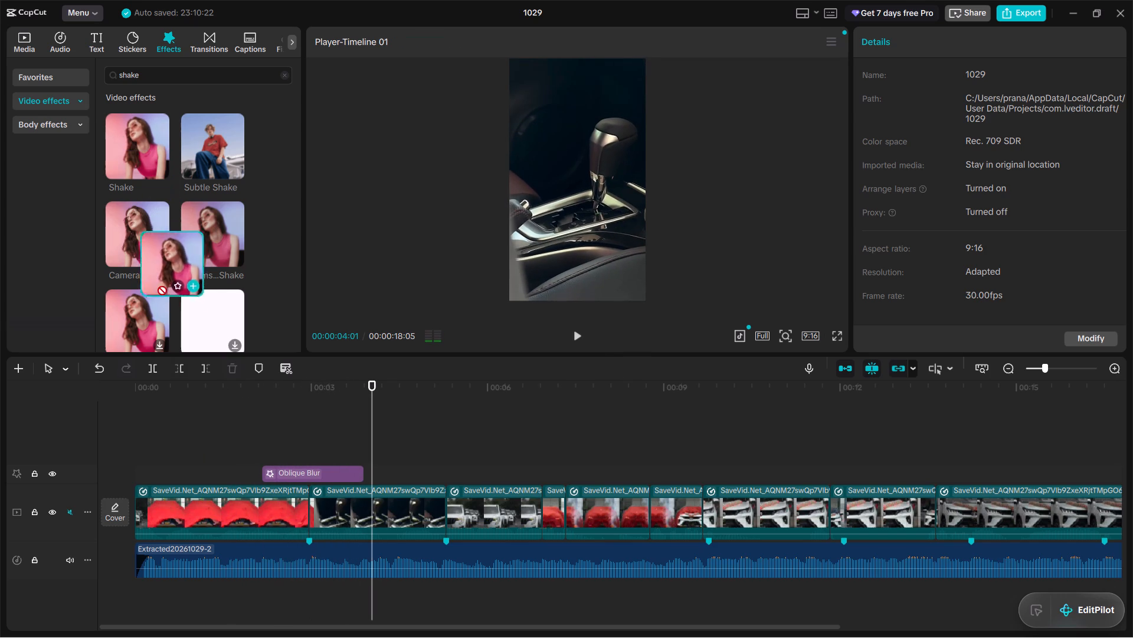
left_click_drag(158, 286, 265, 450)
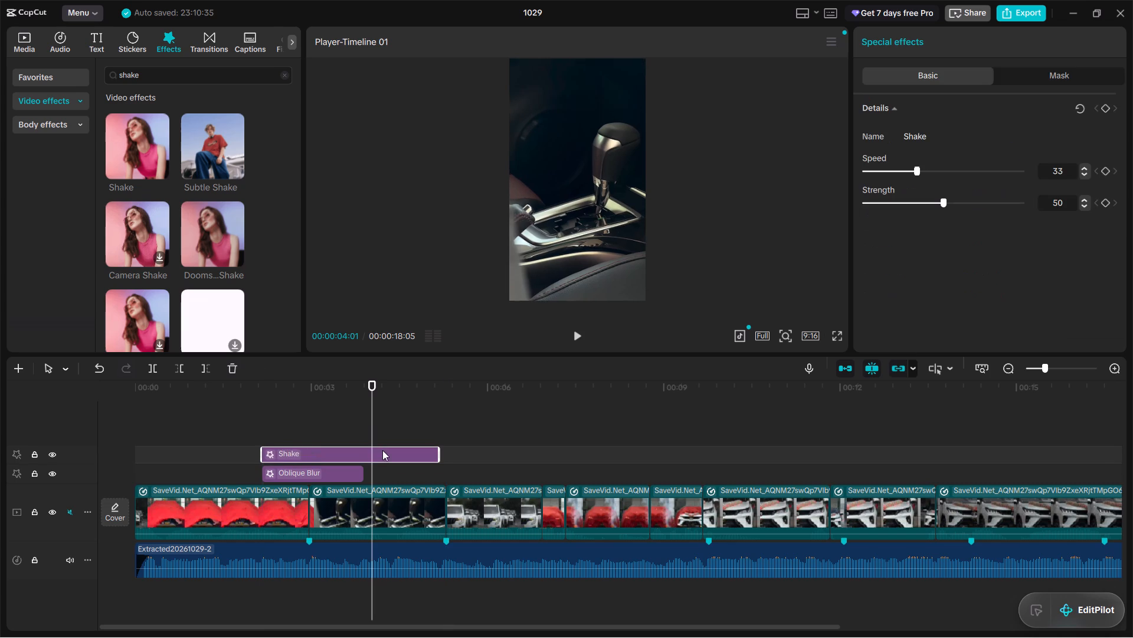
left_click(358, 429)
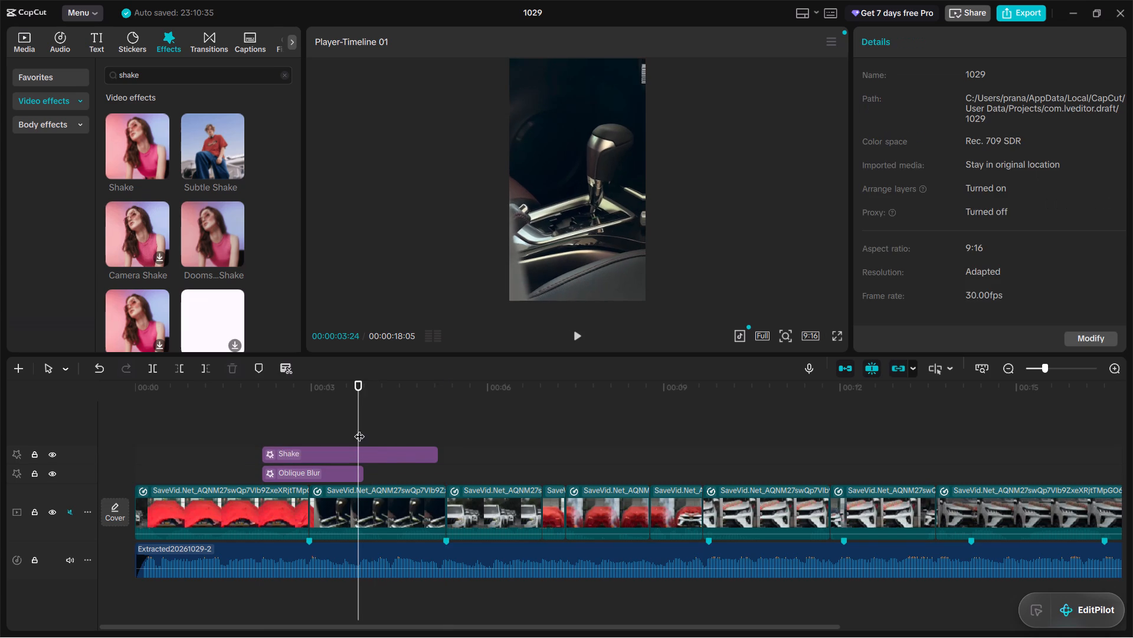
left_click(367, 429)
left_click(361, 455)
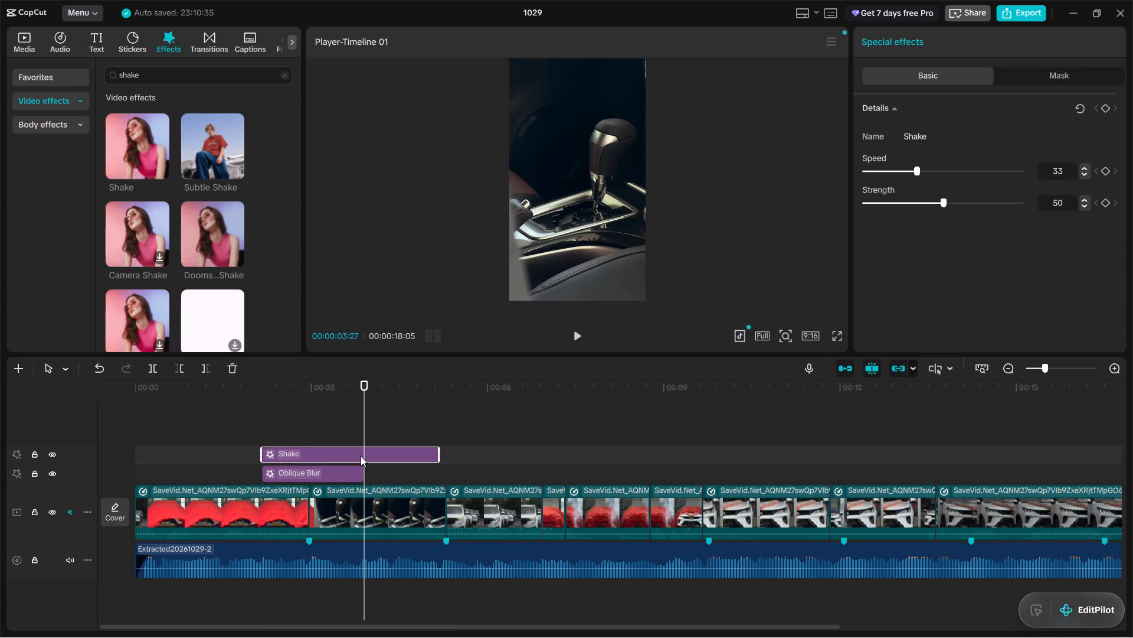
key("w")
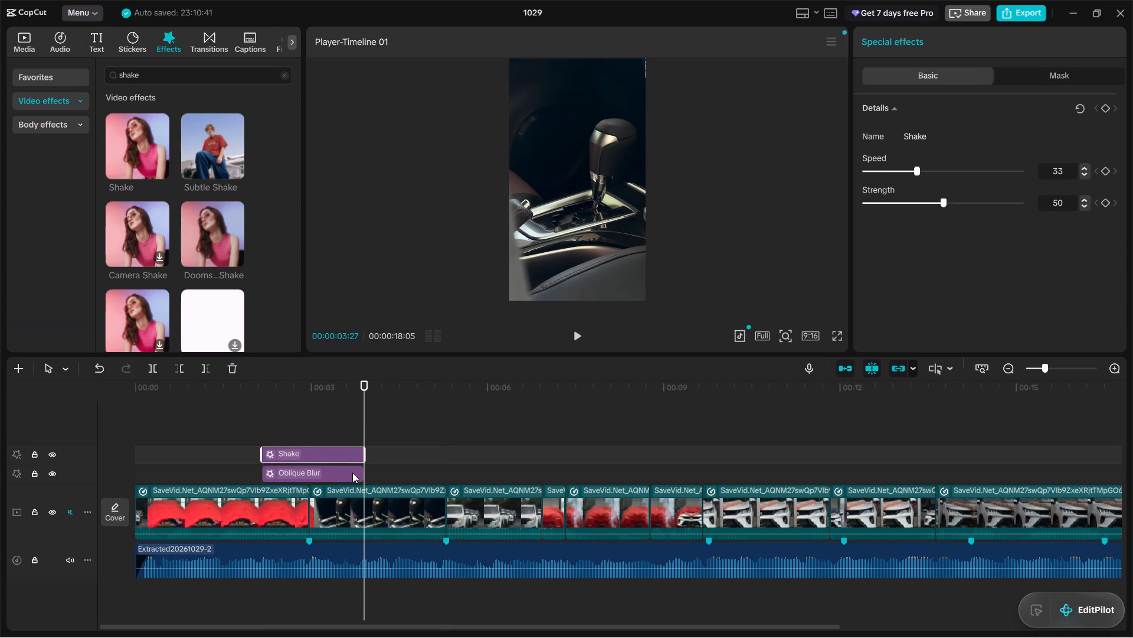
Add a keyframe at the start of the Shake effect with Speed and Strength set to 0.
left_click(261, 435)
left_click(274, 479)
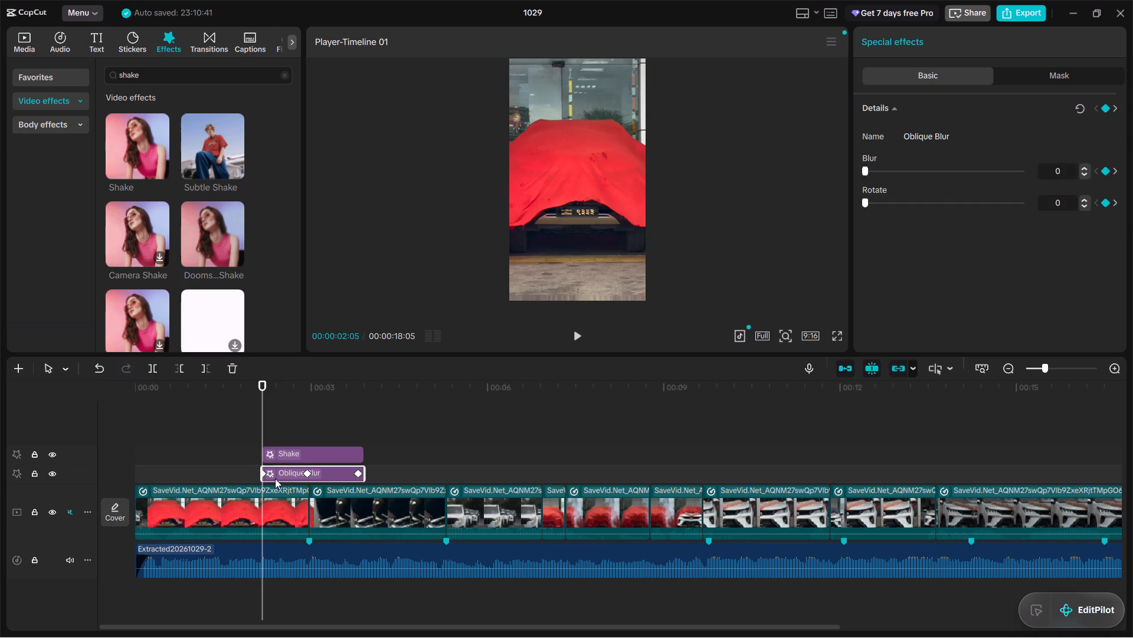
left_click(296, 453)
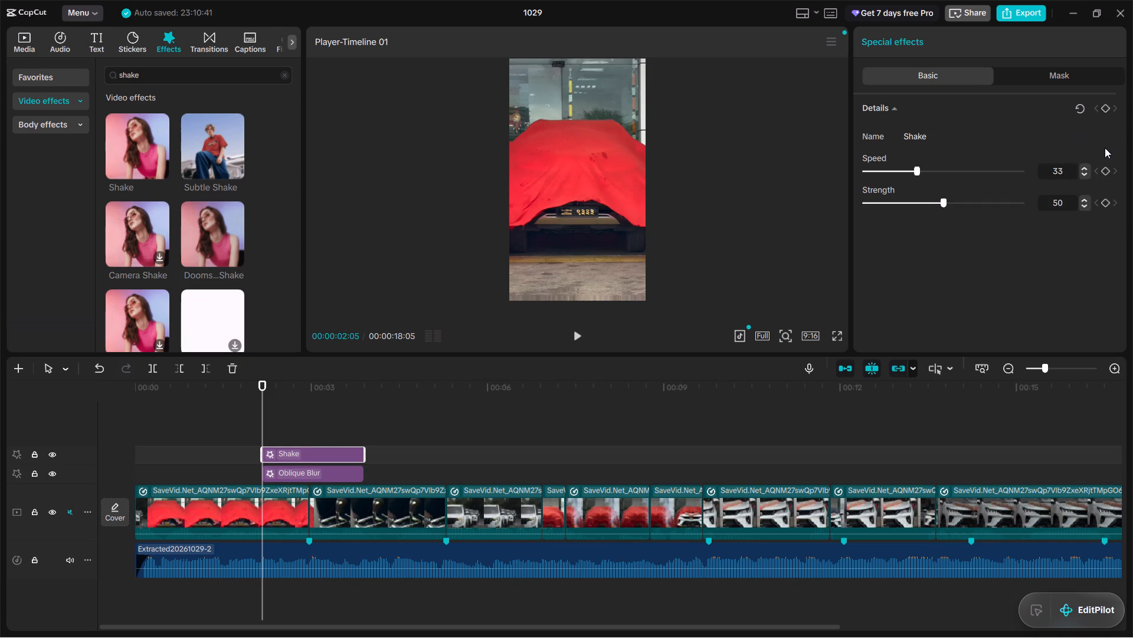
left_click(1106, 110)
left_click_drag(917, 171, 876, 180)
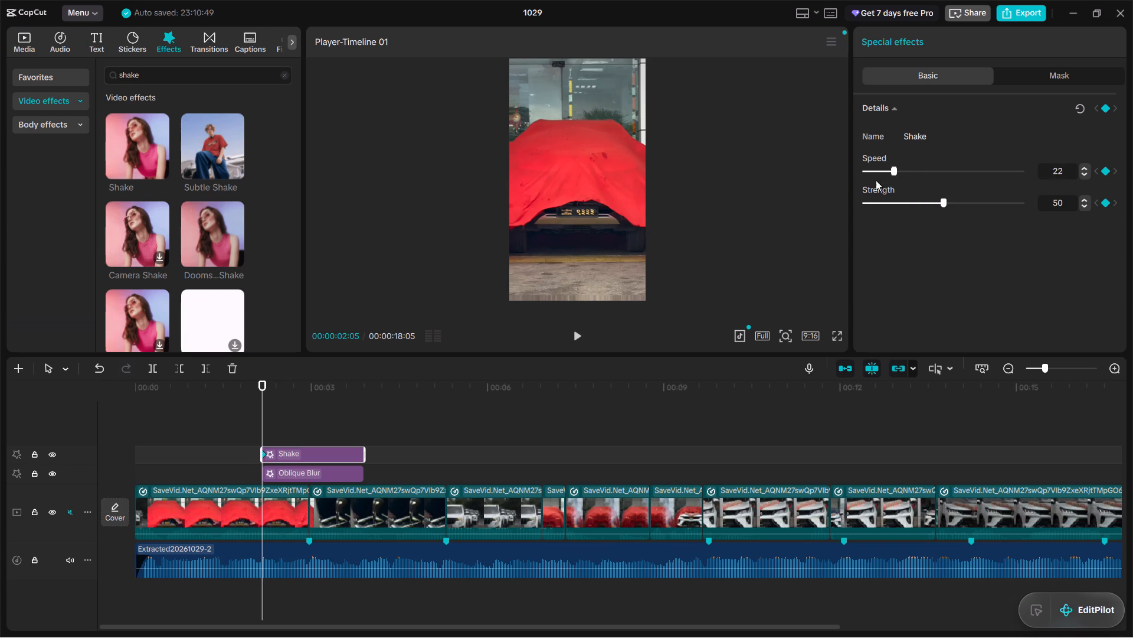
left_click_drag(876, 180, 839, 188)
left_click_drag(876, 200, 836, 207)
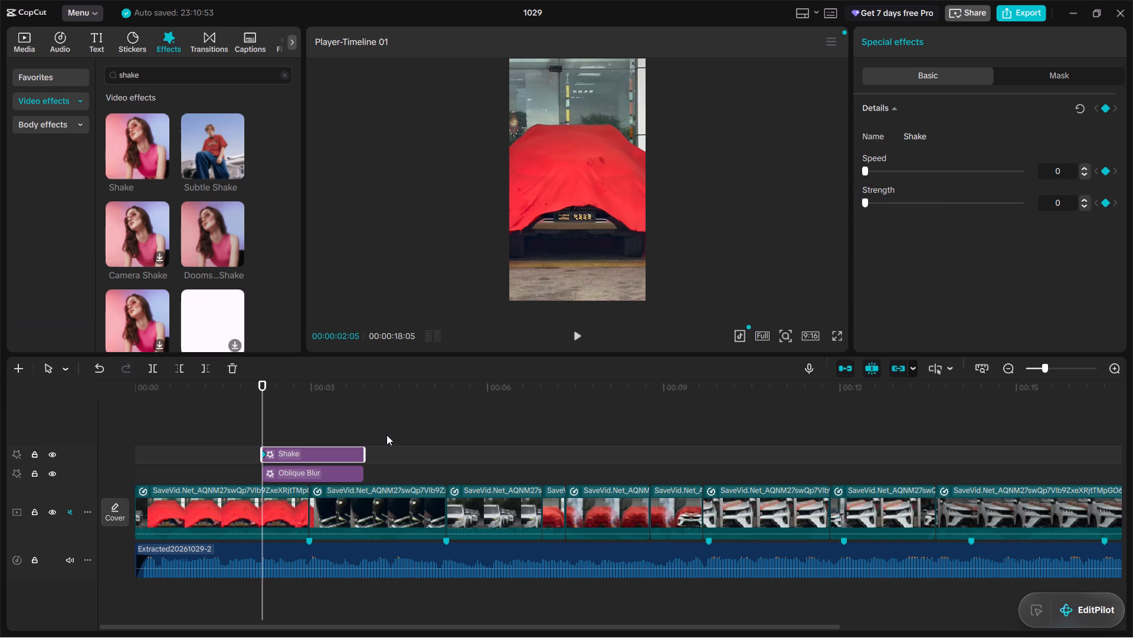
Add a keyframe to the Shake effect at the Oblique Blur effect's last keyframe, with Speed and Strength at 0.
left_click(361, 435)
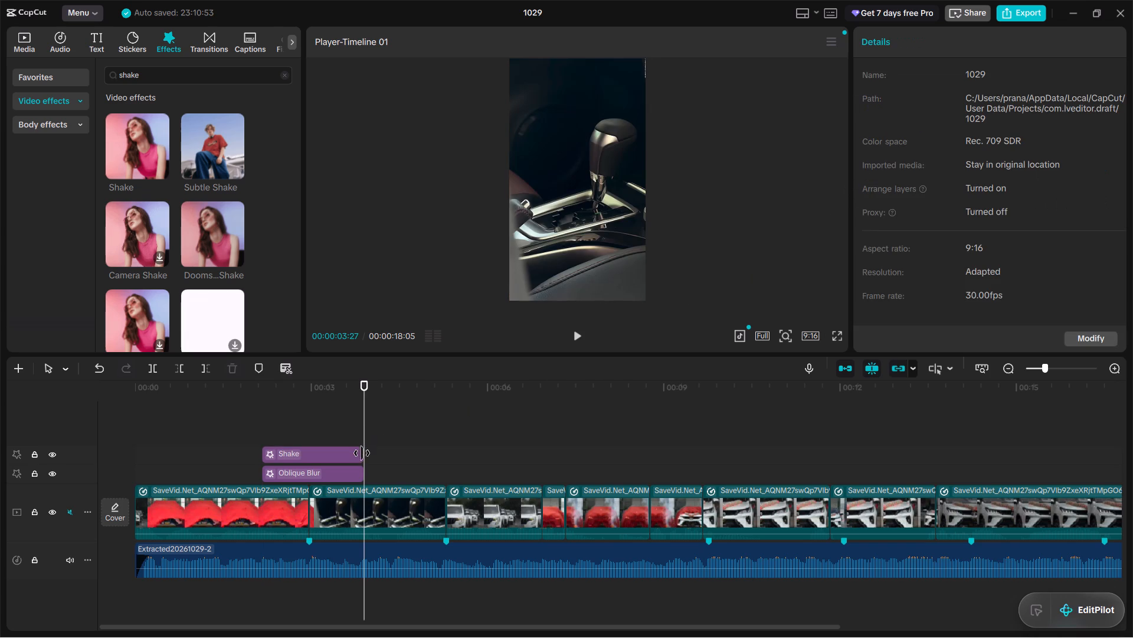
left_click(361, 453)
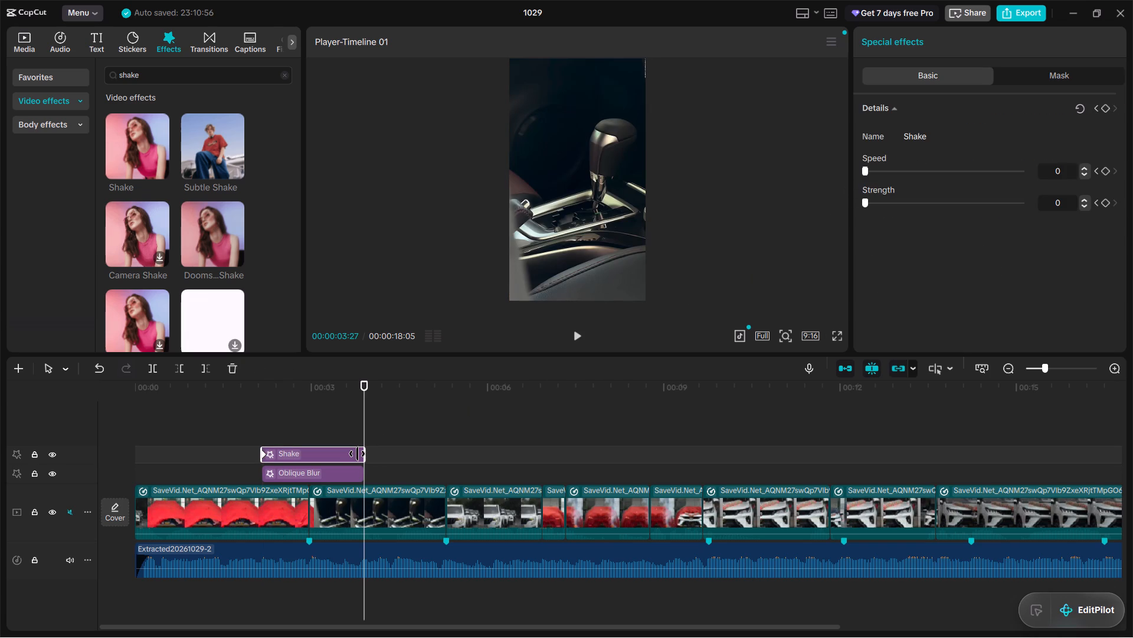
left_click(357, 454)
left_click(356, 476)
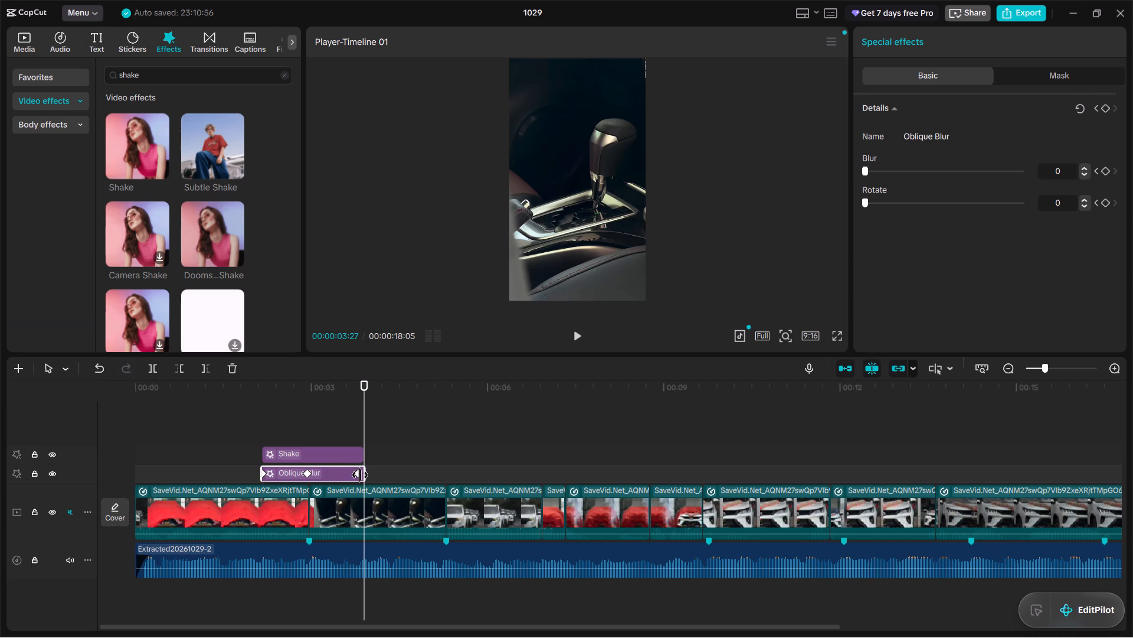
left_click(358, 475)
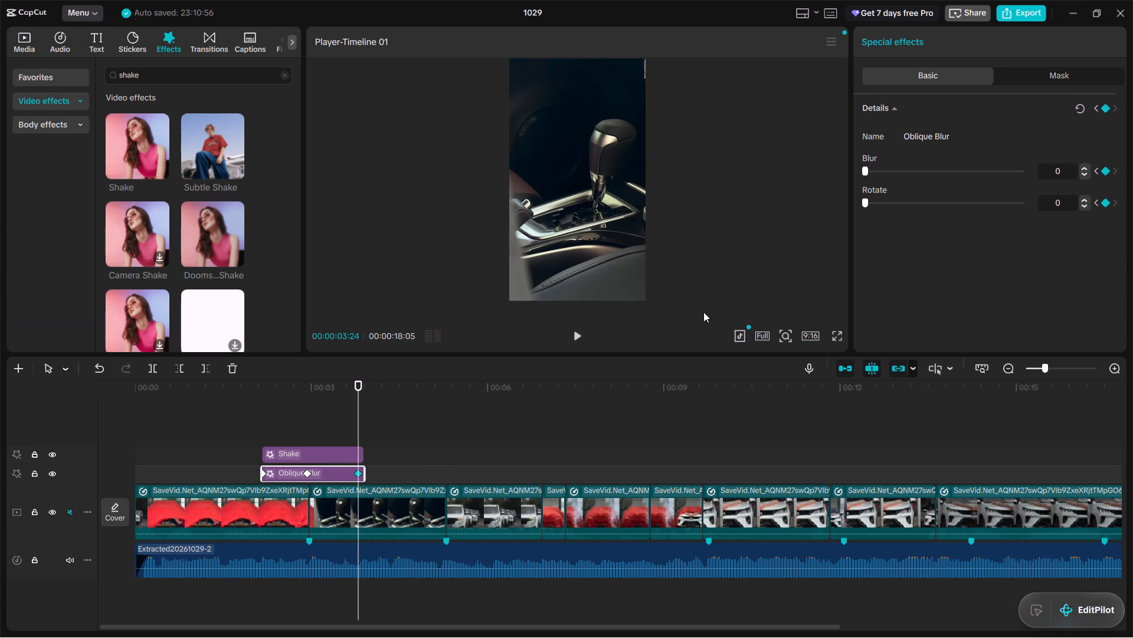
left_click(311, 458)
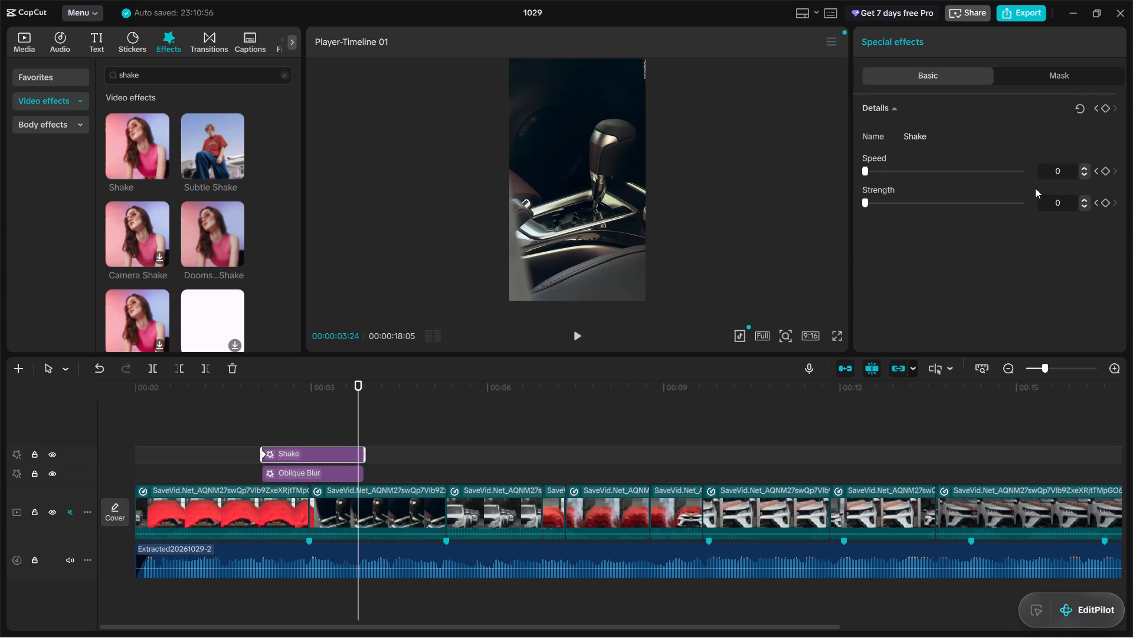
left_click(1103, 110)
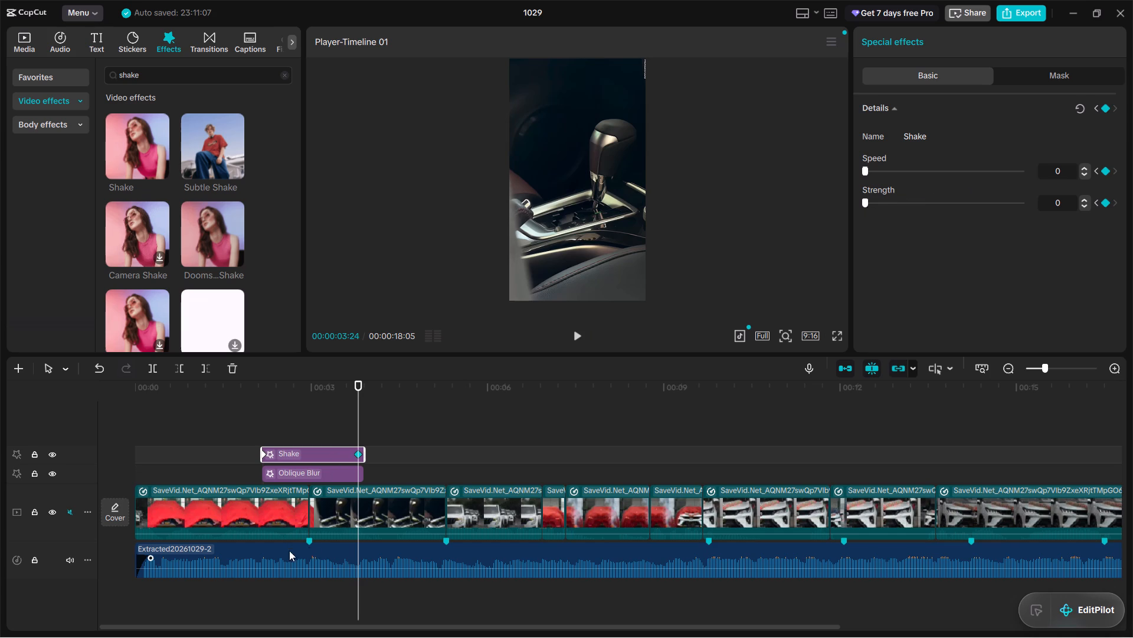
Add a middle keyframe to the Shake effect at the first beat marker, with Speed 5 and Strength 6.
left_click(310, 543)
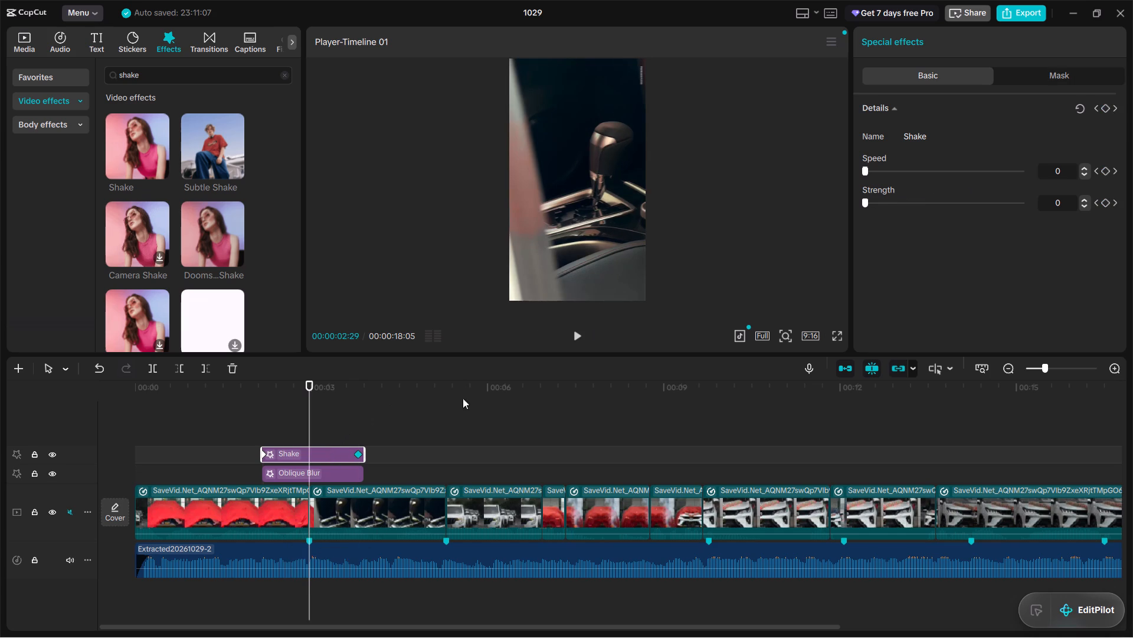
left_click(1102, 108)
left_click_drag(866, 172, 869, 173)
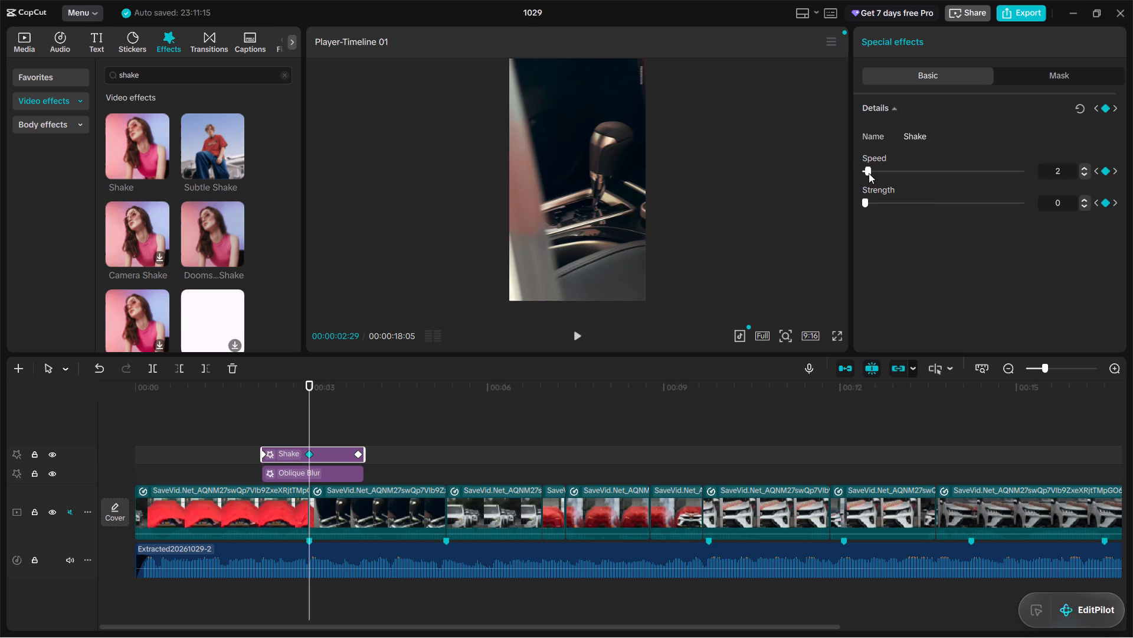
left_click_drag(869, 173, 873, 177)
left_click_drag(867, 203, 875, 204)
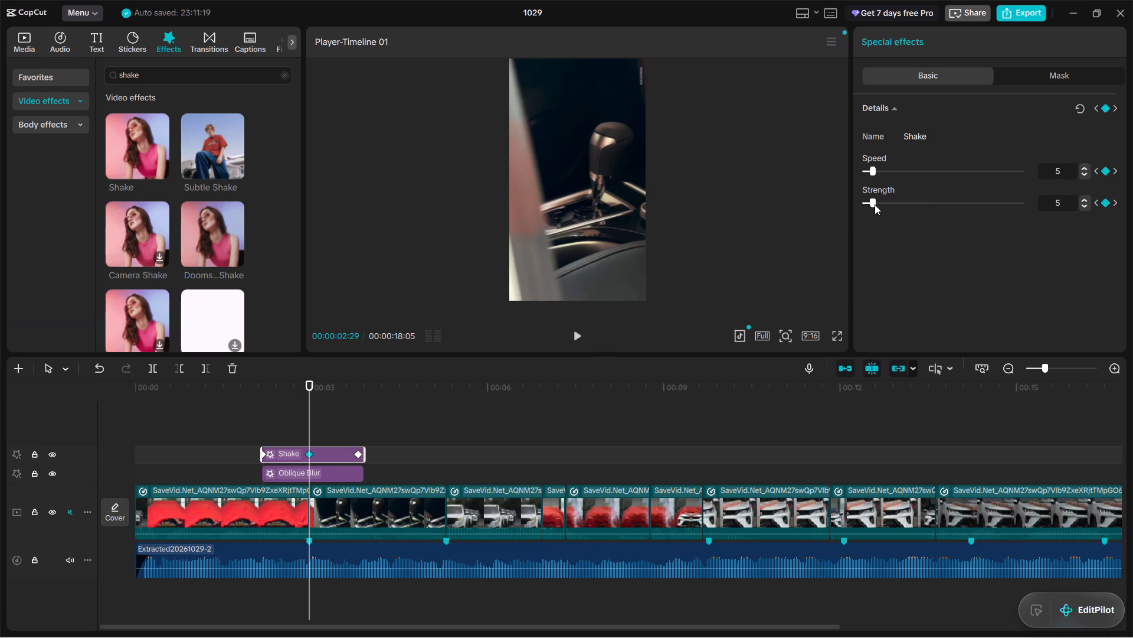
left_click_drag(875, 204, 876, 206)
Play back the first cut from just before the Shake effect to check the shake motion.
left_click(257, 429)
key("space")
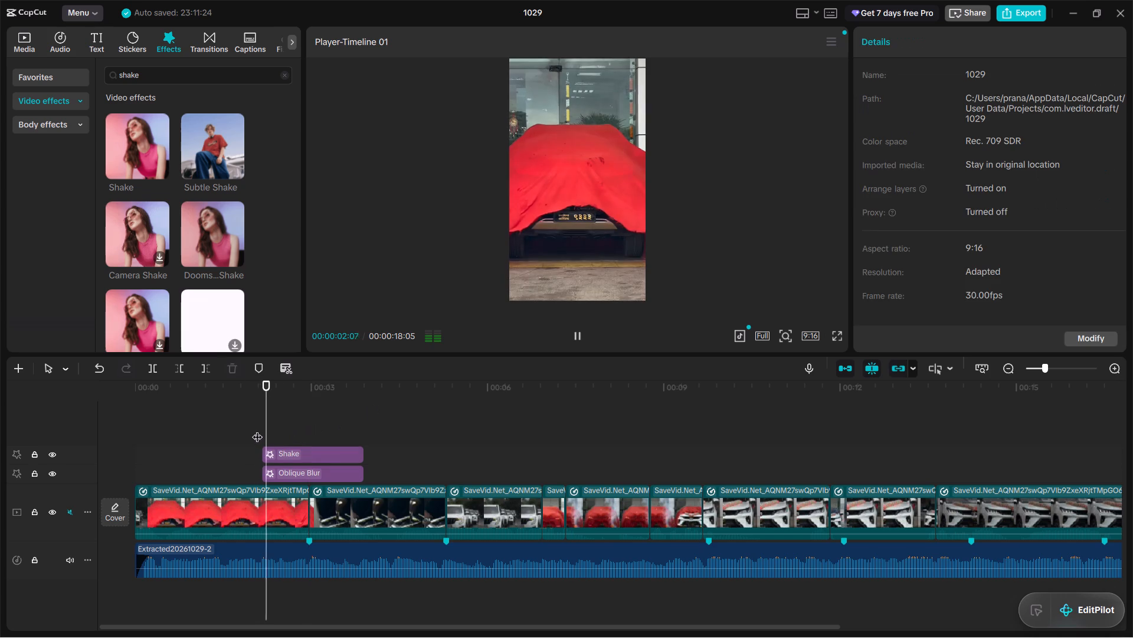
key("space")
left_click(229, 438)
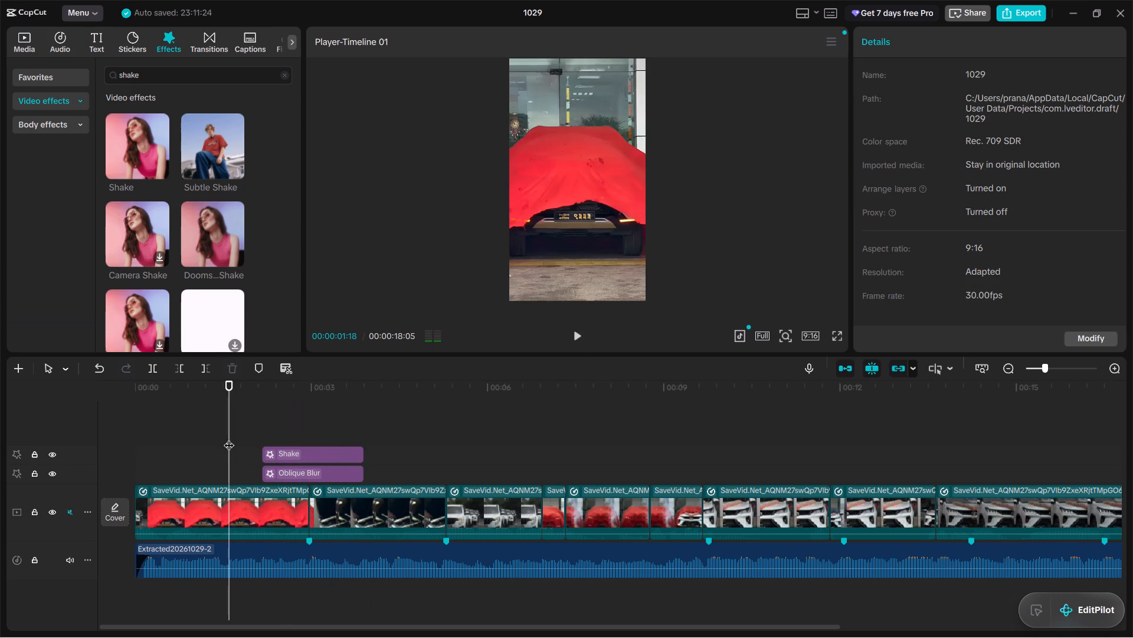
key("space")
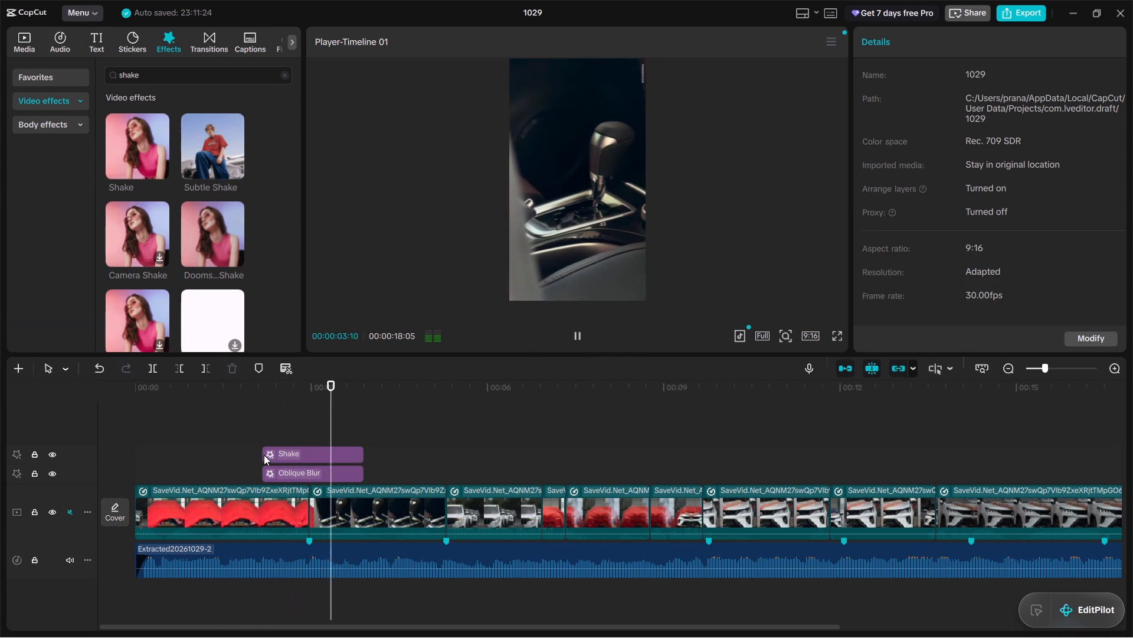
key("space")
Set Speed to 3 and lower the Strength at the Shake effect's middle keyframe.
left_click(292, 452)
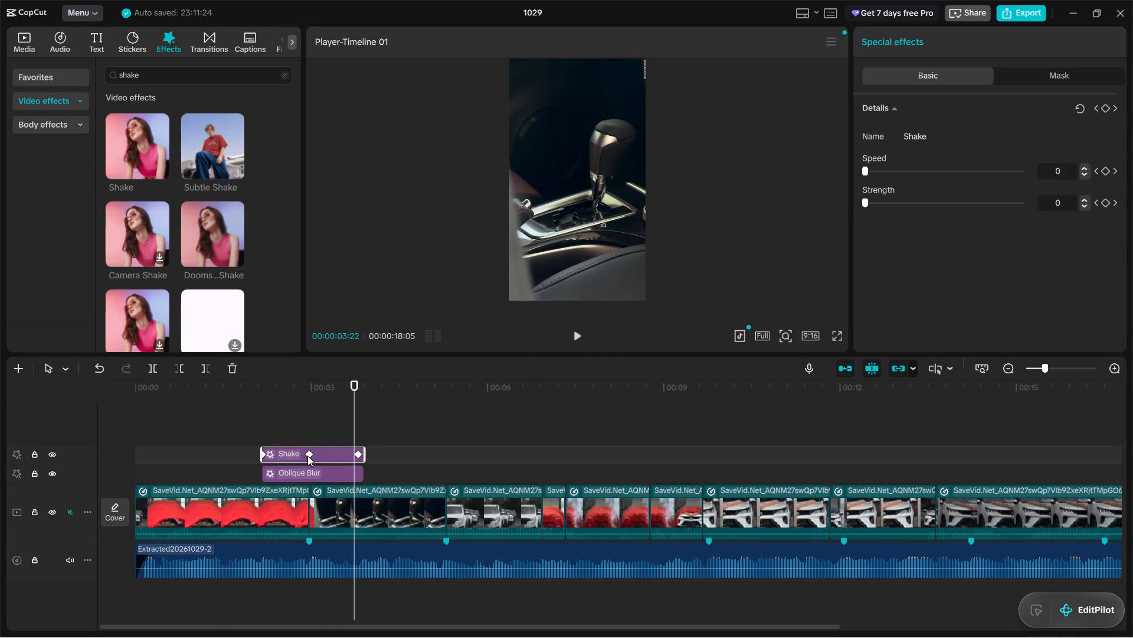
left_click(307, 450)
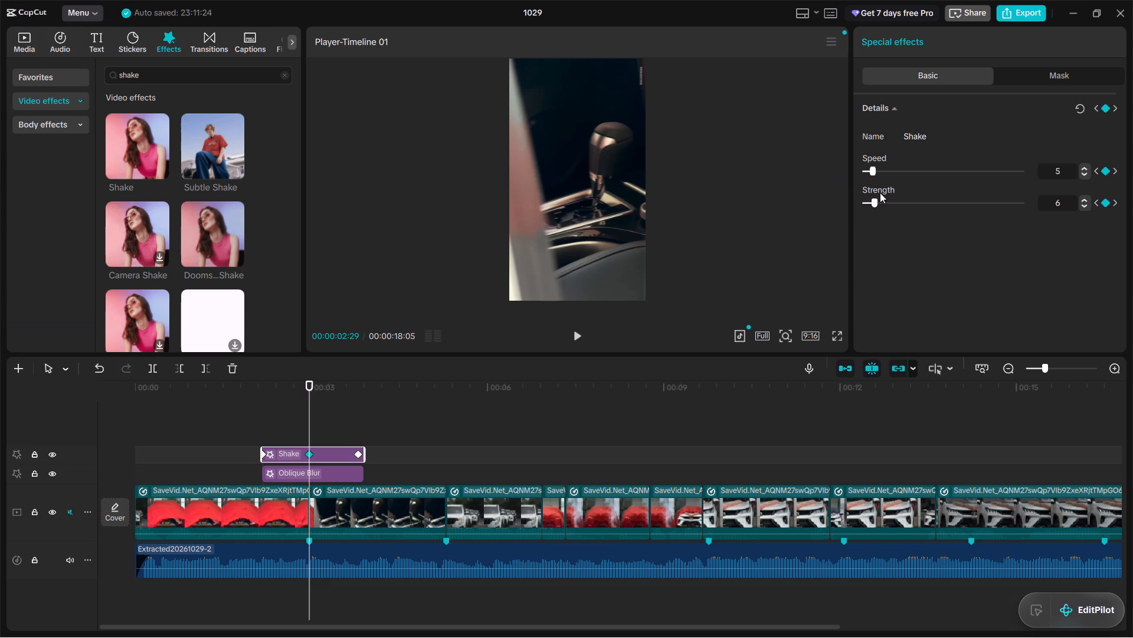
left_click(873, 201)
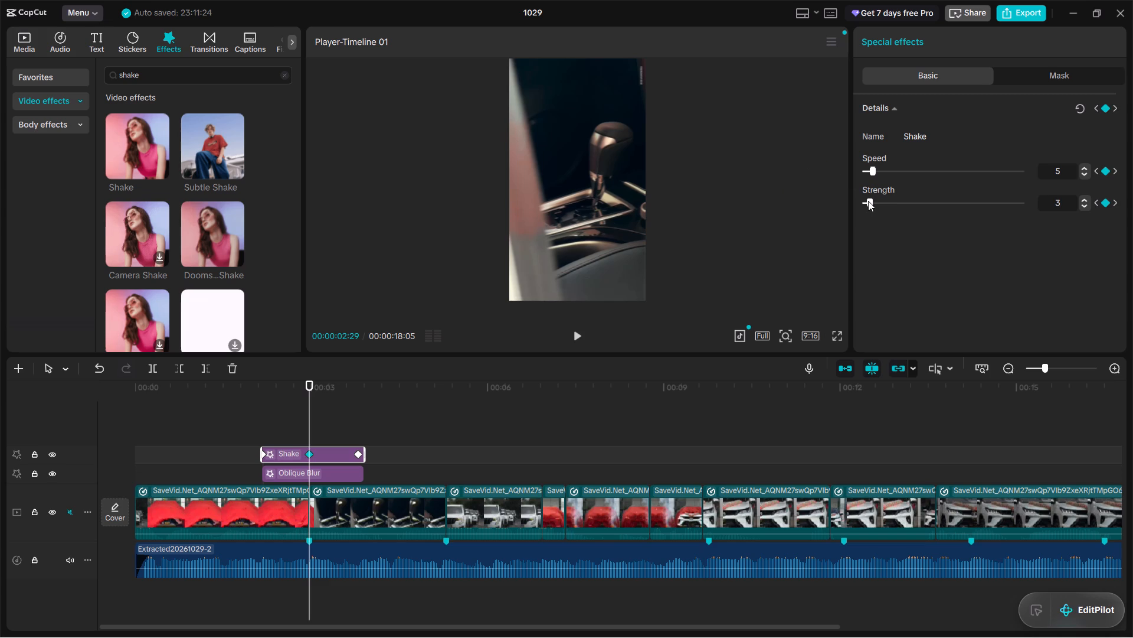
left_click(873, 167)
left_click(866, 203)
Play back the first cut from before the effects and inspect the Shake effect's last keyframe.
left_click(233, 463)
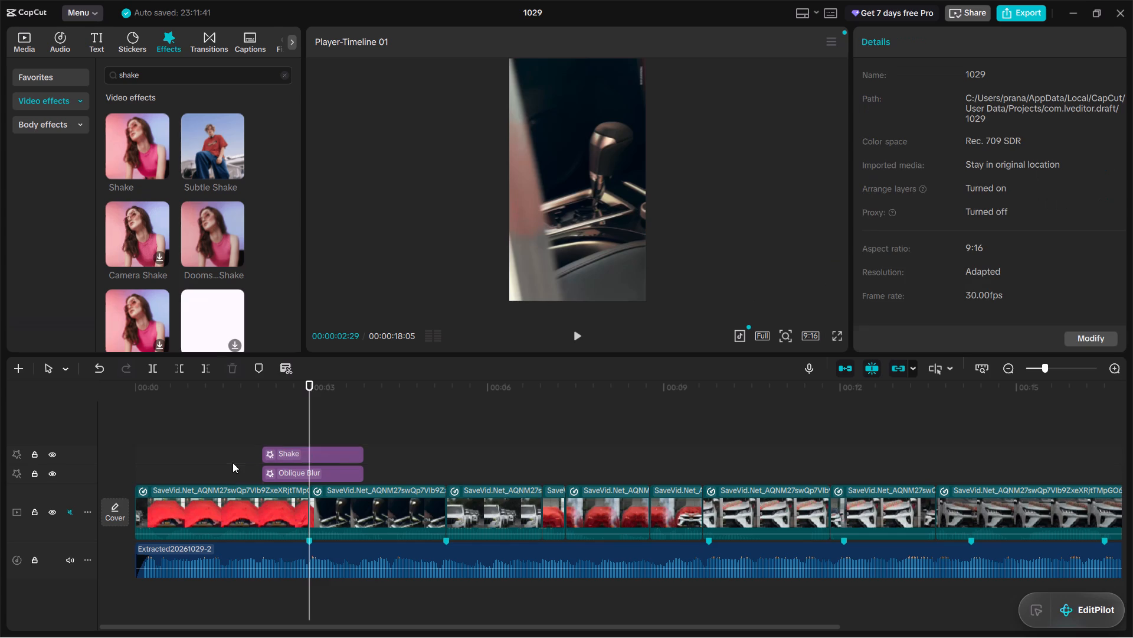
key("space")
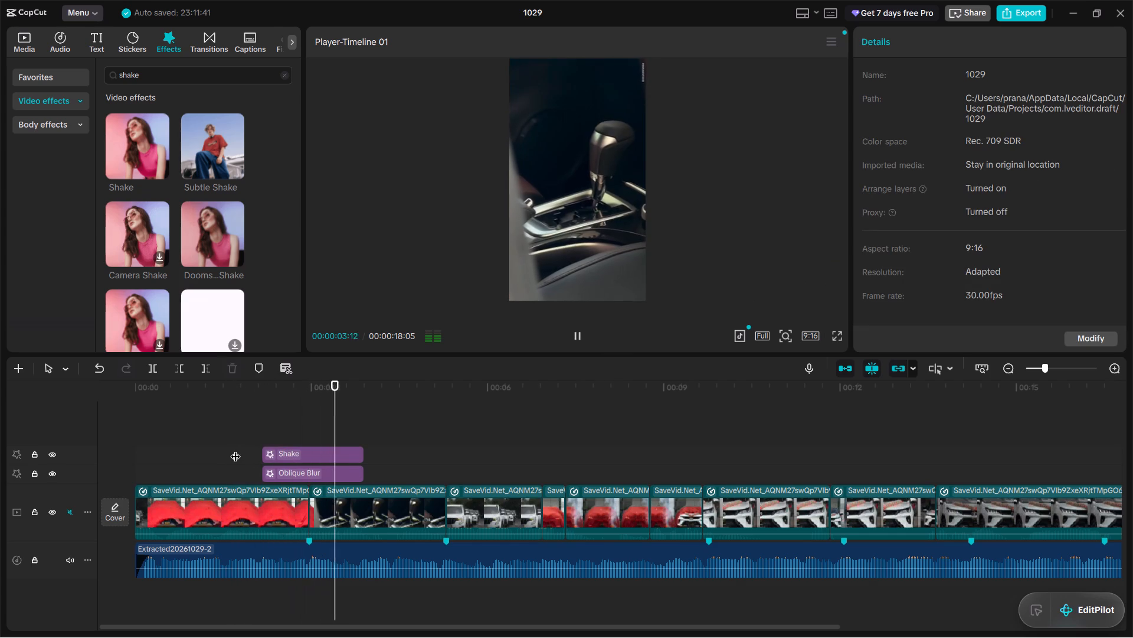
left_click(235, 448)
key("space")
left_click(314, 449)
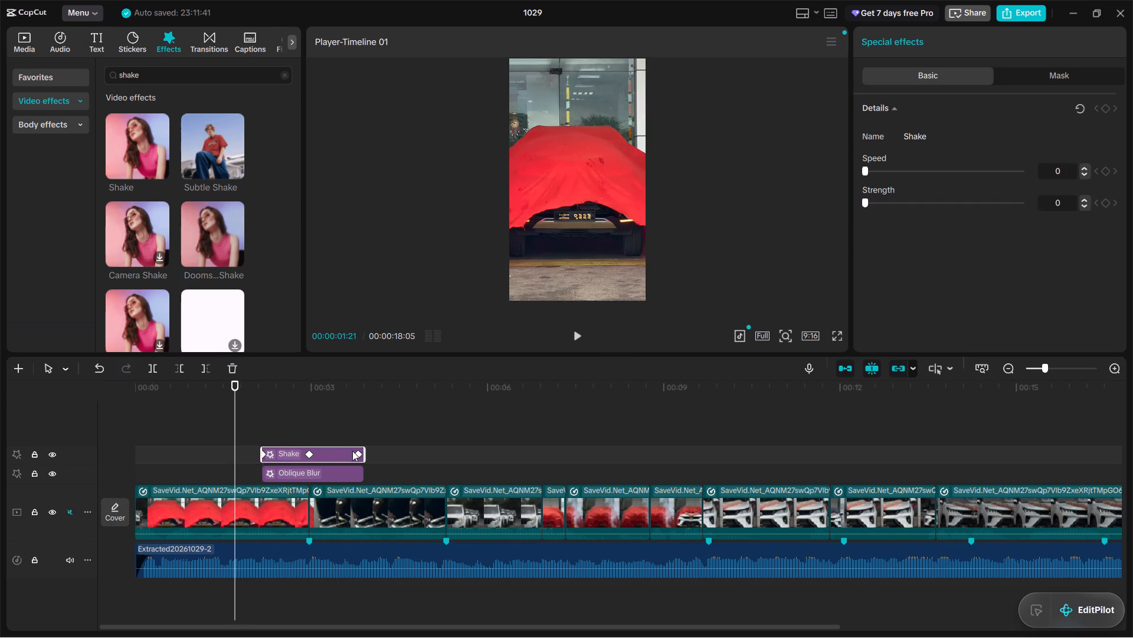
left_click(358, 451)
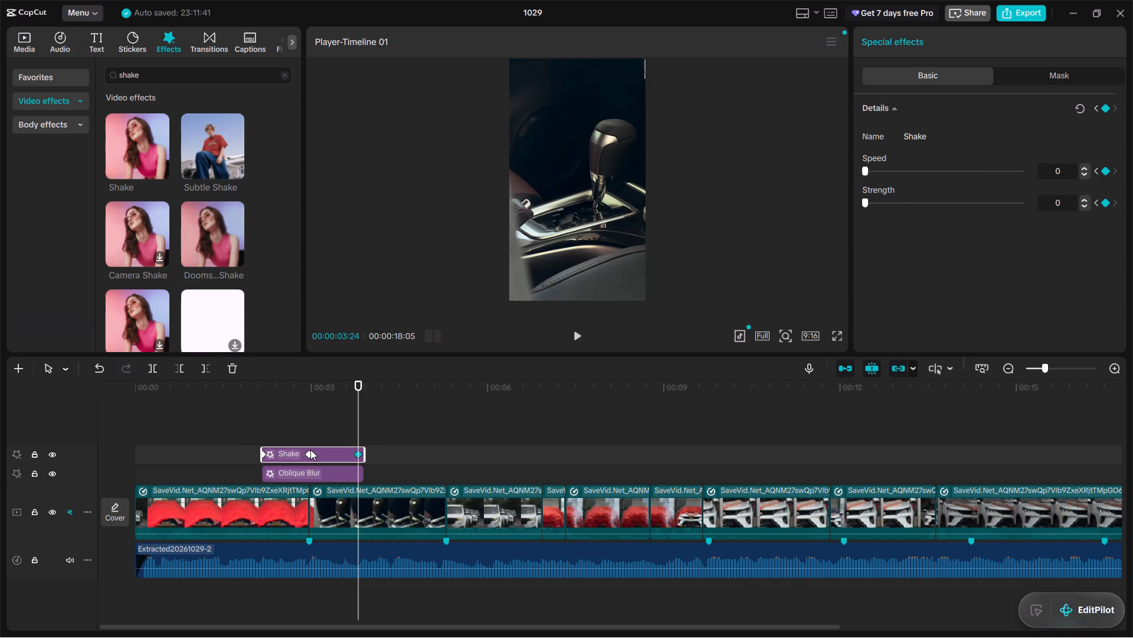
left_click(233, 449)
key("space")
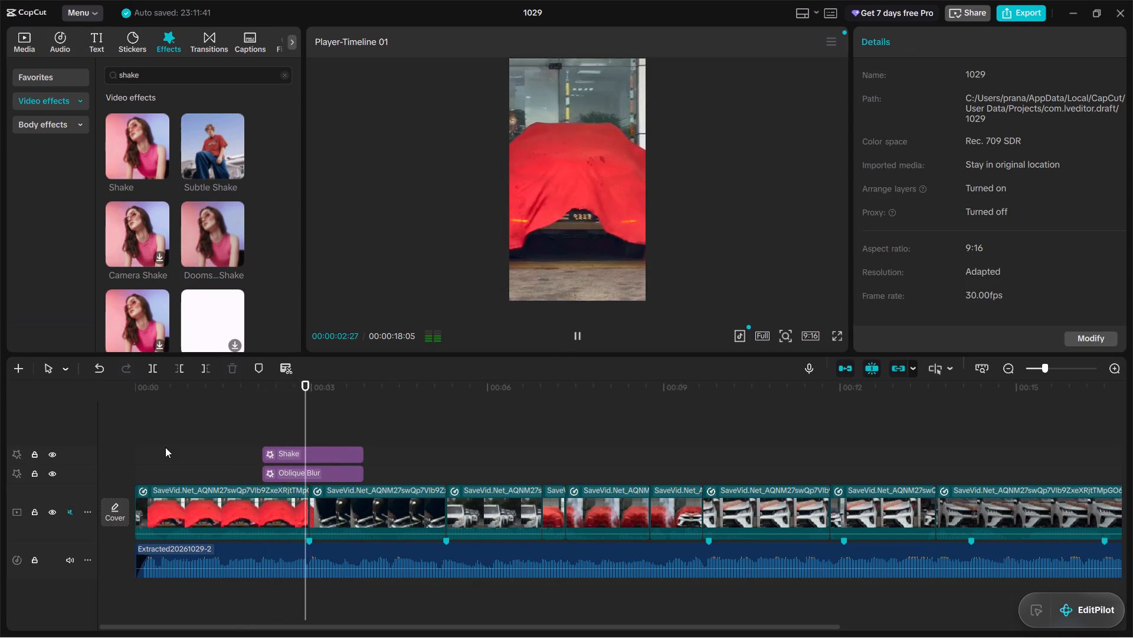
key("space")
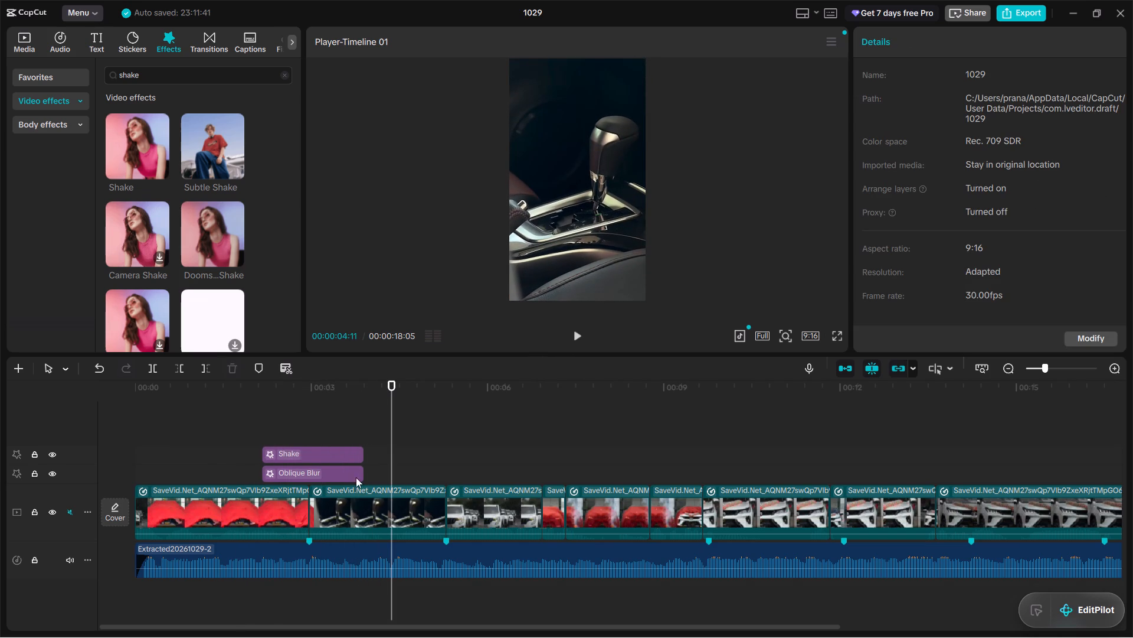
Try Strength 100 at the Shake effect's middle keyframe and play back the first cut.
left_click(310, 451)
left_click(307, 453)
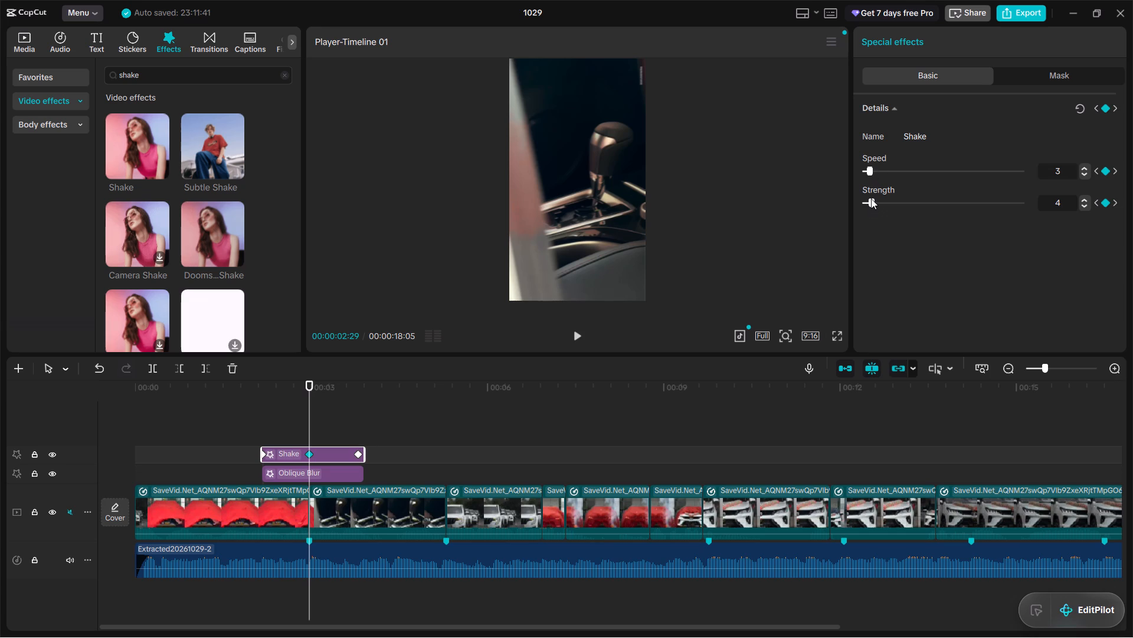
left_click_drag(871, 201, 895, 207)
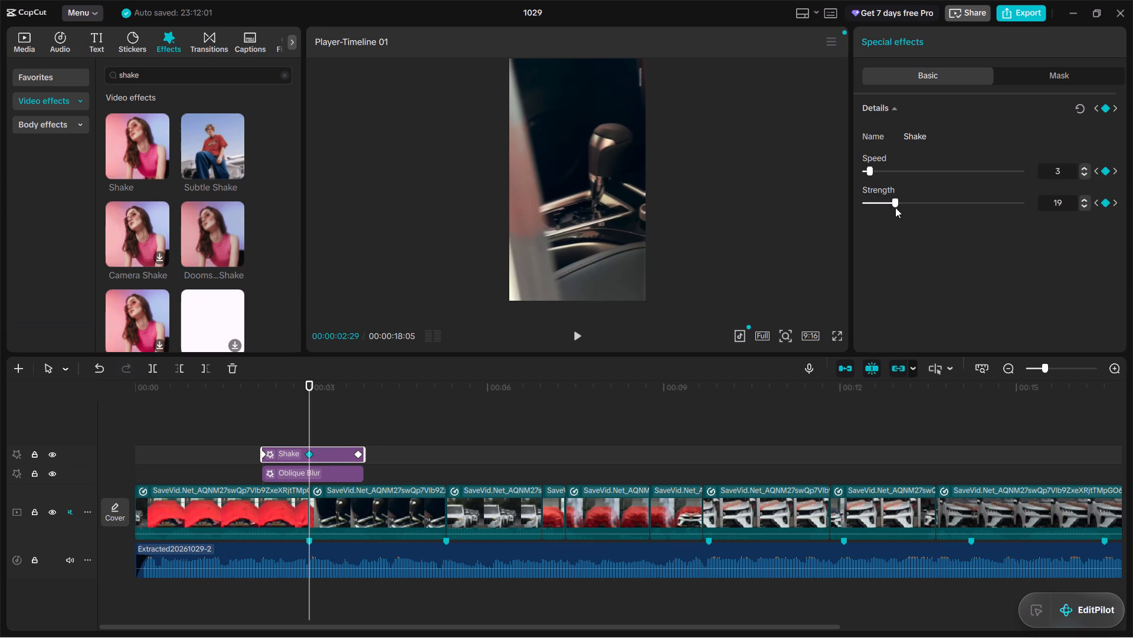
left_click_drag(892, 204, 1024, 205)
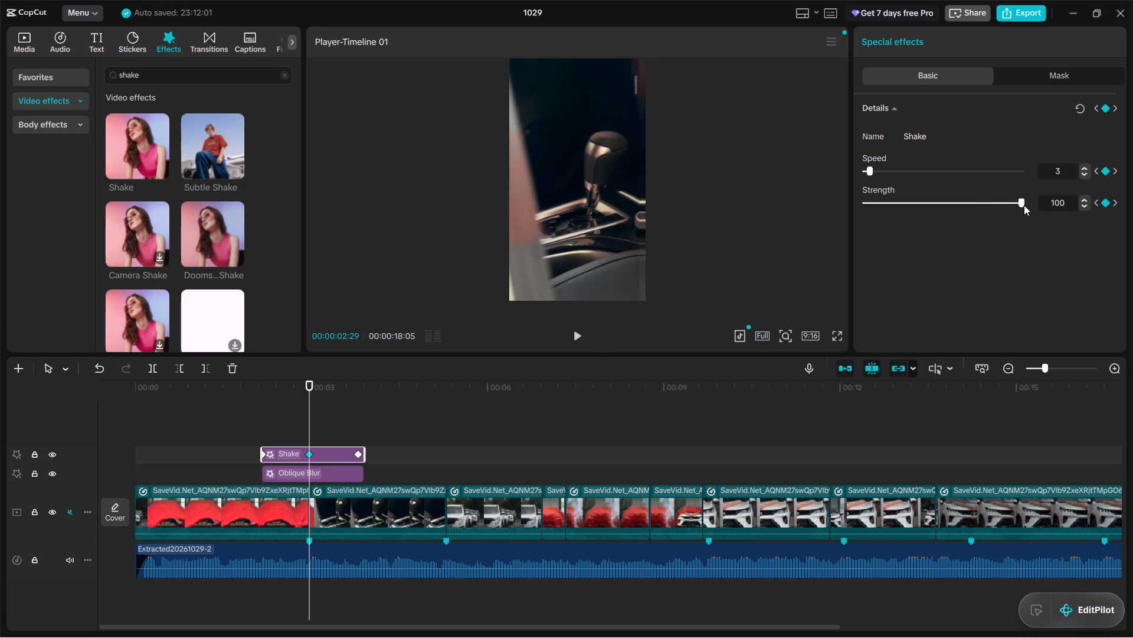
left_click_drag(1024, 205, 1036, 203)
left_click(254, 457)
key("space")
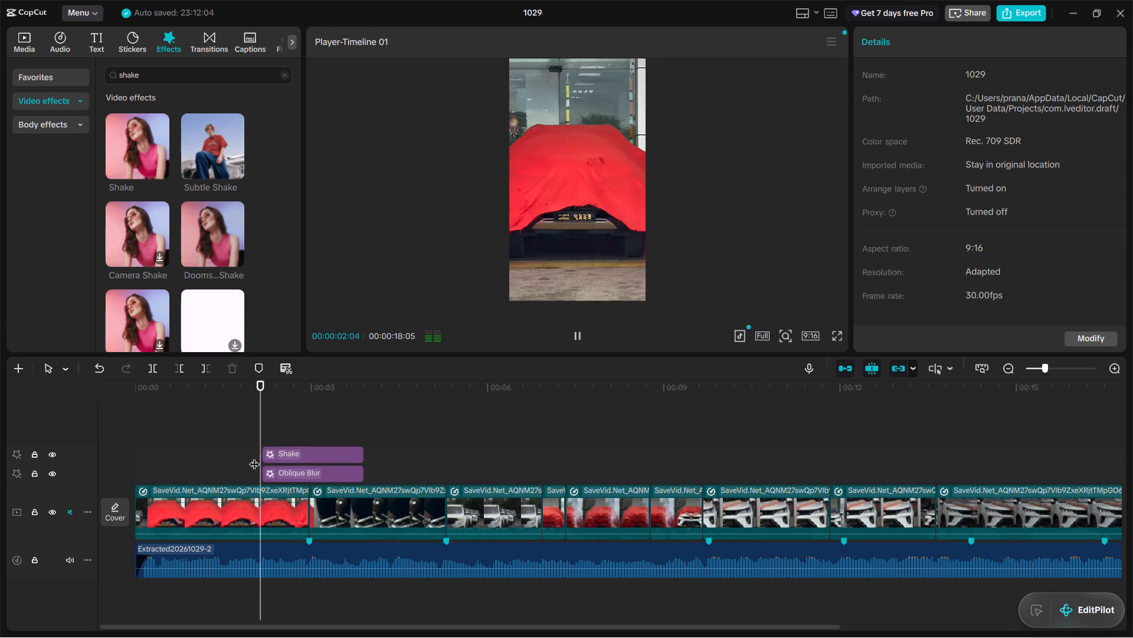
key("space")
Set Strength to 0 at the Shake effect's middle keyframe.
left_click(310, 445)
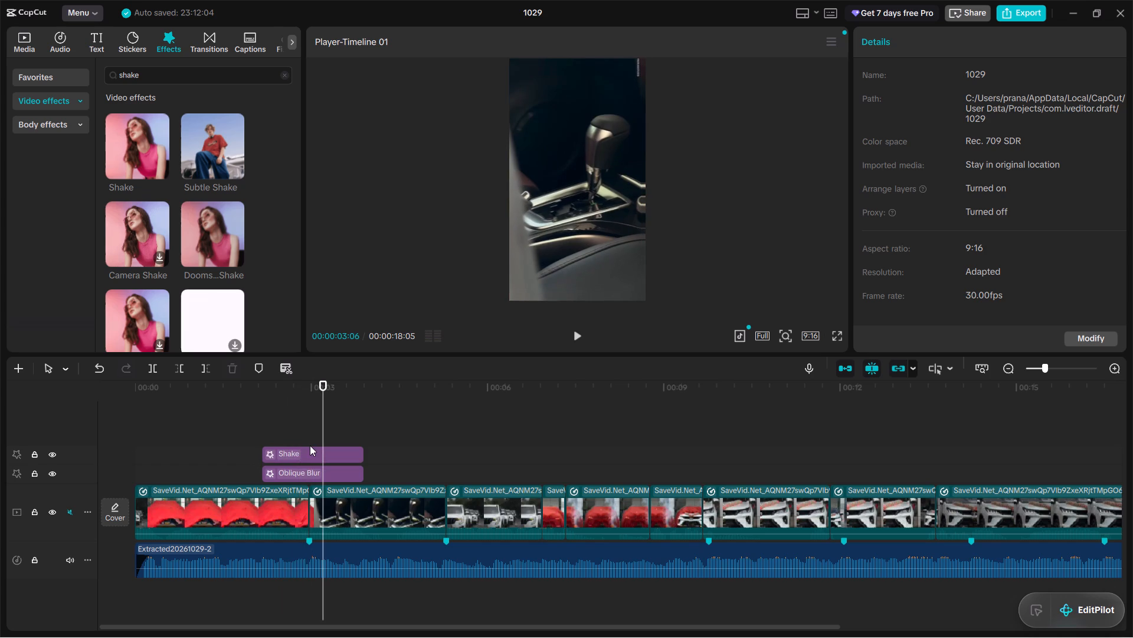
left_click(312, 453)
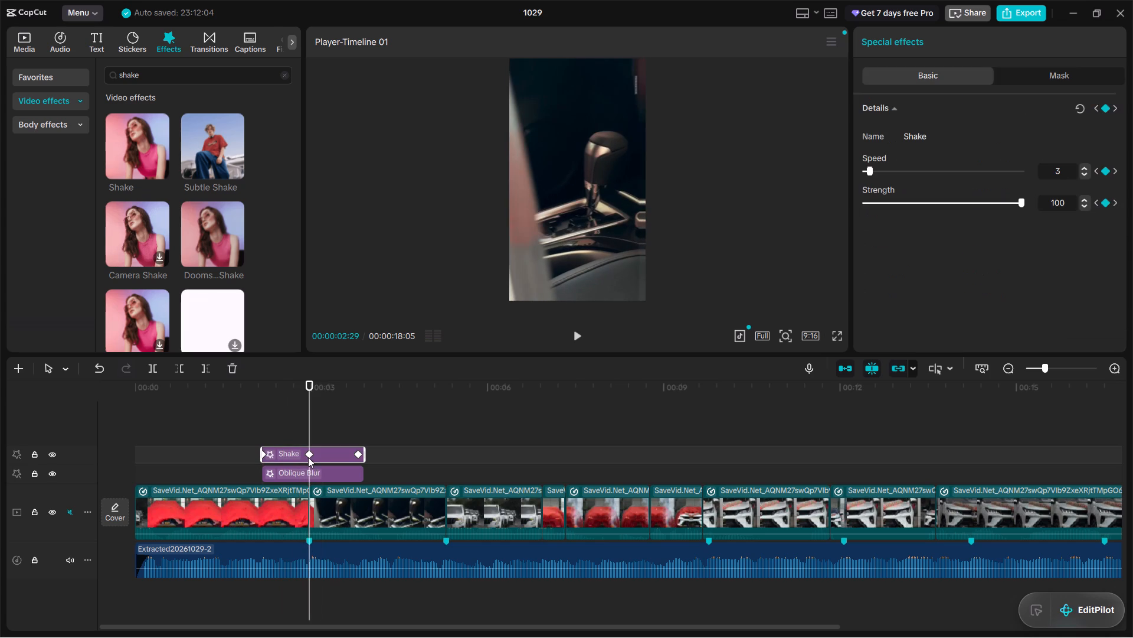
left_click(308, 455)
left_click(871, 201)
left_click(869, 201)
left_click(865, 201)
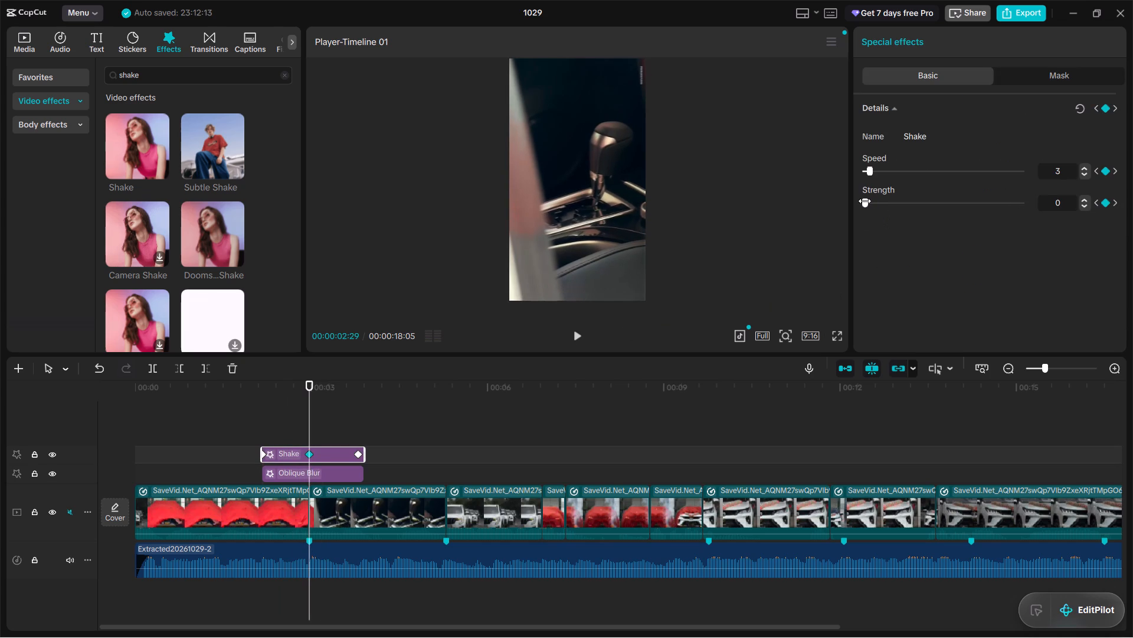
Play back the first cut from before the effects to check the shake, and reselect the Shake effect.
left_click(228, 447)
key("space")
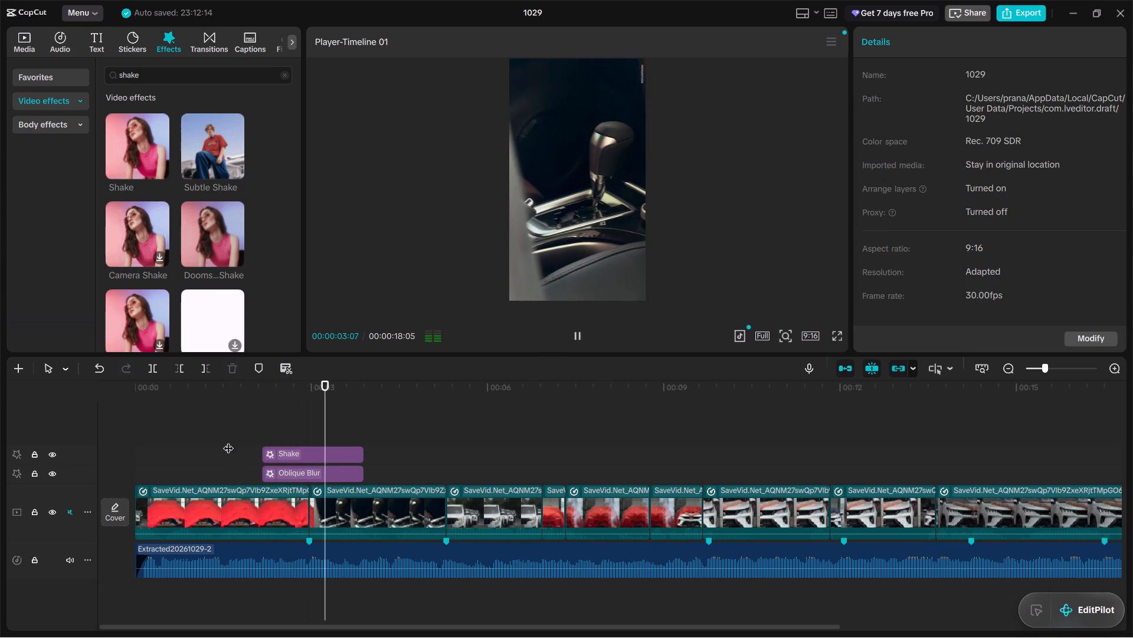
key("space")
left_click(301, 447)
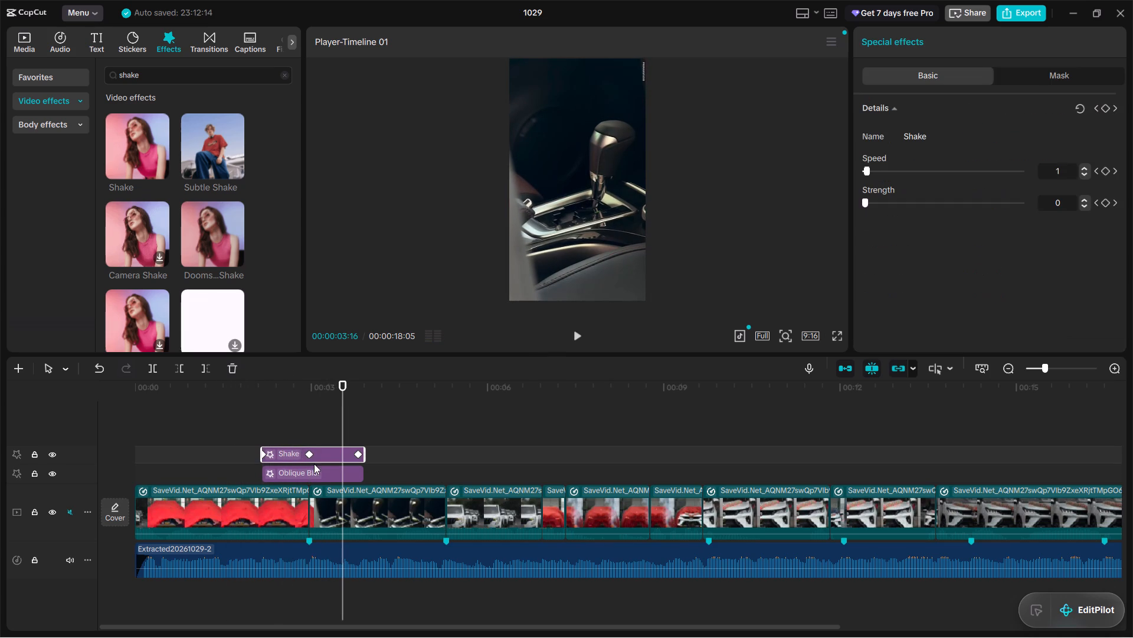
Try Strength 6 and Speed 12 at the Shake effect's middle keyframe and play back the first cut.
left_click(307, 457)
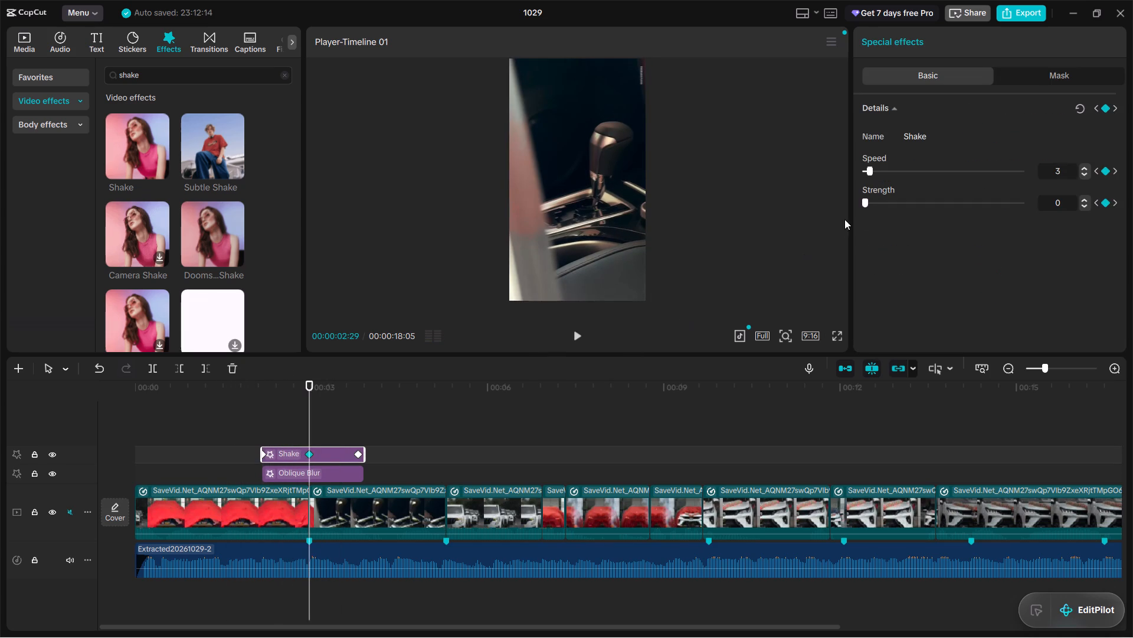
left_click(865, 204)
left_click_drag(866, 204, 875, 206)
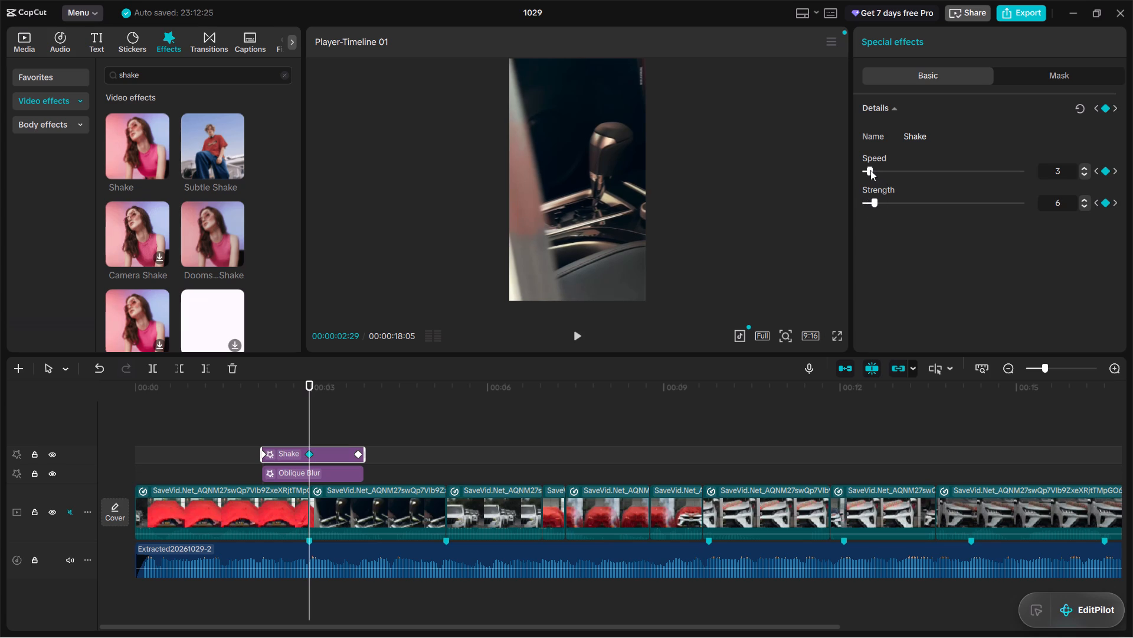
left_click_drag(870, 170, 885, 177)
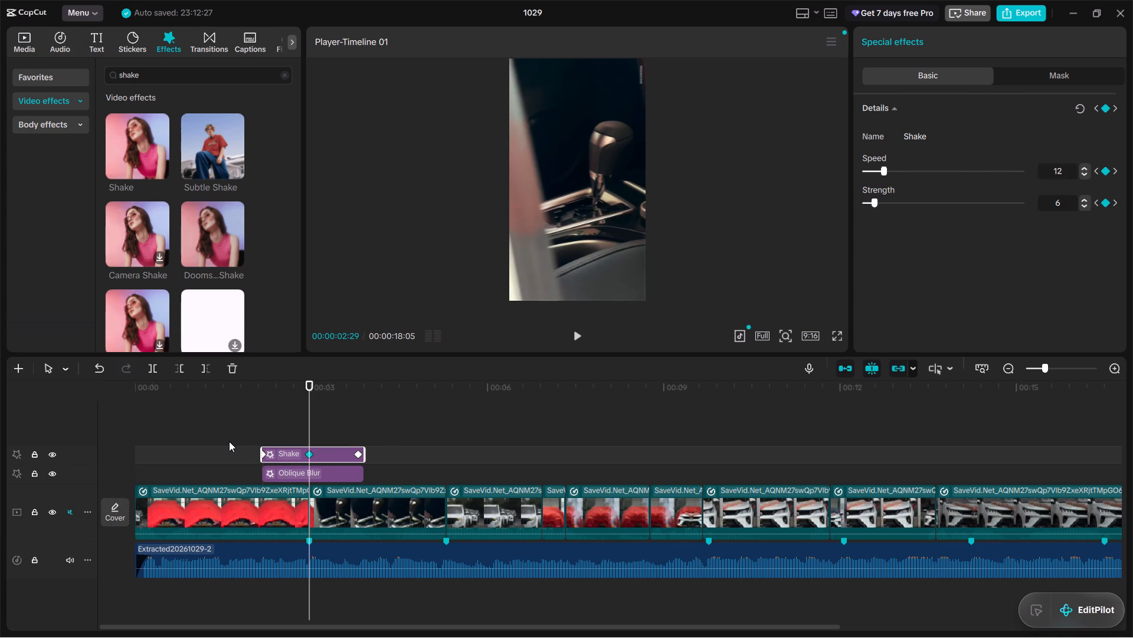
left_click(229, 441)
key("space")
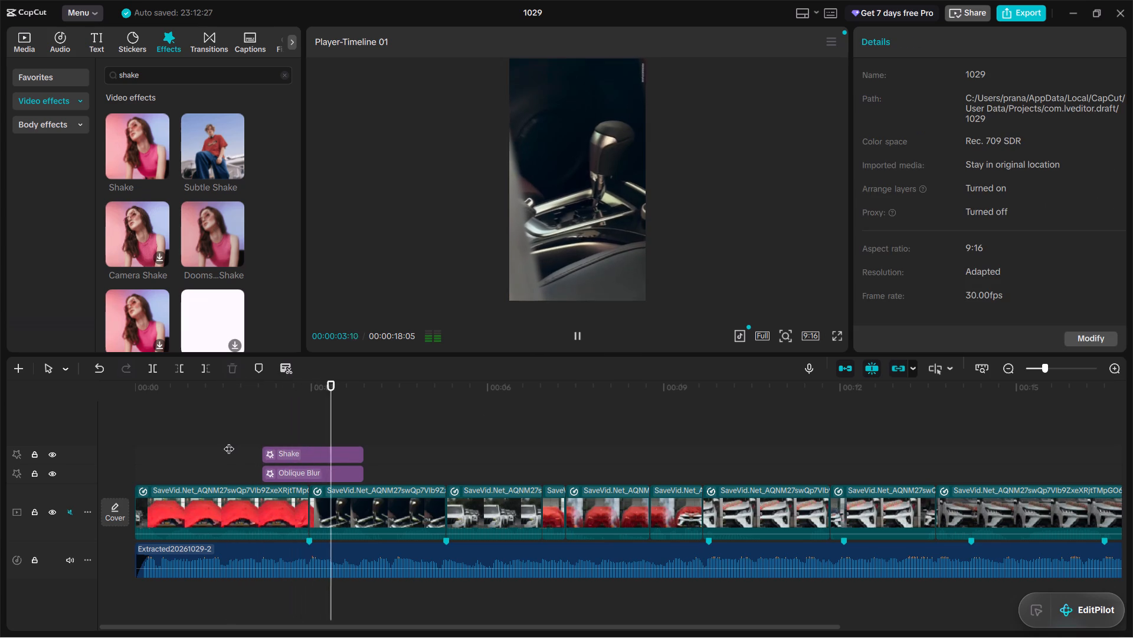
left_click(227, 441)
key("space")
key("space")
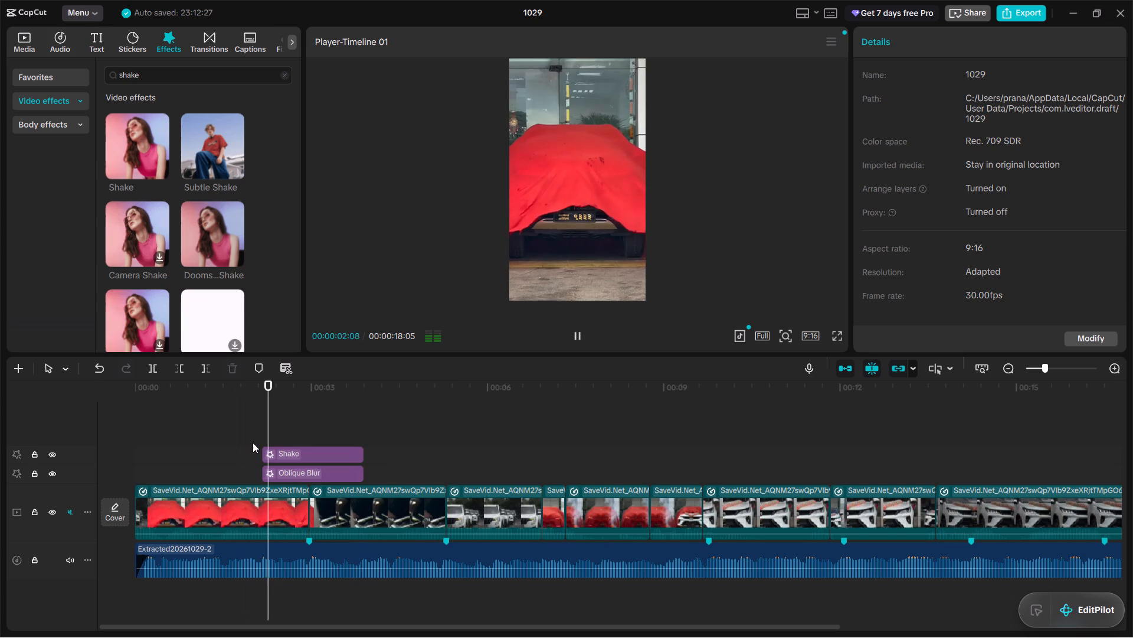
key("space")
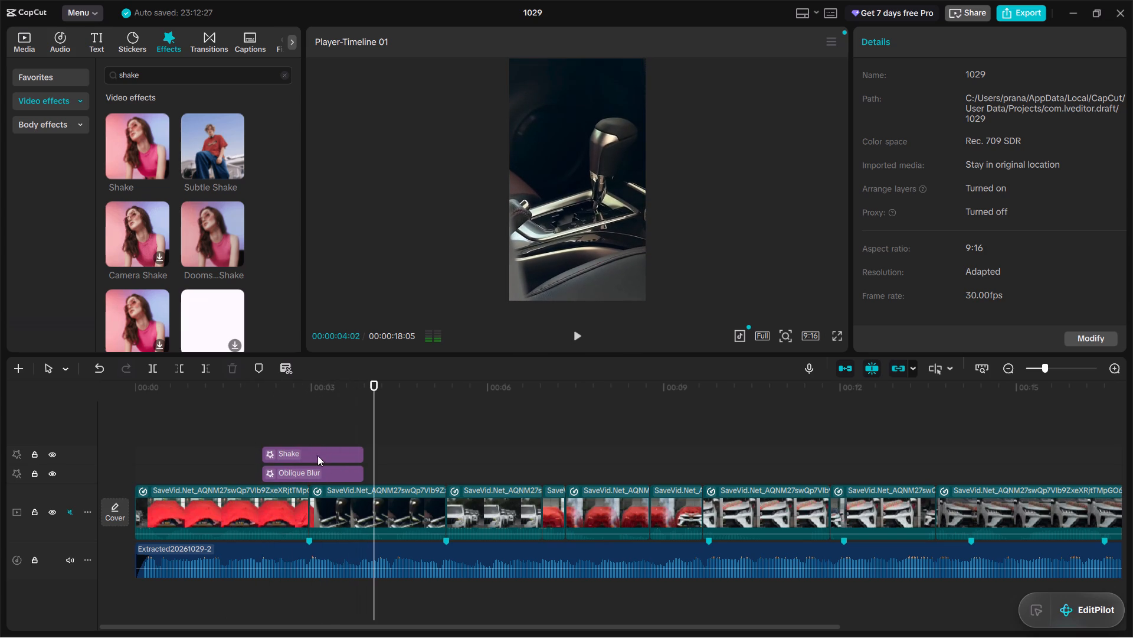
Set Speed to 3 and Strength to 1 at the Shake effect's middle keyframe.
left_click(310, 454)
left_click(308, 453)
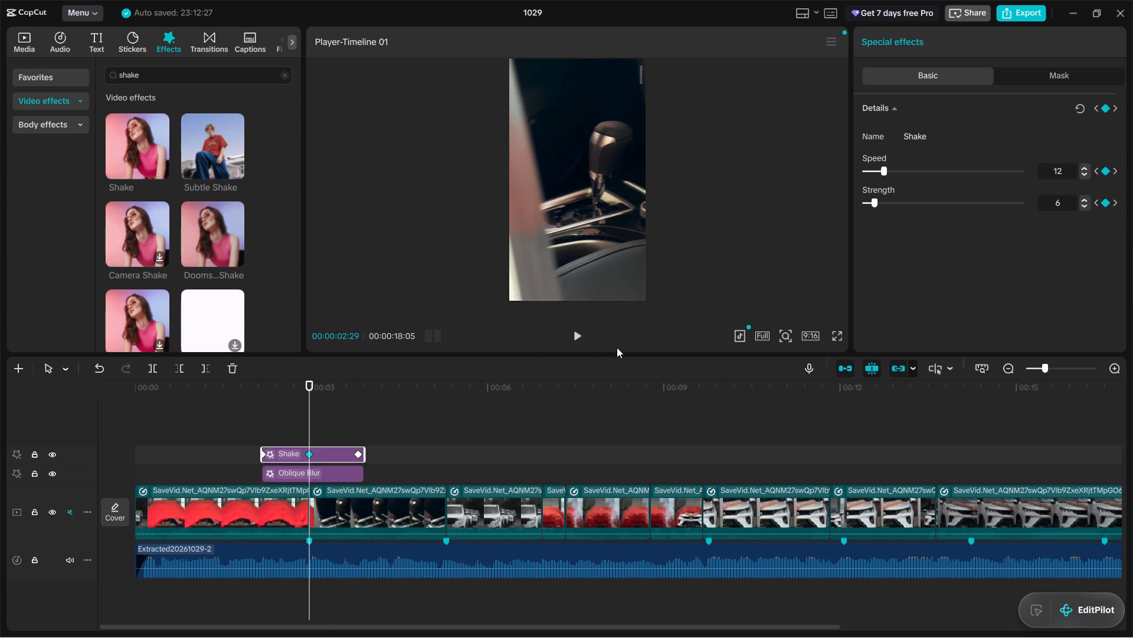
left_click(873, 167)
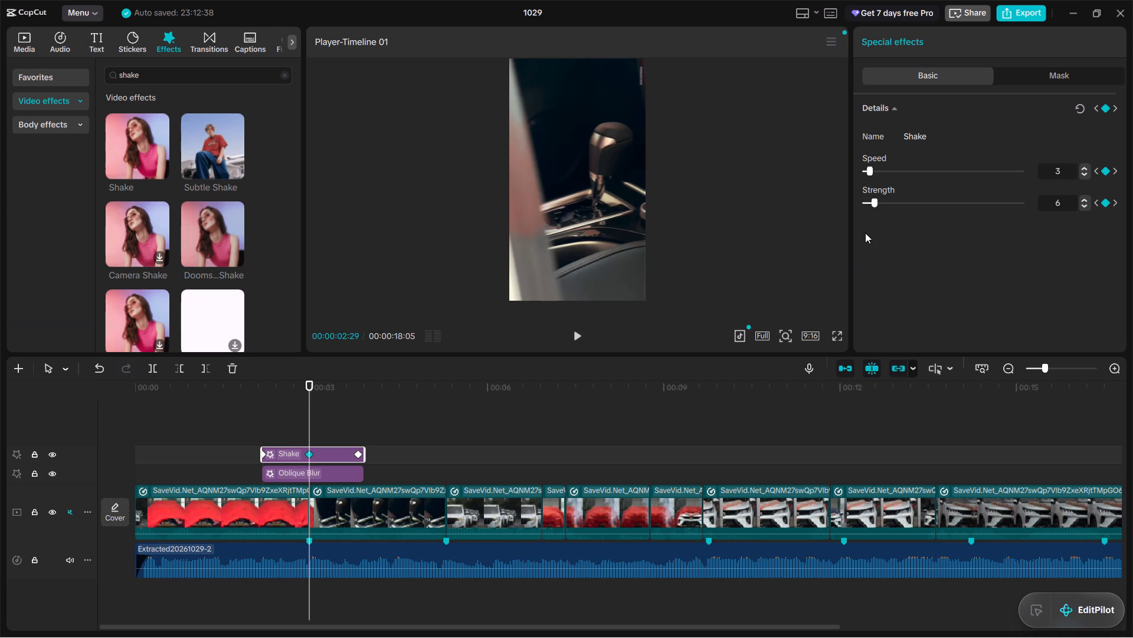
left_click(866, 203)
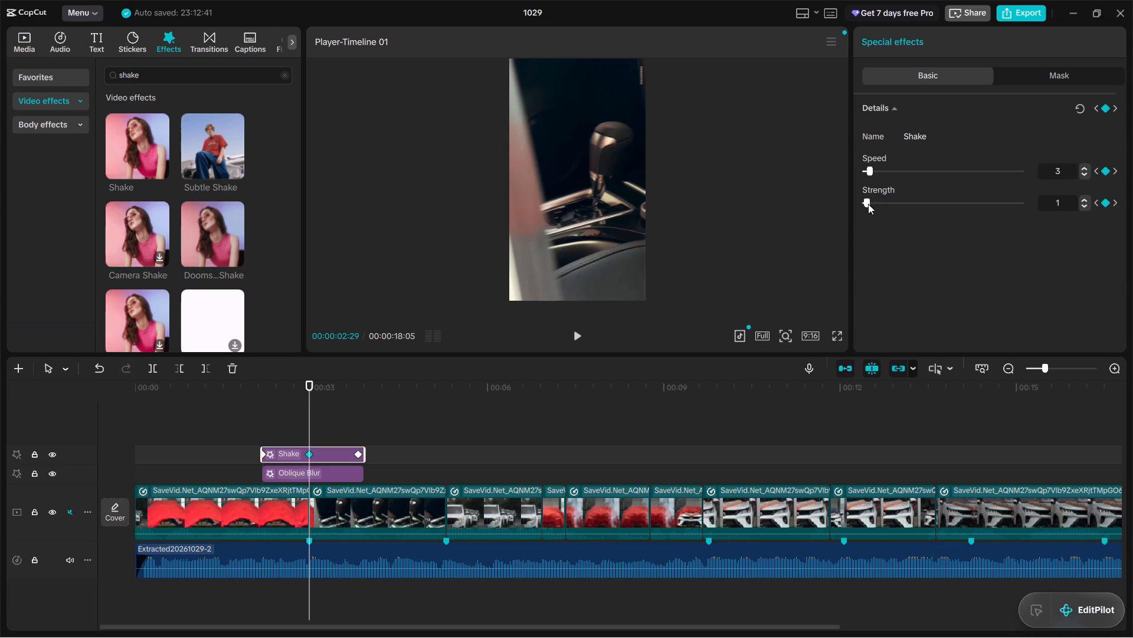
Play back the first cut from before the effects to check the reduced shake.
left_click(244, 441)
key("space")
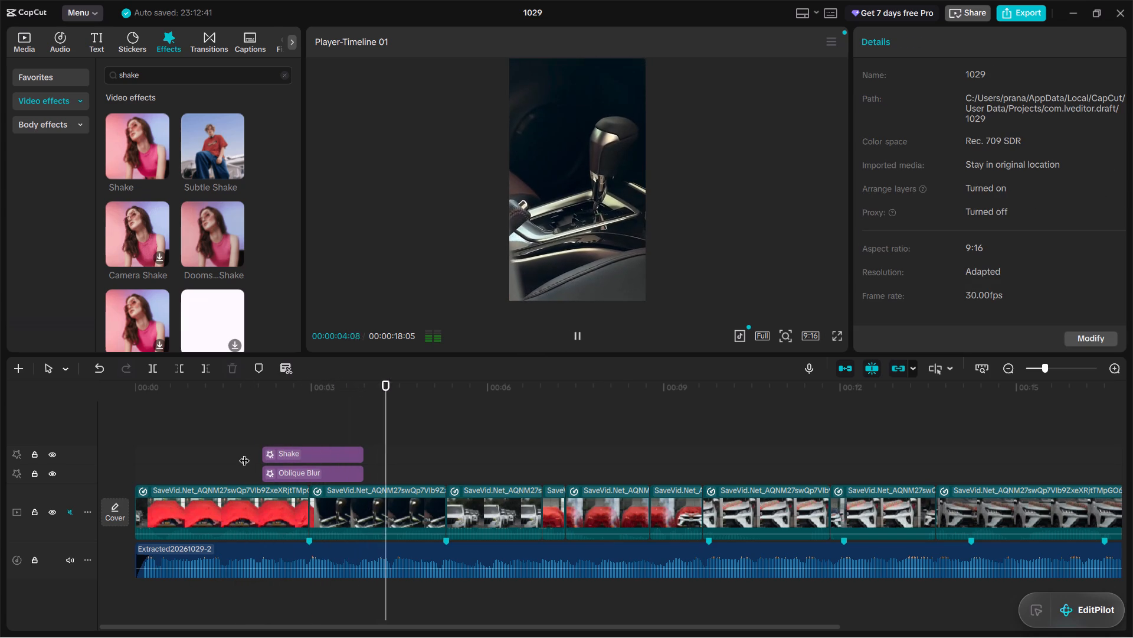
key("space")
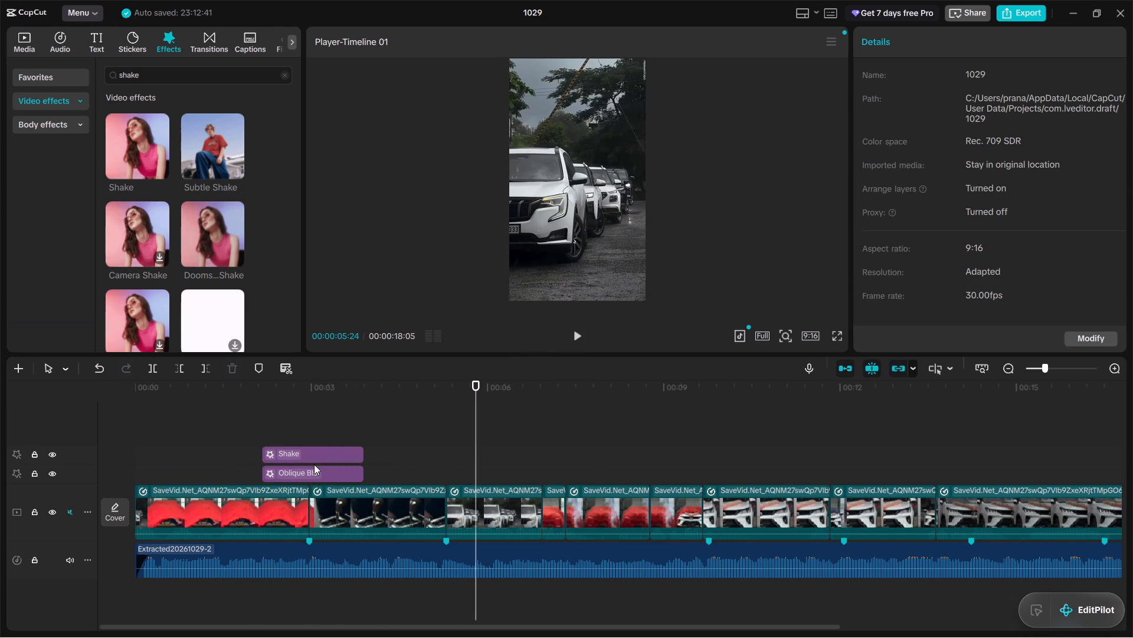
Copy the Oblique Blur effect to the second cut at 00:00:05:09, aligning its middle keyframe with the cut.
left_click(314, 473)
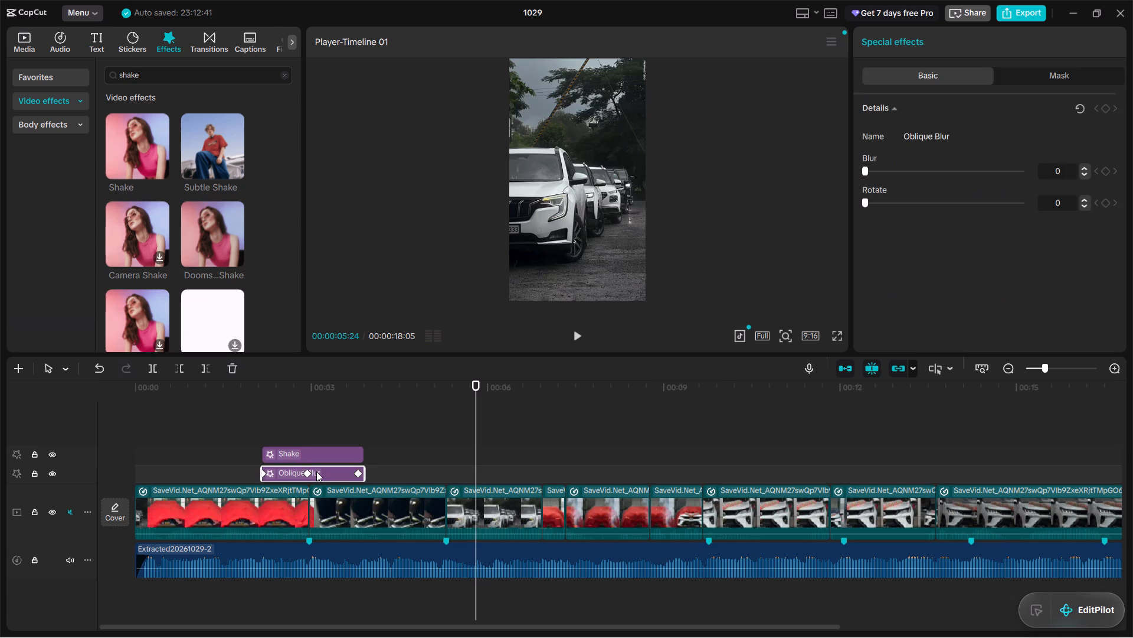
key("ctrl+c")
left_click_drag(435, 477, 441, 480)
left_click(447, 539)
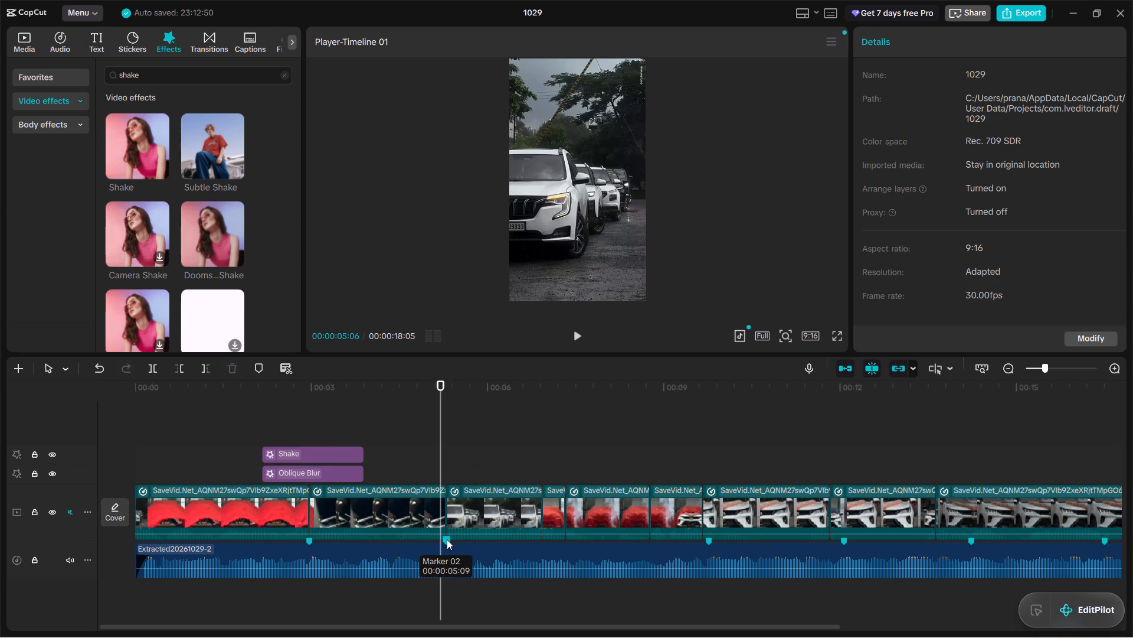
key("ctrl+v")
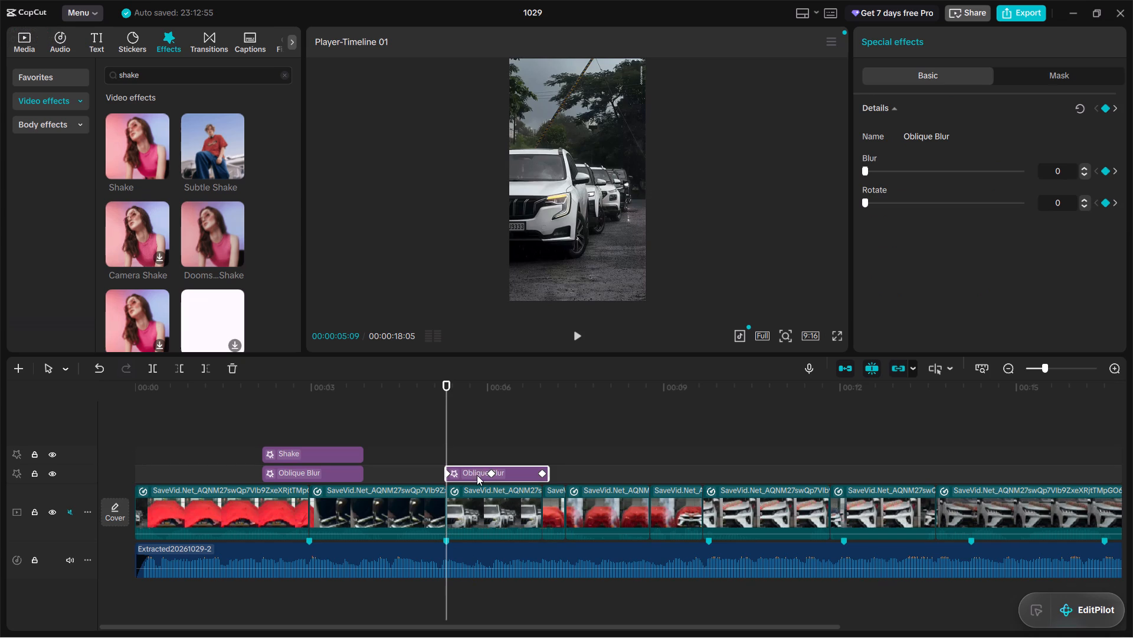
left_click_drag(477, 476, 434, 476)
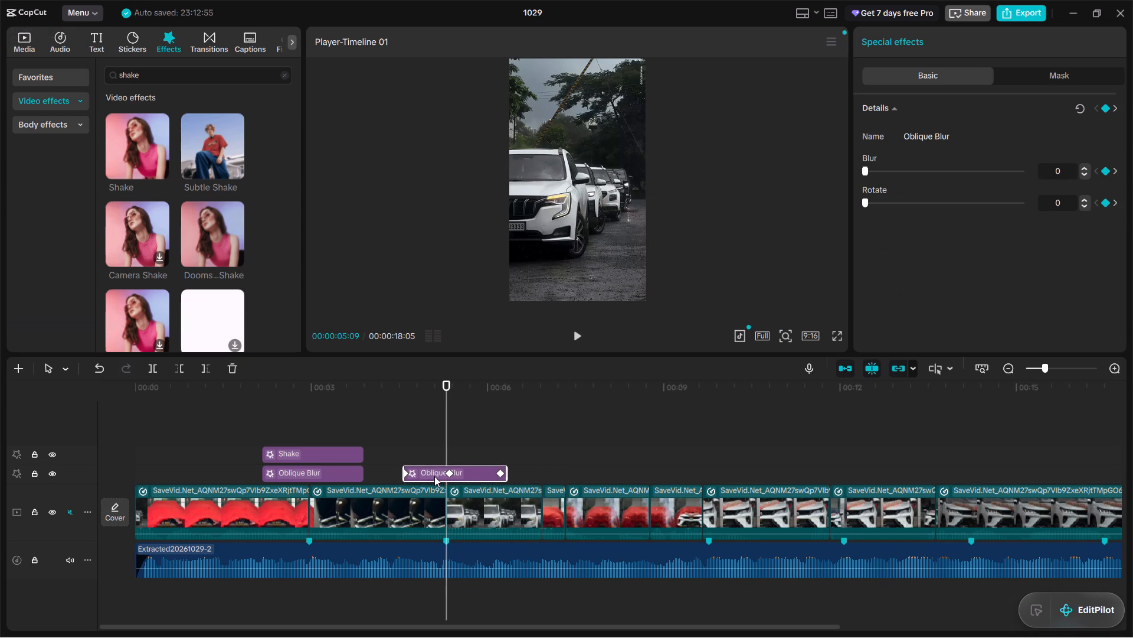
left_click_drag(434, 476, 432, 476)
left_click_drag(432, 476, 434, 476)
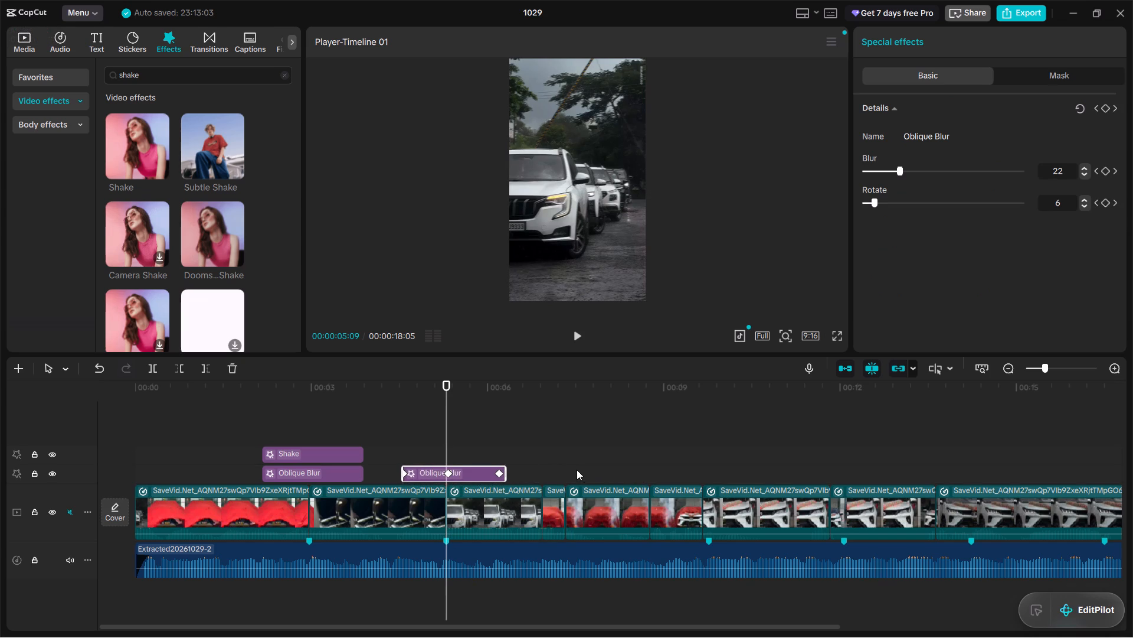
Paste another Oblique Blur at the 00:00:06:28 cut and shift it earlier on the upper effect track, centring its middle keyframe on the cut.
left_click(542, 473)
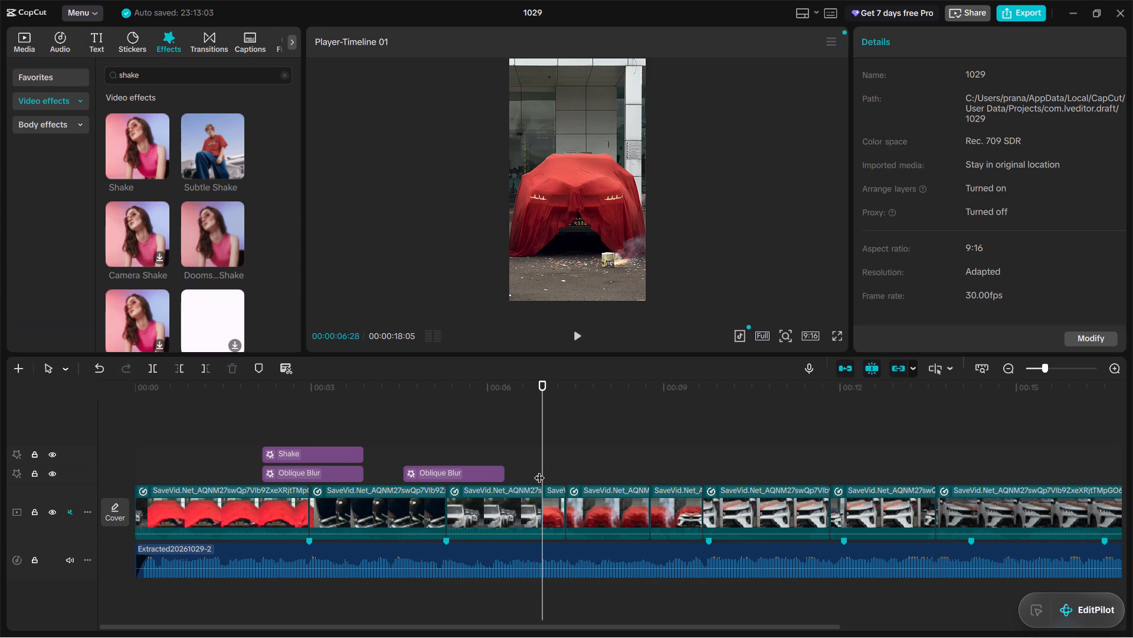
key("ctrl+c")
key("ctrl+v")
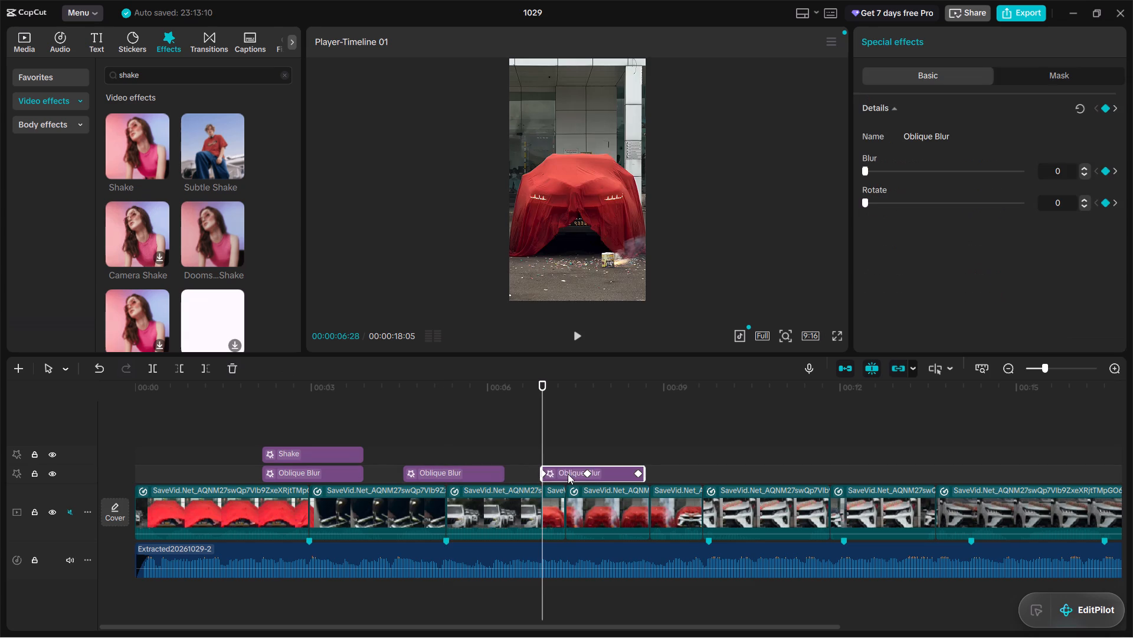
left_click_drag(568, 474, 523, 455)
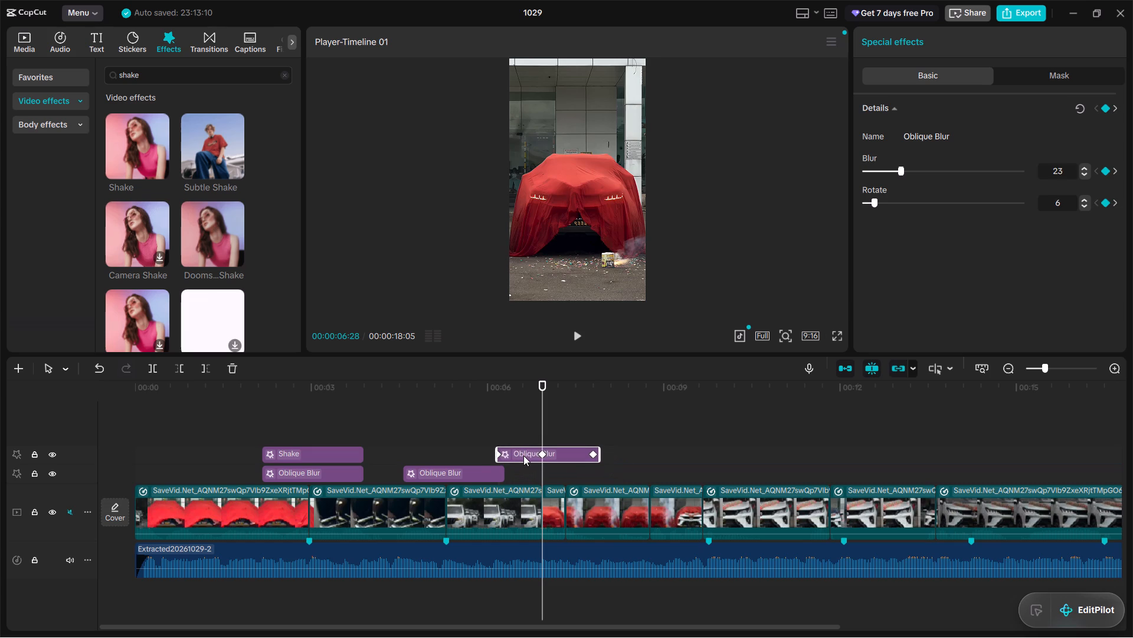
Play back the sequence from just before the second cut past the pasted blurs to review the transitions.
left_click(646, 464)
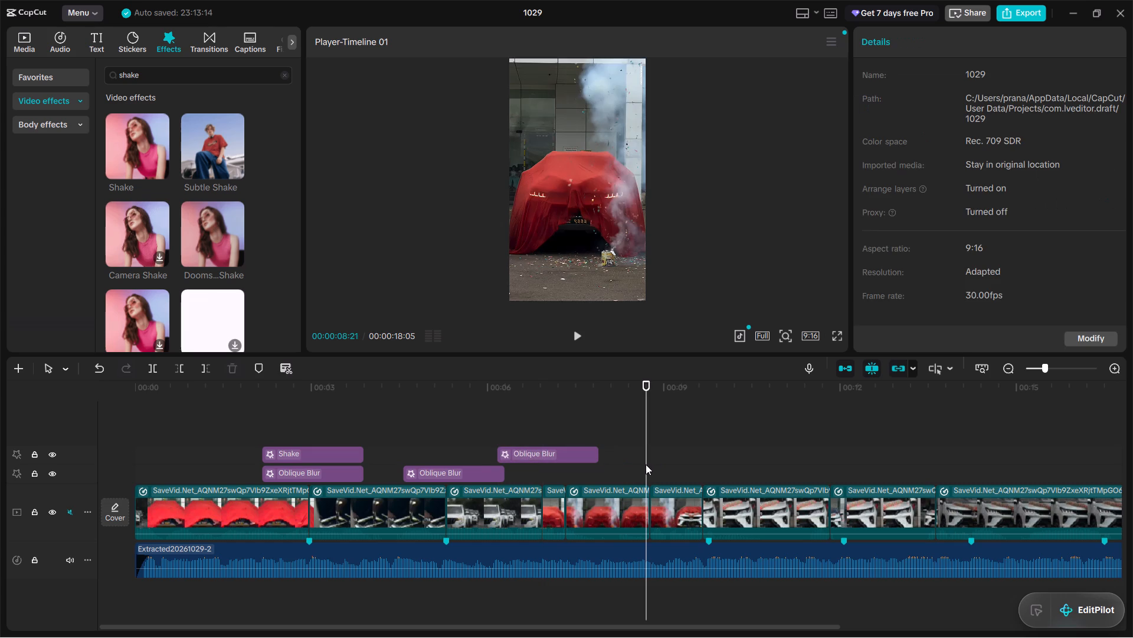
left_click(646, 464)
left_click(651, 463)
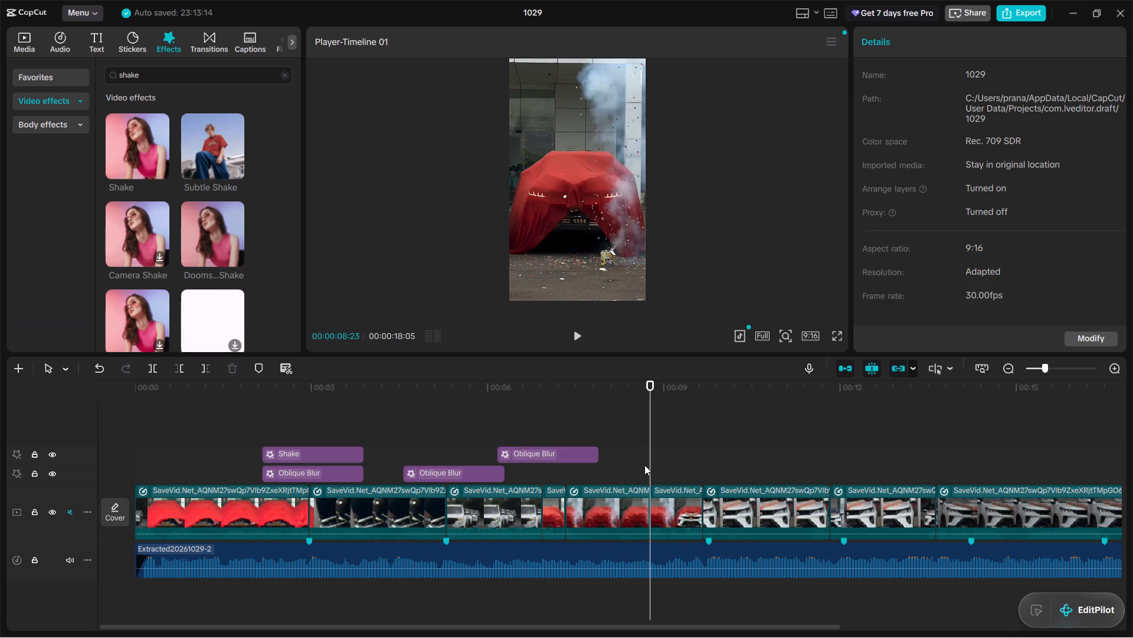
left_click(456, 444)
key("space")
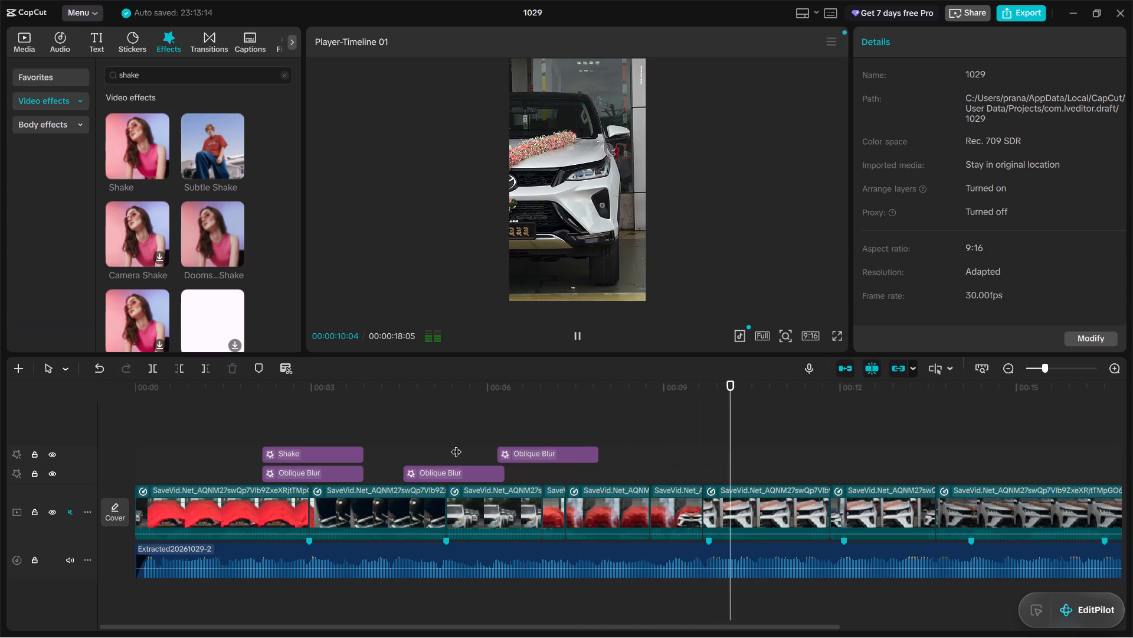
key("space")
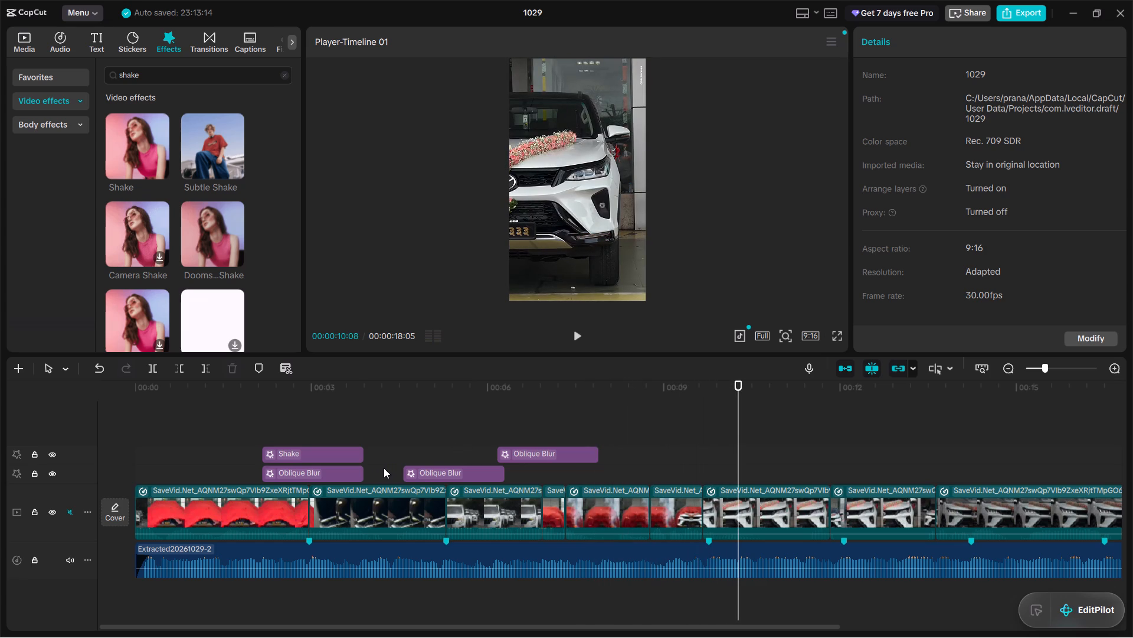
left_click(322, 448)
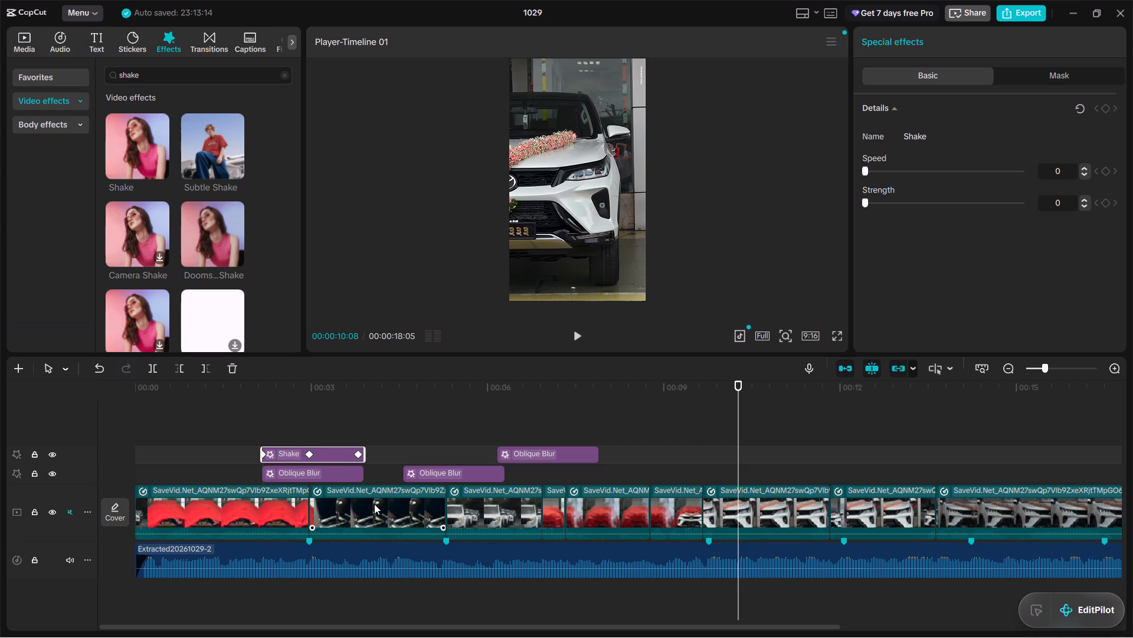
left_click(441, 454)
key("space")
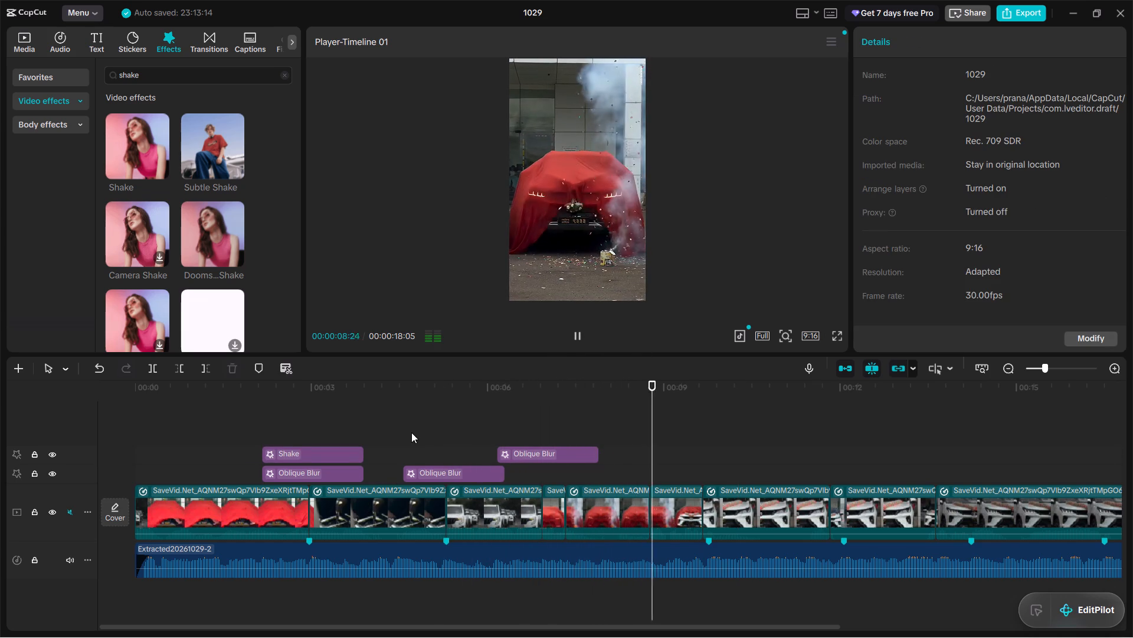
key("space")
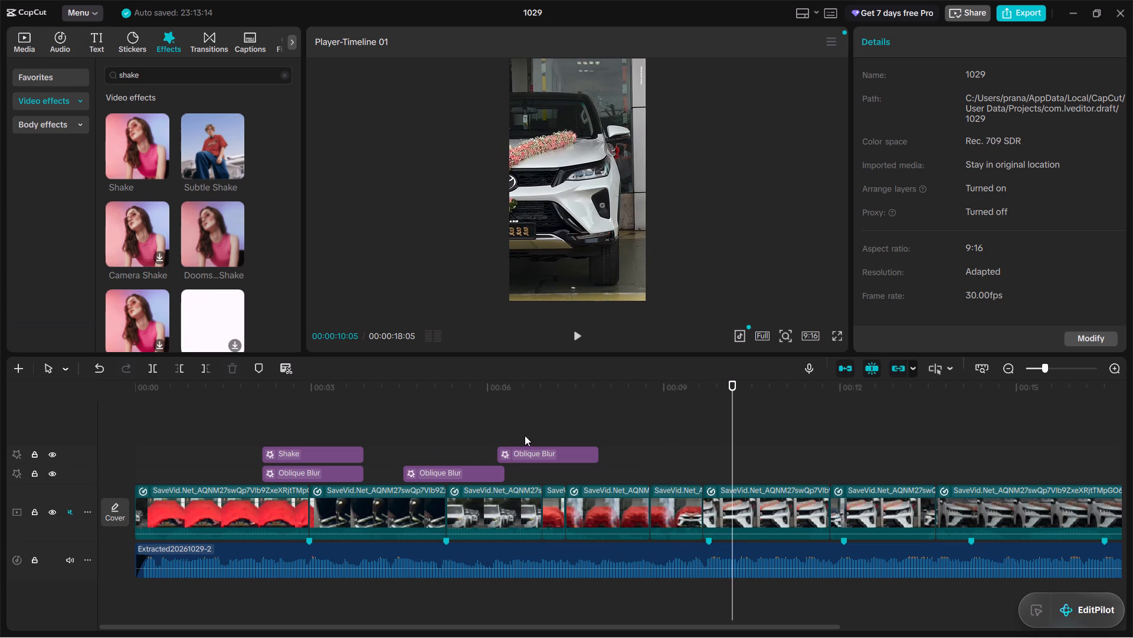
Paste Oblique Blur at the 00:00:09:20 cut and shift it earlier so its middle keyframe sits on the cut.
left_click(684, 455)
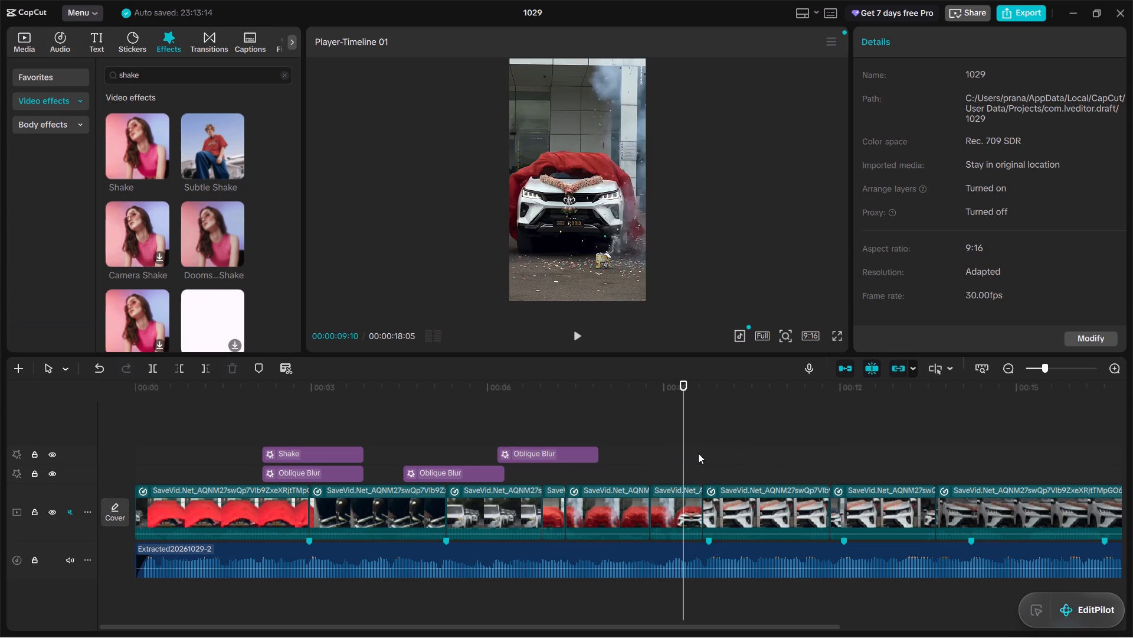
left_click(698, 453)
left_click(701, 453)
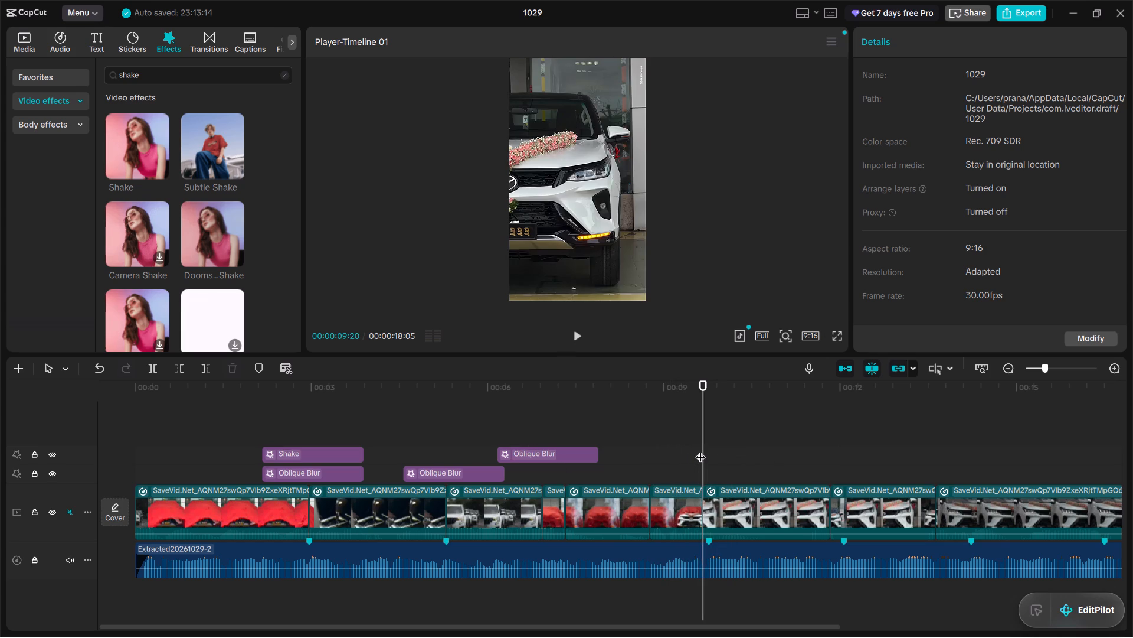
key("ctrl+v")
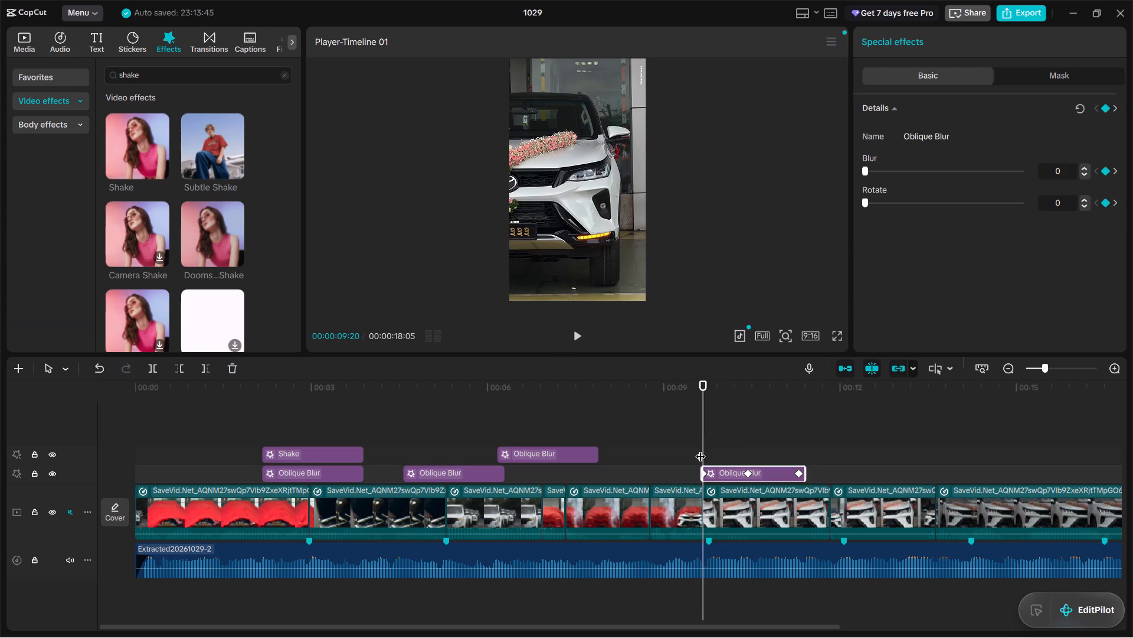
left_click_drag(733, 475, 689, 473)
Paste Oblique Blur at the 00:00:11:25 cut and shift it earlier so its middle keyframe sits on the cut.
left_click(831, 440)
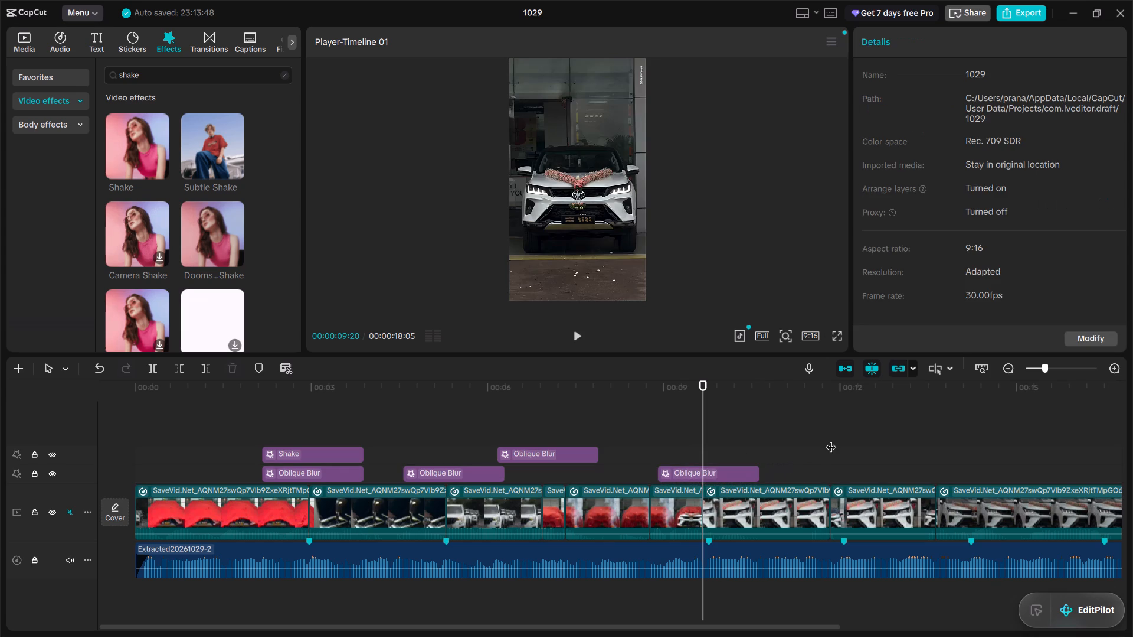
key("ctrl+v")
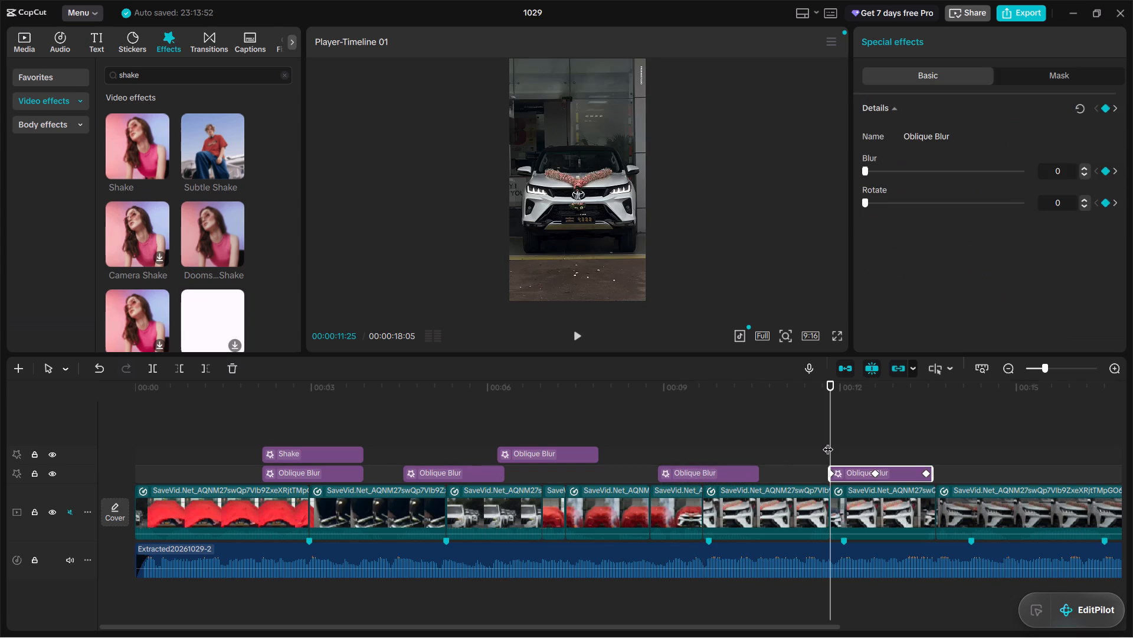
left_click_drag(850, 473, 850, 473)
left_click_drag(850, 473, 805, 472)
left_click(801, 447)
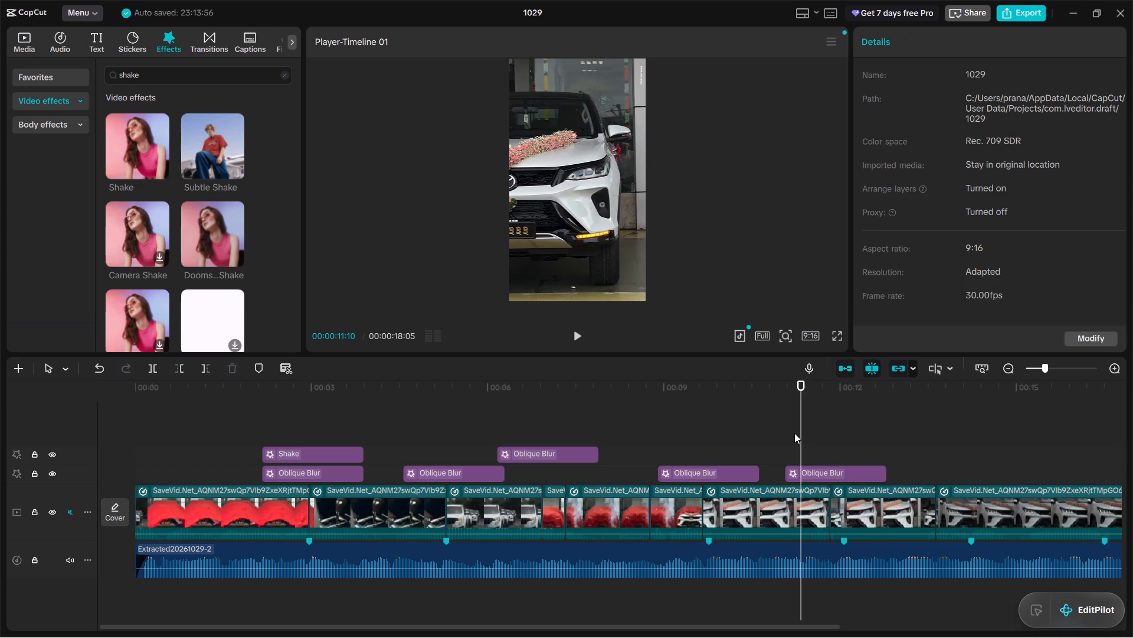
key("space")
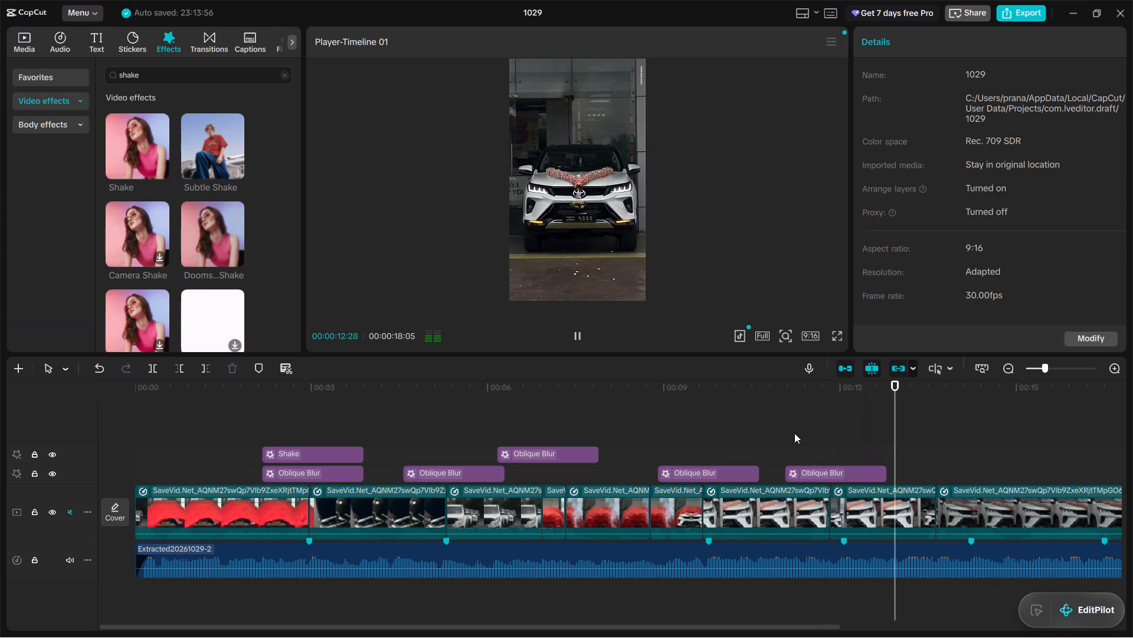
key("space")
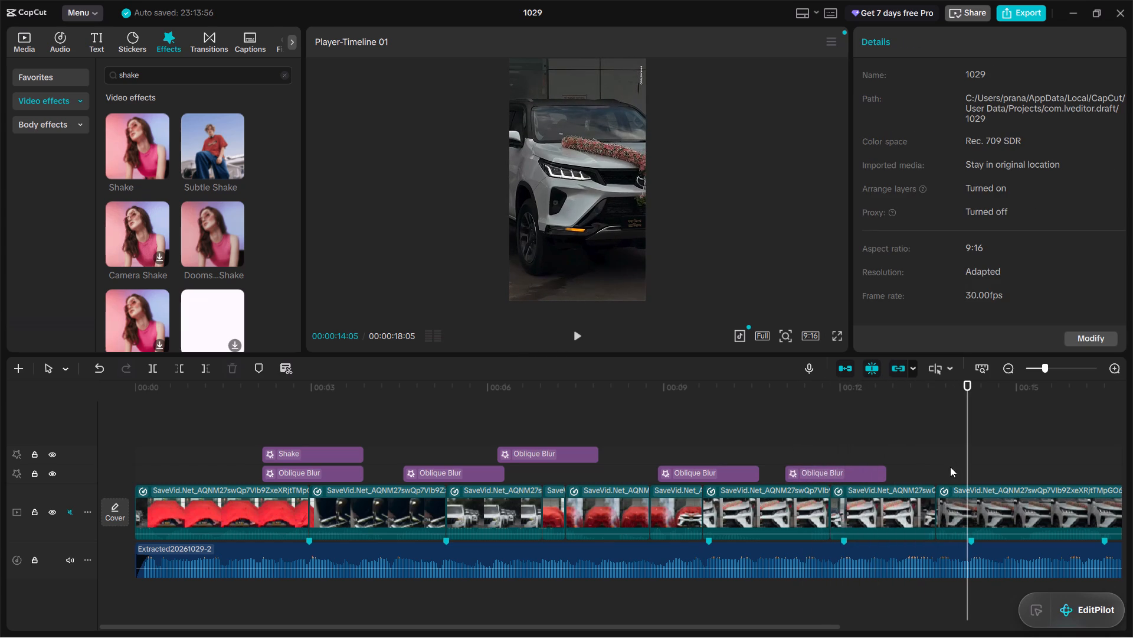
Paste Oblique Blur at the 00:00:13:19 cut and shift it earlier on the upper effect track, centring its middle keyframe on the cut.
left_click(936, 464)
key("ctrl+v")
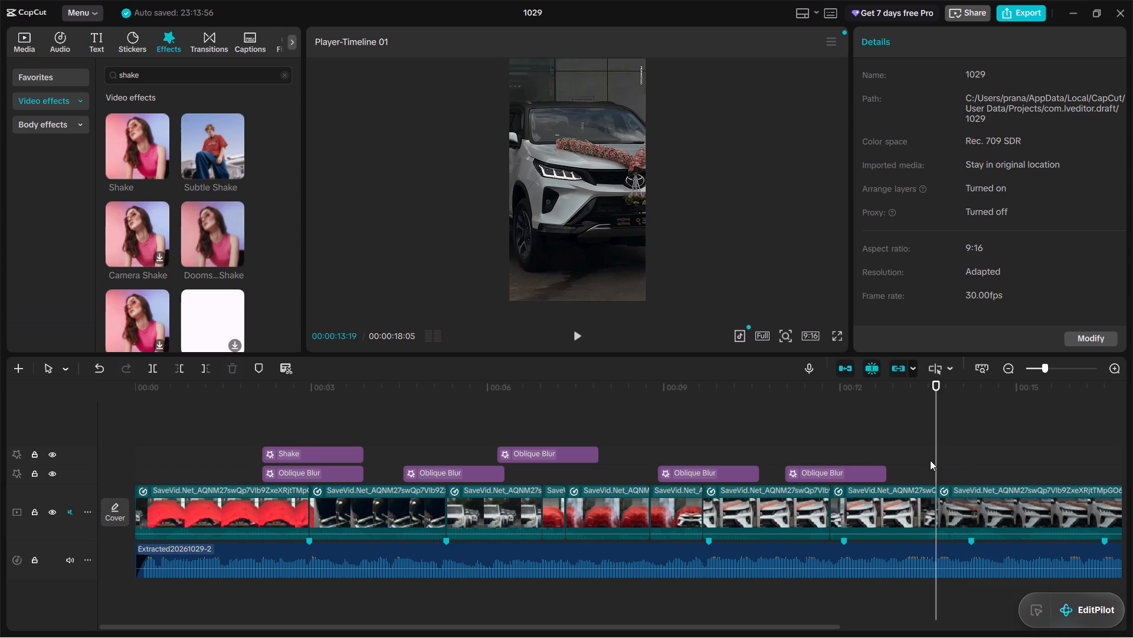
left_click_drag(958, 476, 938, 480)
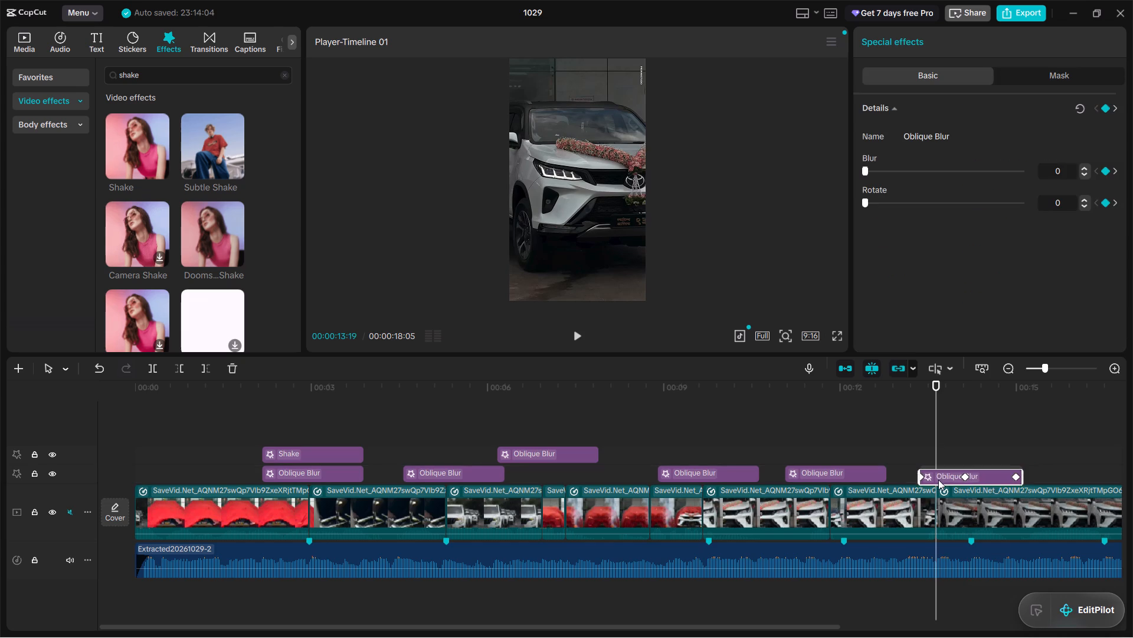
left_click_drag(938, 480, 914, 473)
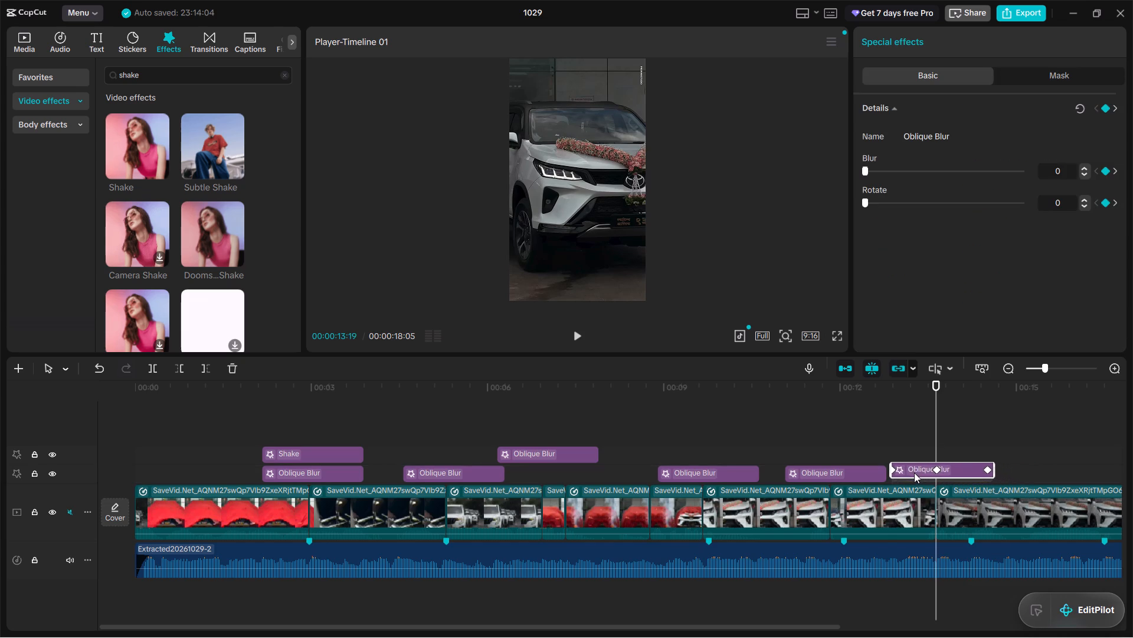
left_click_drag(914, 473, 915, 451)
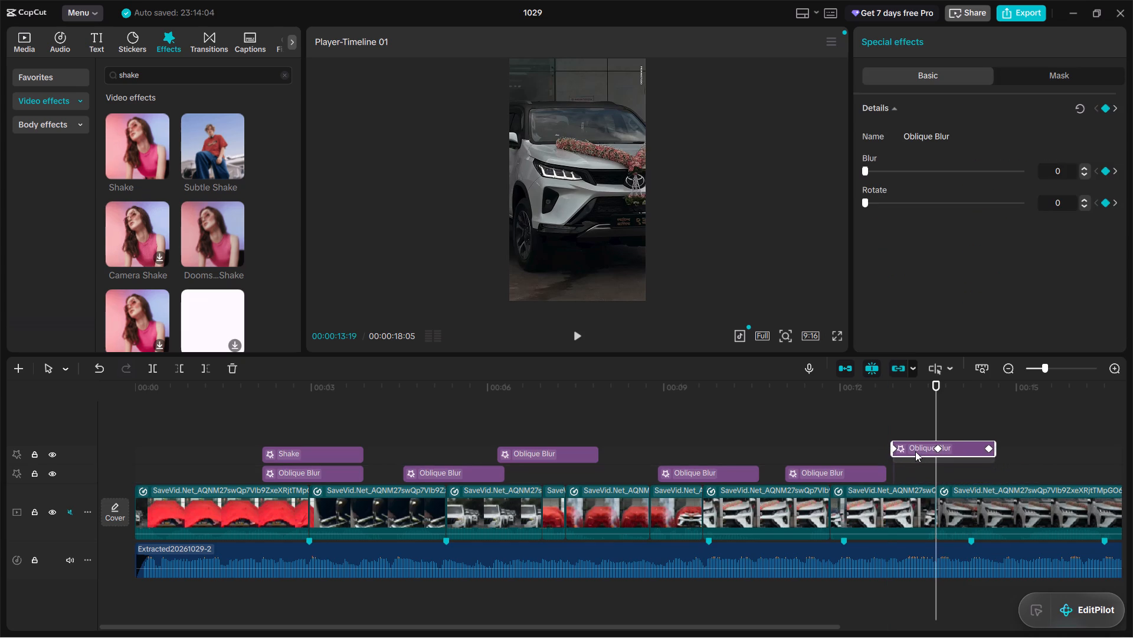
left_click_drag(915, 451, 915, 451)
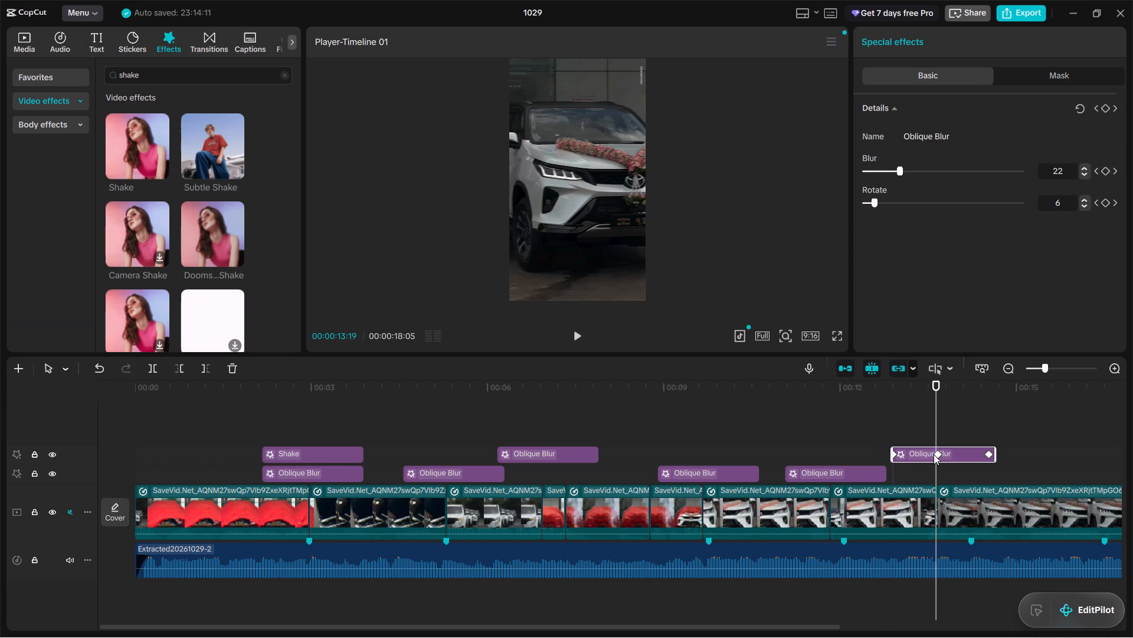
Play back the sequence from the last pasted blur to the end, and replay from about 00:00:08 to review the blurred cuts.
left_click(925, 419)
key("space")
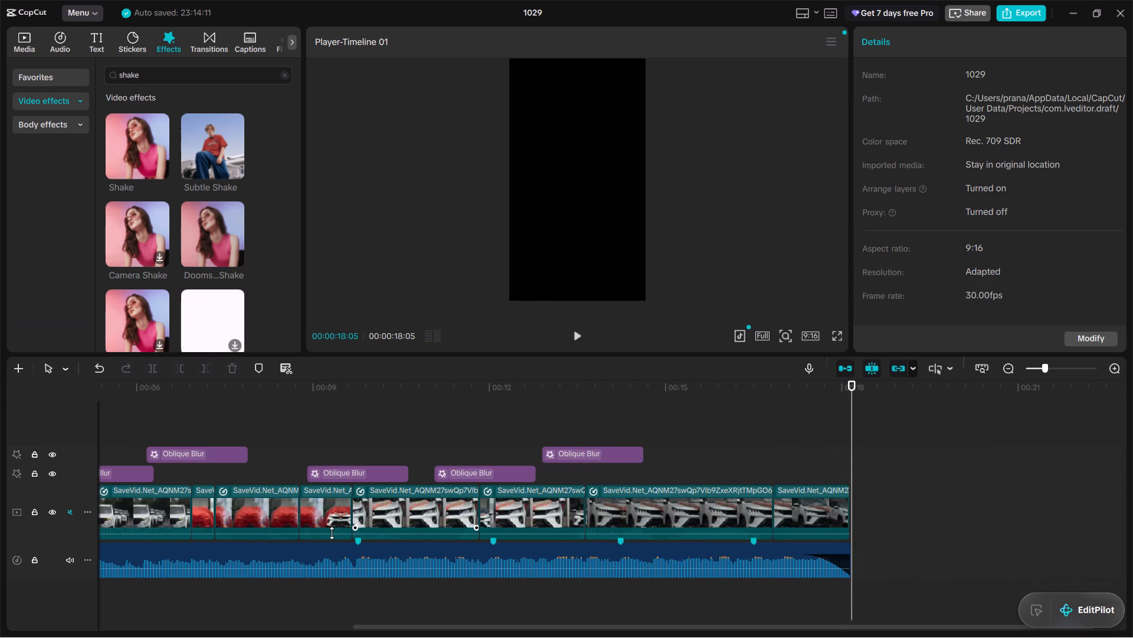
left_click(261, 456)
key("space")
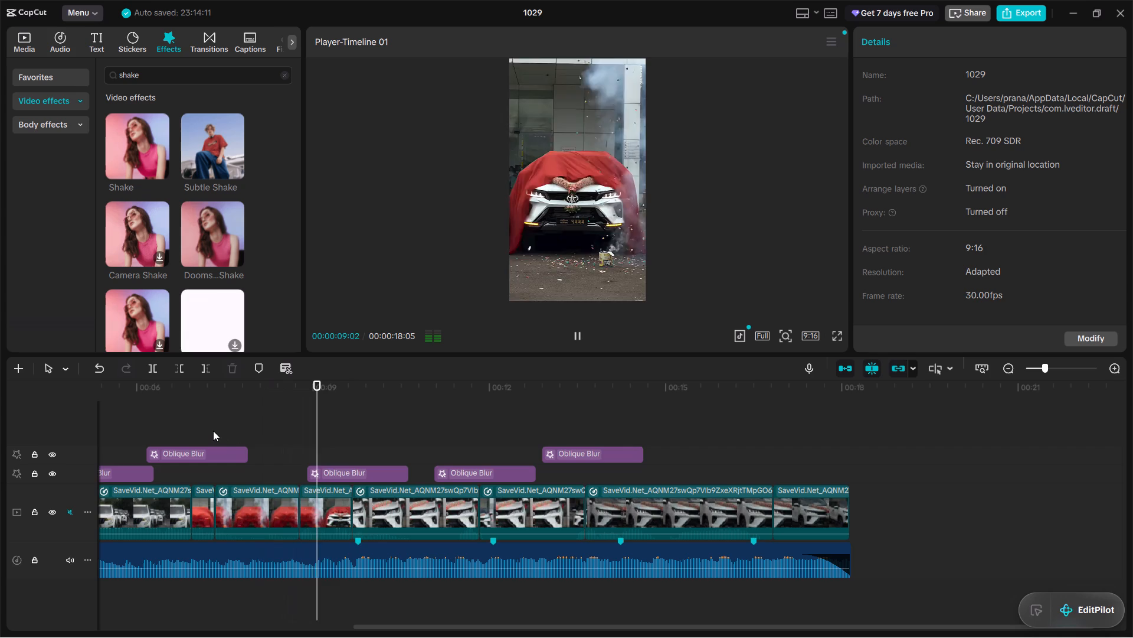
key("space")
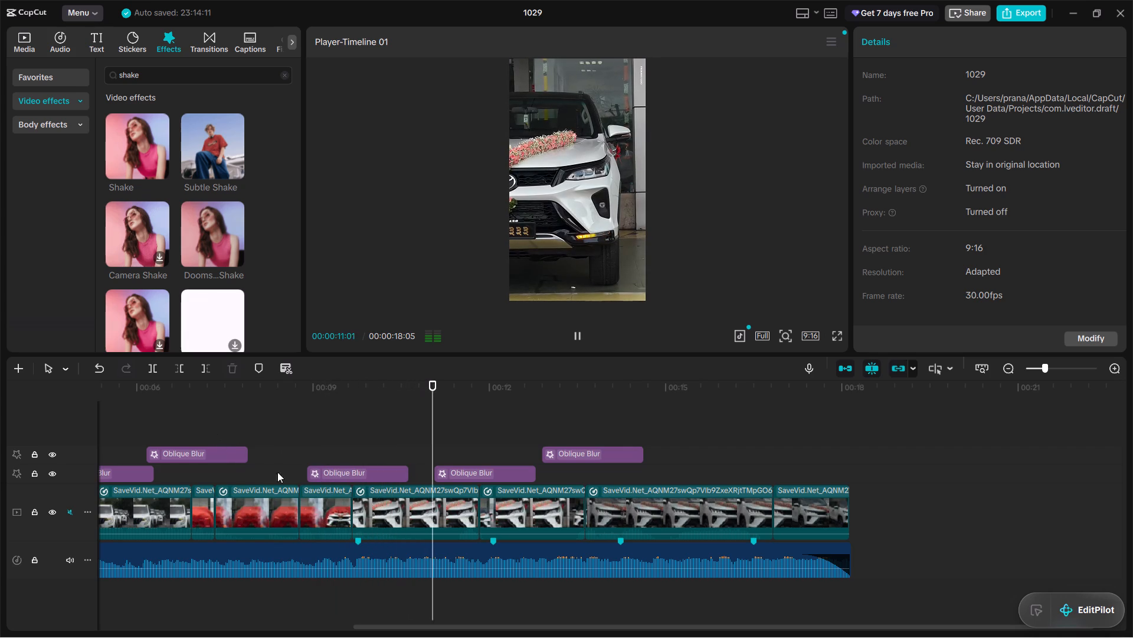
left_click(399, 517)
left_click(349, 483)
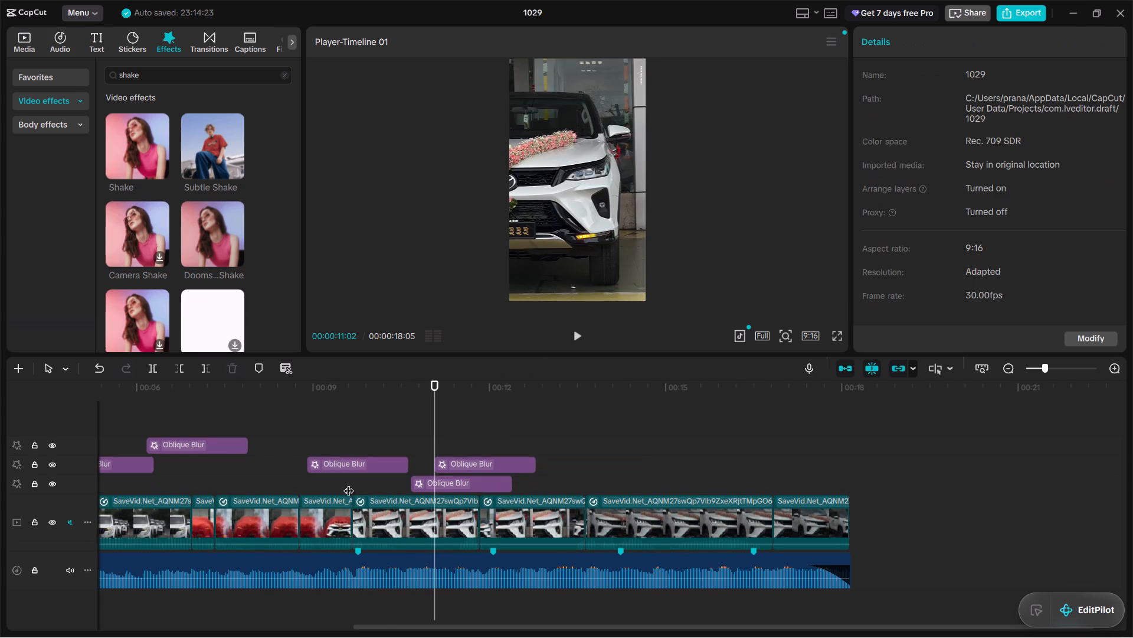
Add Transform keyframes at the start and end of the clip beginning at 00:00:09:20, scaling the end keyframe to 126%.
left_click(360, 500)
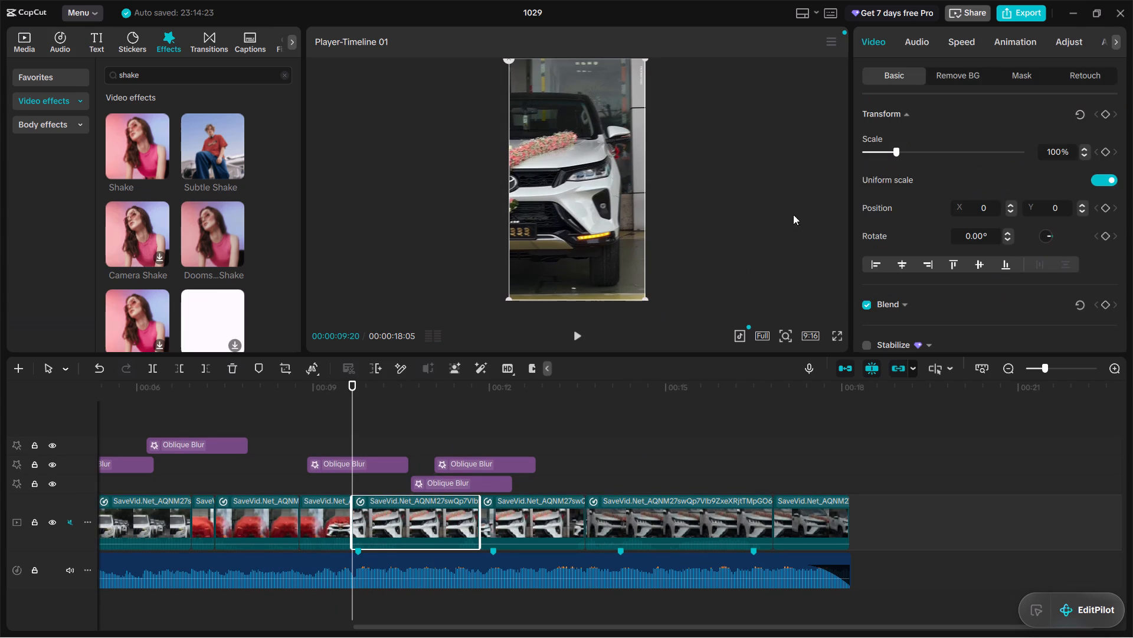
left_click(1105, 110)
key("Up")
key("Down")
key("Down")
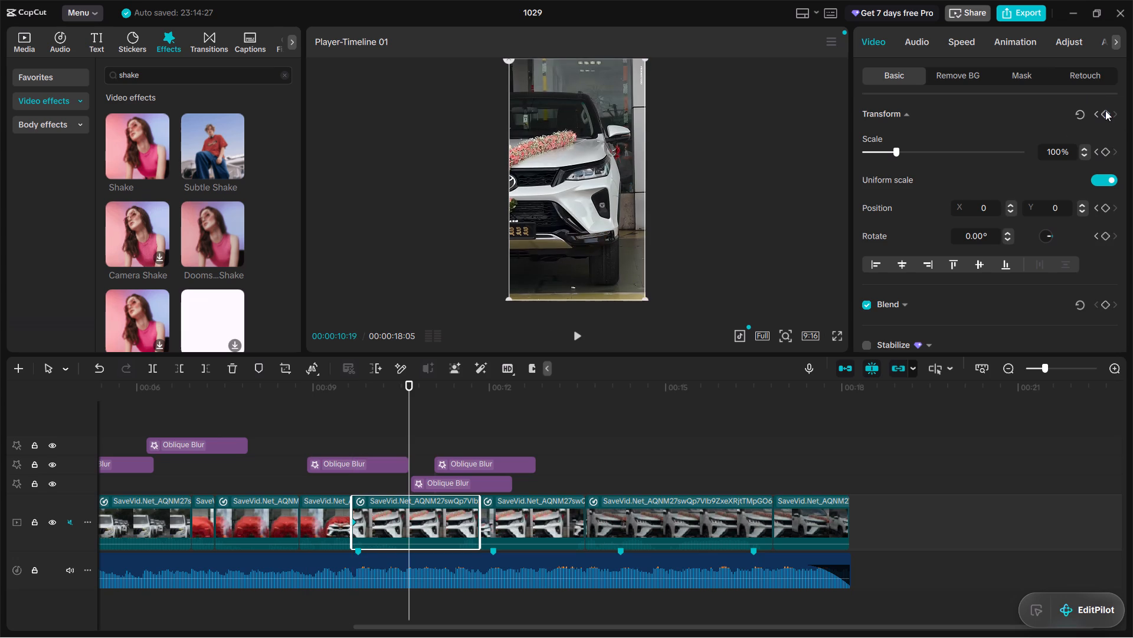
key("Down")
key("Down")
key("Down")
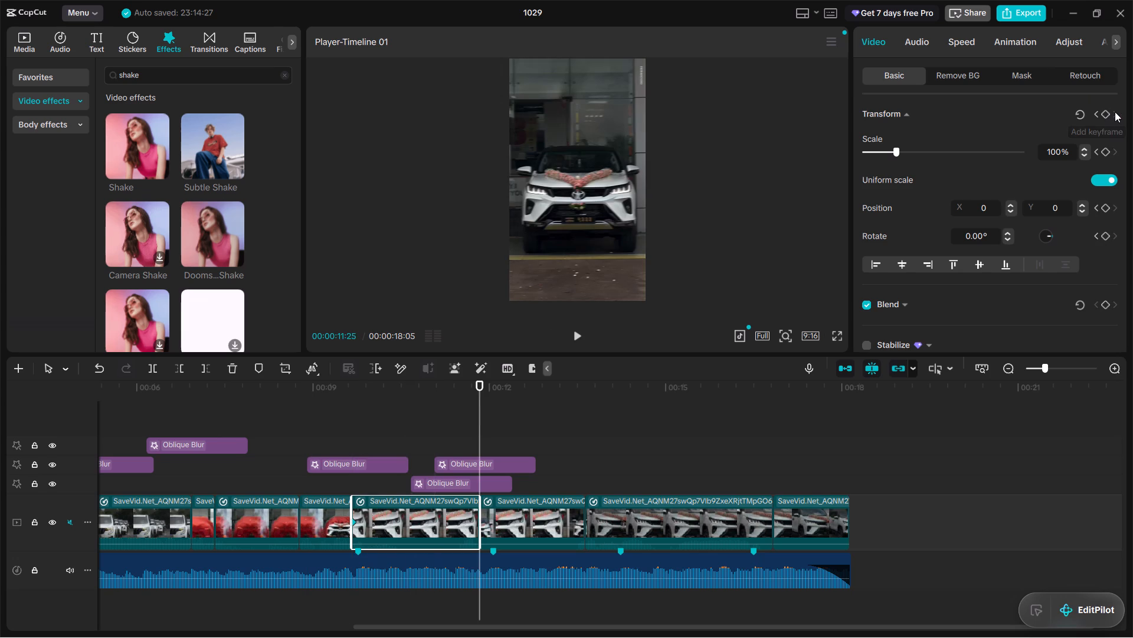
left_click(1104, 109)
left_click_drag(894, 152, 902, 152)
left_click(237, 460)
key("space")
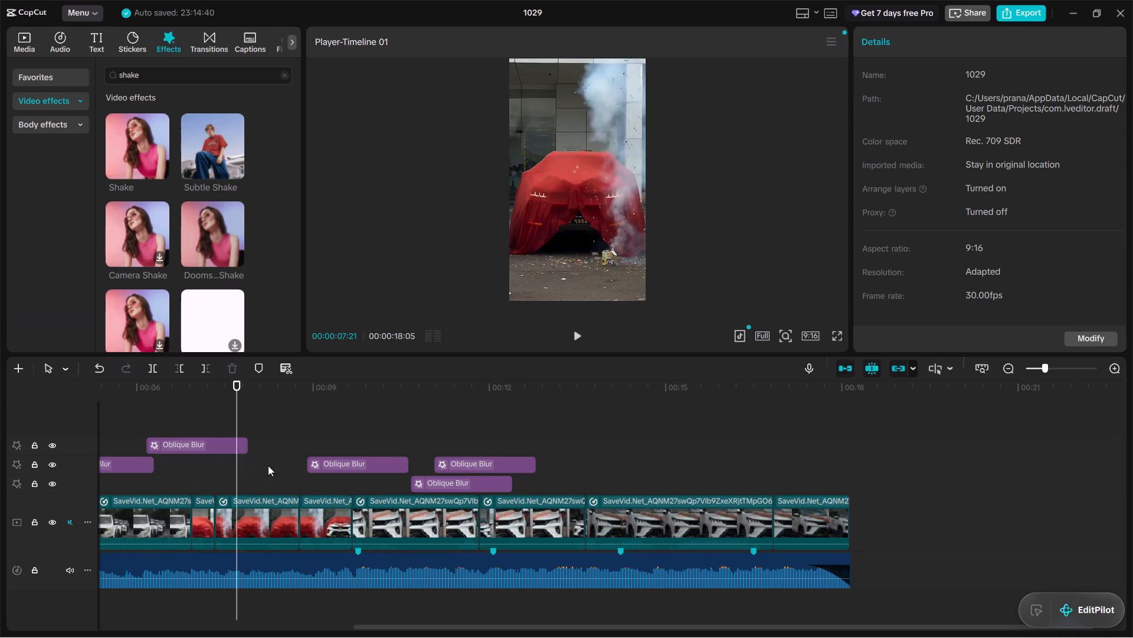
key("space")
Reduce the scale at the same clip's end keyframe for a subtler zoom and play it back.
left_click(414, 523)
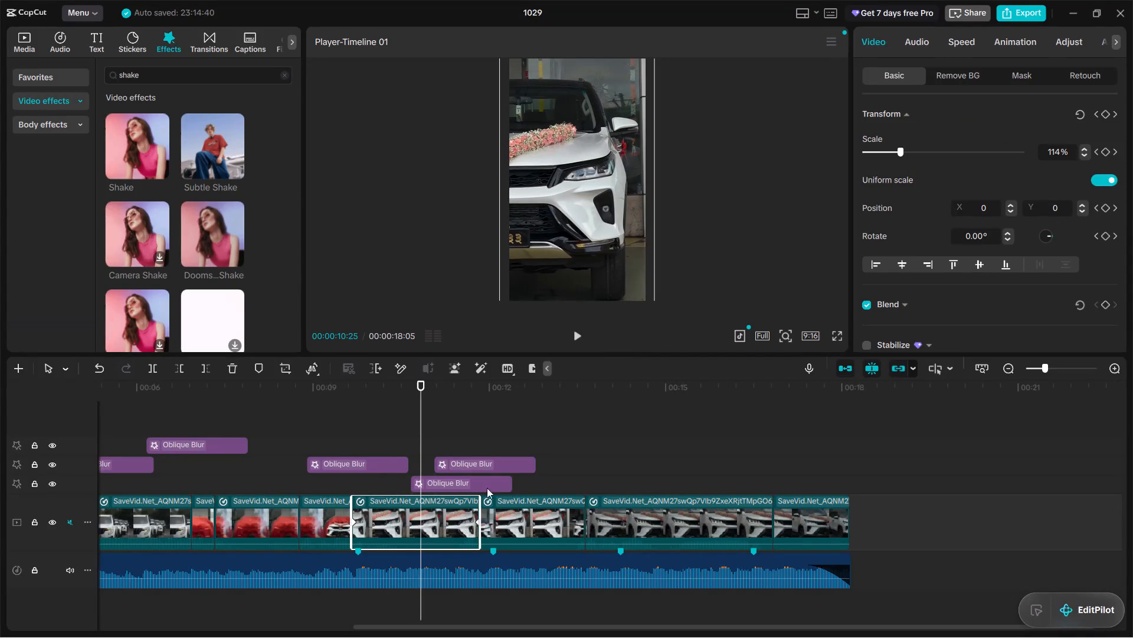
left_click(477, 522)
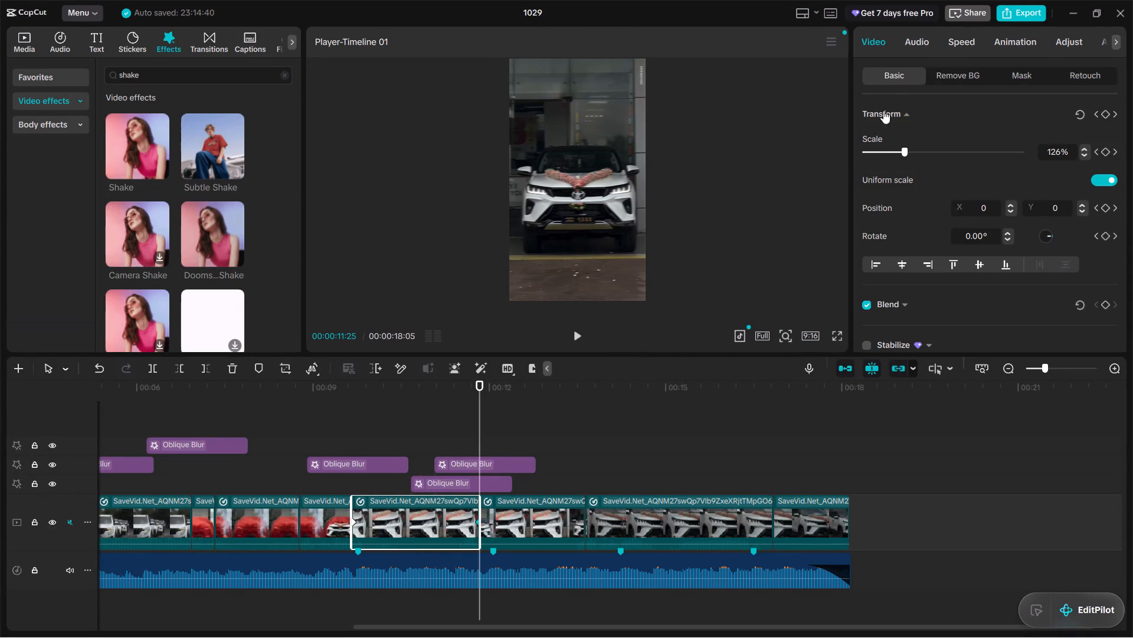
left_click(894, 150)
left_click_drag(895, 151, 900, 158)
left_click(292, 441)
key("space")
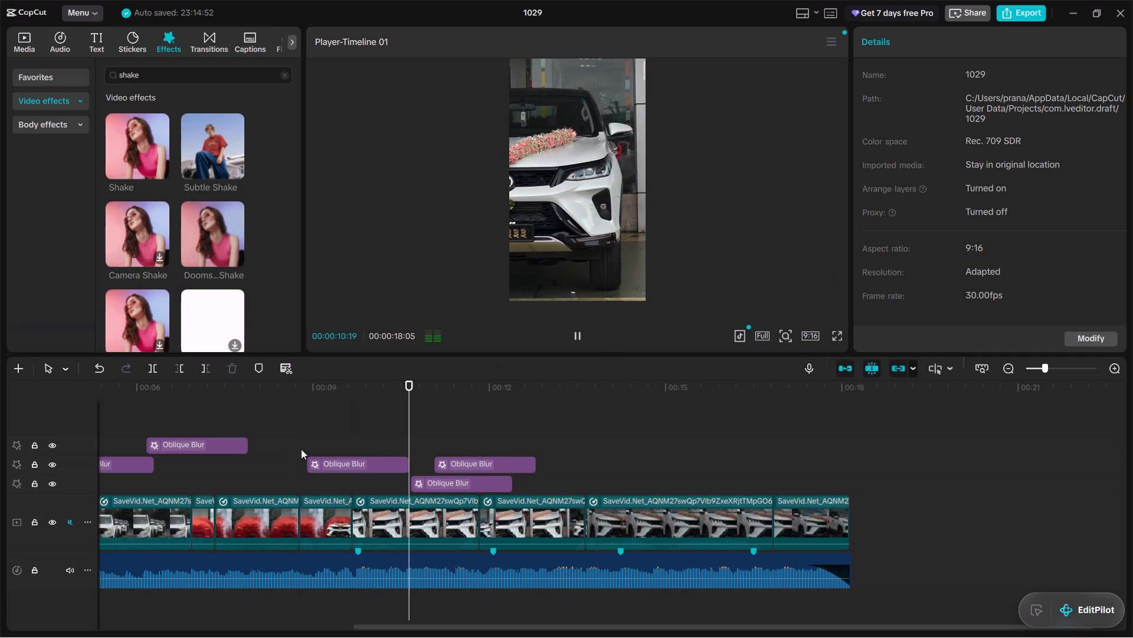
key("space")
Open the keyframe graph of the clip starting at 00:00:09:20 and bring its Scale curve into view.
left_click(405, 533)
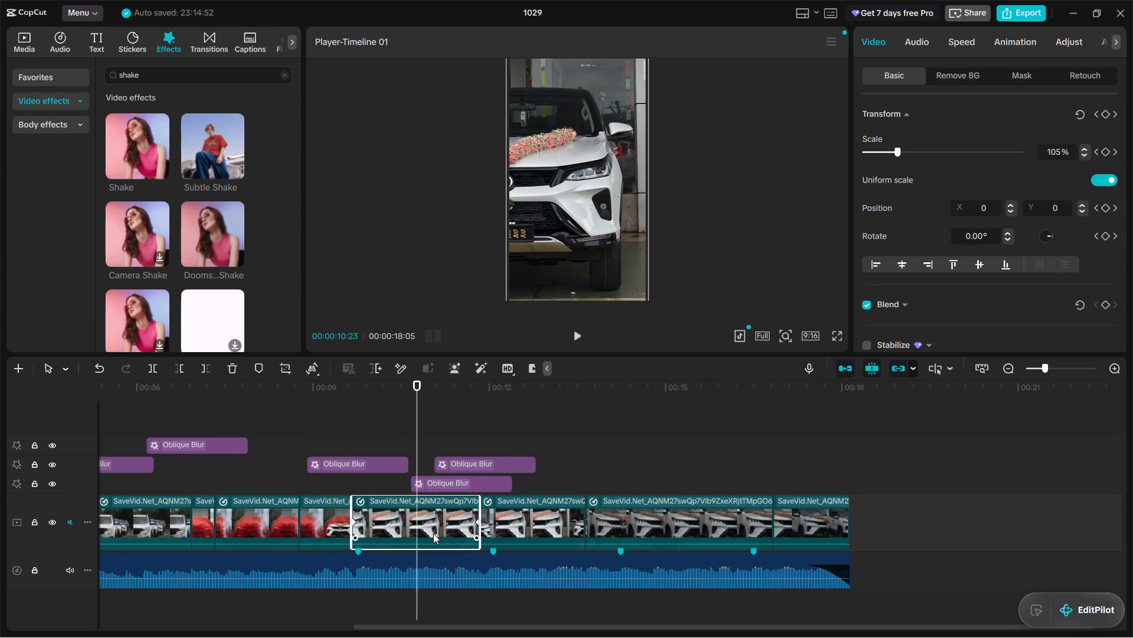
key("alt+k")
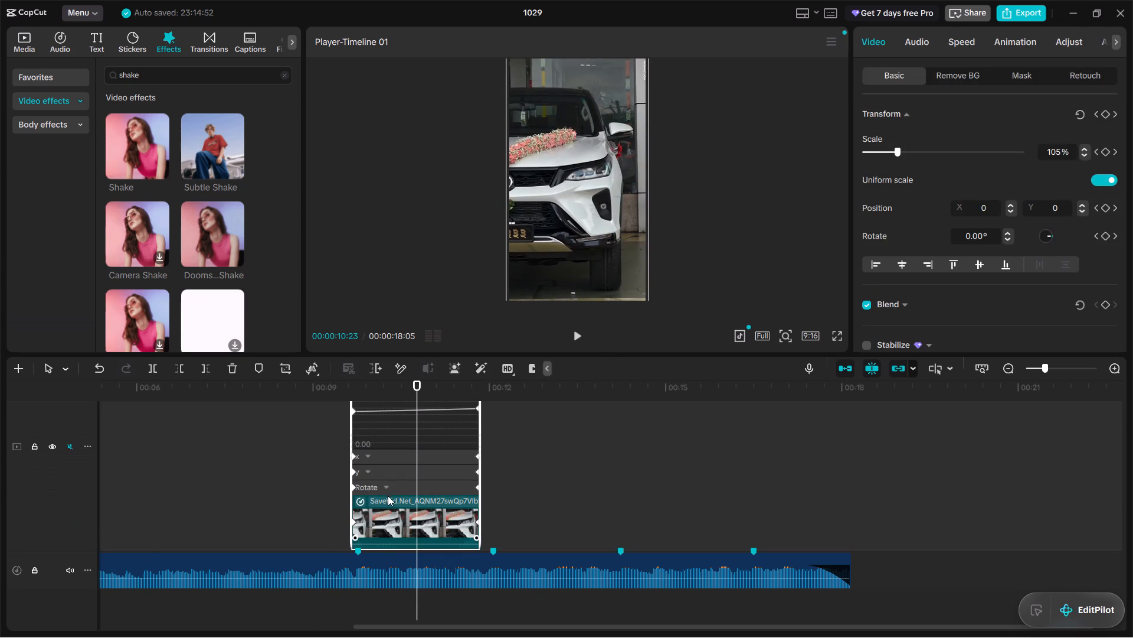
scroll(388, 494, "up", 4)
left_click(391, 470)
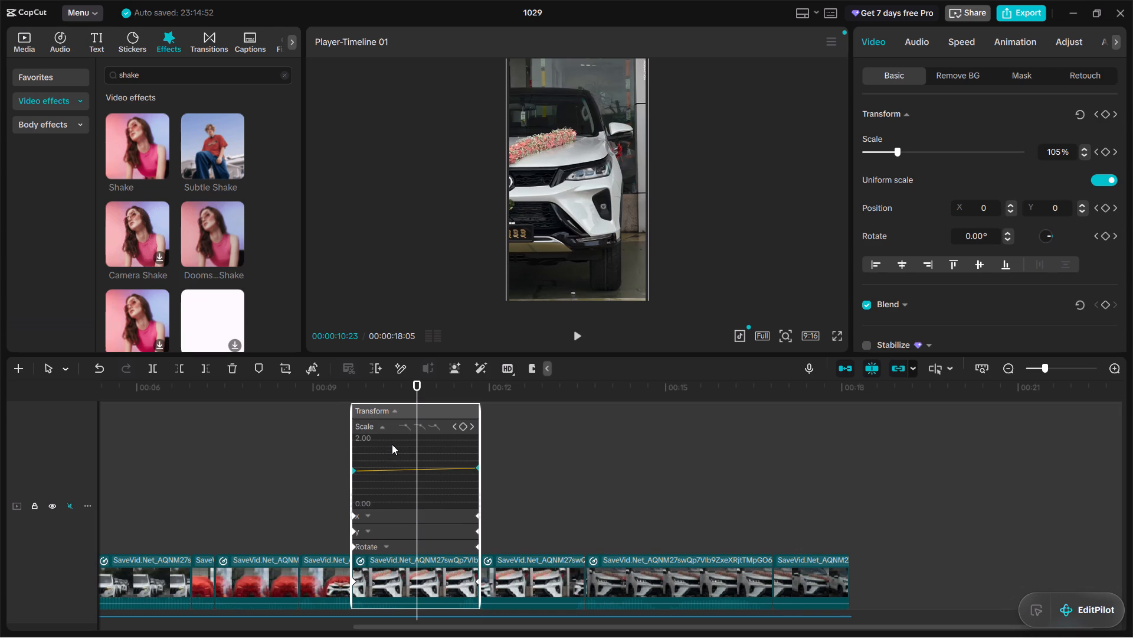
scroll(392, 444, "up", 2)
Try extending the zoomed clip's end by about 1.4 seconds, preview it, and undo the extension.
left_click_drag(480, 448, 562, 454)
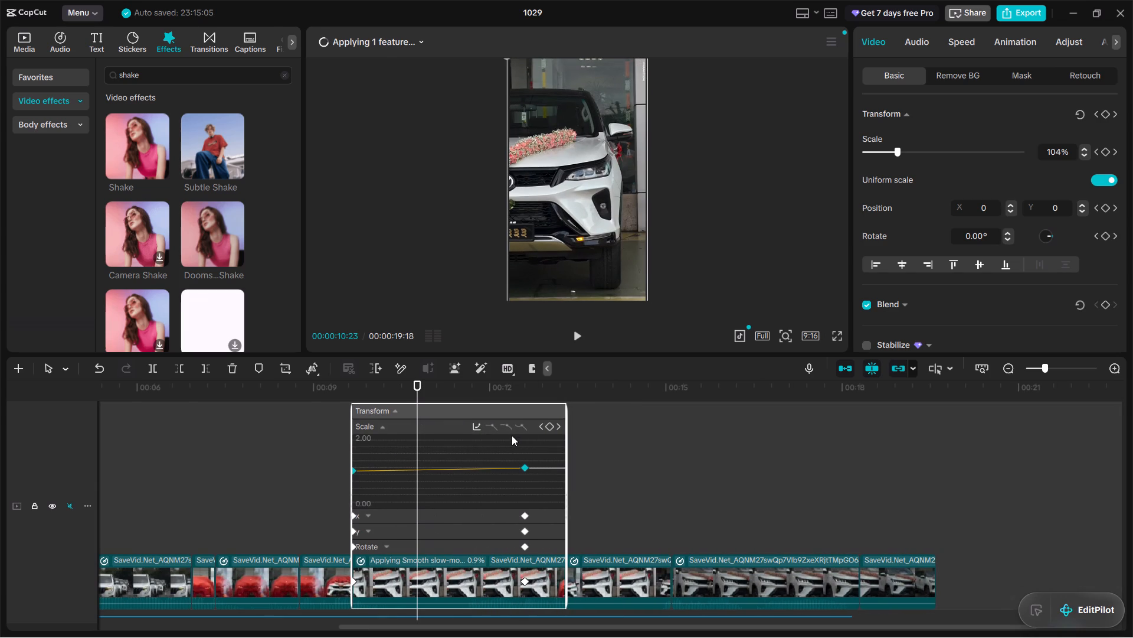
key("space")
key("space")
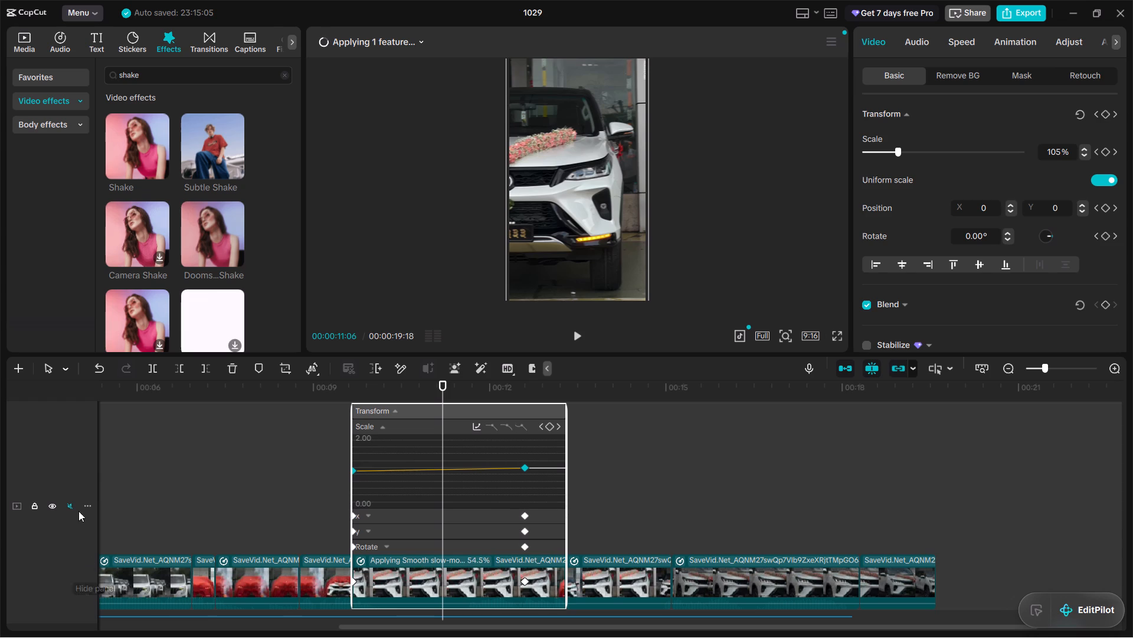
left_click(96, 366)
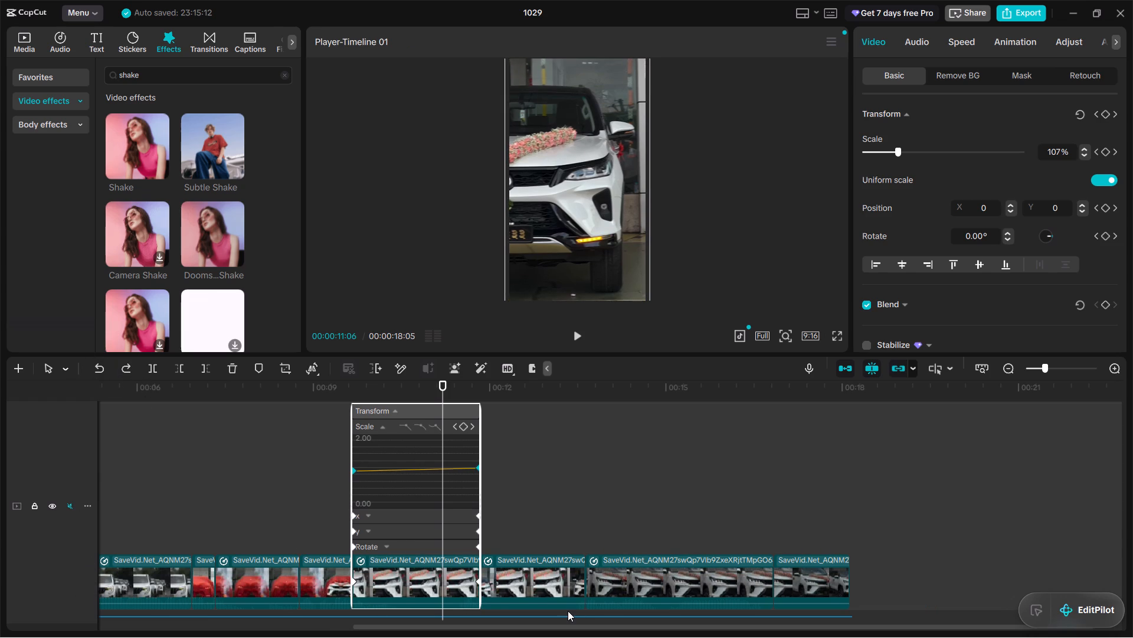
Try the Ease In and Cubic In preset curves on the 00:00:09:20 clip's Scale keyframes, and settle on Quad In.
key("ctrl+a")
key("ctrl+a")
key("ctrl+a")
key("ctrl+a")
key("ctrl+a")
key("ctrl+a")
key("ctrl+a")
key("ctrl+a")
key("ctrl+a")
key("ctrl+a")
key("ctrl+a")
key("ctrl+a")
key("ctrl+a")
key("ctrl+a")
key("ctrl+a")
key("ctrl+a")
key("ctrl+a")
key("ctrl+a")
key("ctrl+a")
key("ctrl+a")
scroll(568, 611, "up", 16, "ctrl")
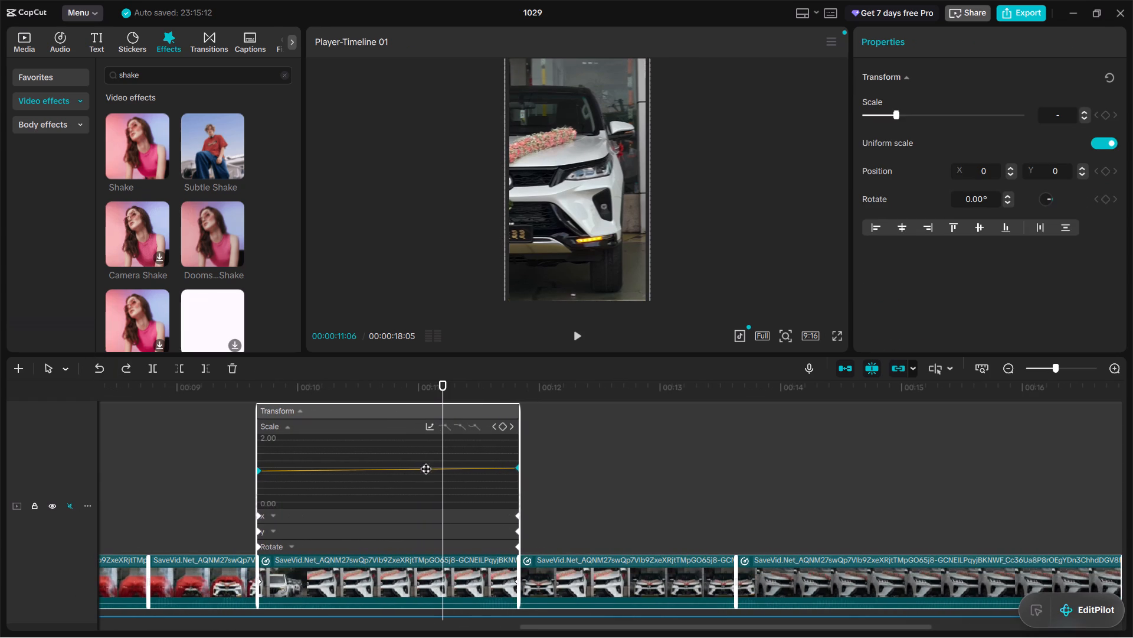
left_click(429, 430)
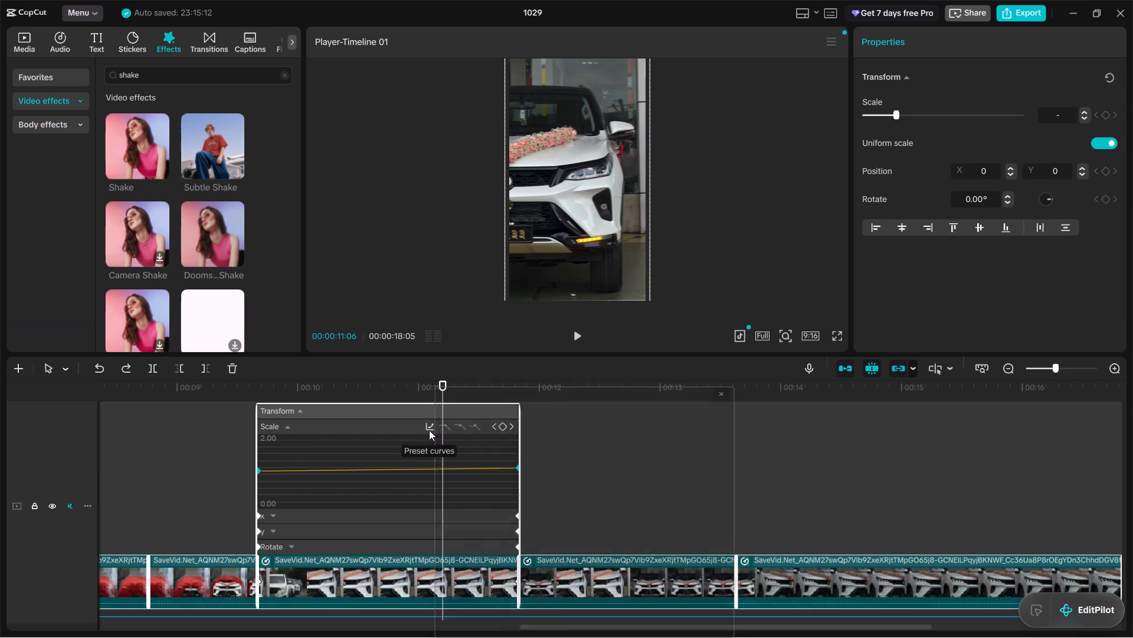
left_click(590, 471)
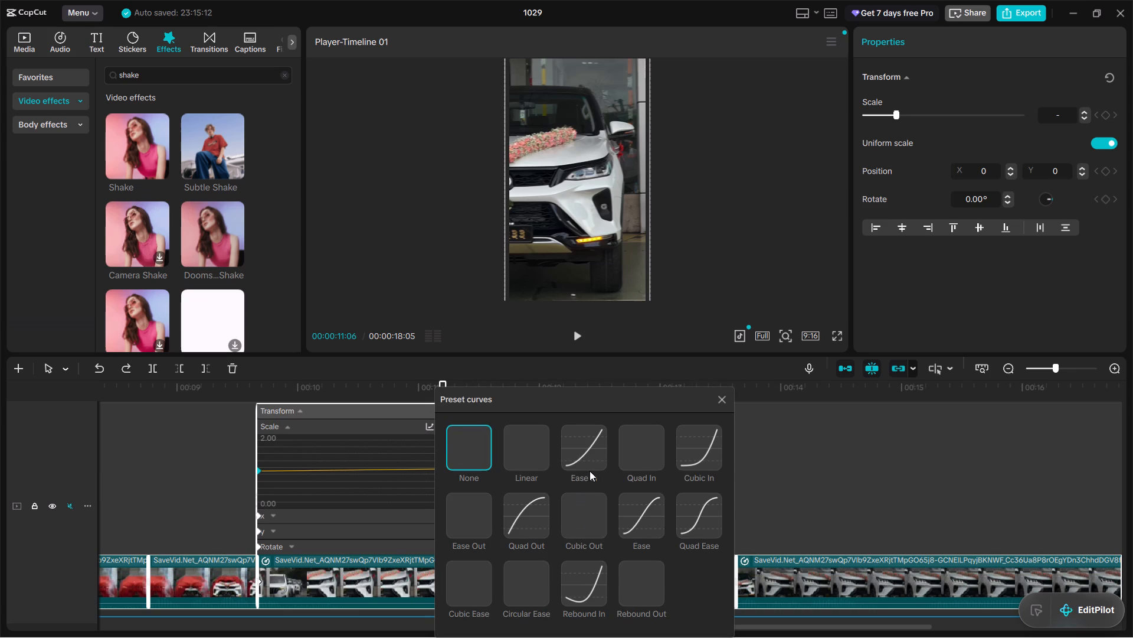
left_click(590, 467)
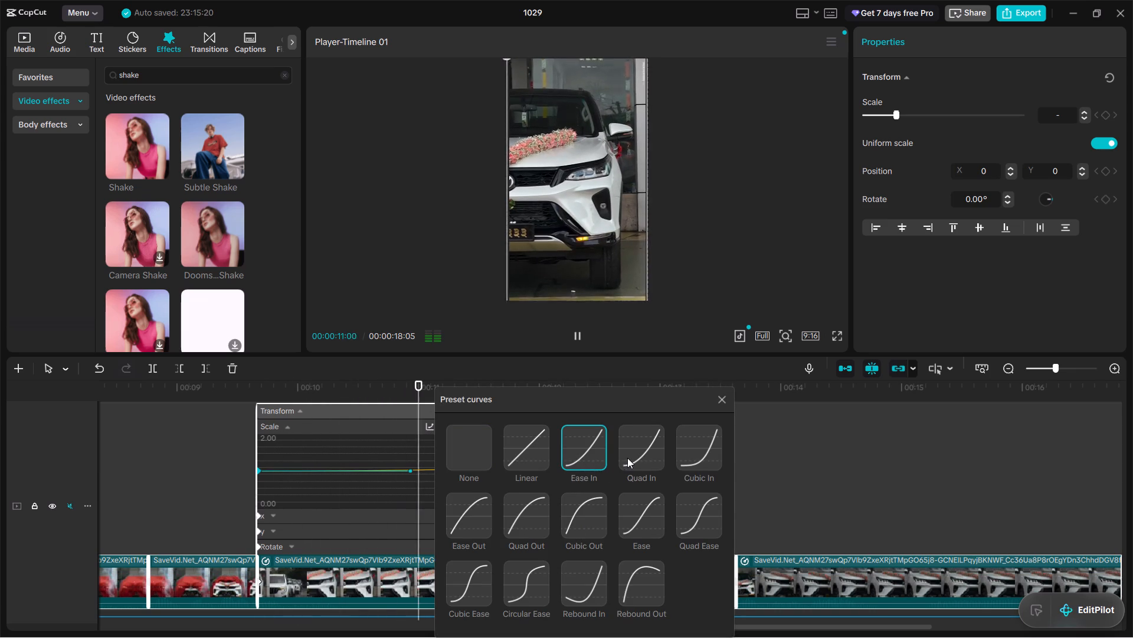
left_click(633, 458)
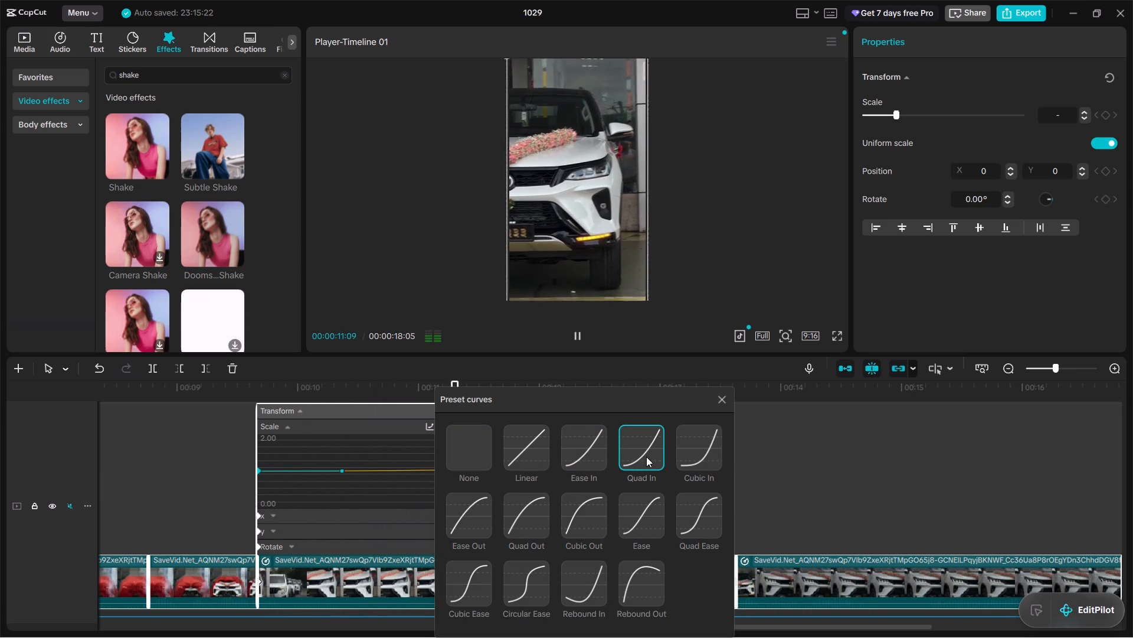
left_click(686, 461)
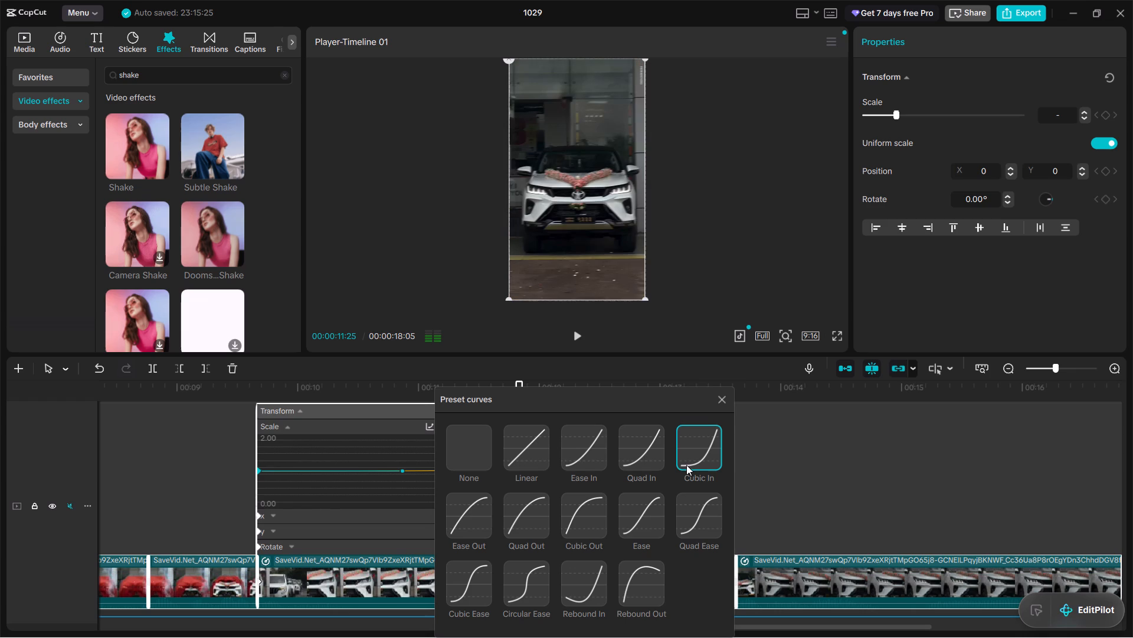
left_click(640, 458)
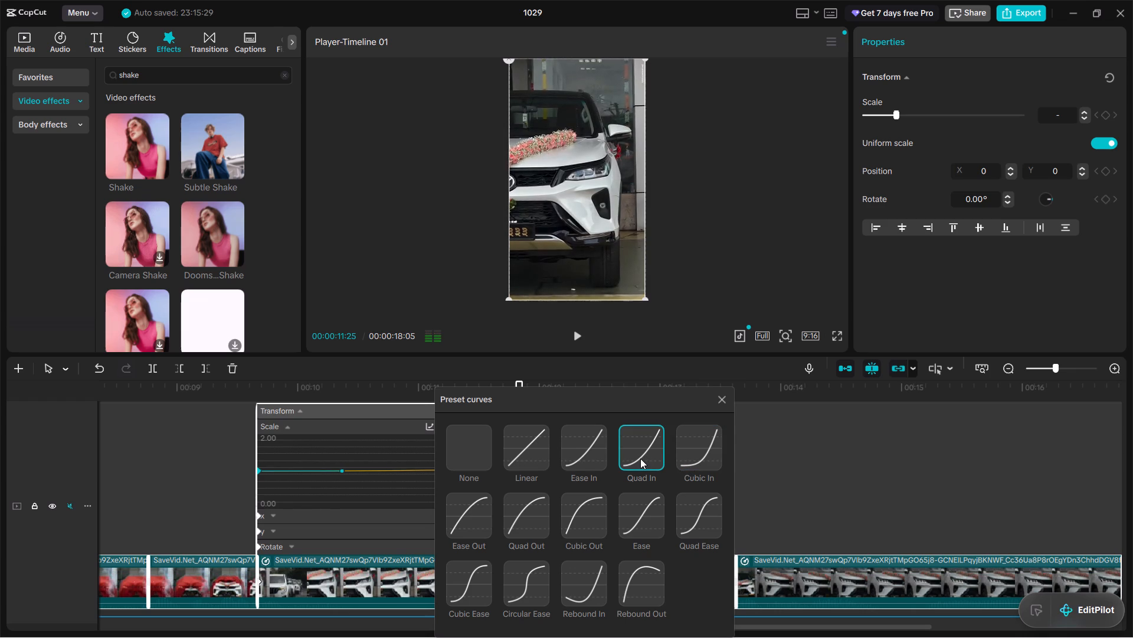
Reselect the Scale curve of the clip starting at 00:00:09:20, keep Quad In, and close the curve presets and keyframe graph.
left_click_drag(770, 489, 777, 495)
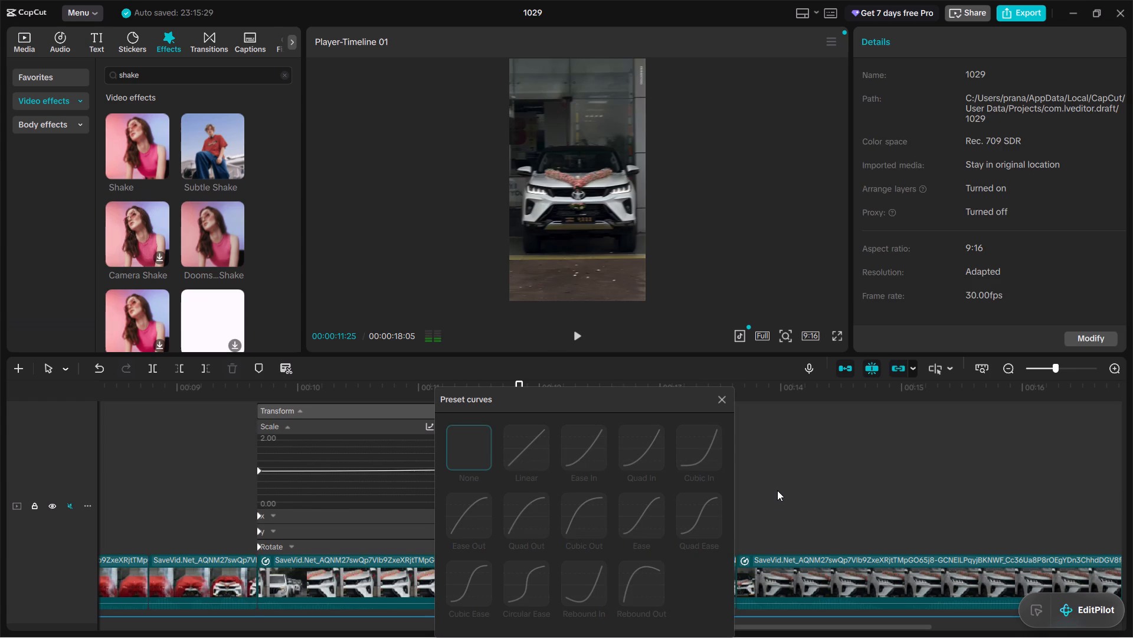
left_click(660, 451)
left_click(653, 450)
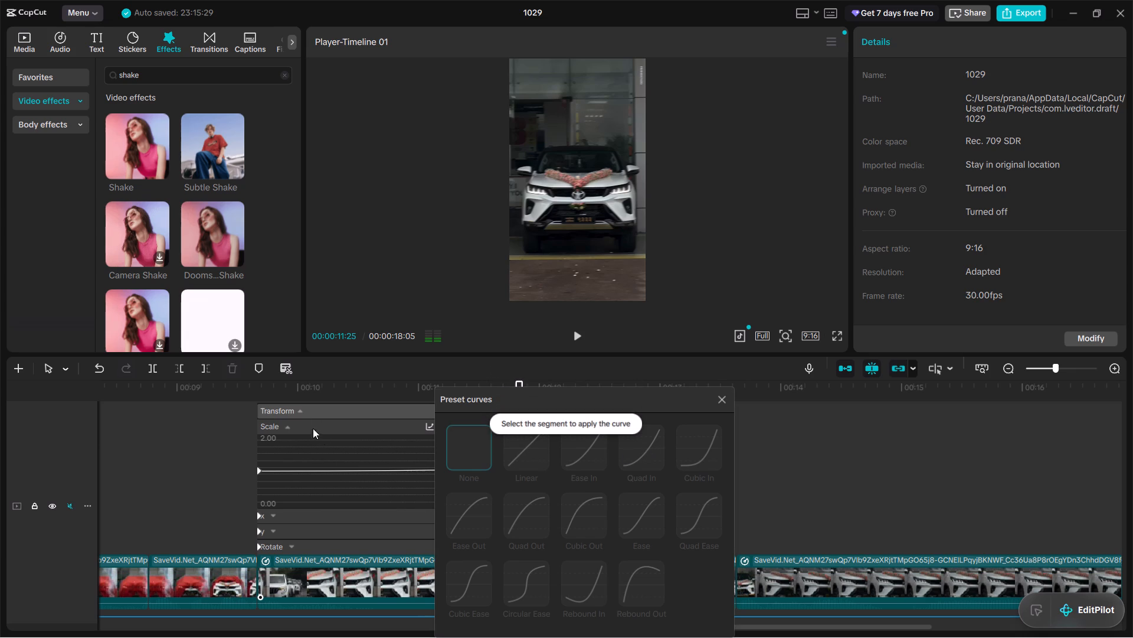
left_click(396, 470)
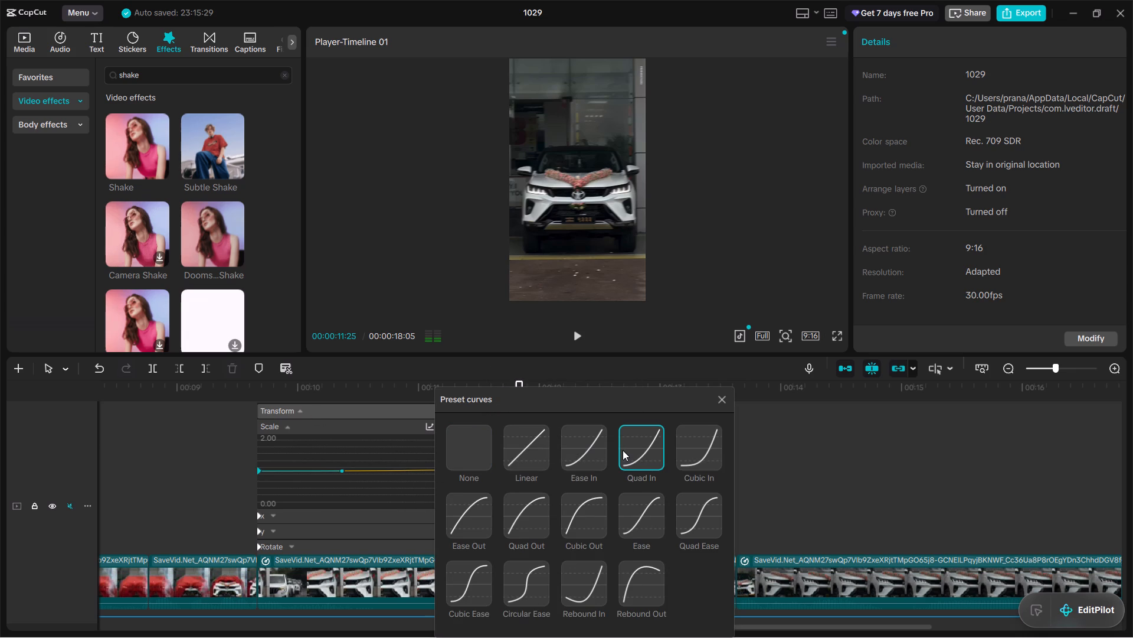
left_click(623, 450)
left_click(329, 412)
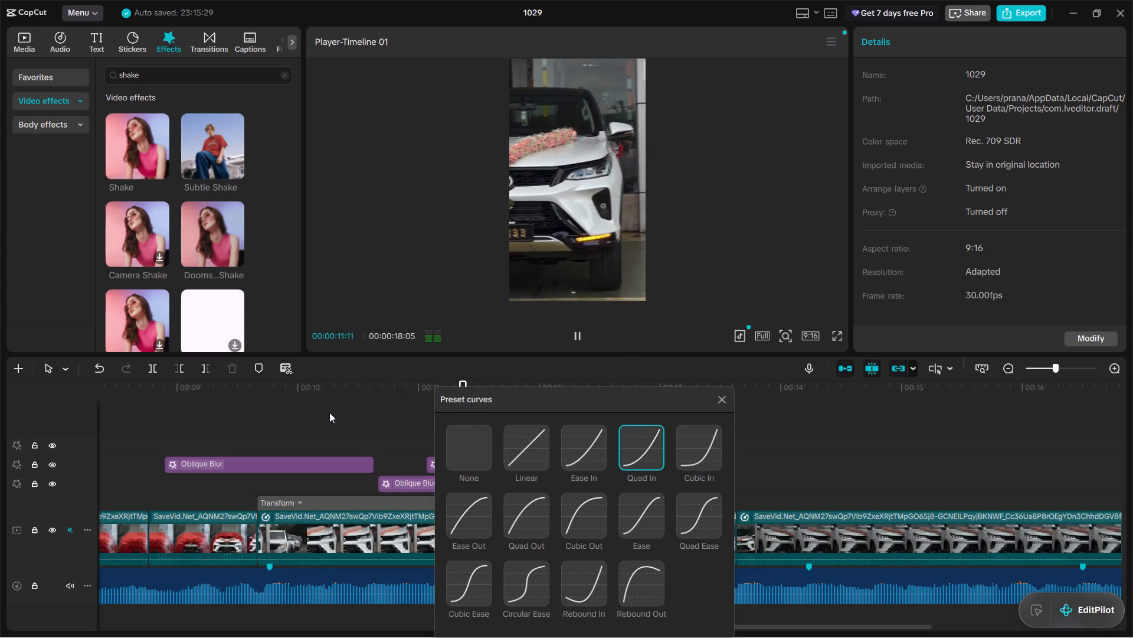
left_click(718, 398)
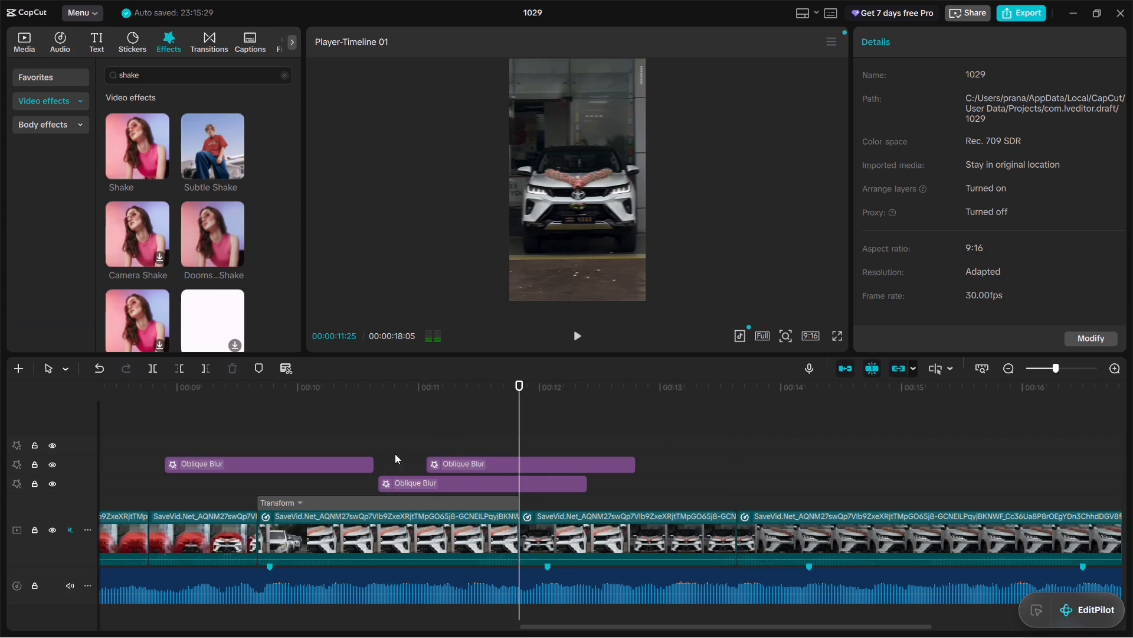
Play back the section around the cuts at 00:00:11:25 and 00:00:13:19 to check the zoom and blur timing.
left_click(406, 439)
key("space")
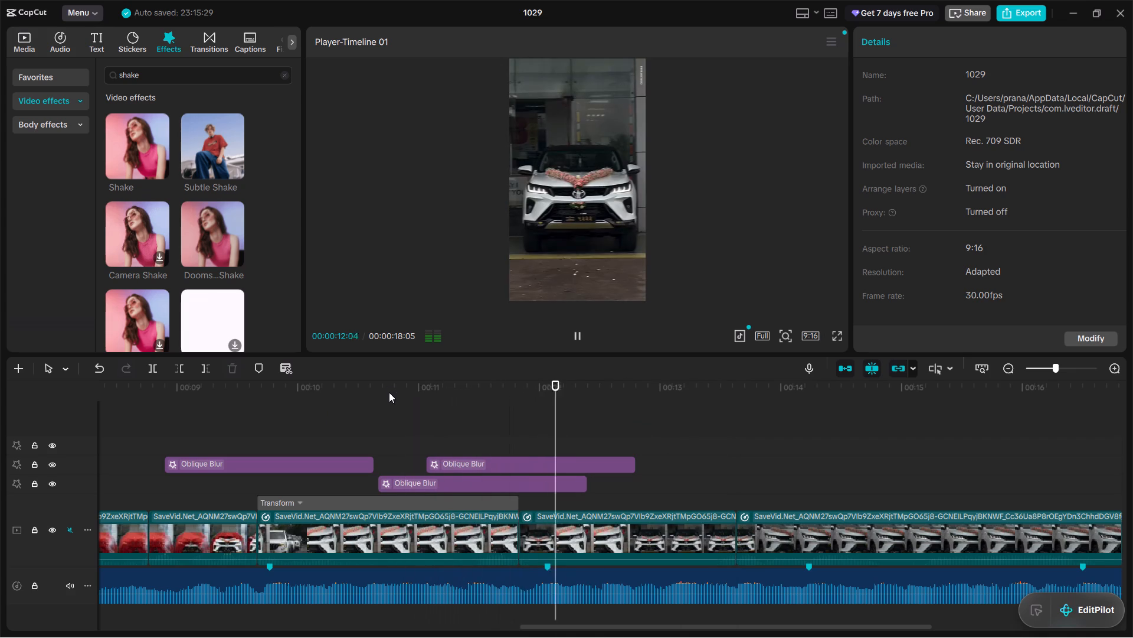
key("space")
key("space")
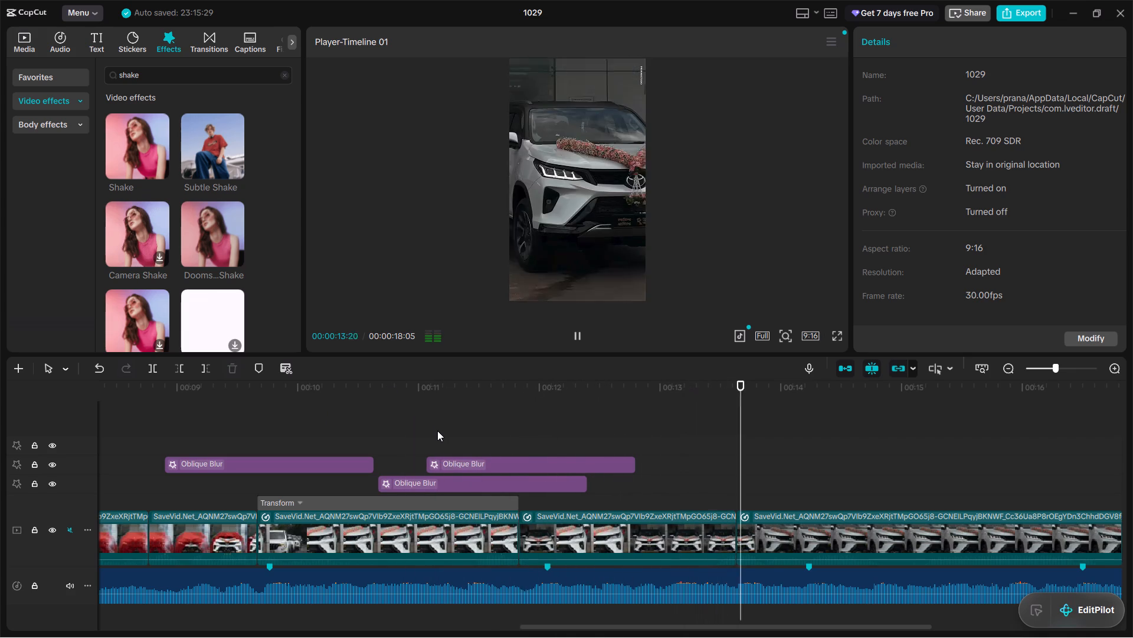
key("space")
left_click(677, 482)
key("space")
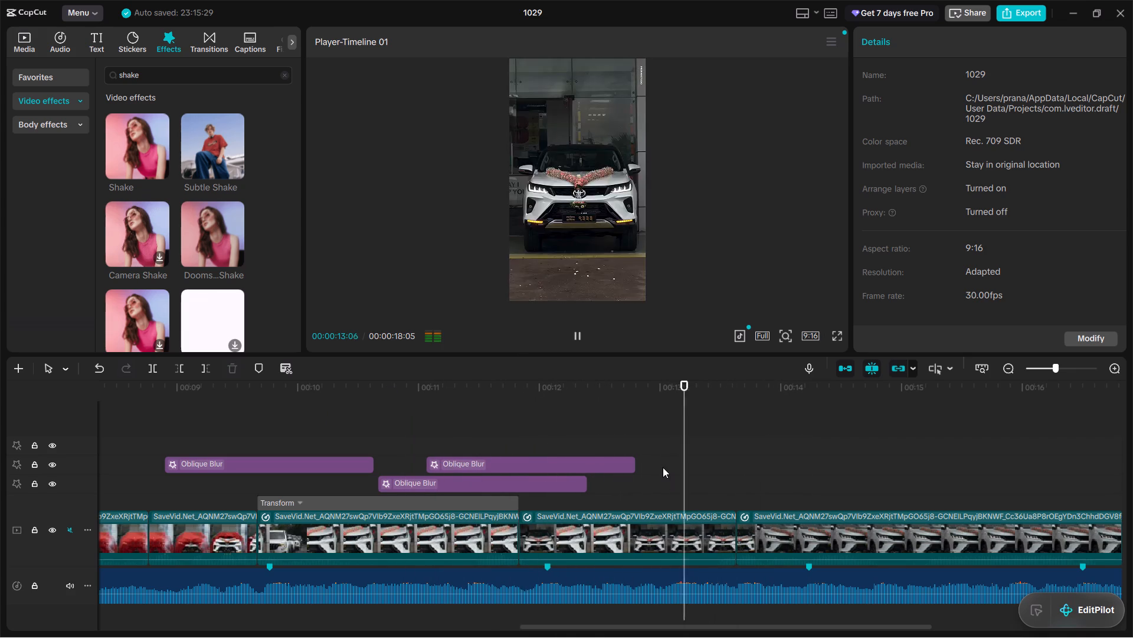
key("space")
Move the last Oblique Blur effect to start at about 00:00:12:26, spanning the clip cut at 00:00:13:19.
left_click(595, 453)
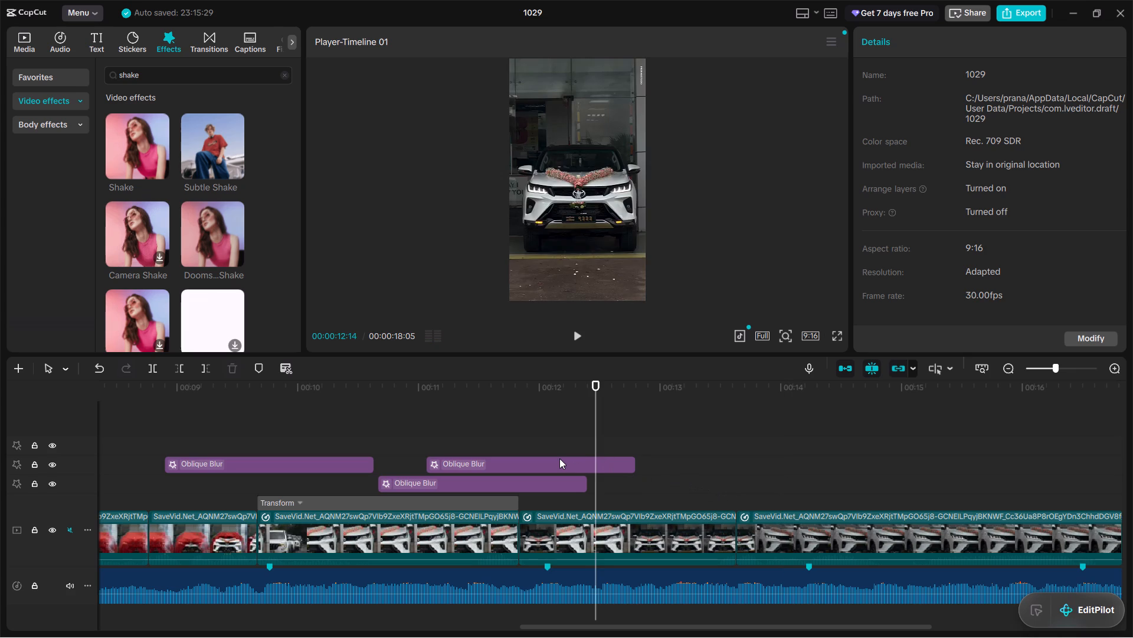
left_click_drag(559, 458, 785, 487)
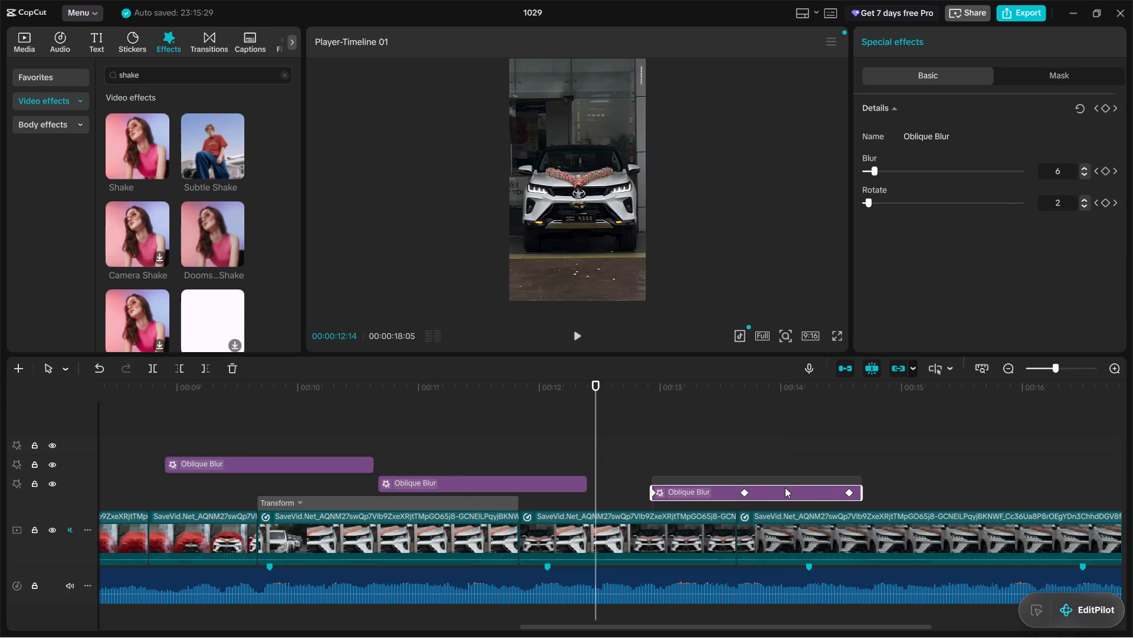
left_click_drag(785, 487, 778, 496)
Play back from 00:00:09:23 and again from about 00:00:07:21 to review the eased zoom and Oblique Blur placement.
left_click(266, 419)
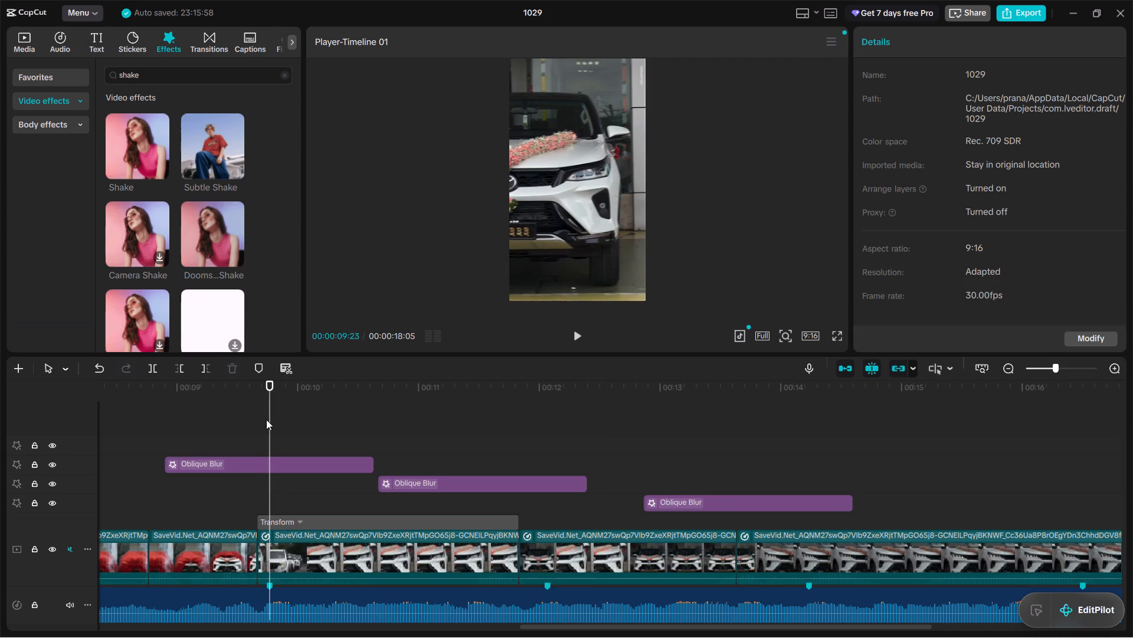
key("space")
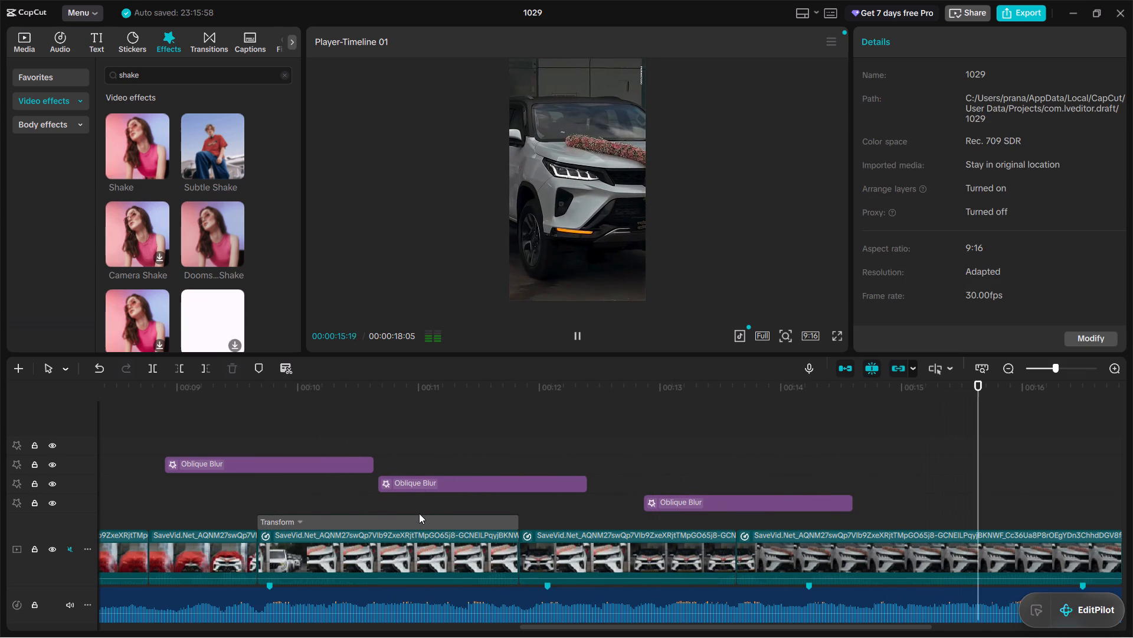
key("space")
key("ctrl+a")
key("ctrl+a")
key("ctrl+a")
key("ctrl+a")
key("ctrl+a")
key("ctrl+a")
key("ctrl+a")
key("ctrl+a")
key("ctrl+a")
key("ctrl+a")
key("ctrl+a")
key("ctrl+a")
key("ctrl+a")
key("ctrl+a")
key("ctrl+a")
key("ctrl+a")
key("ctrl+a")
key("ctrl+a")
key("ctrl+a")
key("ctrl+a")
scroll(411, 514, "down", 3, "ctrl")
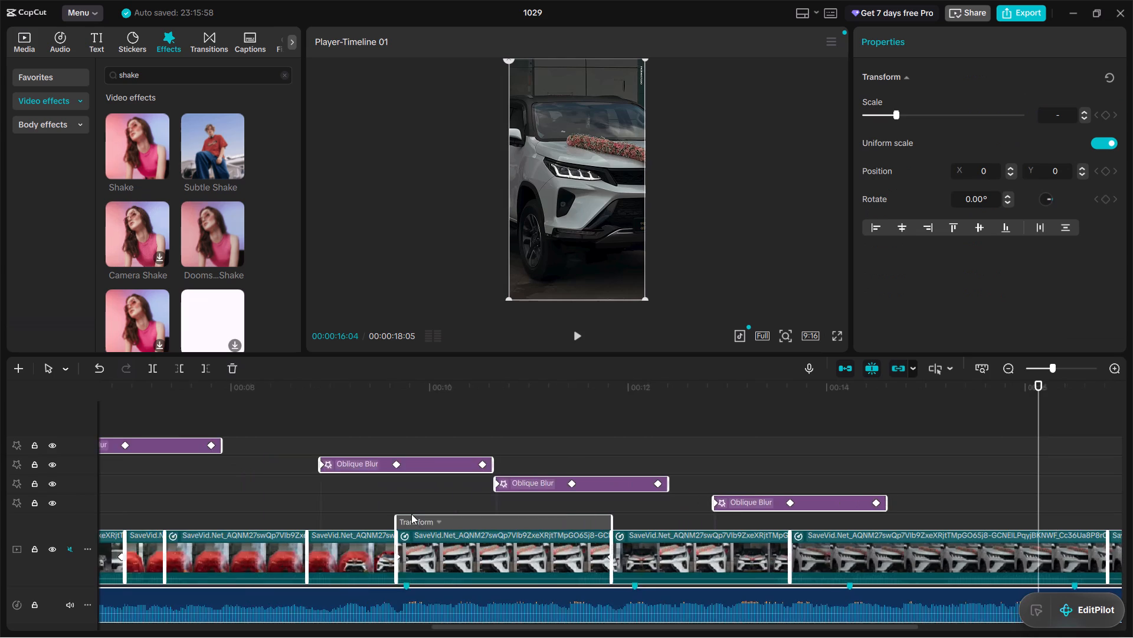
scroll(411, 514, "down", 10, "ctrl")
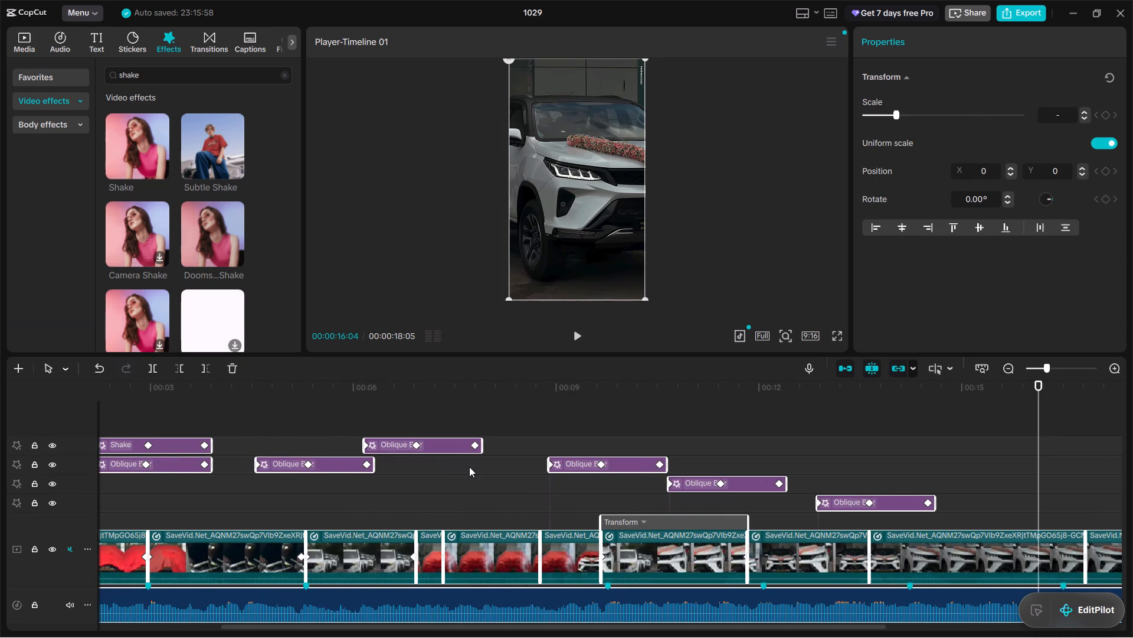
left_click(469, 467)
key("space")
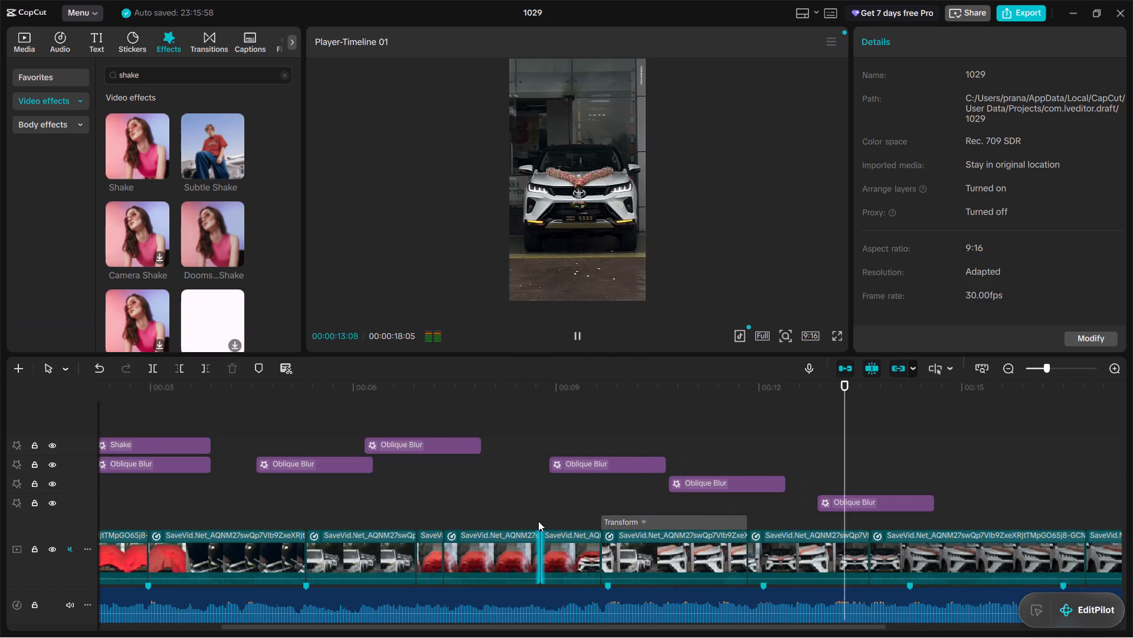
key("space")
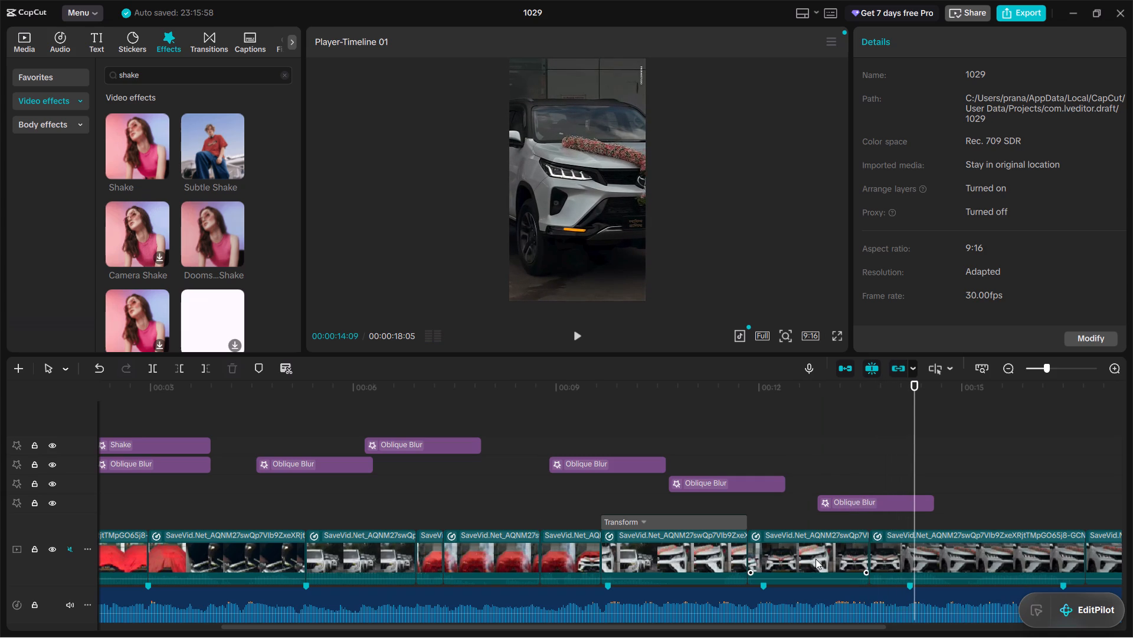
Add Transform keyframes at the start and end of the clip beginning at 00:00:11:25, scaling the end keyframe to 109%.
left_click(748, 509)
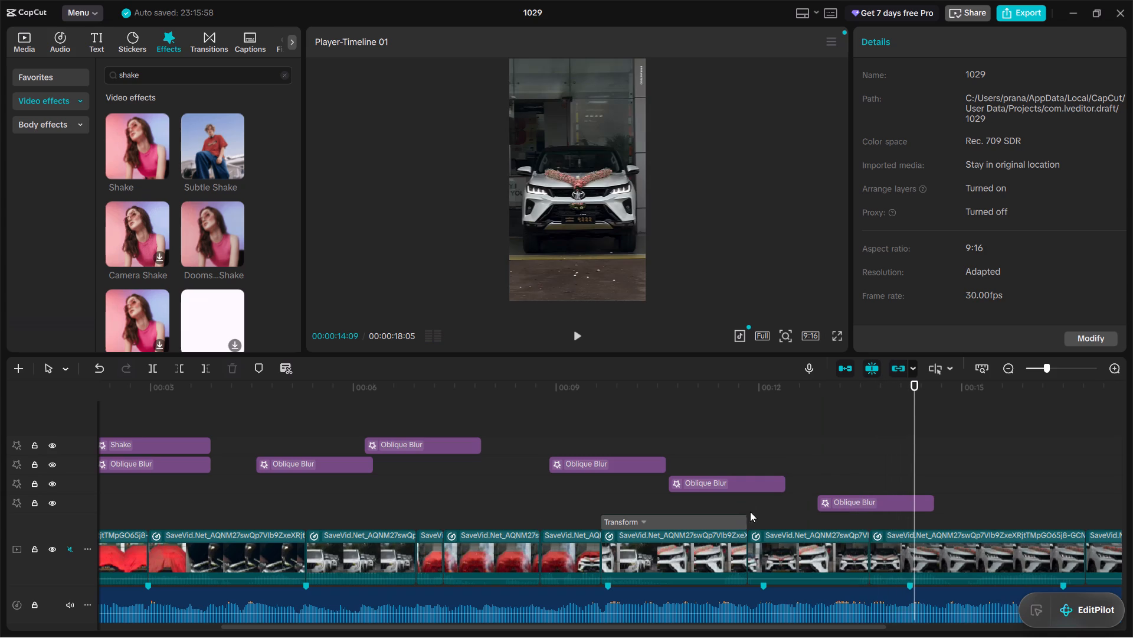
left_click(771, 537)
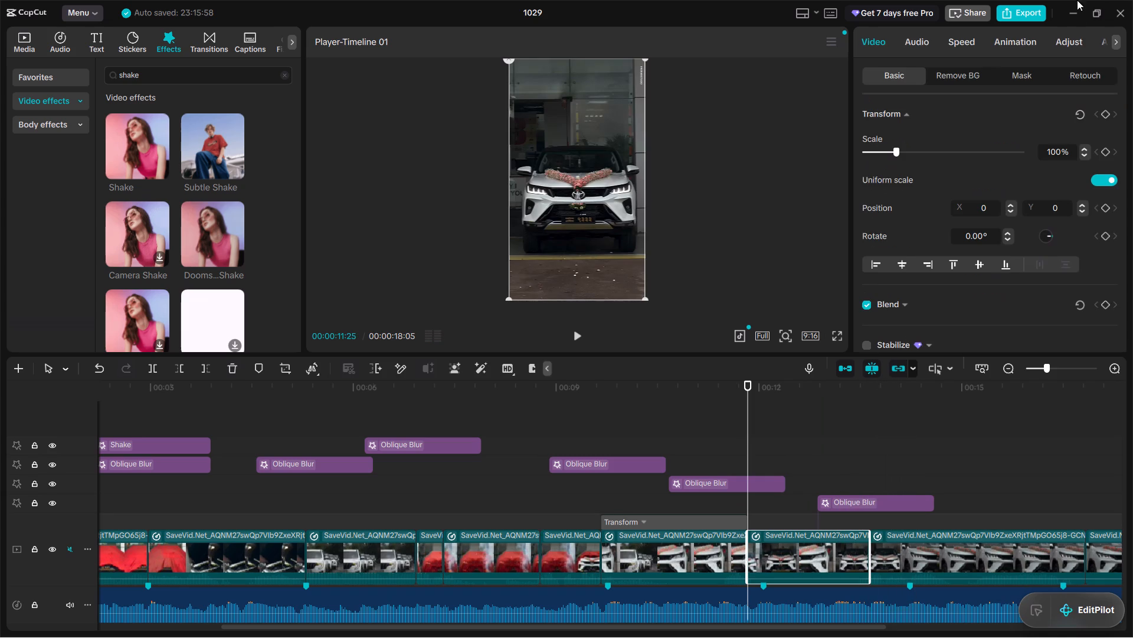
left_click(1108, 115)
key("Up")
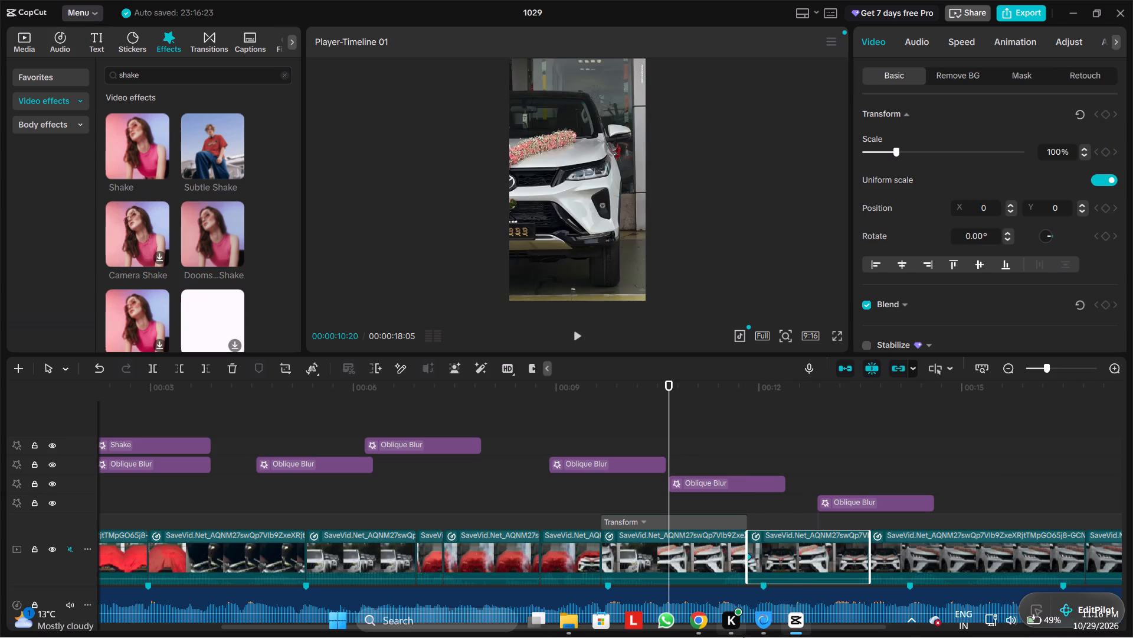
key("Down")
key("Down")
key("Down")
key("Down")
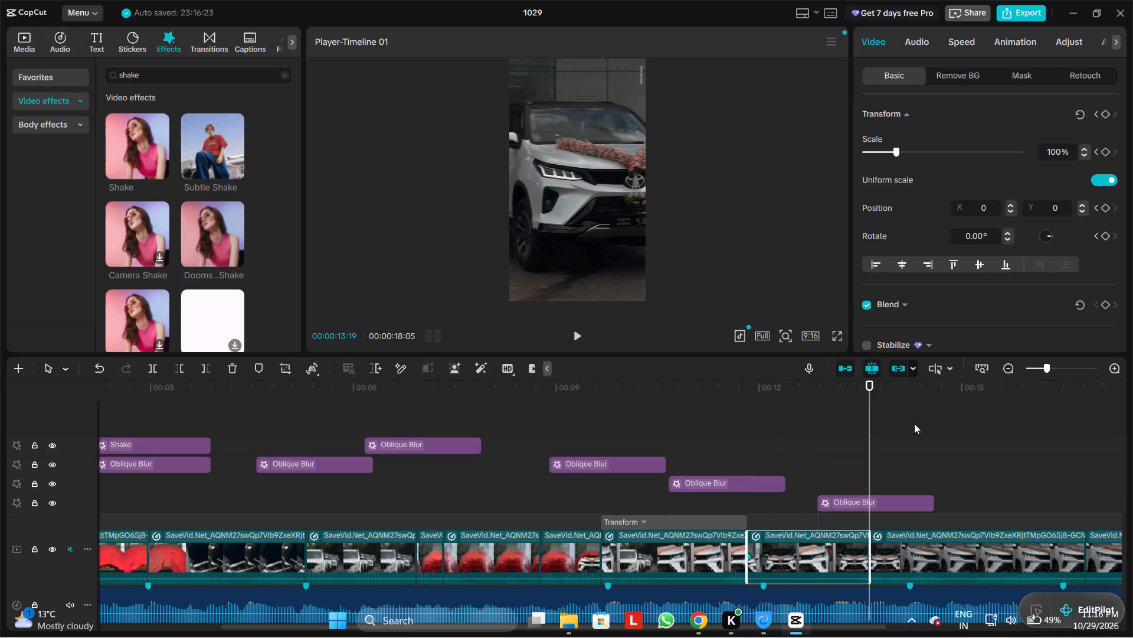
left_click(1103, 115)
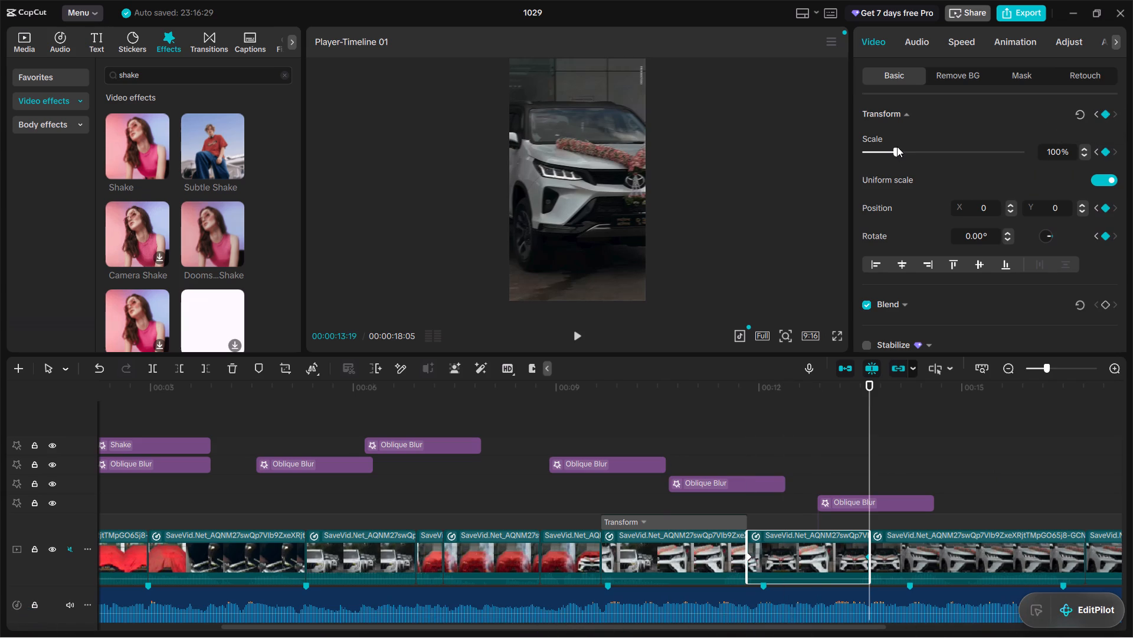
left_click_drag(898, 150, 902, 154)
left_click_drag(902, 154, 901, 156)
left_click_drag(901, 156, 901, 159)
left_click_drag(901, 159, 900, 159)
Apply the Cubic In preset curve to the Scale keyframes of the clip beginning at 00:00:11:25.
left_click(780, 561)
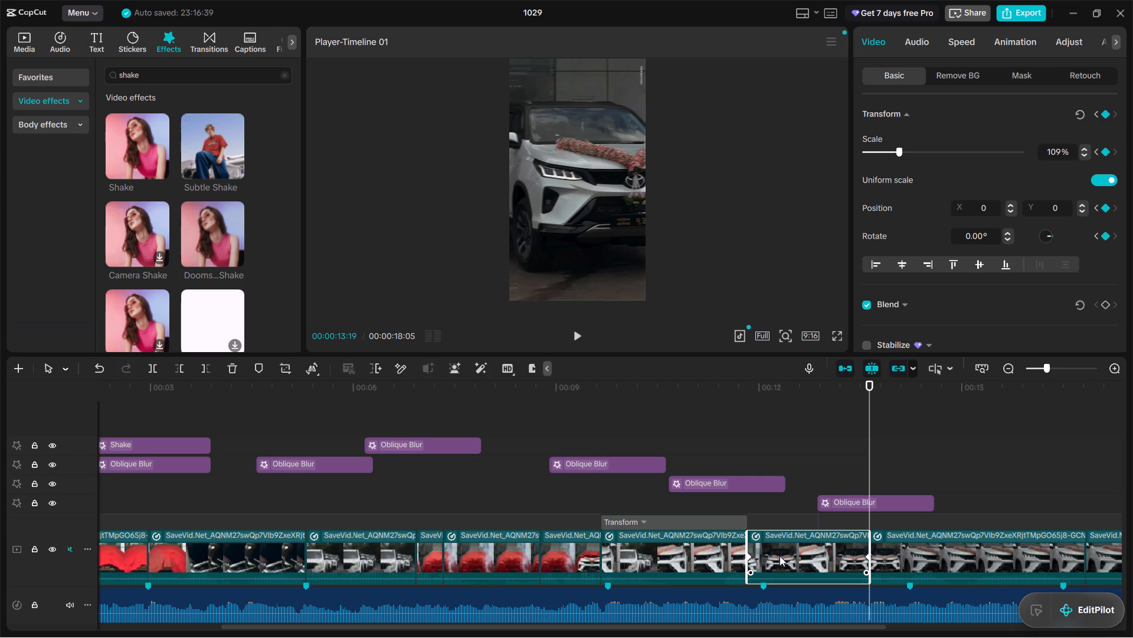
left_click(780, 556)
key("alt+k")
scroll(831, 470, "up", 2)
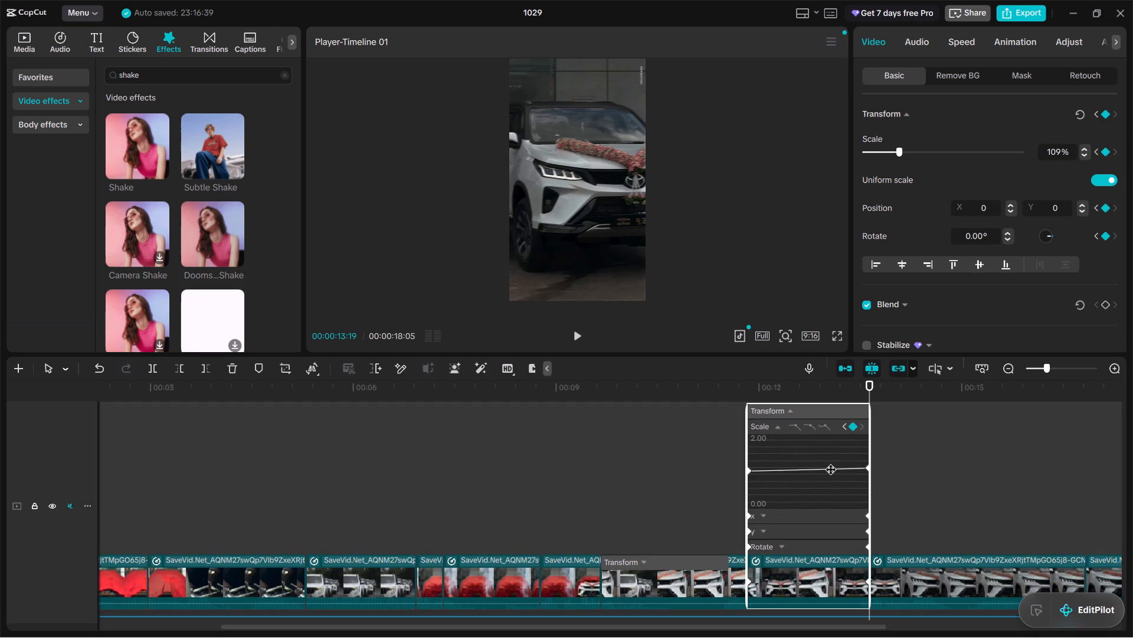
key("ctrl+a")
key("ctrl+a")
key("ctrl+a")
key("ctrl+a")
key("ctrl+a")
key("ctrl+a")
key("ctrl+a")
key("ctrl+a")
key("ctrl+a")
key("ctrl+a")
key("ctrl+a")
key("ctrl+a")
key("ctrl+a")
key("ctrl+a")
key("ctrl+a")
key("ctrl+a")
key("ctrl+a")
key("ctrl+a")
key("ctrl+a")
key("ctrl+a")
scroll(818, 499, "down", 3, "ctrl")
scroll(818, 499, "up", 6, "ctrl")
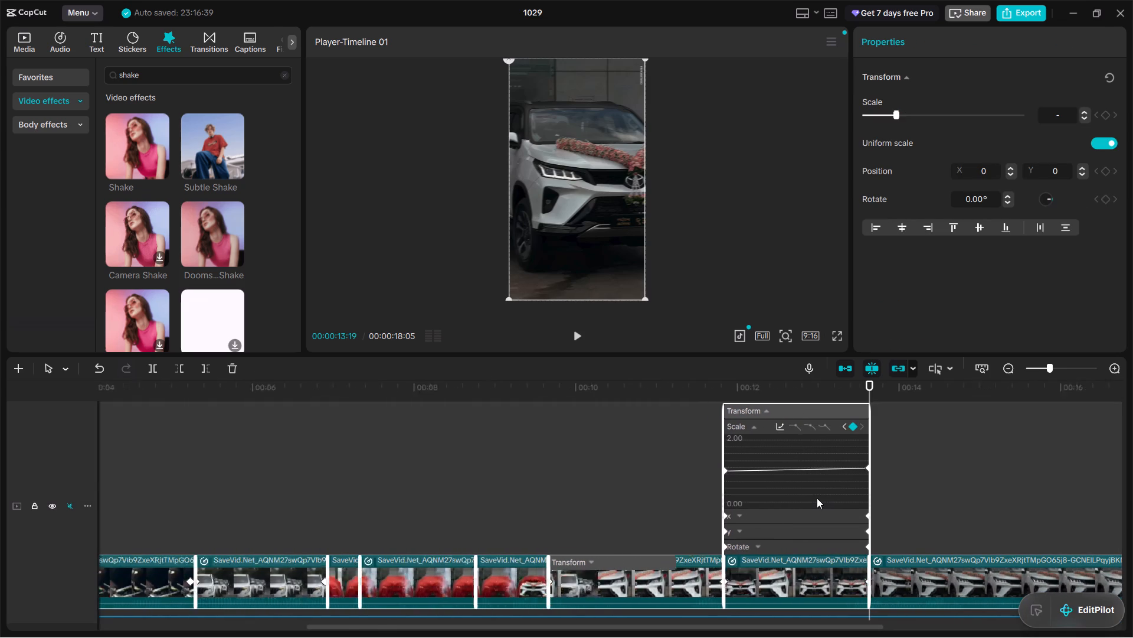
scroll(817, 498, "up", 5, "ctrl")
left_click(775, 428)
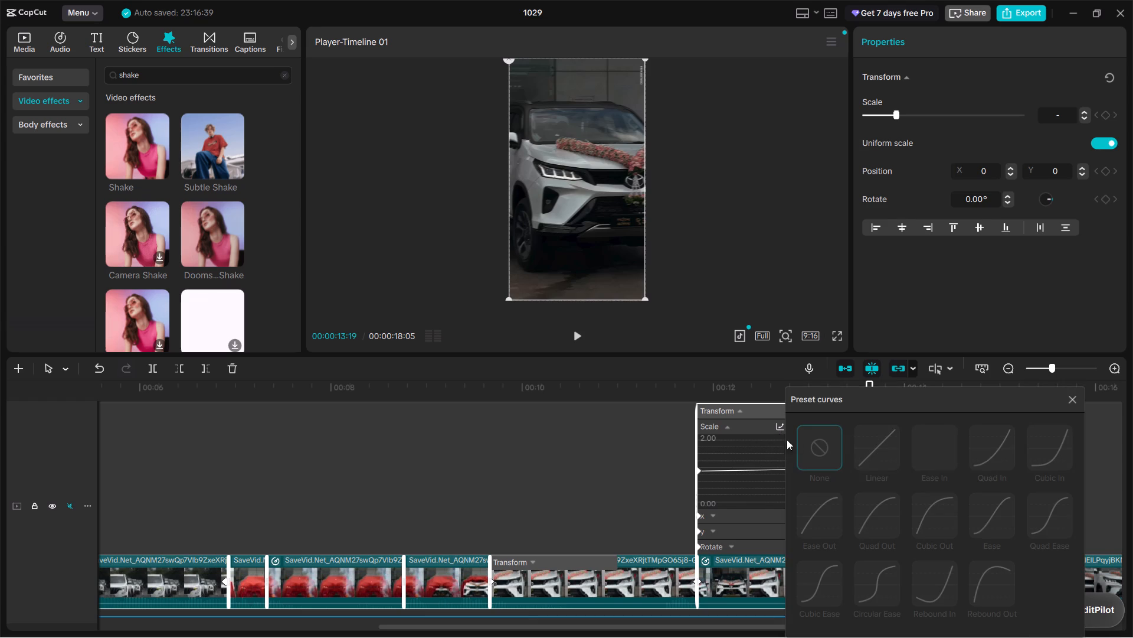
left_click(741, 473)
left_click(994, 434)
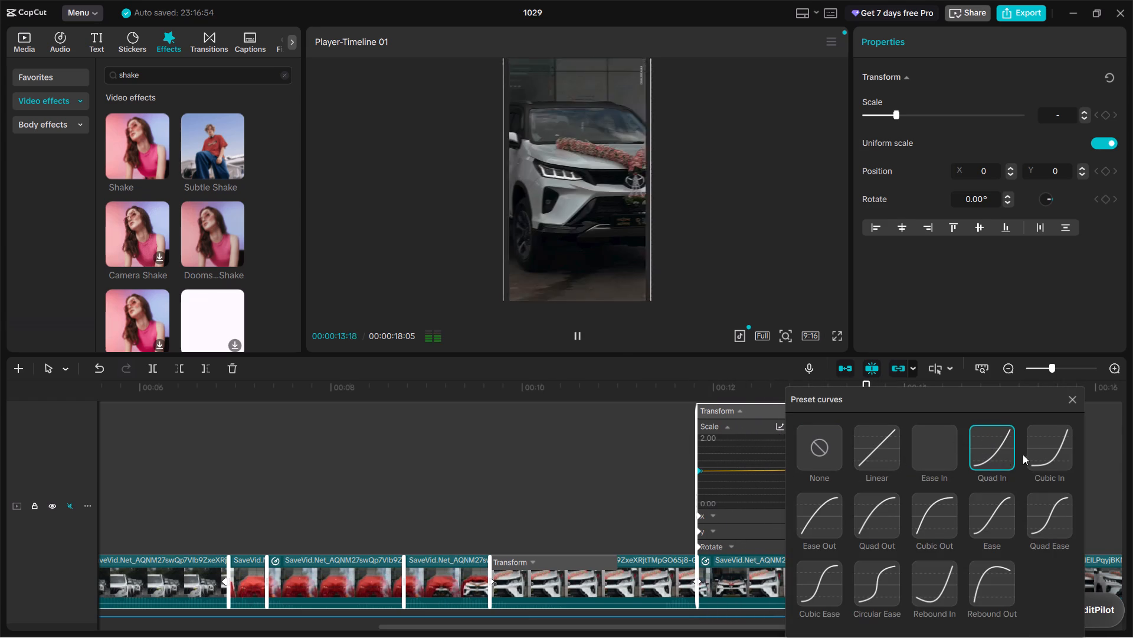
left_click(1041, 450)
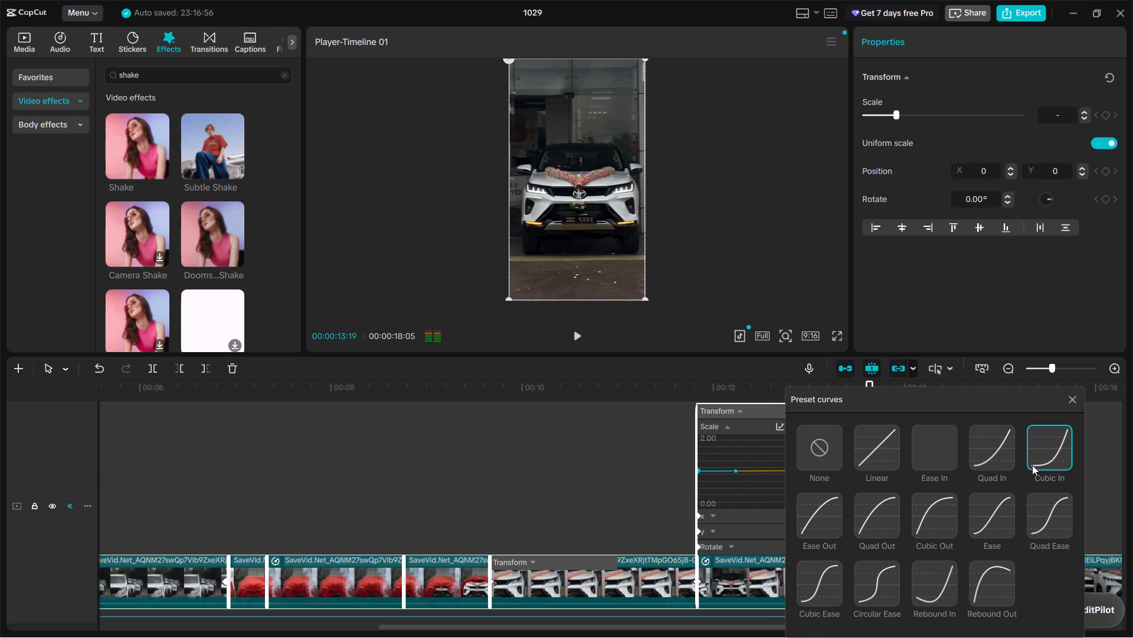
left_click(642, 478)
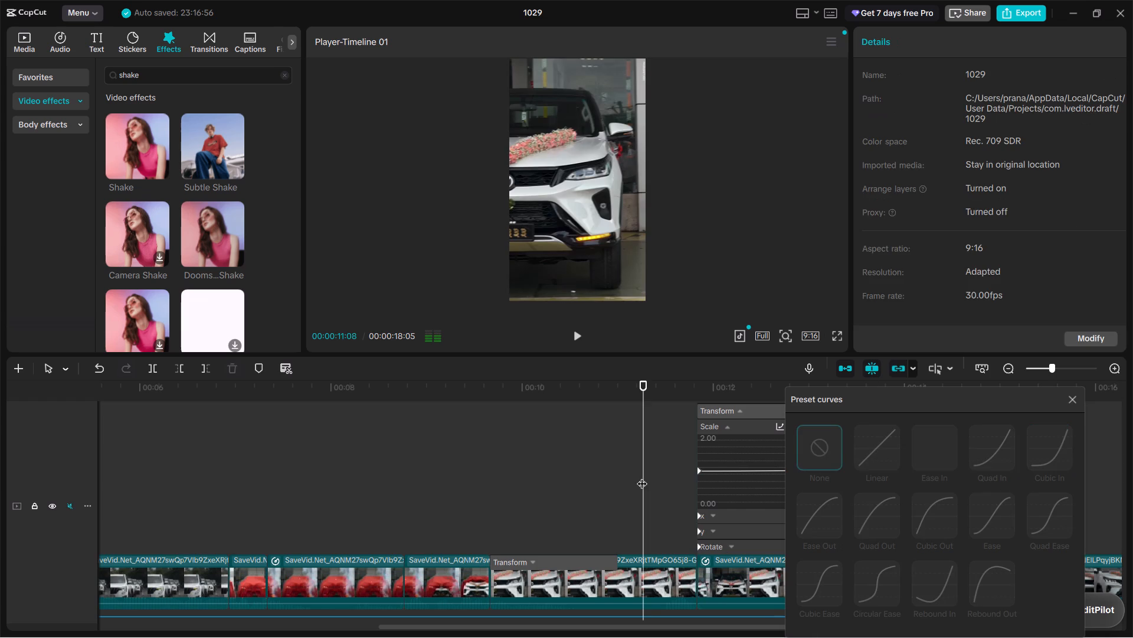
left_click(1080, 405)
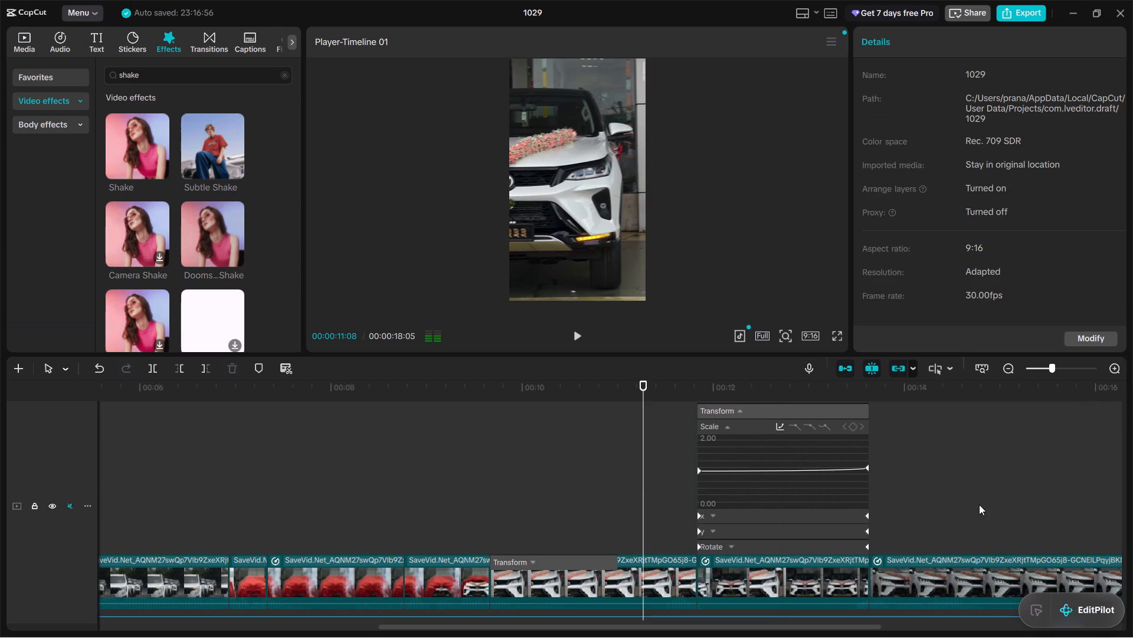
Collapse the Transform graph and play back from about 00:00:11:05 to the end to review the eased zoom and closing cuts.
left_click(979, 504)
left_click(630, 512)
key("space")
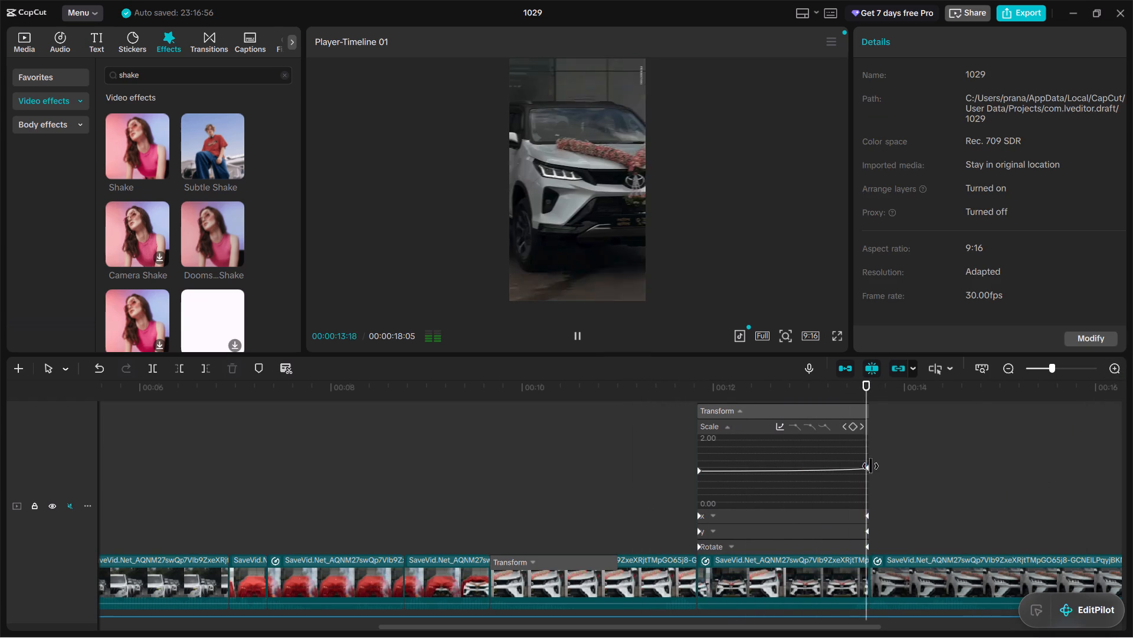
left_click(742, 409)
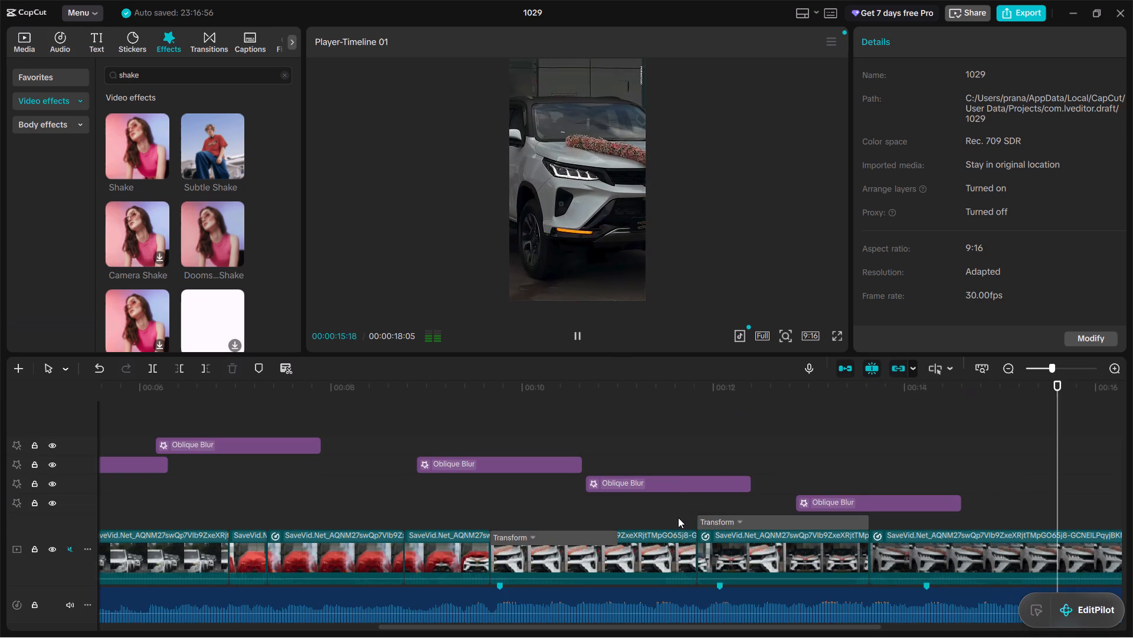
left_click(678, 517)
key("space")
key("space")
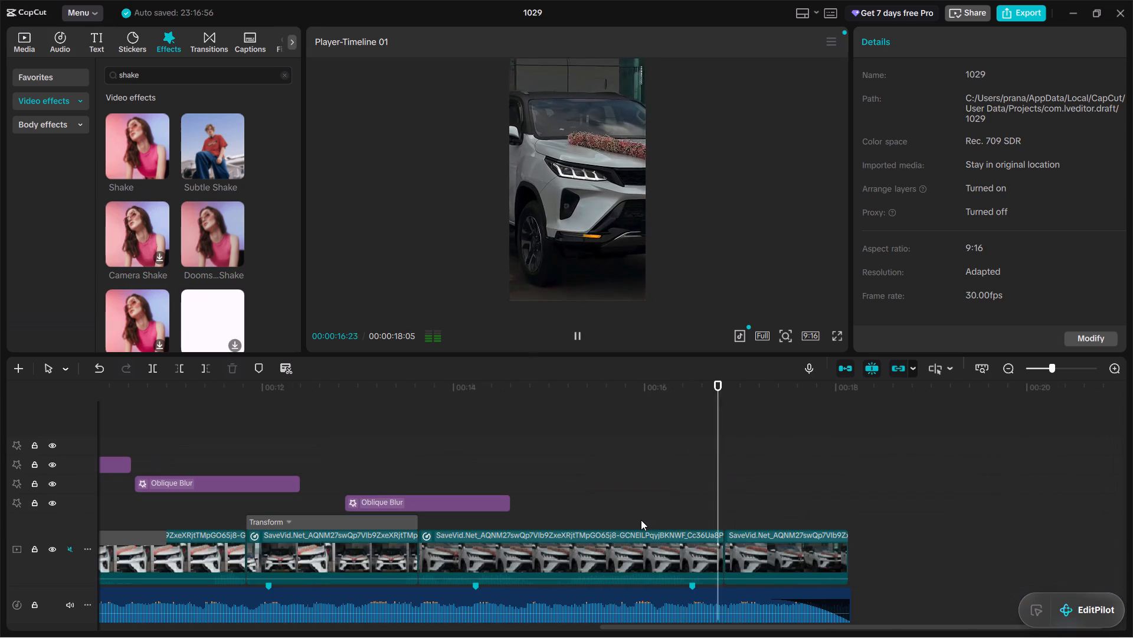
key("space")
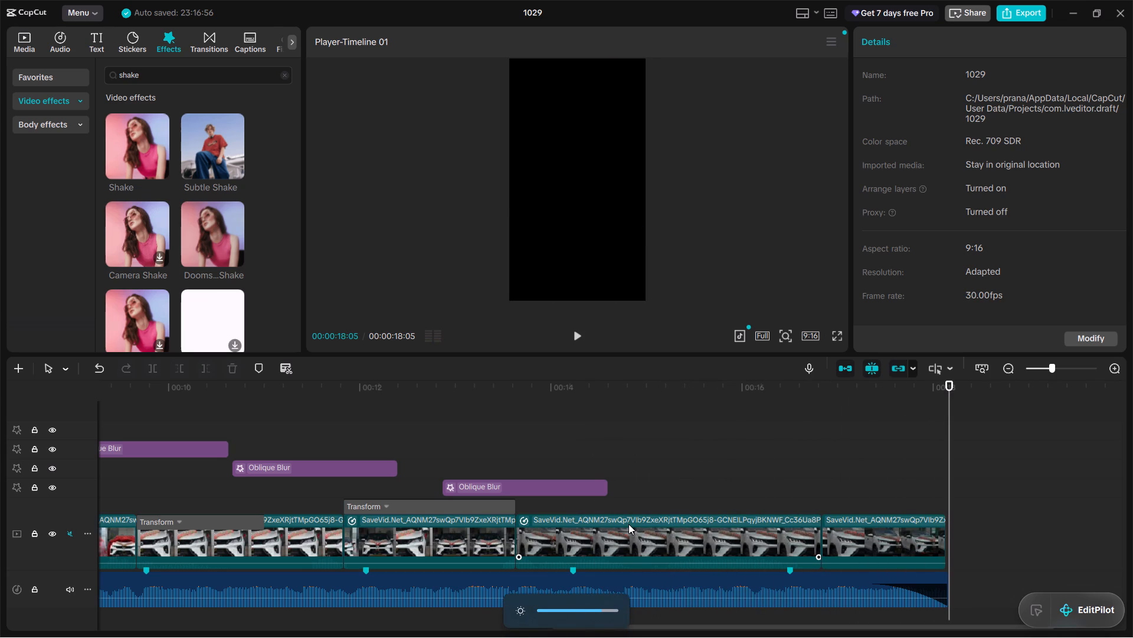
key("space")
key("space")
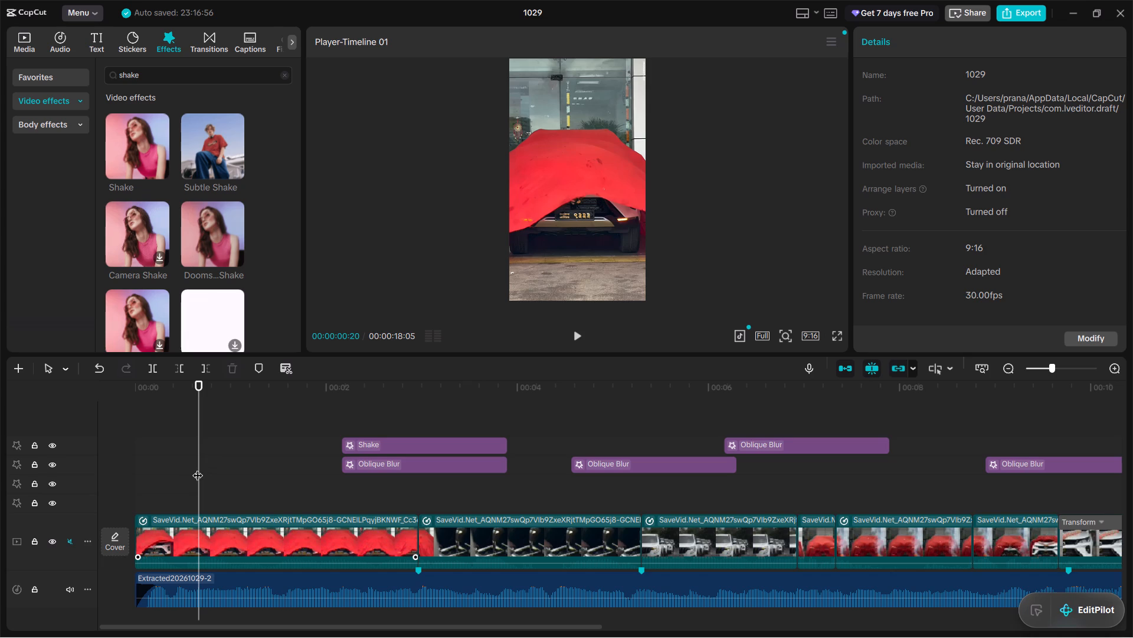
Add a custom adjustment layer at the start of the timeline, 00:00:00:00.
left_click_drag(198, 468, 132, 481)
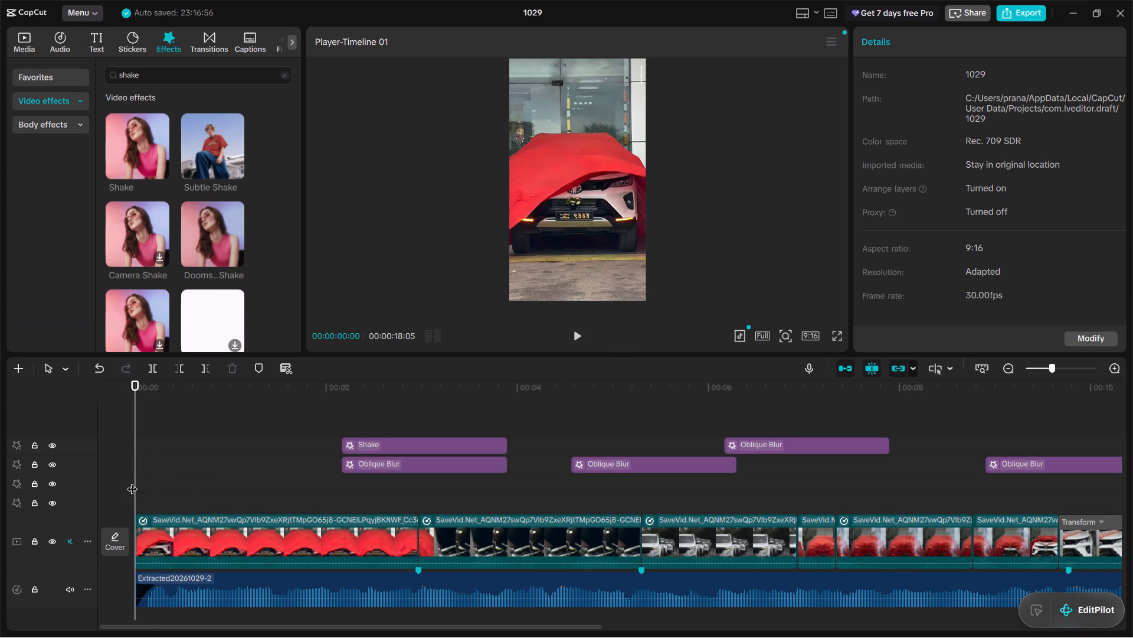
left_click_drag(212, 48, 88, 43)
left_click(242, 31)
left_click(149, 86)
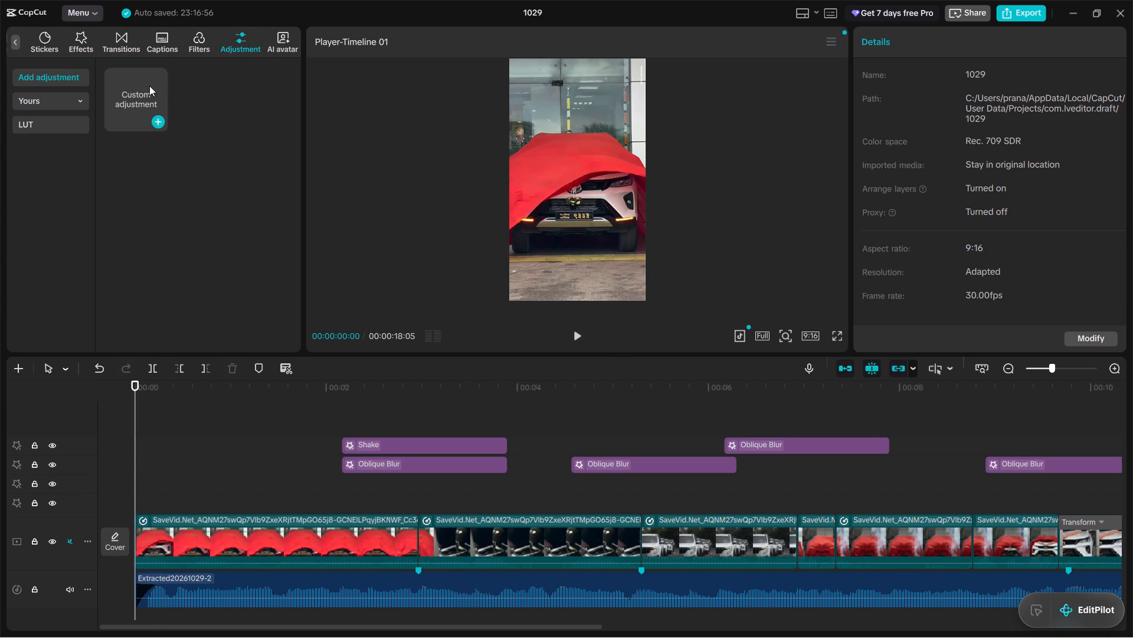
left_click(153, 122)
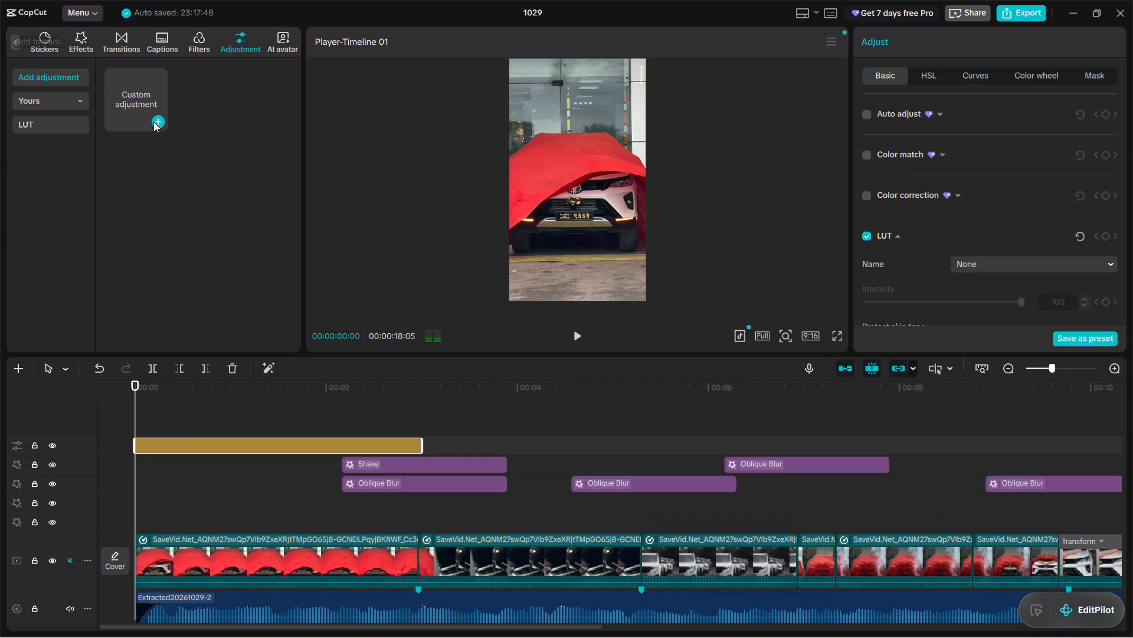
Set the adjustment layer's Saturation to 7, Exposure to -3 and Contrast to 11.
scroll(882, 134, "down", 3)
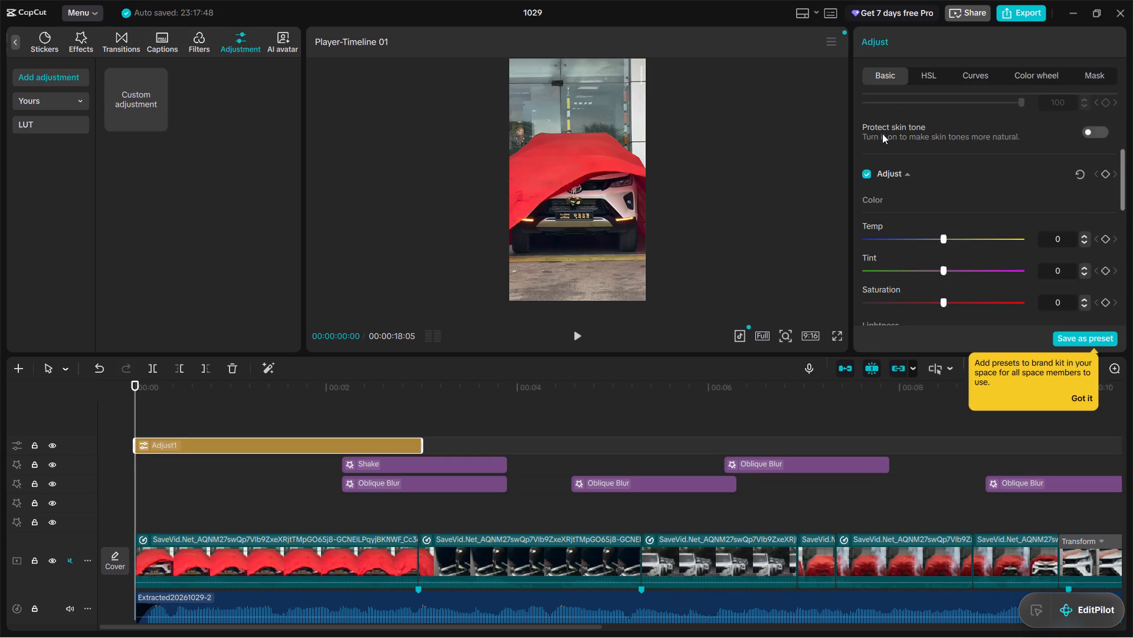
scroll(882, 134, "down", 1)
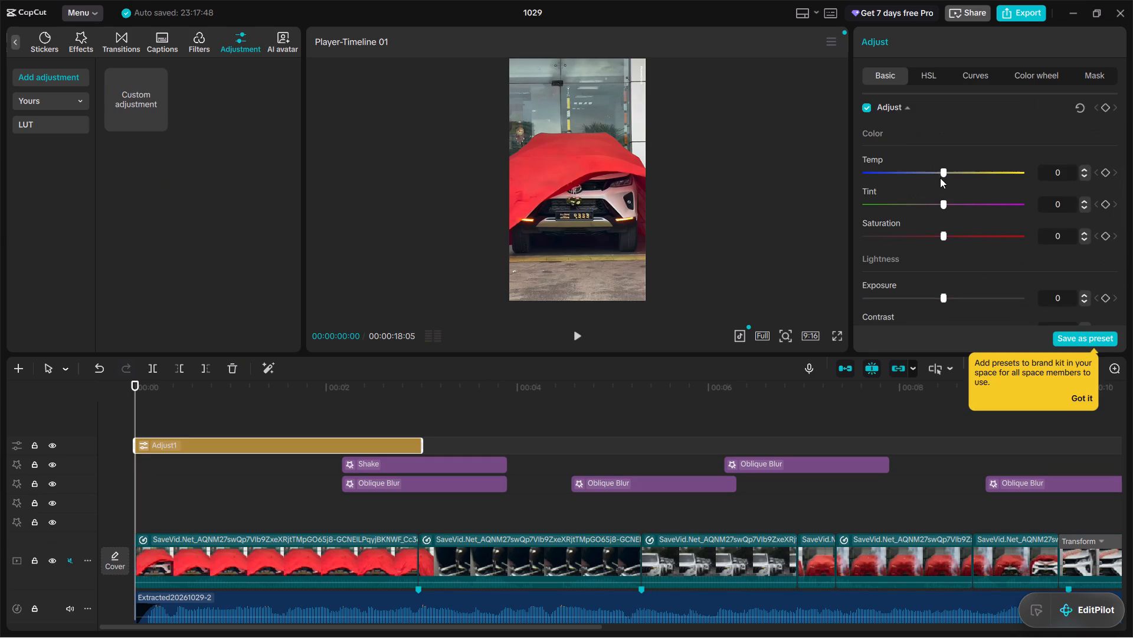
left_click(943, 174)
left_click_drag(942, 237, 951, 241)
scroll(944, 244, "down", 1)
left_click_drag(945, 232, 947, 232)
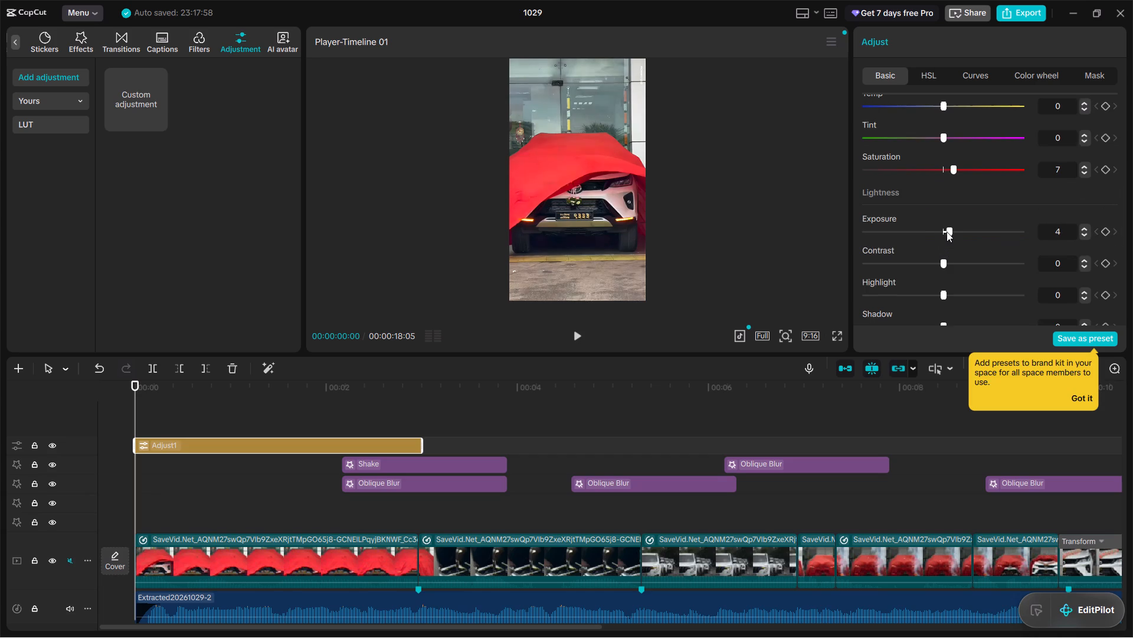
left_click_drag(947, 232, 933, 230)
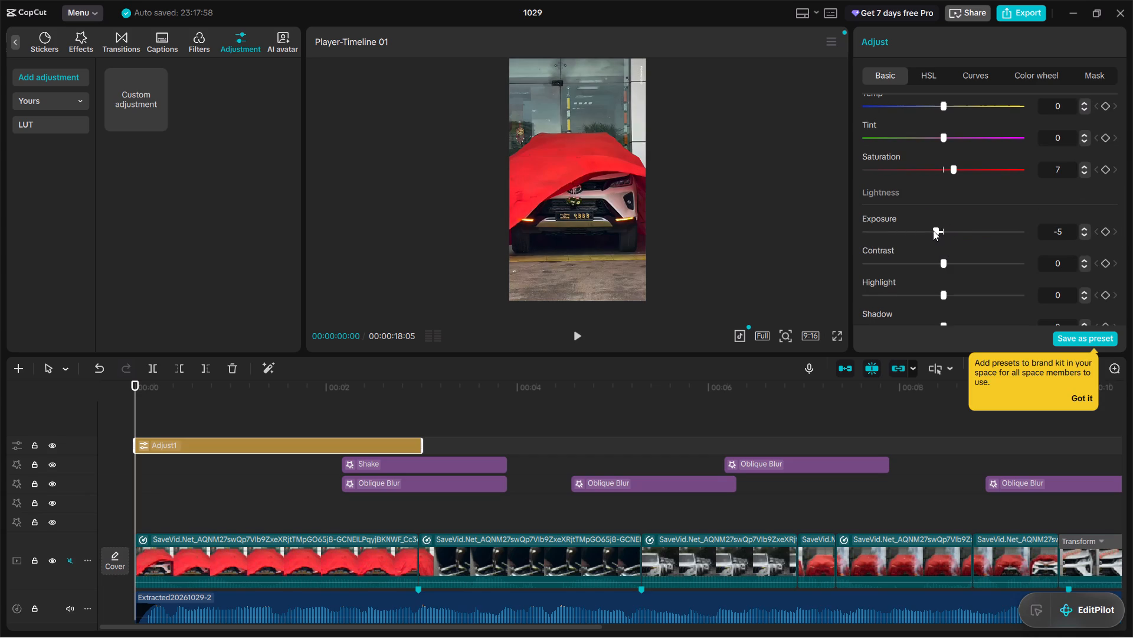
left_click_drag(933, 230, 935, 233)
left_click_drag(944, 266, 957, 268)
left_click_drag(957, 268, 958, 270)
Set the adjustment layer's Highlight to -7 and Whites to -4, leaving Blacks and Brilliance at 0.
left_click_drag(941, 297, 933, 298)
left_click_drag(933, 298, 930, 302)
scroll(939, 295, "down", 2)
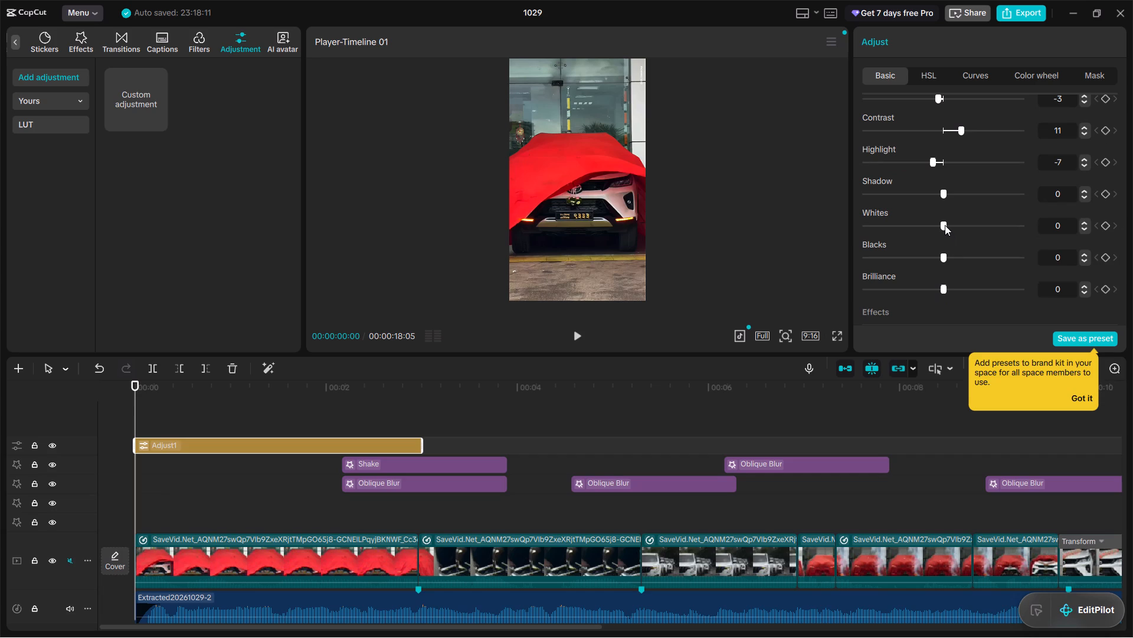
left_click_drag(944, 225, 930, 222)
left_click_drag(930, 222, 934, 223)
left_click(943, 258)
left_click(944, 288)
Set the adjustment layer's Sharpen to 36 and Clarity to 35.
scroll(941, 282, "down", 2)
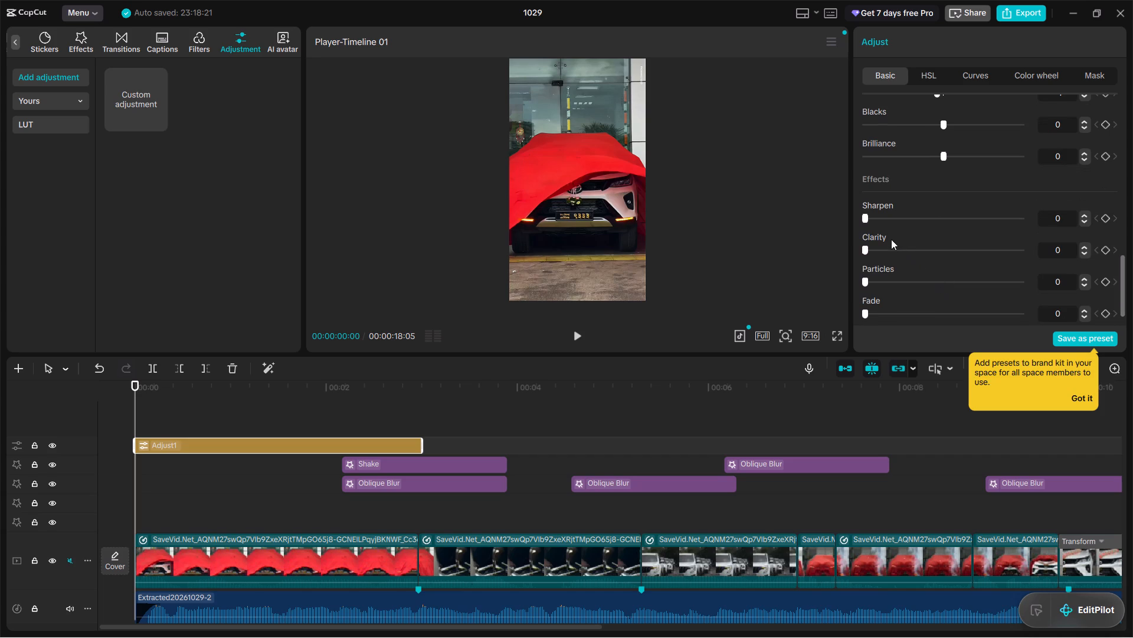
left_click_drag(875, 217, 927, 229)
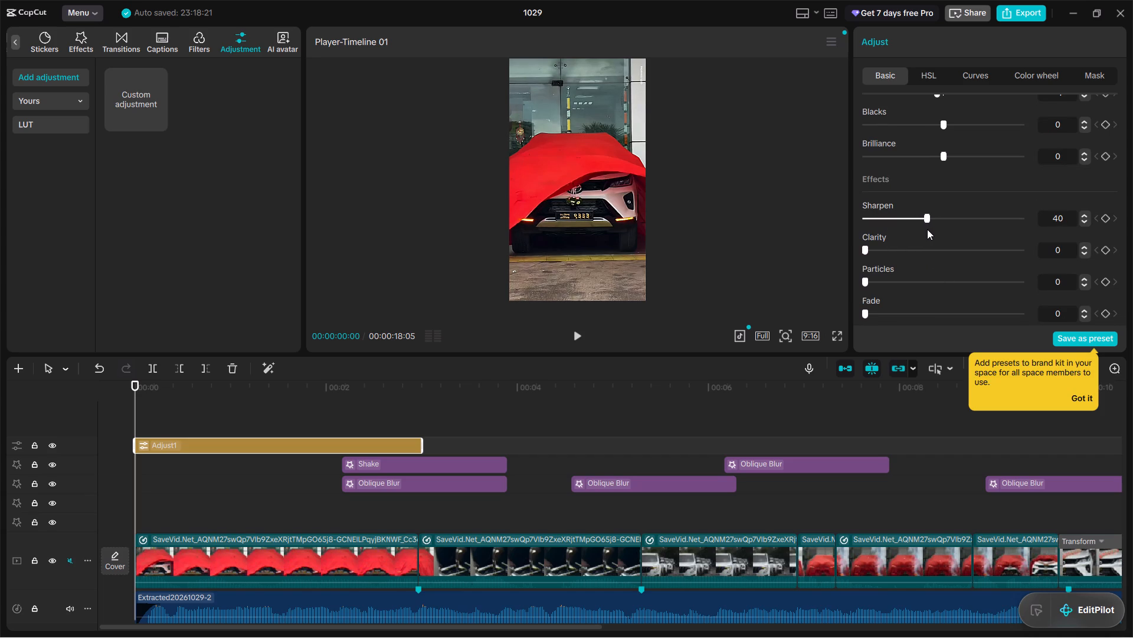
left_click_drag(927, 229, 921, 230)
left_click_drag(921, 230, 922, 231)
left_click_drag(879, 251, 880, 251)
left_click_drag(880, 251, 923, 249)
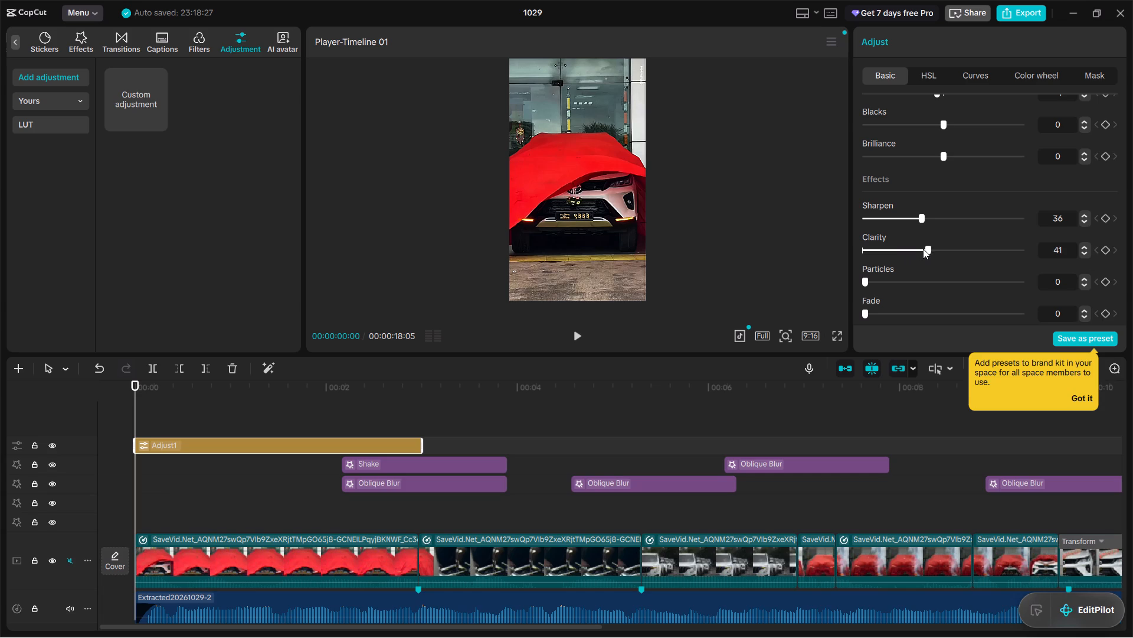
left_click_drag(923, 249, 918, 248)
Extend the adjustment layer to the end of the video at 00:00:18:05 and play the edit back.
left_click_drag(421, 441, 913, 416)
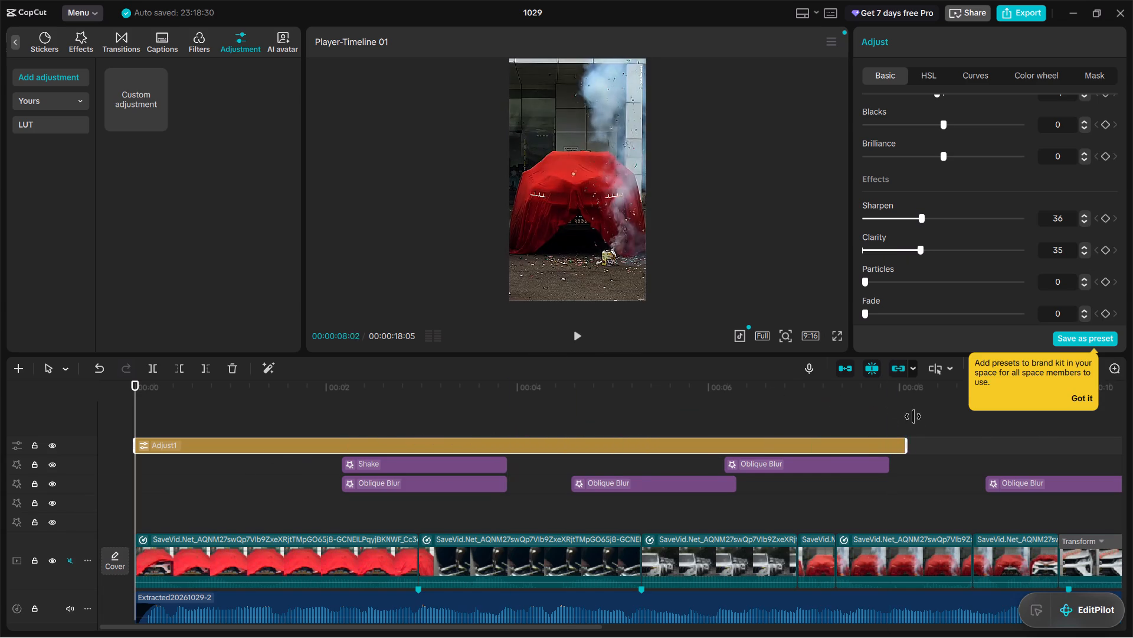
left_click_drag(913, 416, 1092, 425)
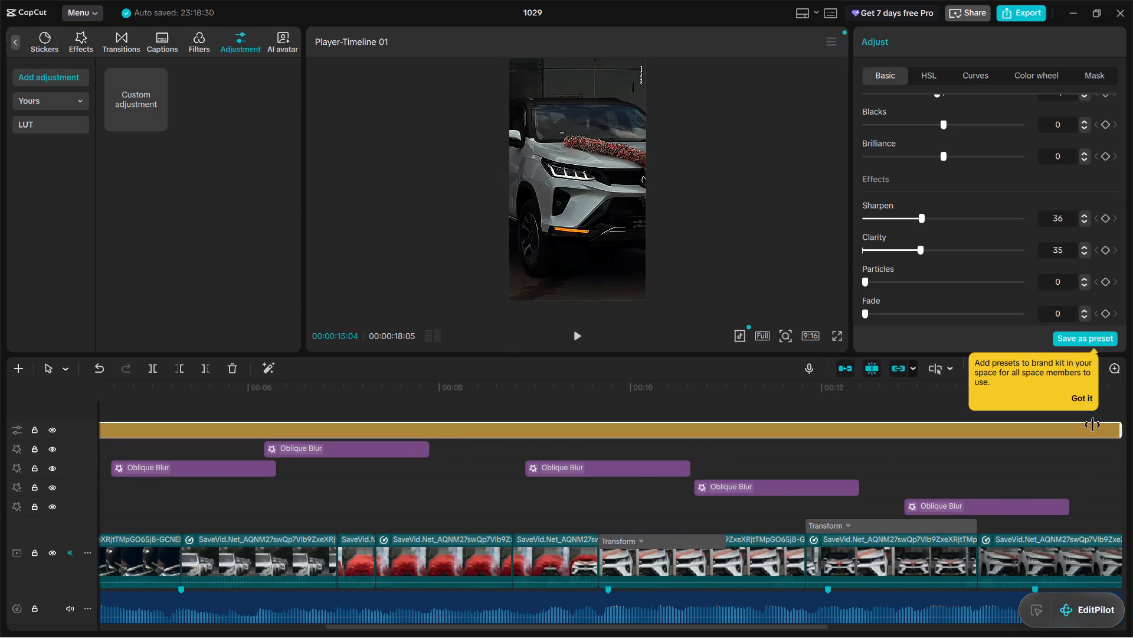
left_click_drag(1092, 425, 1111, 439)
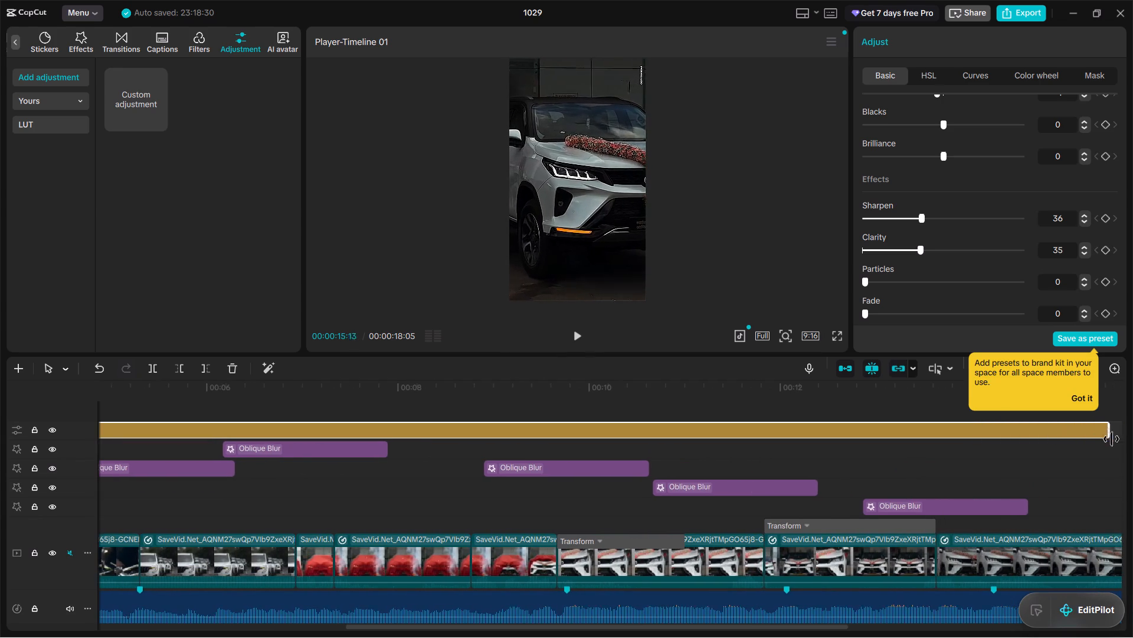
left_click_drag(1111, 439, 836, 454)
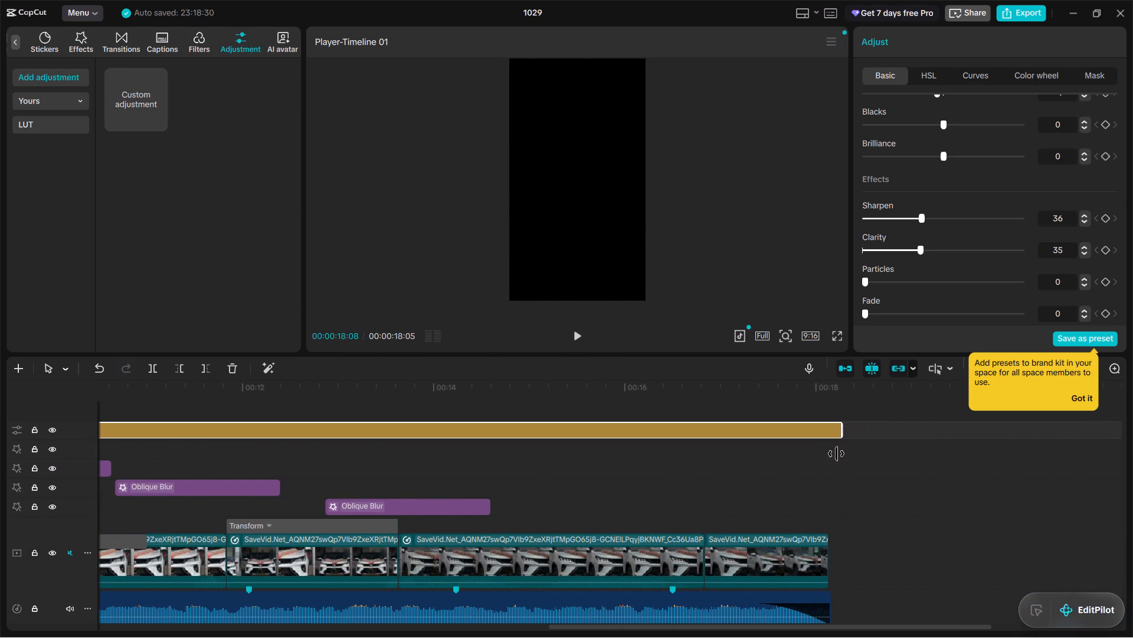
left_click_drag(836, 454, 834, 457)
key("space")
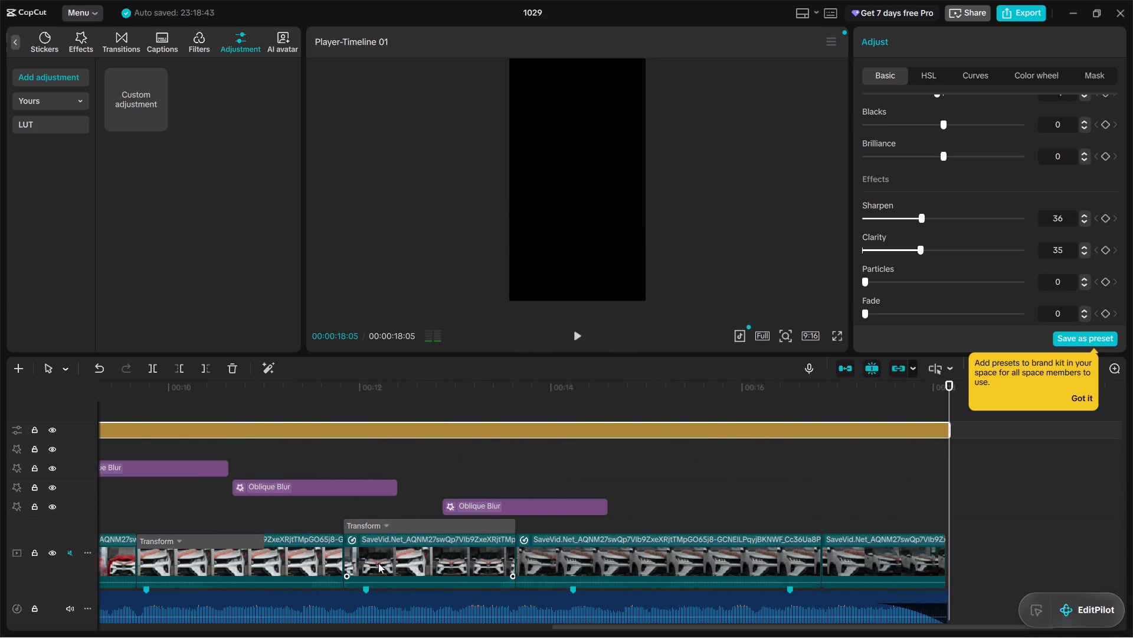
key("space")
key("space")
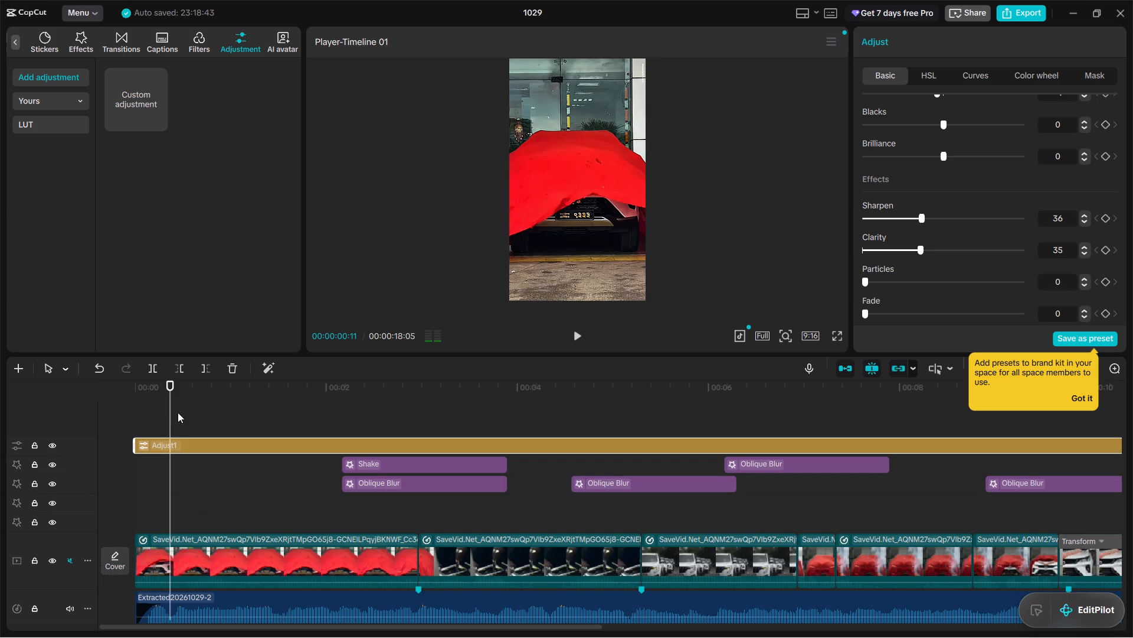
Search the filters for dracula and add the Dracula filter above the adjustment layer at 00:00:00:00.
left_click_drag(172, 412, 113, 392)
left_click(195, 38)
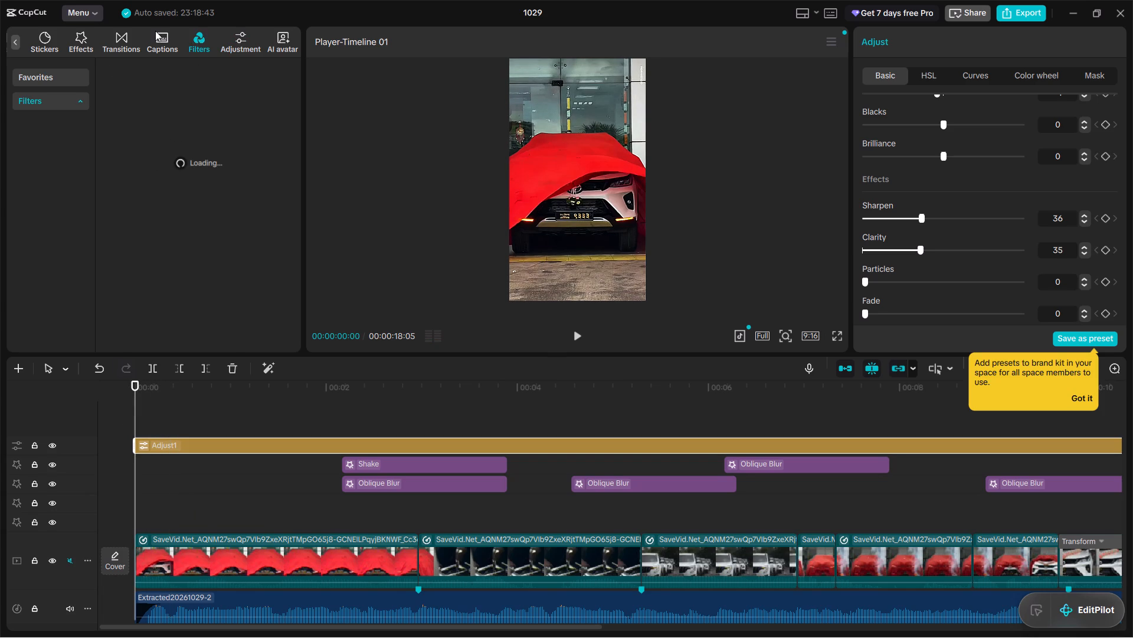
left_click(214, 234)
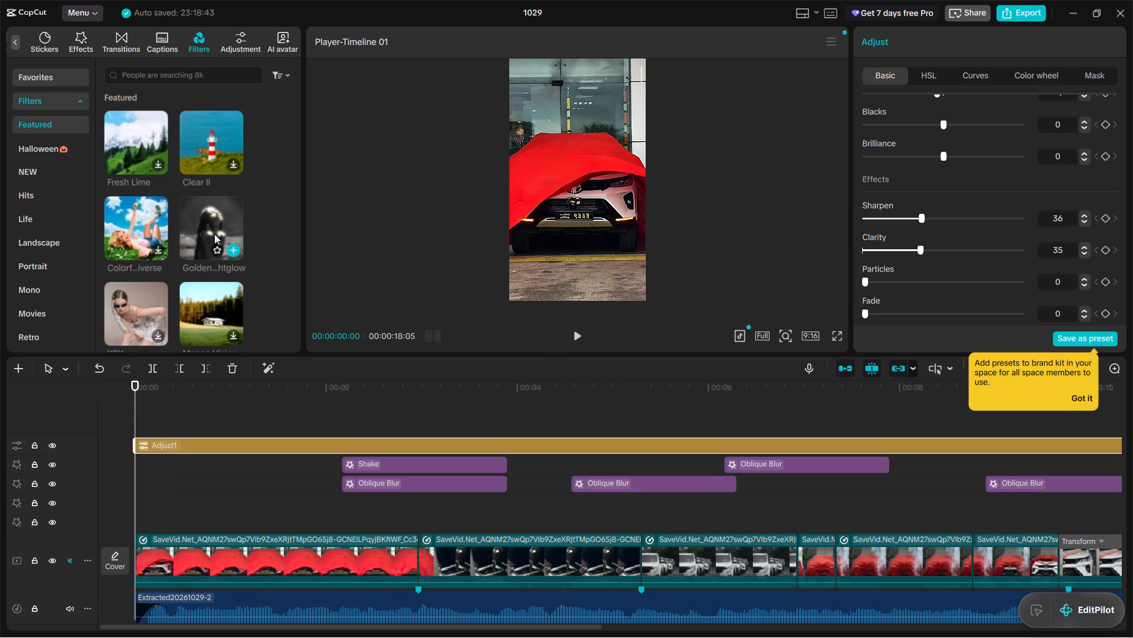
key("space")
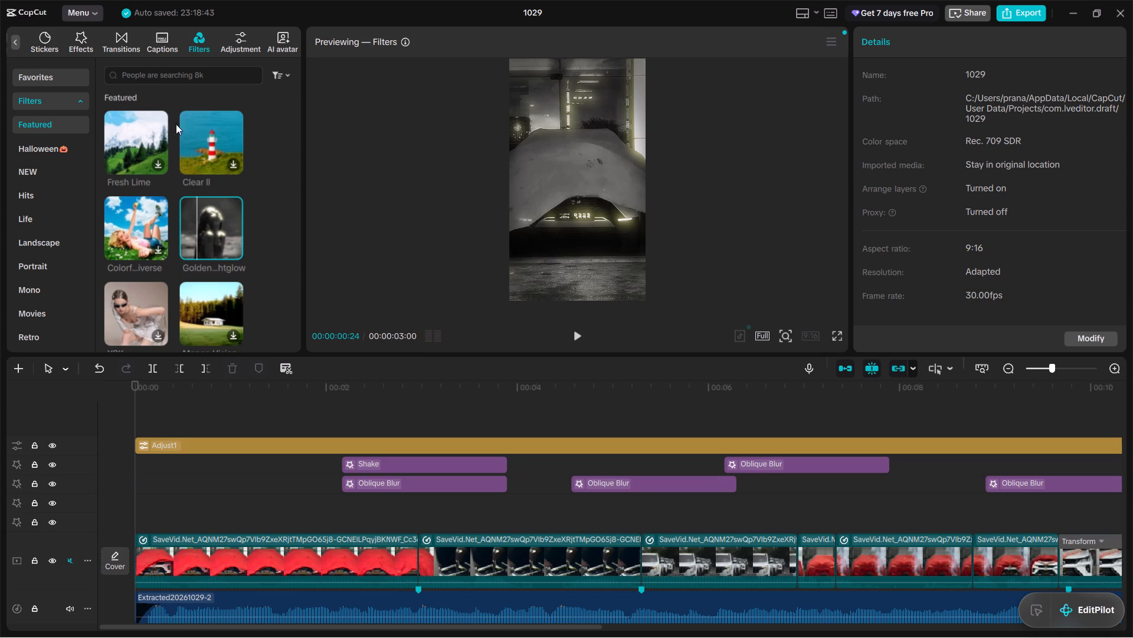
left_click(173, 73)
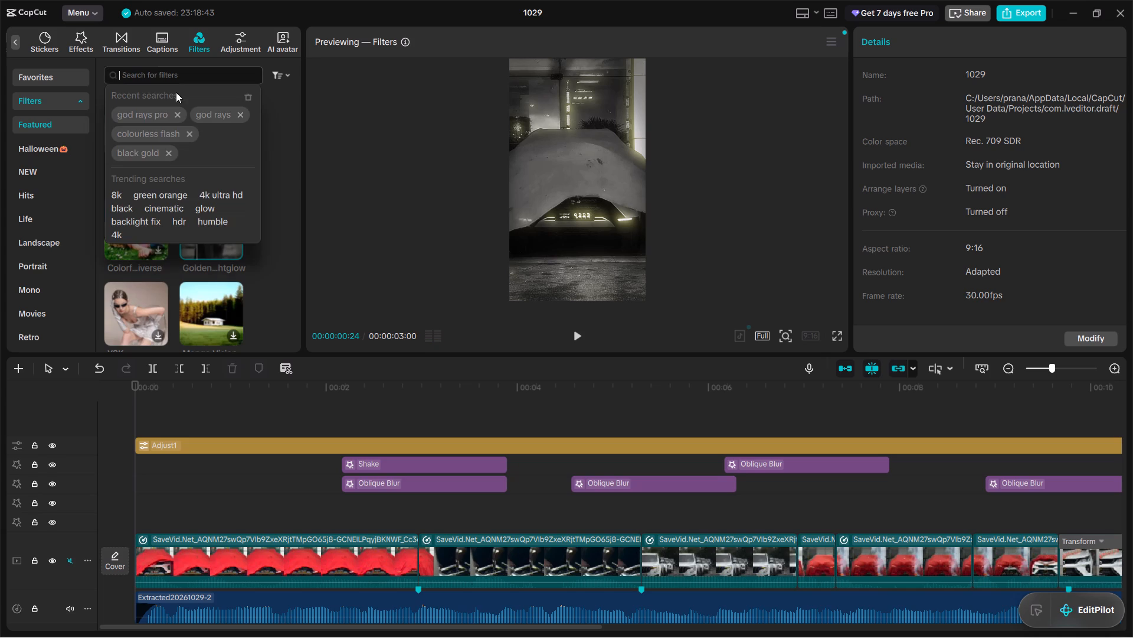
key("d")
key("r")
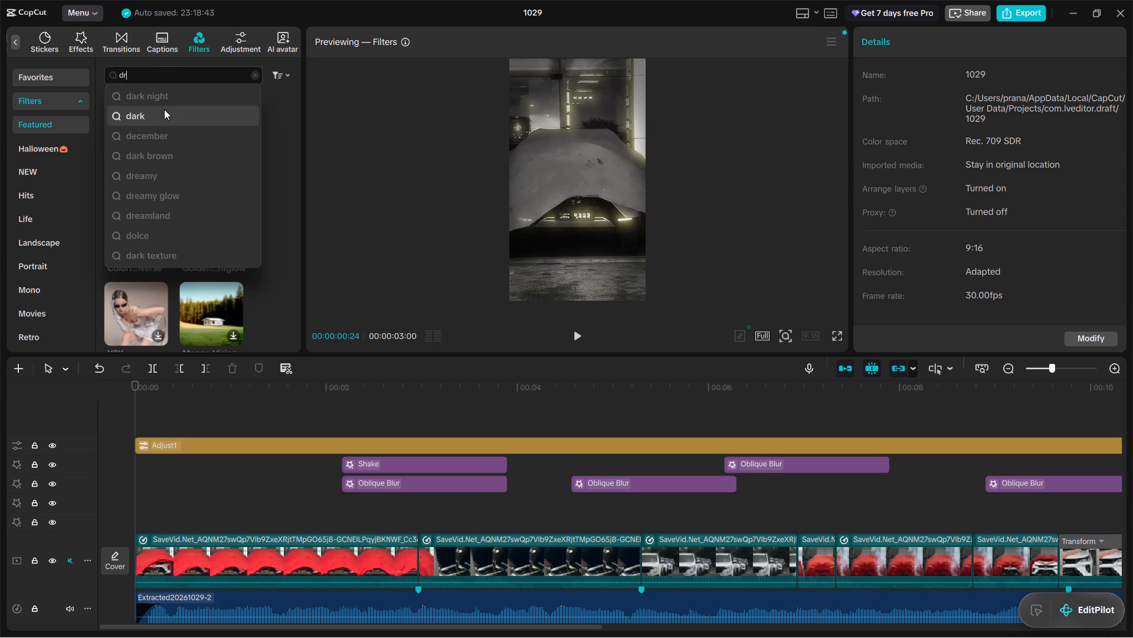
key("w")
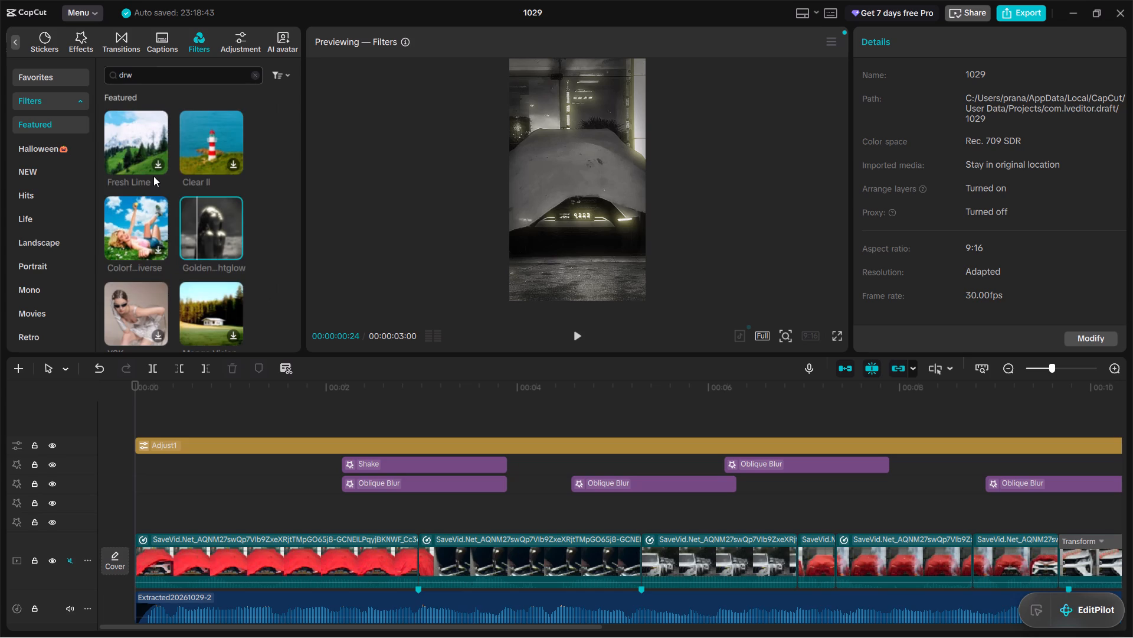
key("BackSpace")
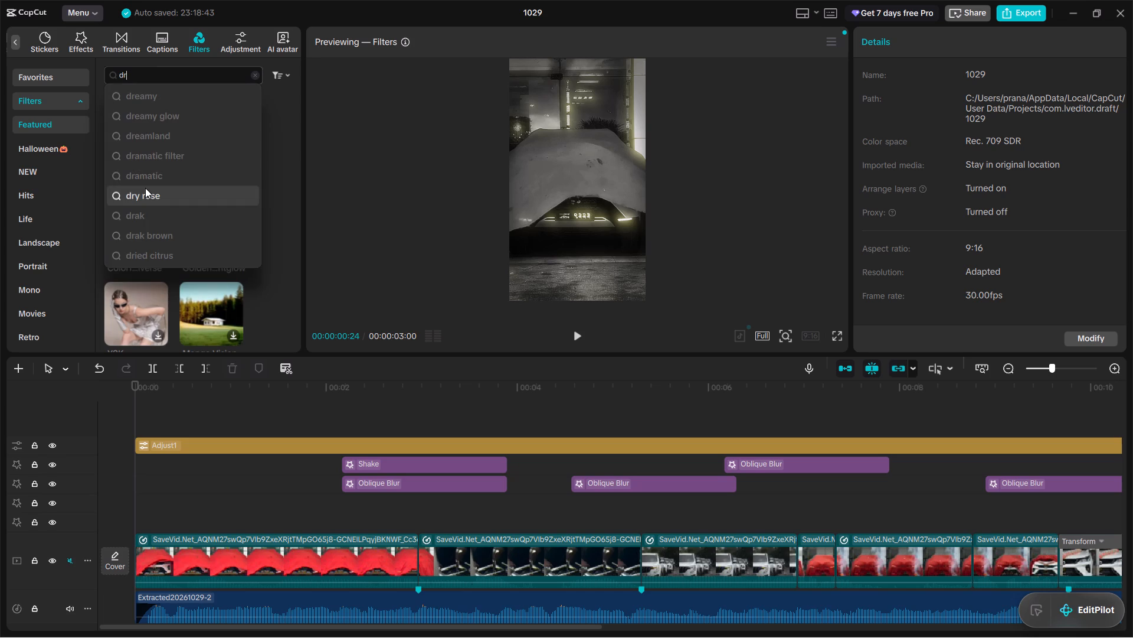
key("a")
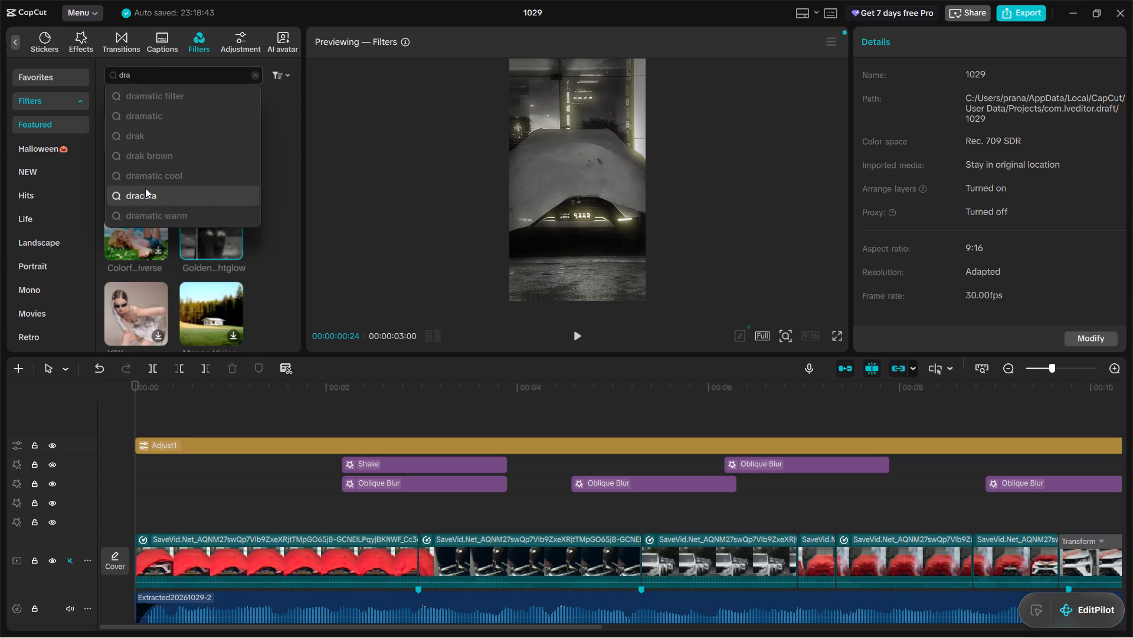
key("c")
left_click(162, 92)
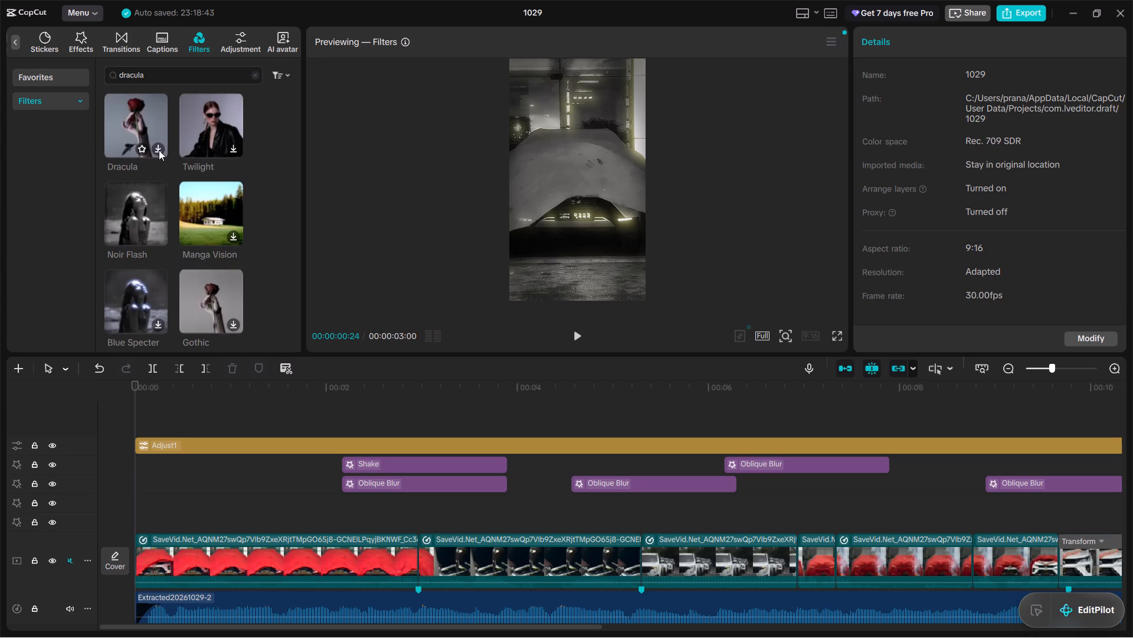
left_click(129, 103)
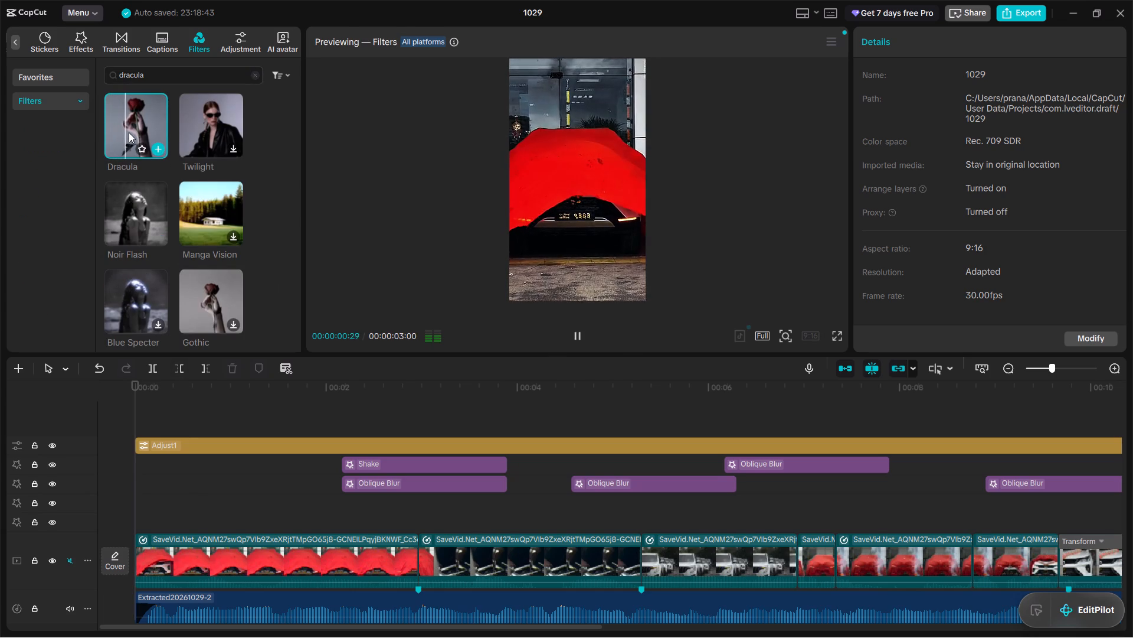
left_click_drag(132, 127, 142, 427)
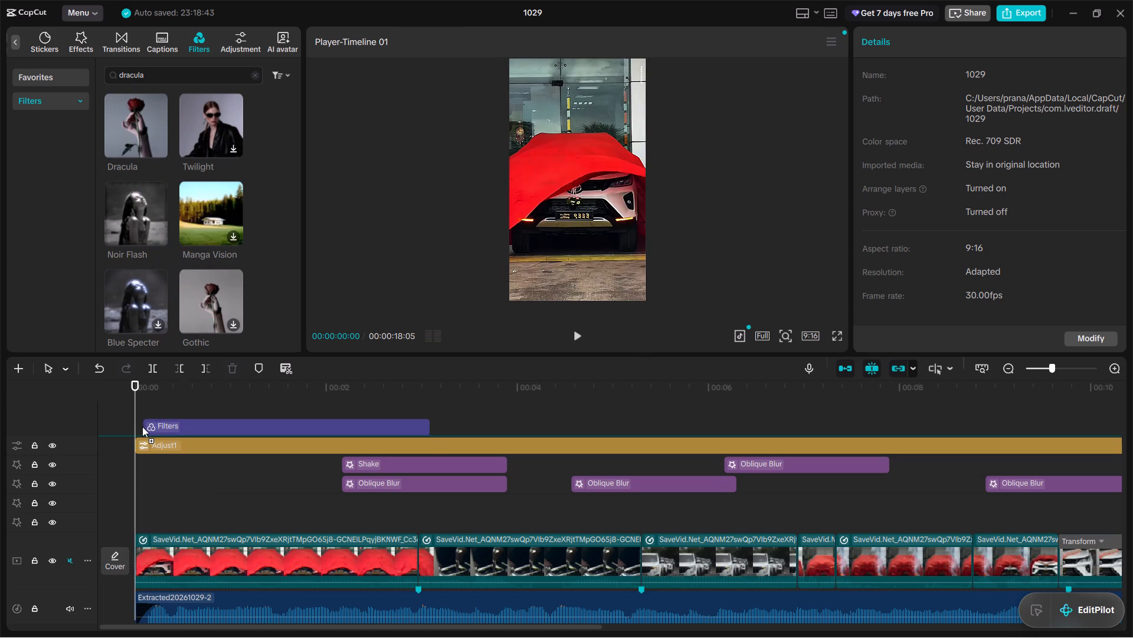
left_click_drag(142, 427, 137, 427)
Set the Dracula filter's Intensity to 21.
left_click(284, 446)
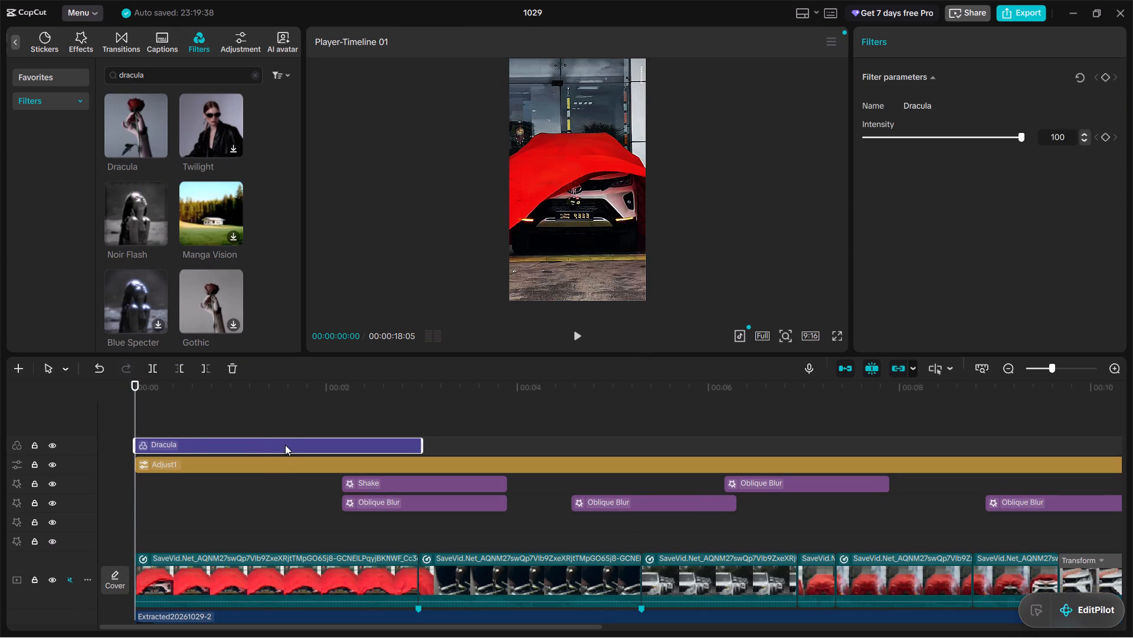
left_click(926, 132)
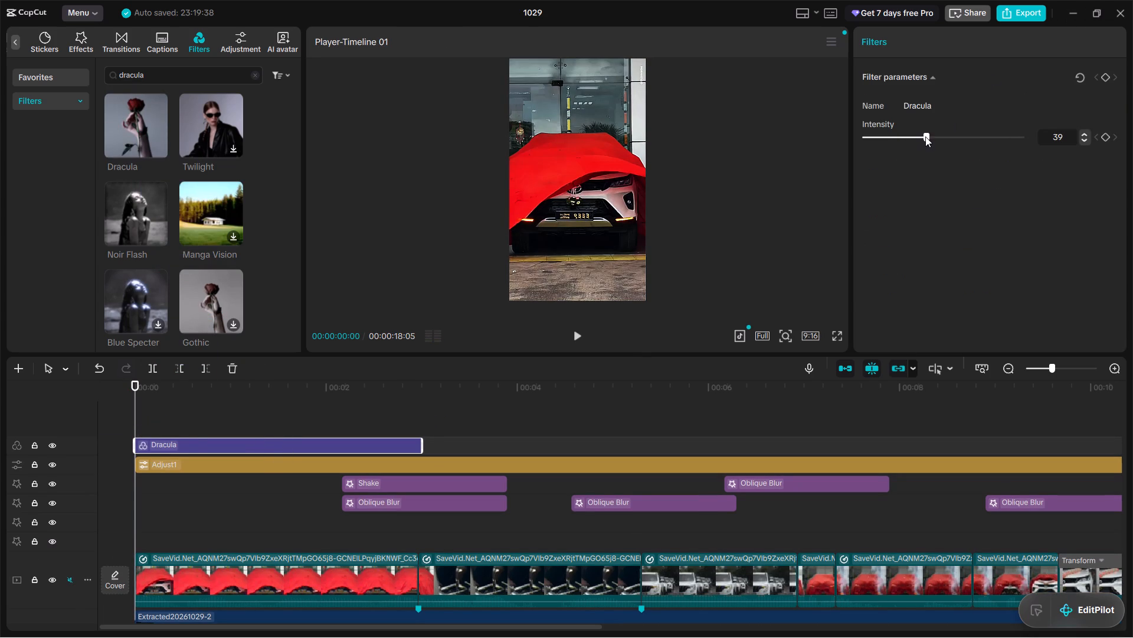
left_click_drag(925, 136, 896, 165)
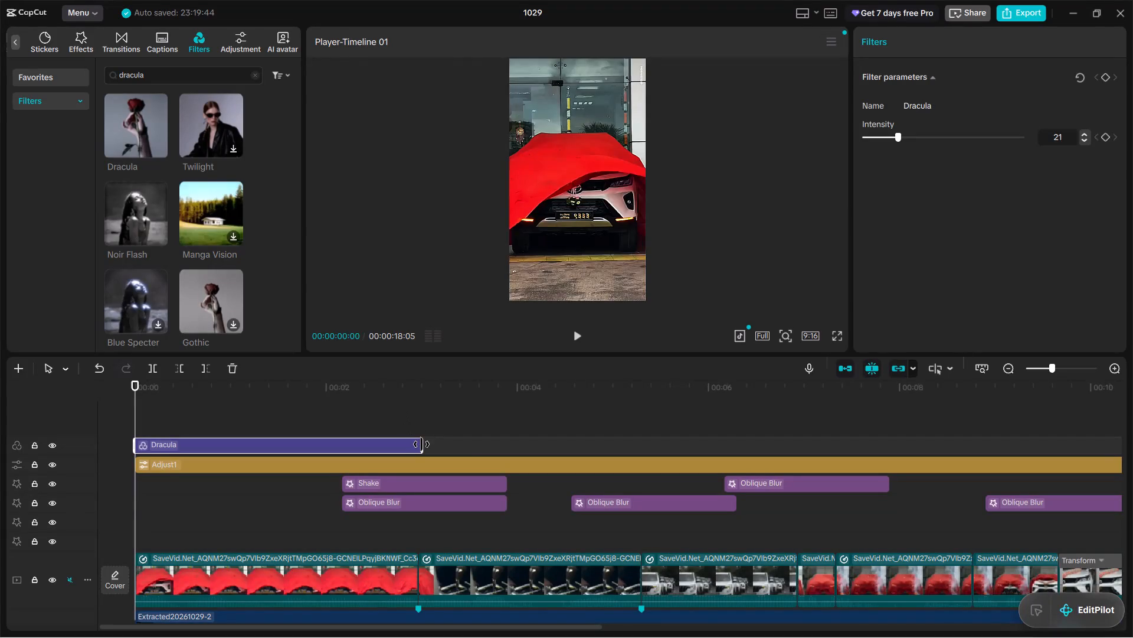
Extend the Dracula filter to the end of the video at 00:00:18:05 and play the edit back.
left_click_drag(421, 444, 1080, 428)
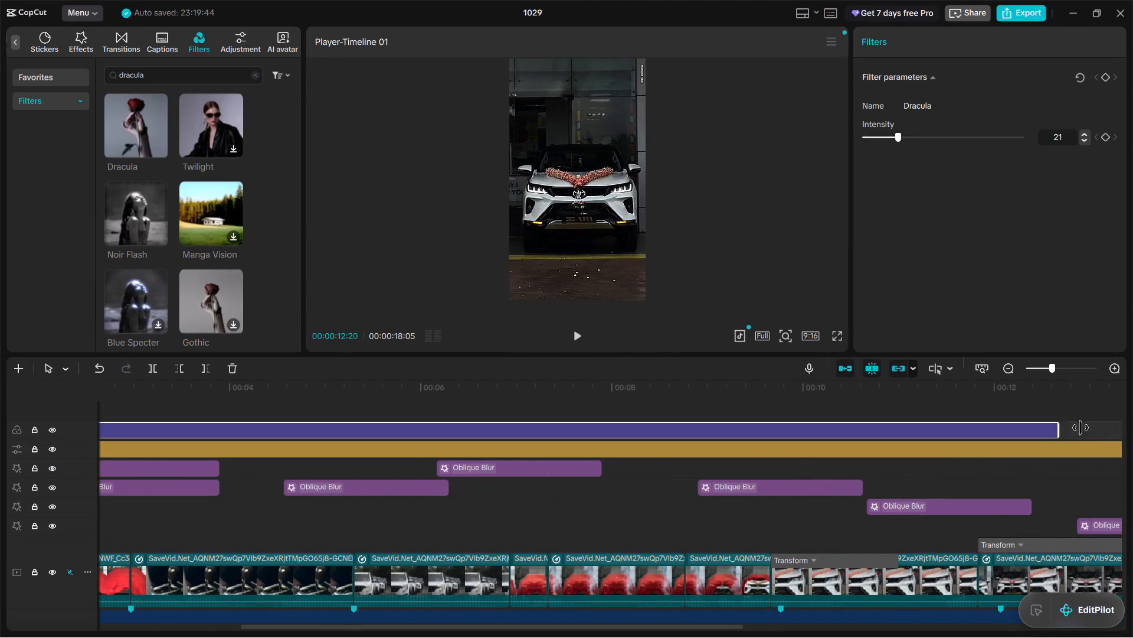
left_click_drag(1080, 428, 871, 456)
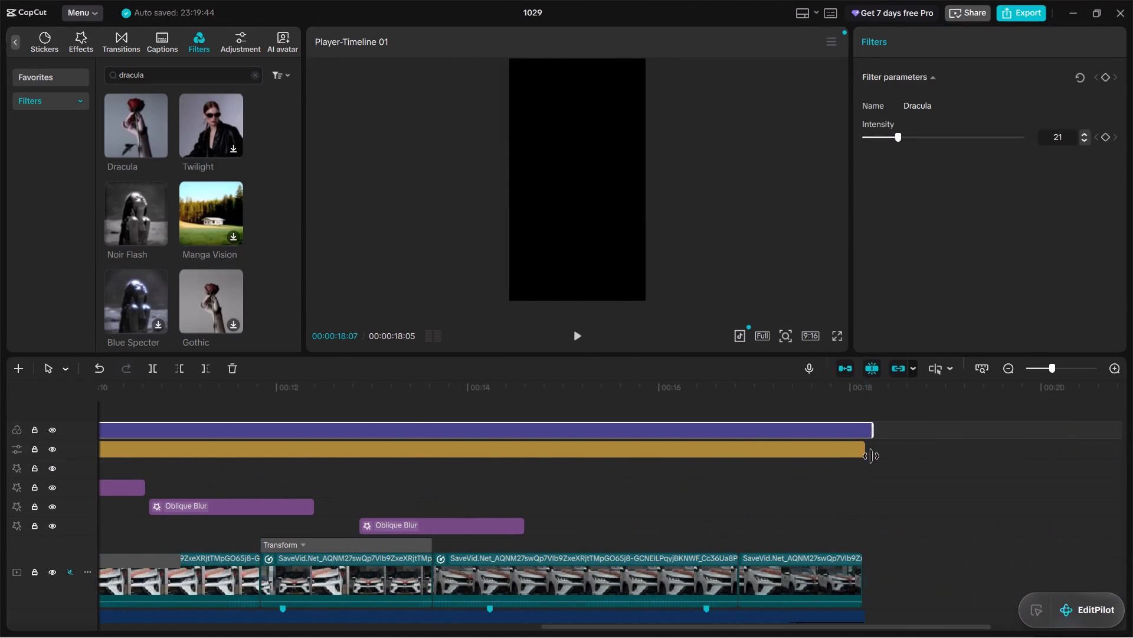
left_click_drag(871, 456, 865, 458)
key("space")
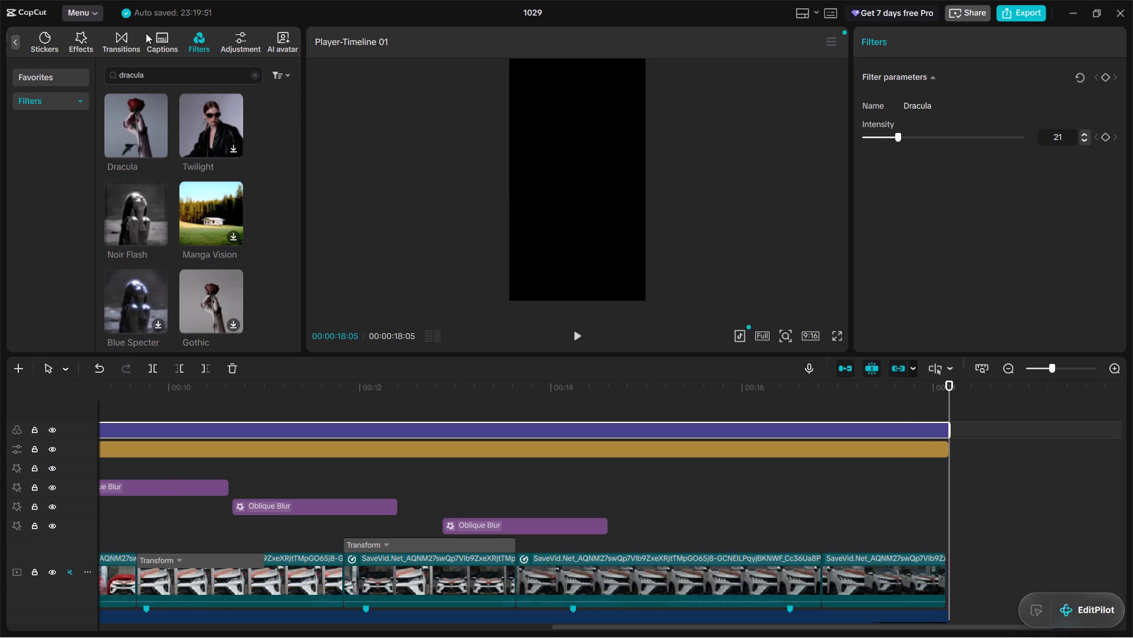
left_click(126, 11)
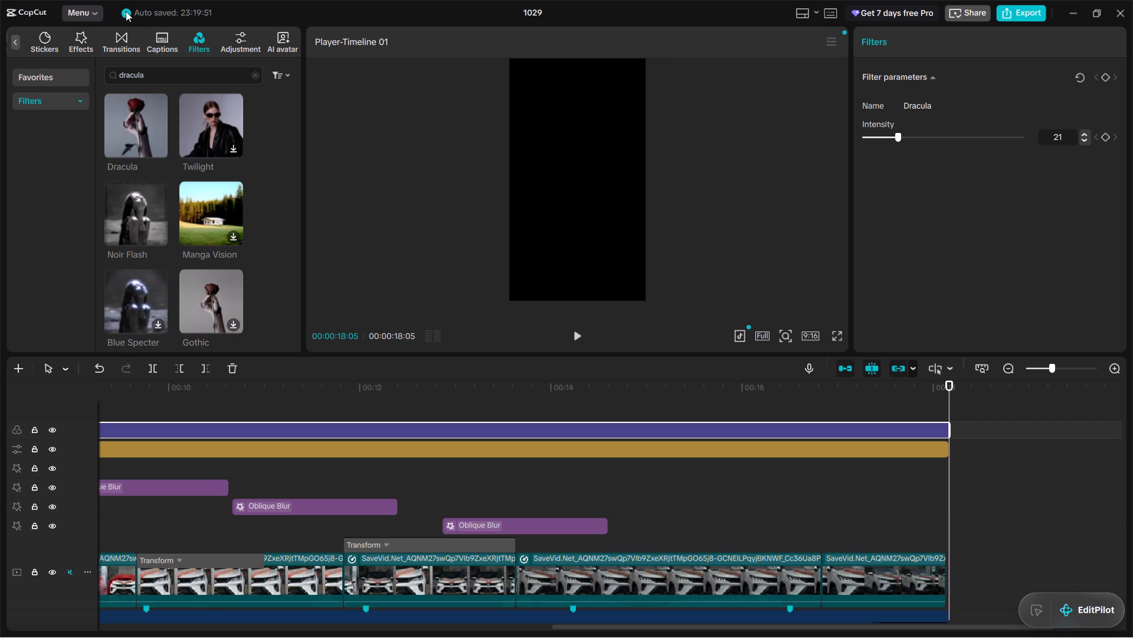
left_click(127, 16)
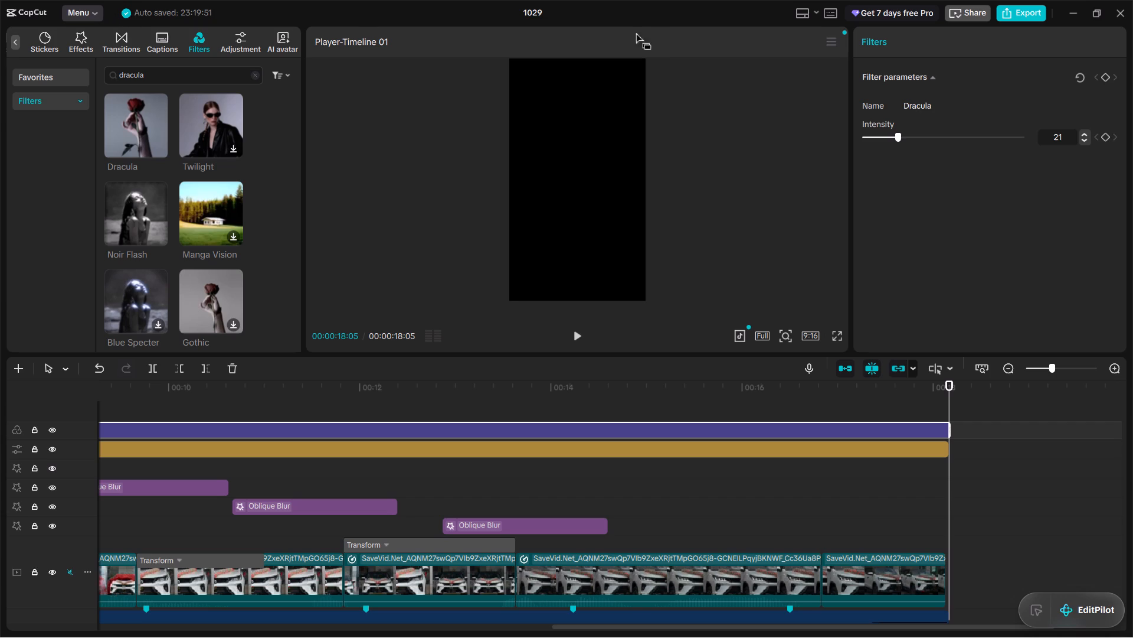
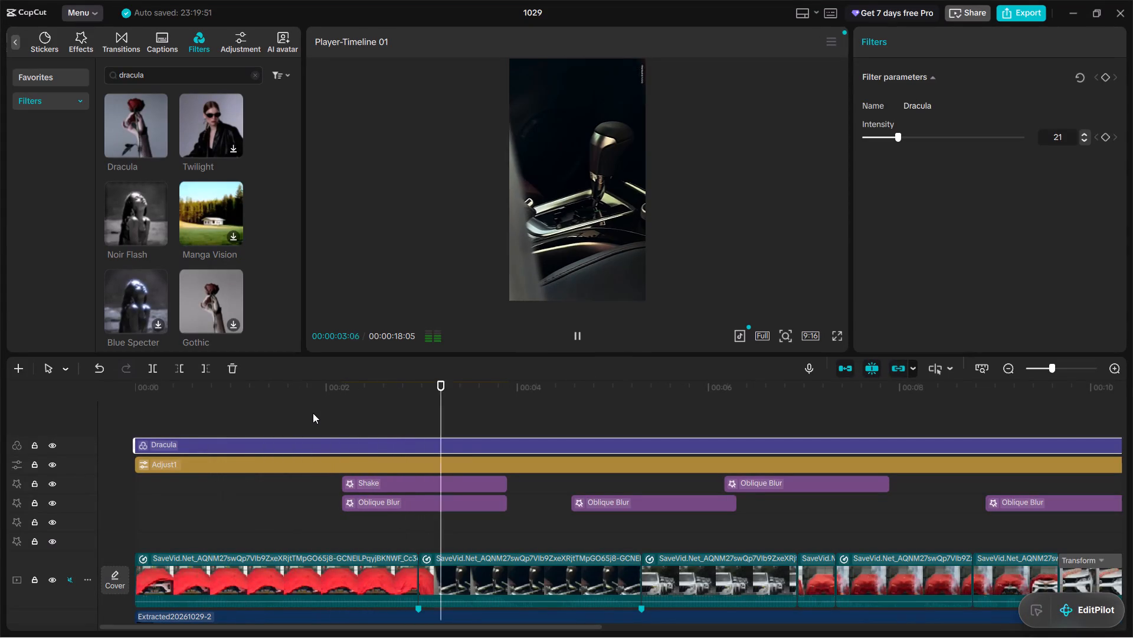
Pause the timeline preview at about 00:00:03:14 and bring up the application's general commands.
key("space")
left_click(81, 8)
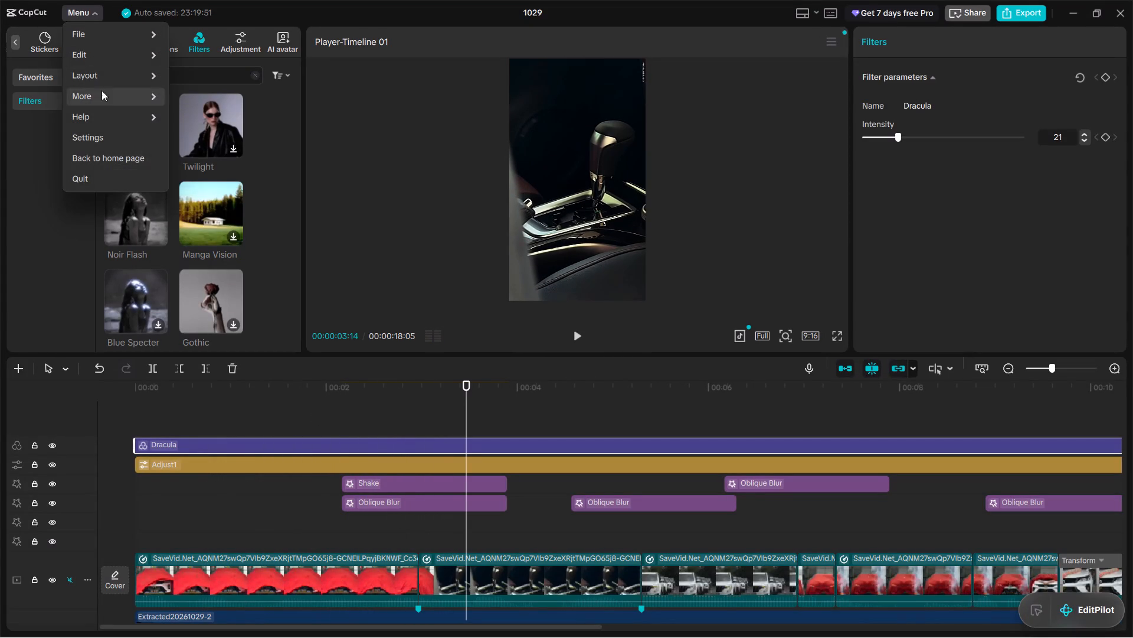
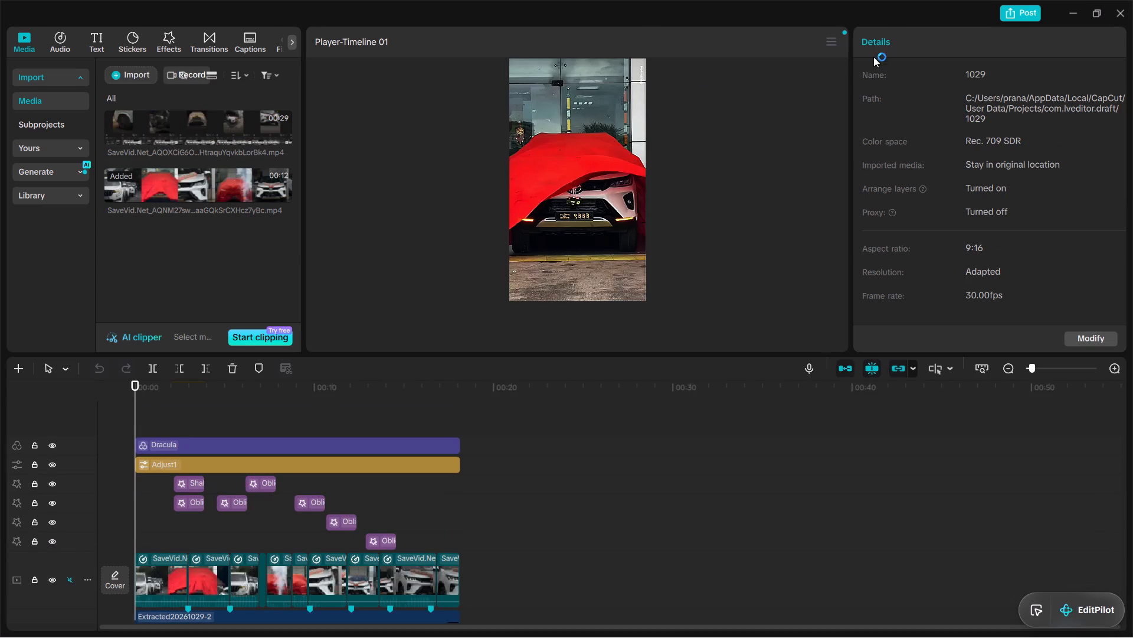
Open the export settings for the finished car video project.
left_click(1040, 11)
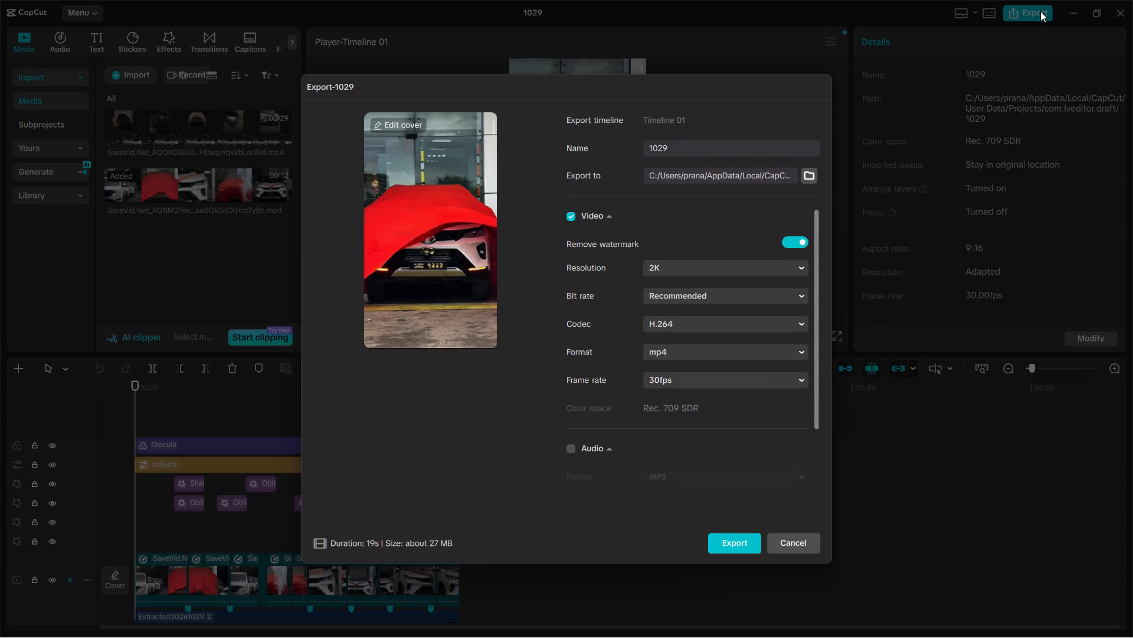
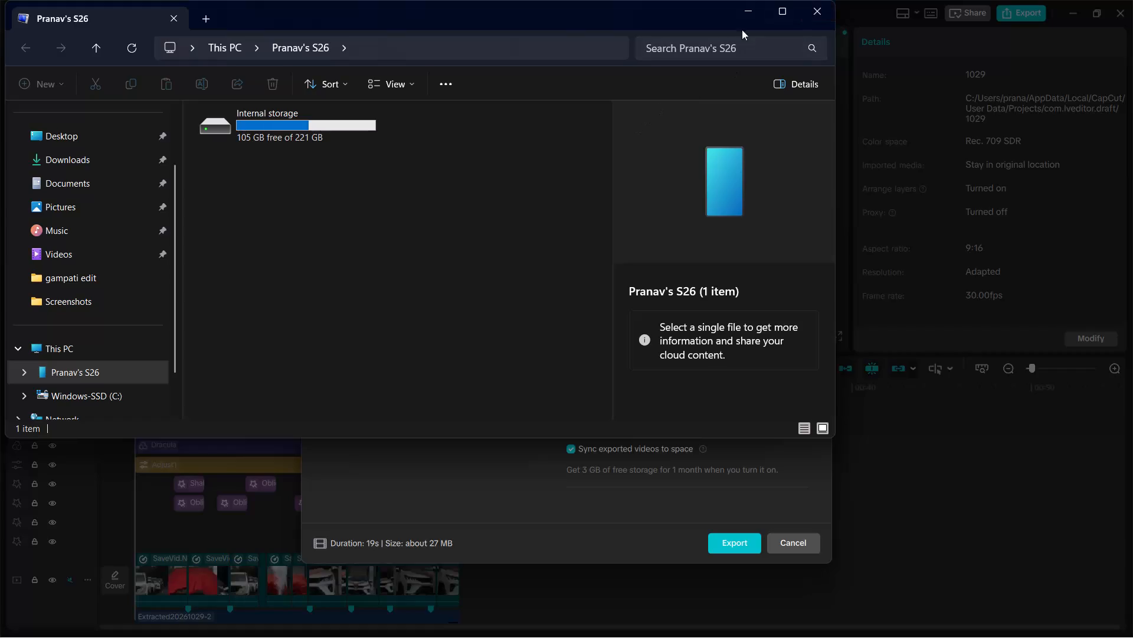
Return to the CapCut export settings and set the video resolution to 4K and the frame rate to 60fps.
left_click(758, 4)
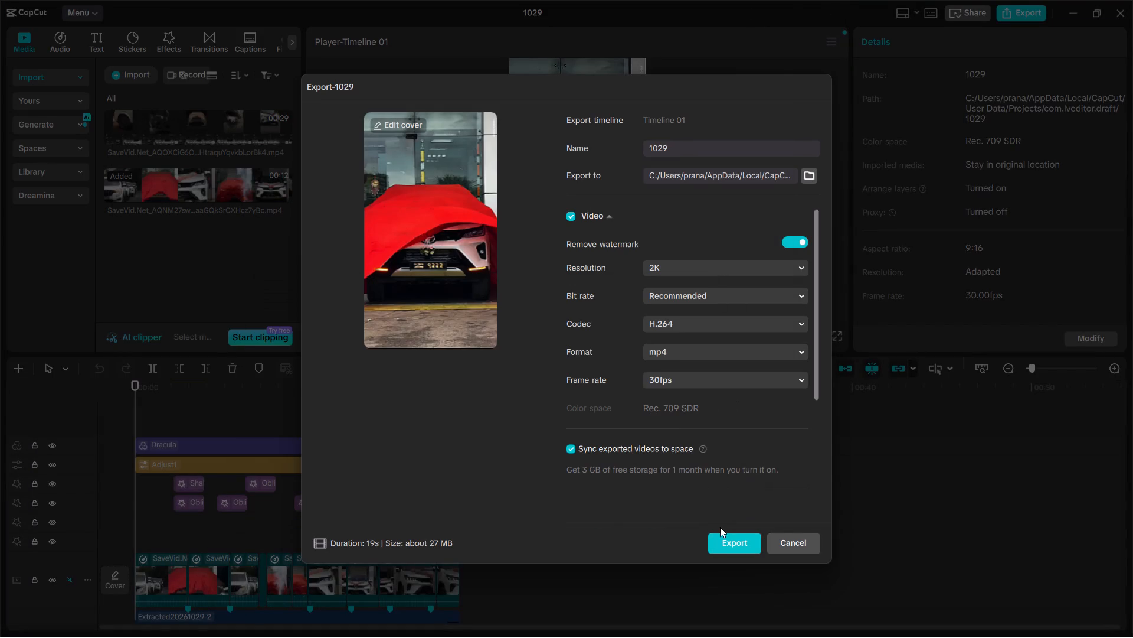
left_click(710, 268)
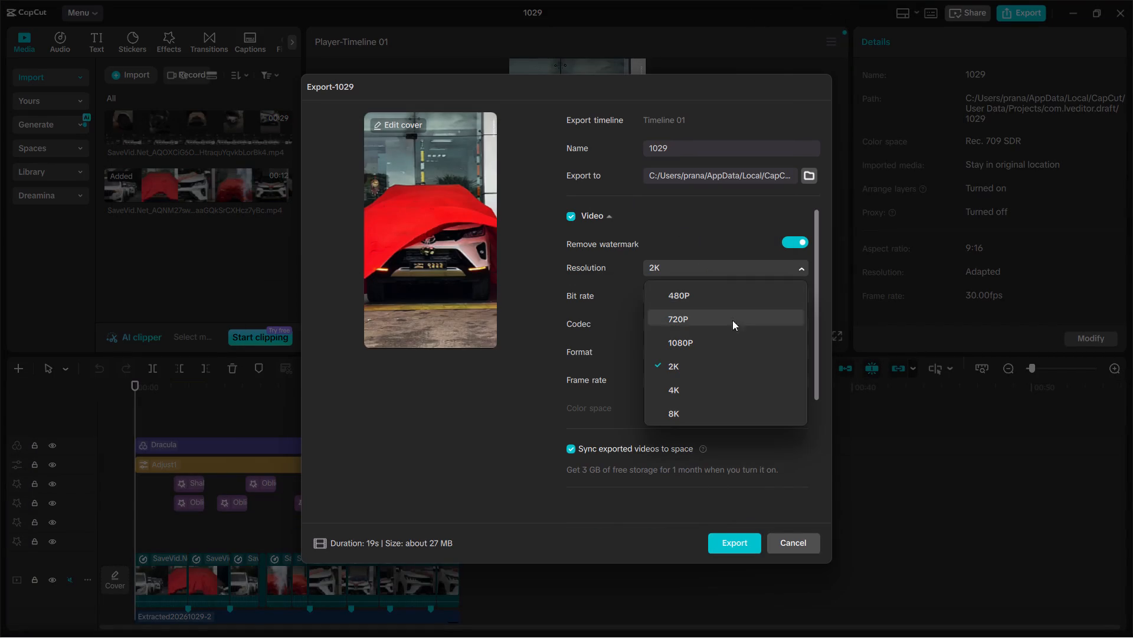
left_click(695, 396)
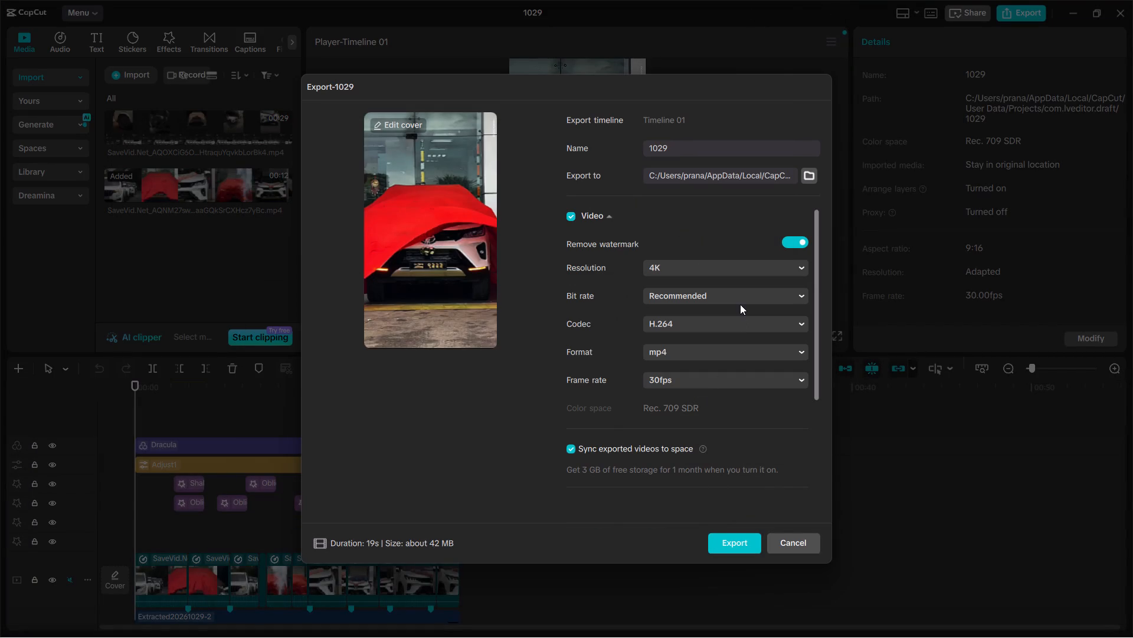
left_click(731, 374)
left_click(735, 386)
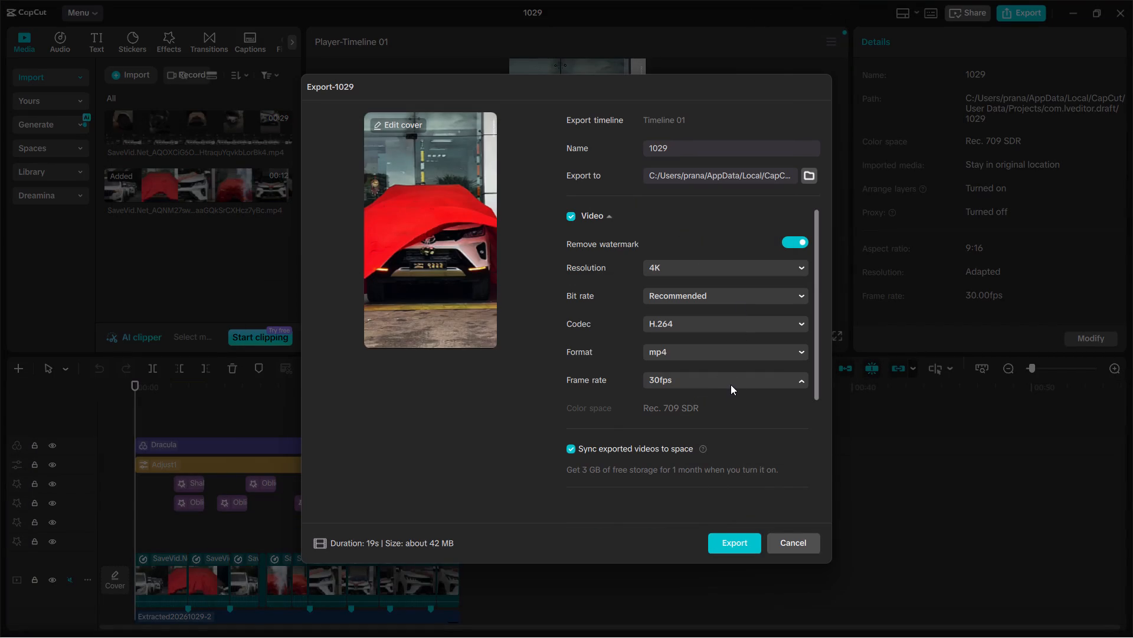
left_click(731, 384)
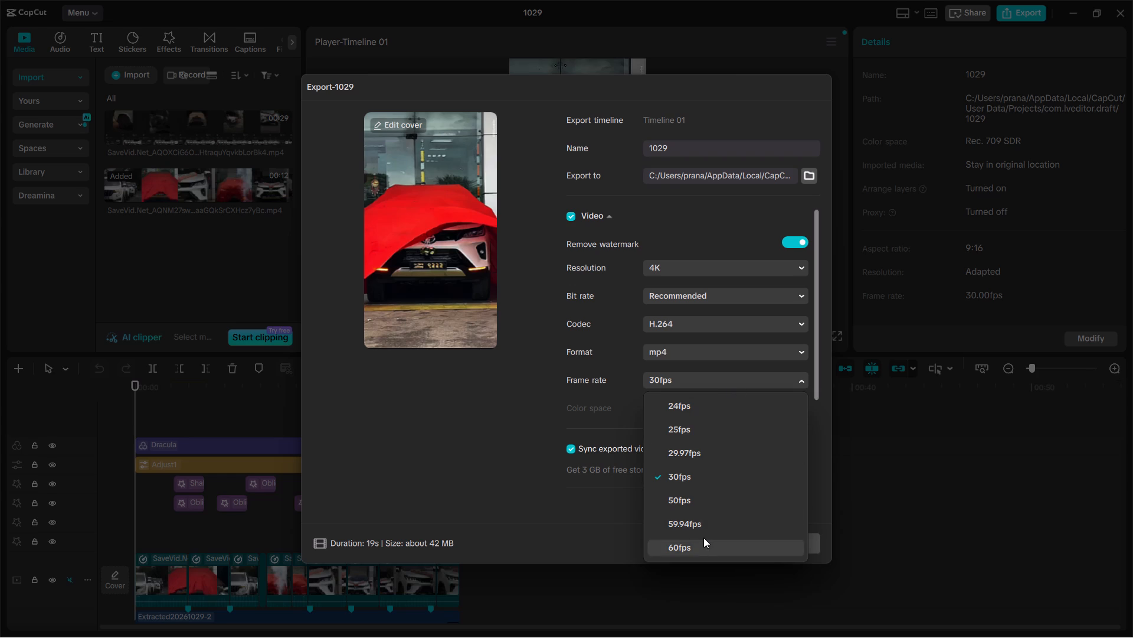
left_click(703, 538)
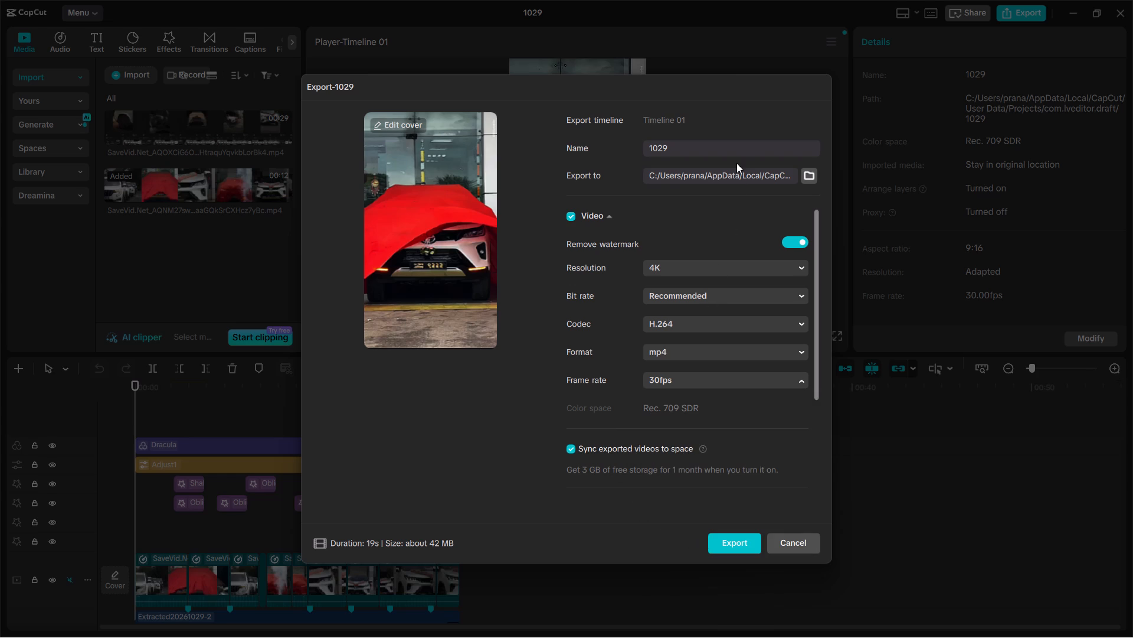
Replace the export file name with fortuner.
left_click(721, 146)
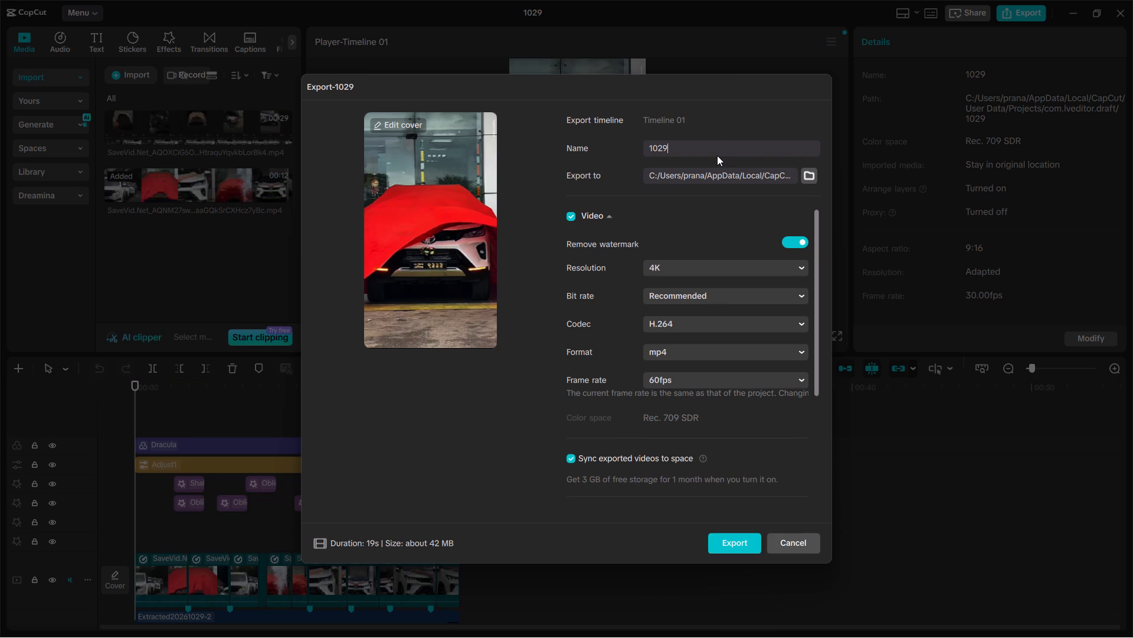
key("BackSpace")
key("BackSpace")
key("BackSpace")
key("BackSpace")
key("BackSpace")
key("BackSpace")
key("BackSpace")
key("BackSpace")
key("BackSpace")
key("BackSpace")
key("BackSpace")
type("fortuner")
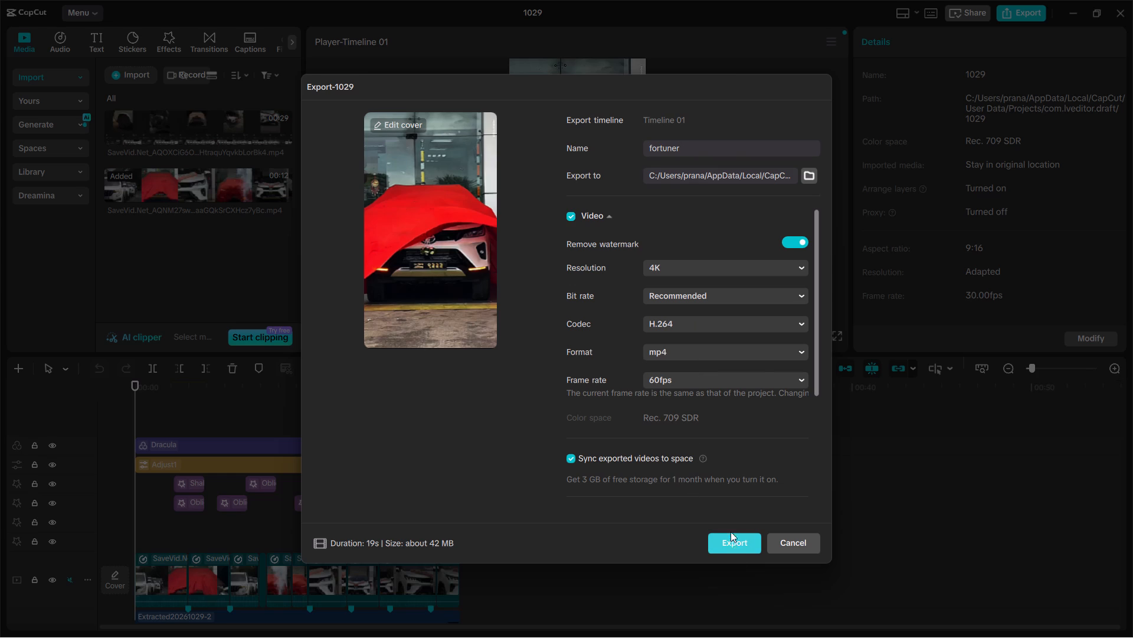
Set the export bit rate to Higher and export the video.
left_click(751, 291)
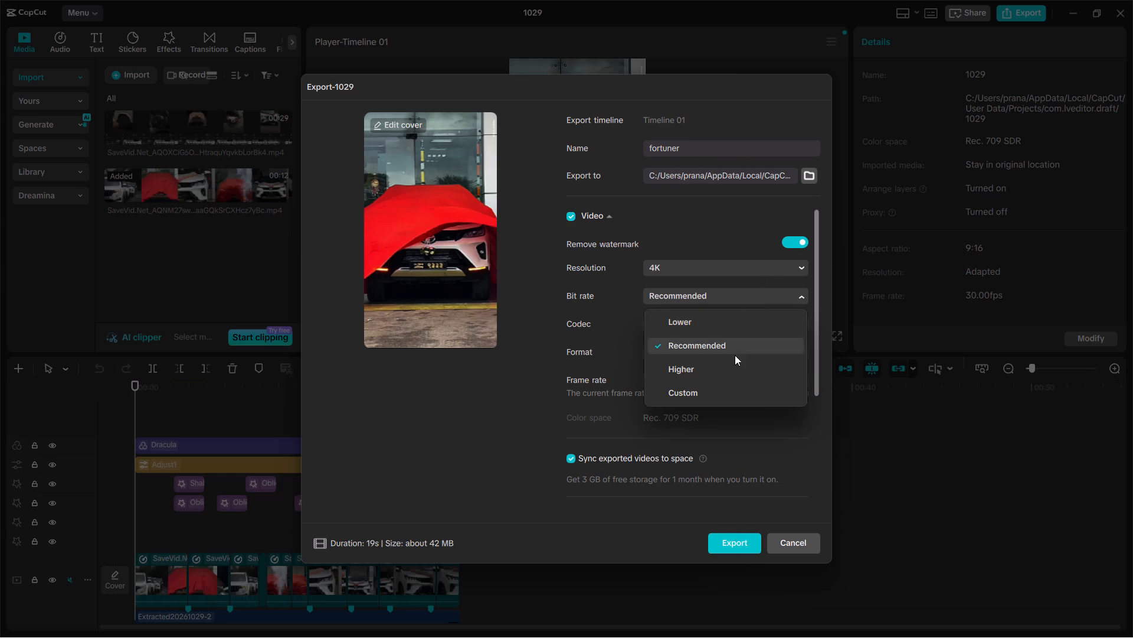
left_click(725, 369)
left_click(716, 543)
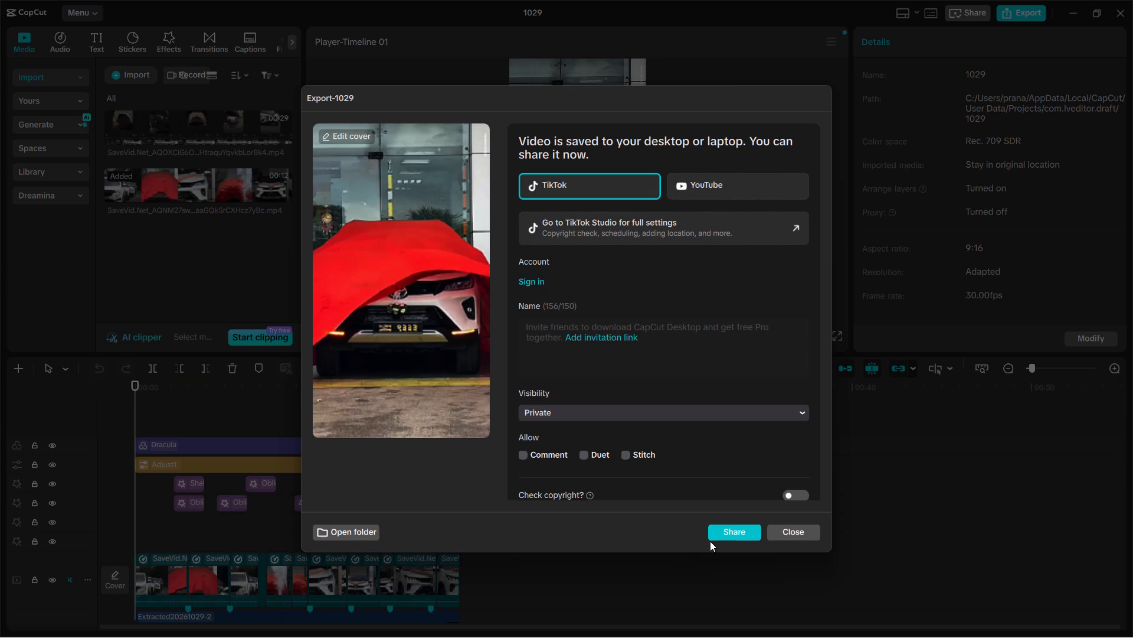
Open the export folder in File Explorer and copy the fortuner video into DCIM > My edits on the connected phone's internal storage.
left_click(356, 528)
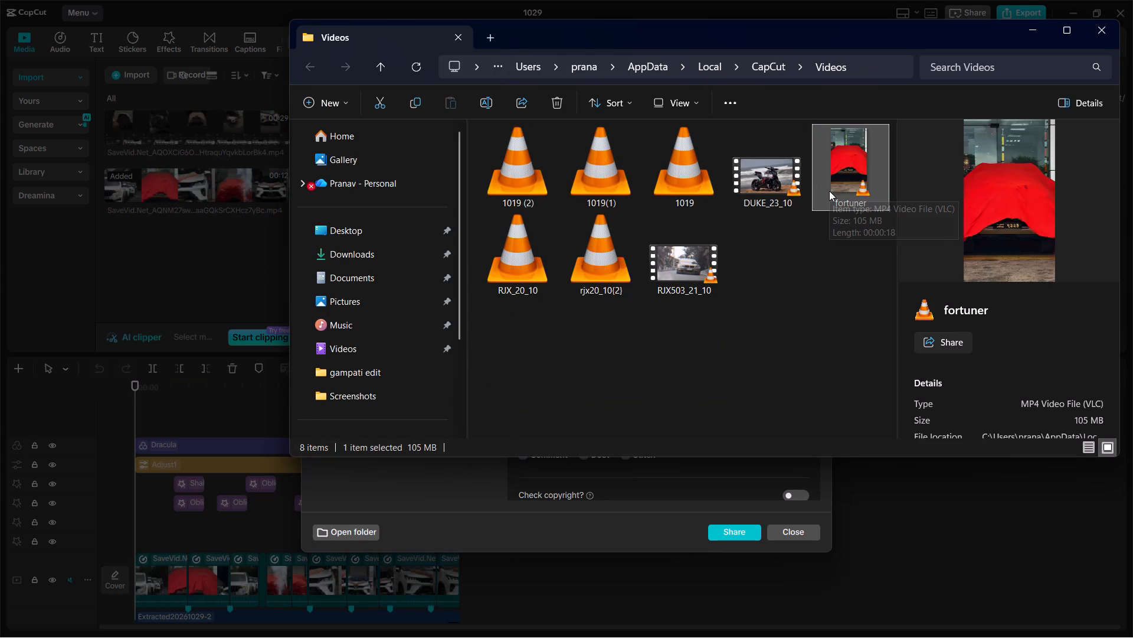
key("ctrl+c")
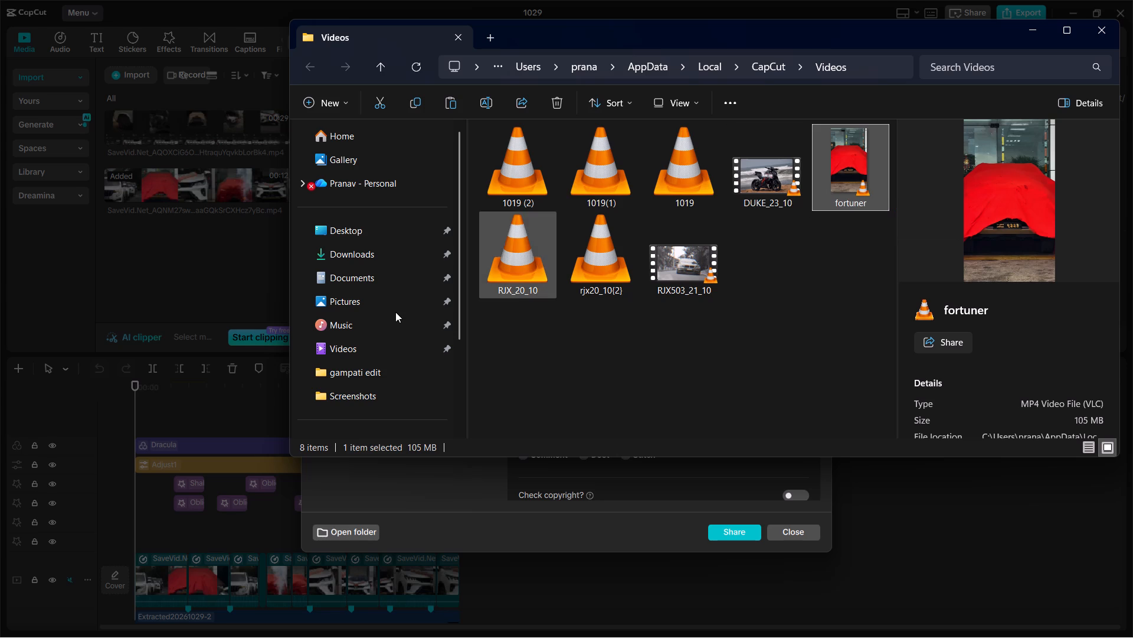
scroll(395, 312, "down", 7)
left_click(392, 349)
left_click(389, 349)
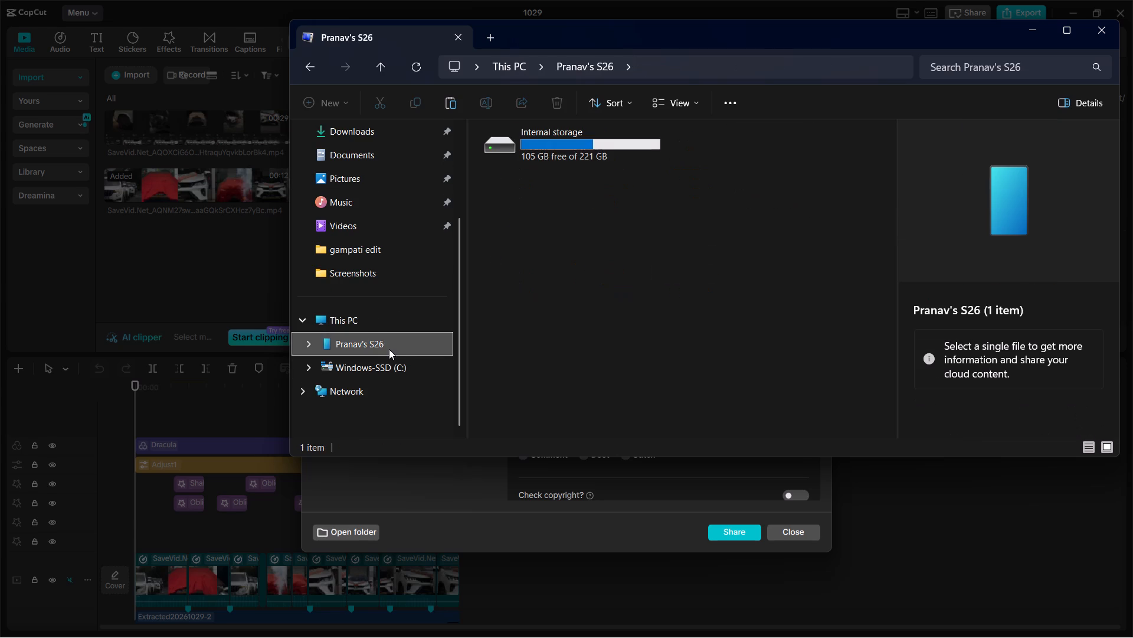
left_click_drag(615, 141, 610, 141)
left_click(607, 141)
double_click(601, 167)
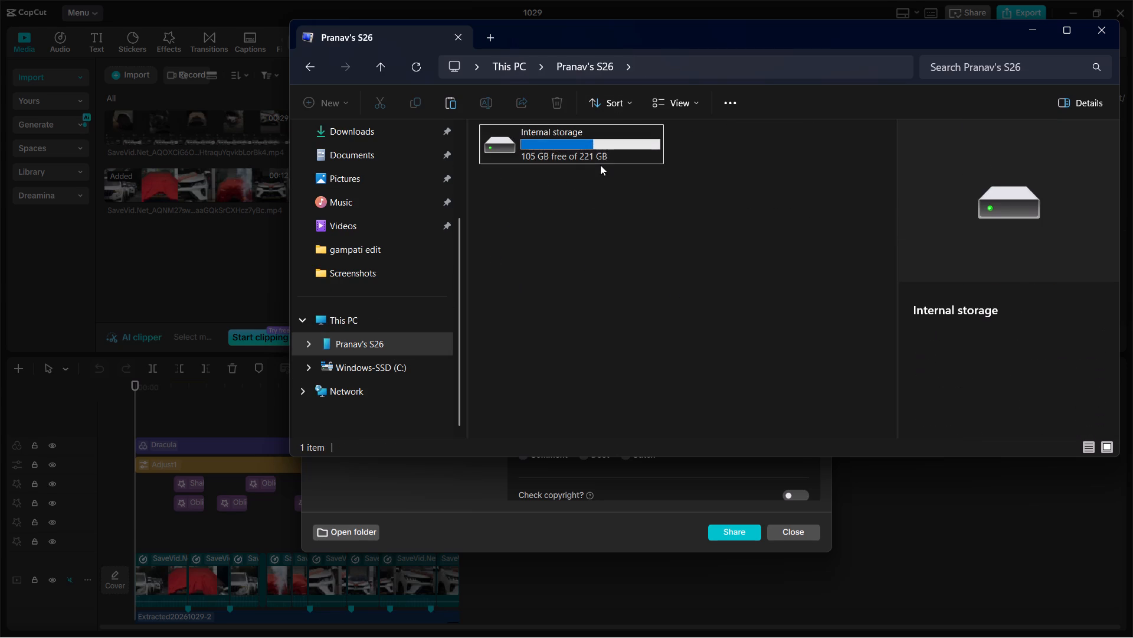
double_click(600, 160)
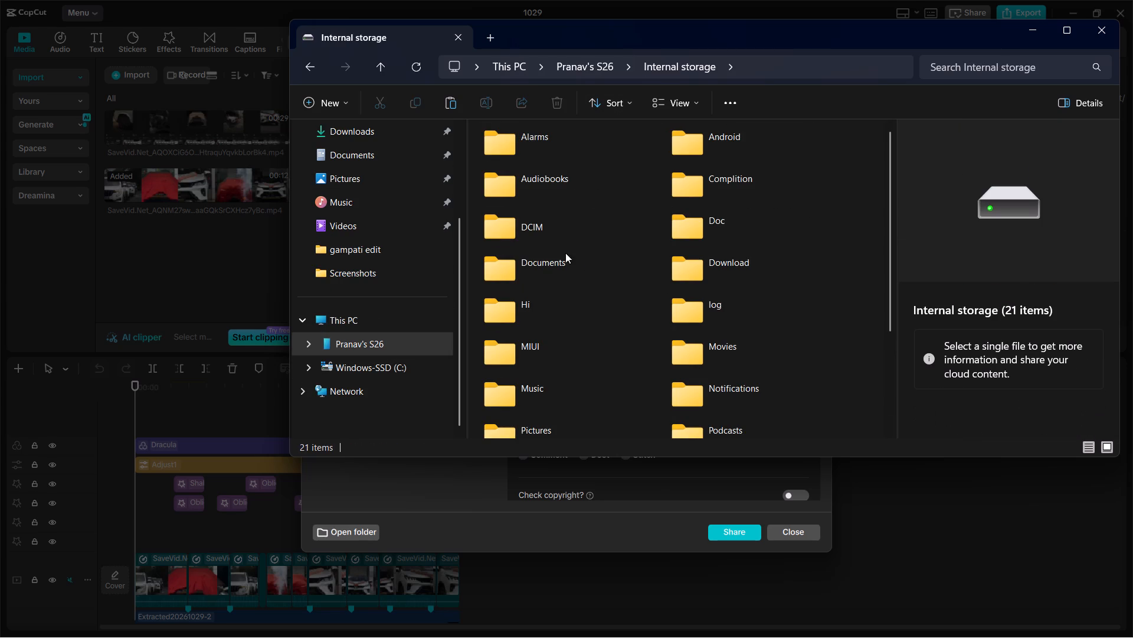
double_click(571, 240)
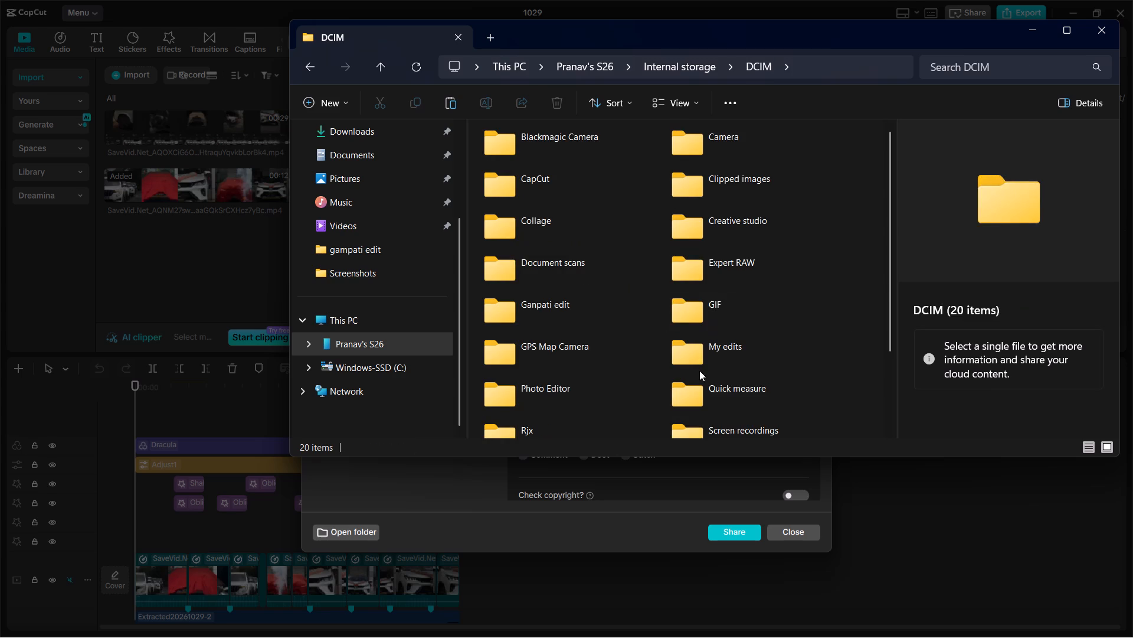
double_click(719, 344)
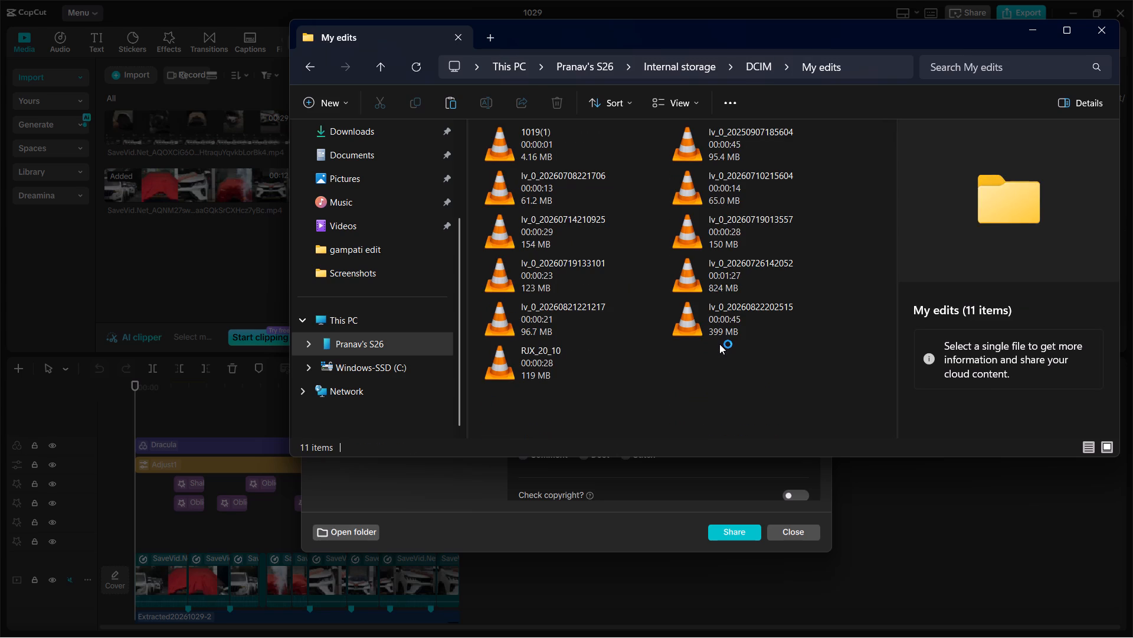
key("ctrl+v")
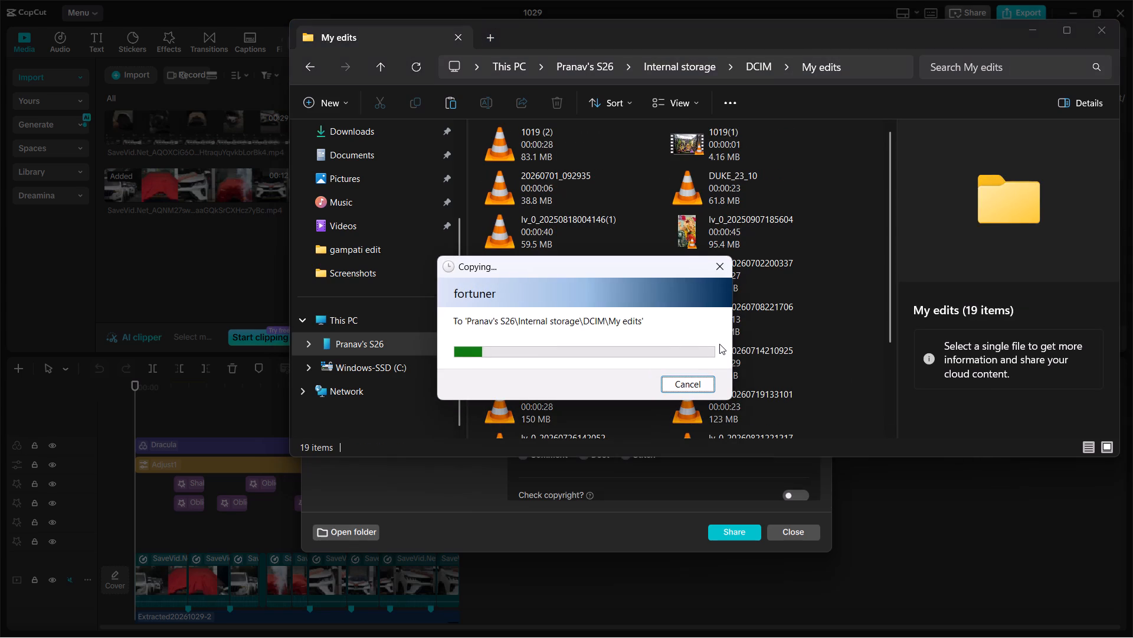
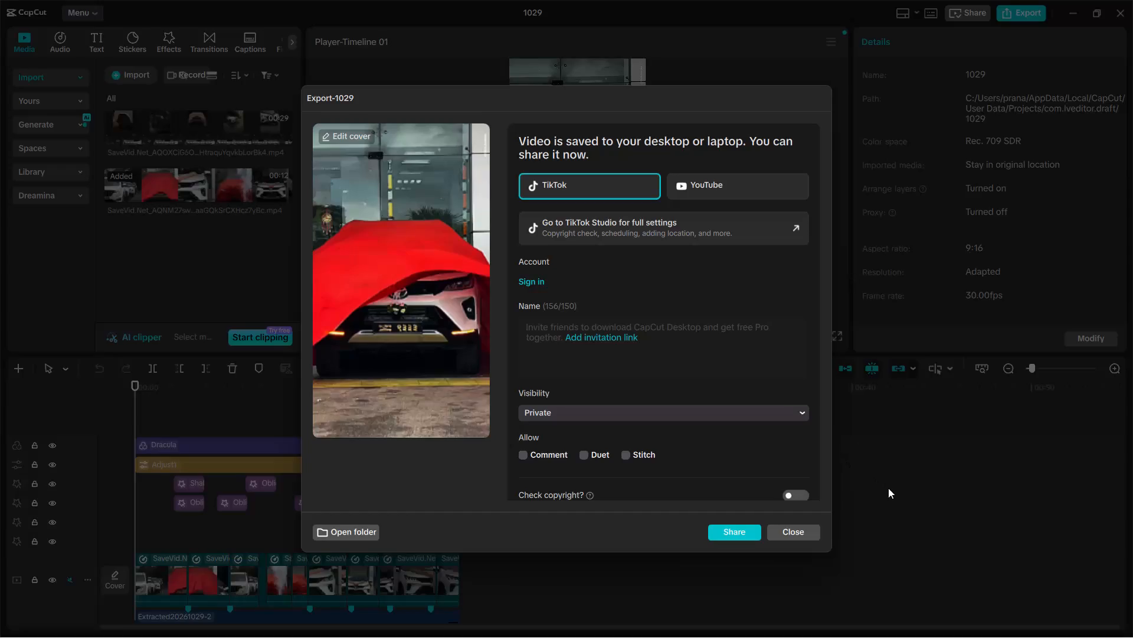
Close the finished export dialog and leave the 1029 project for the CapCut home page.
left_click(814, 538)
left_click(63, 15)
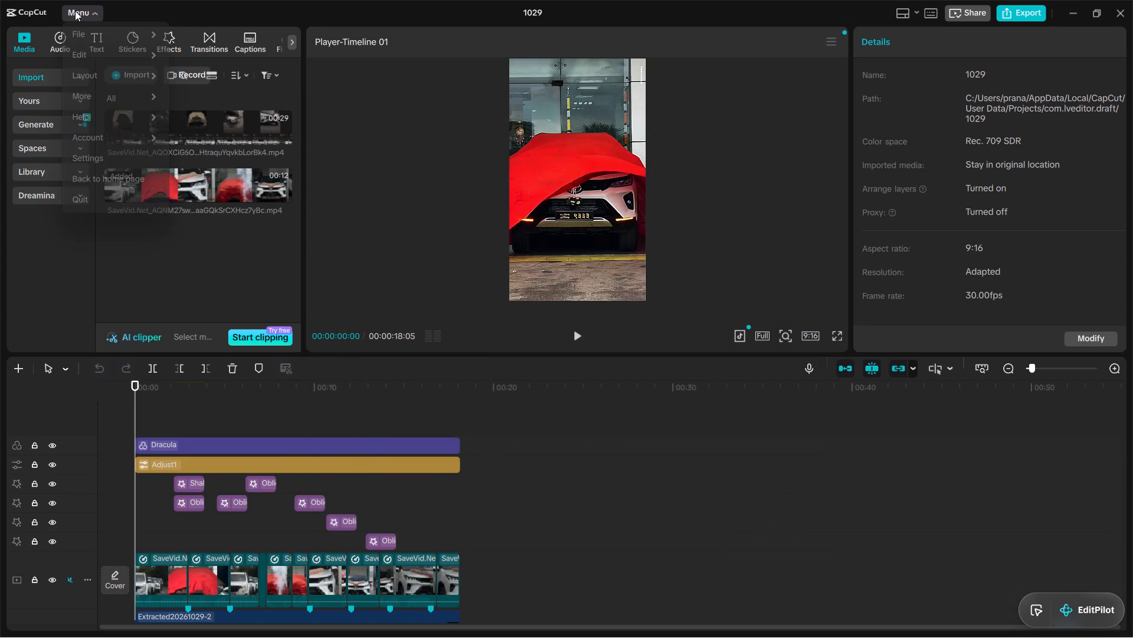
left_click(131, 175)
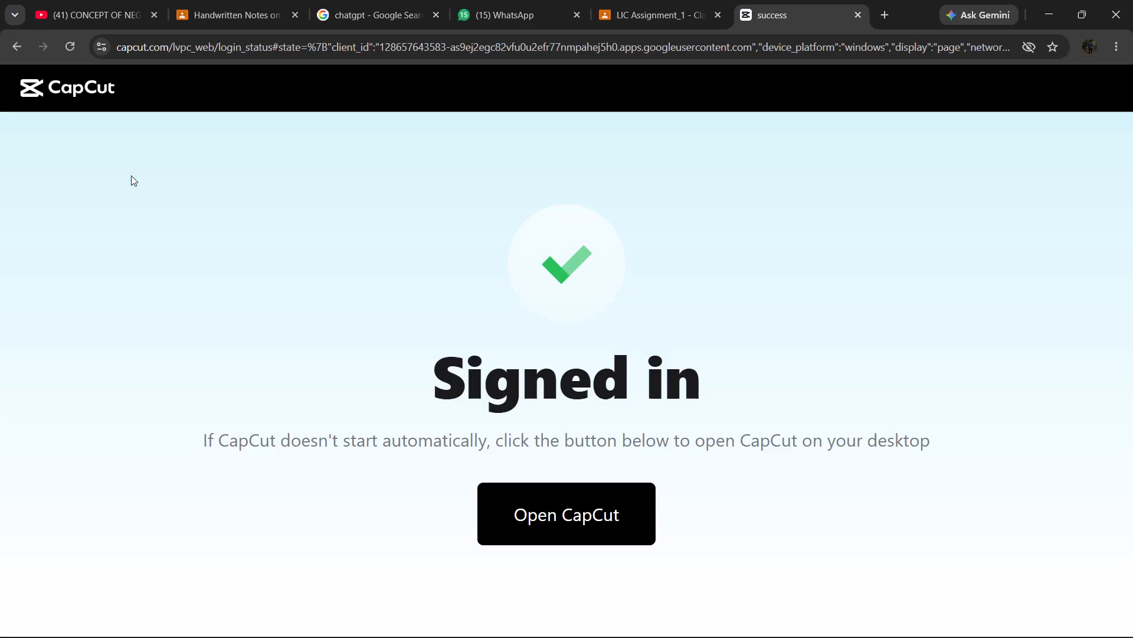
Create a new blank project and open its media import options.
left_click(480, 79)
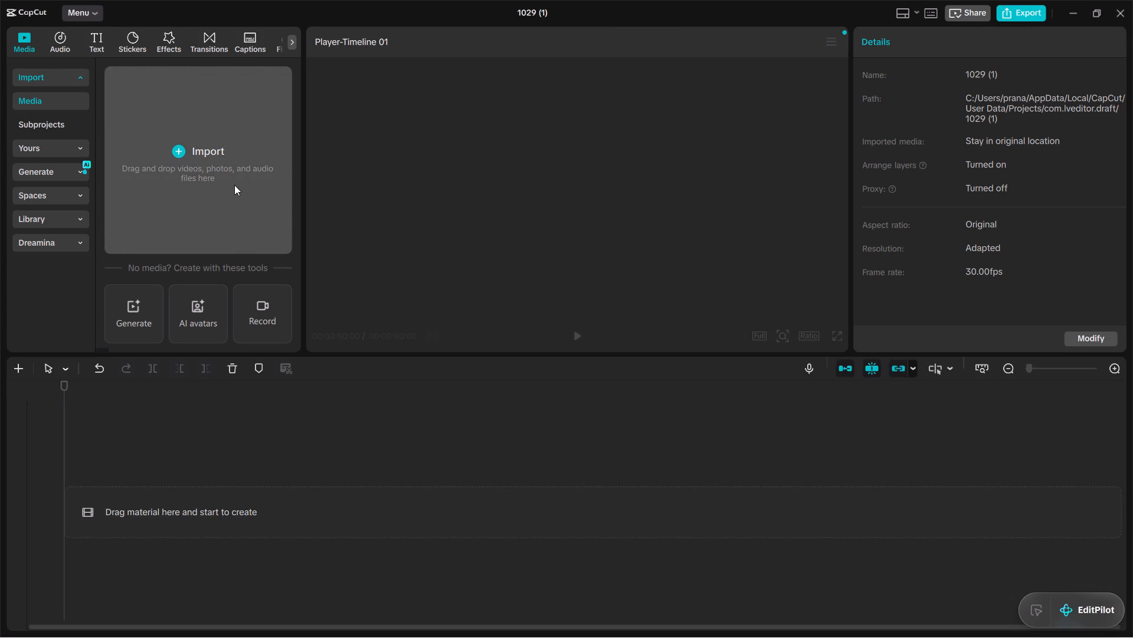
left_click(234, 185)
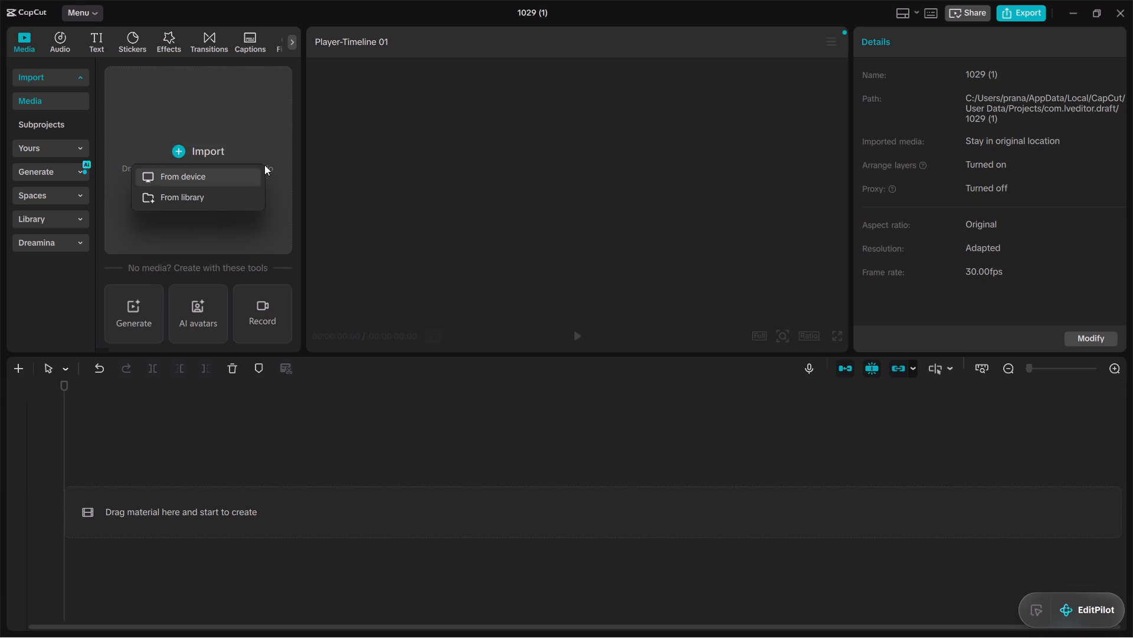
Close the empty CapCut project, and close the Chrome window showing the CapCut sign-in page.
left_click(1125, 17)
left_click_drag(1124, 15, 1113, 12)
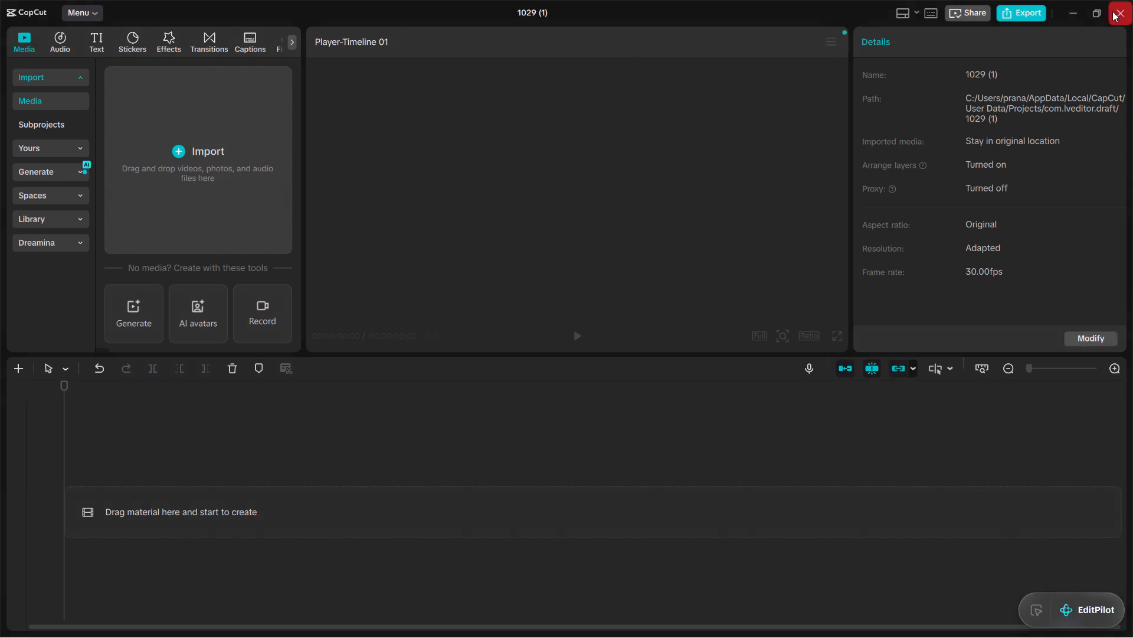
left_click(1112, 11)
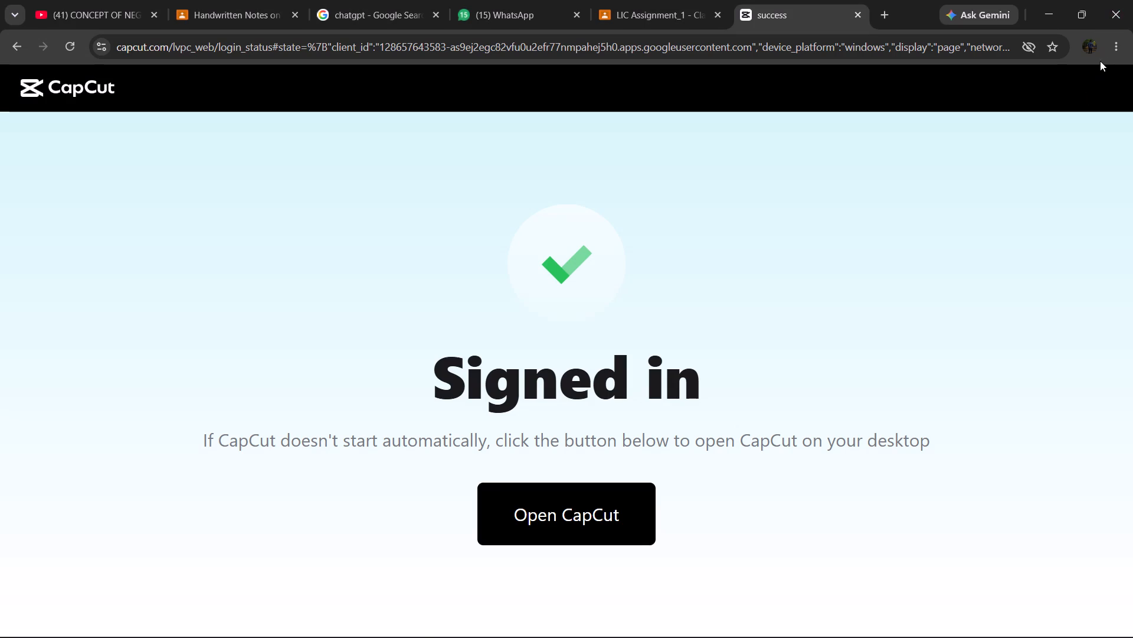
left_click(1115, 3)
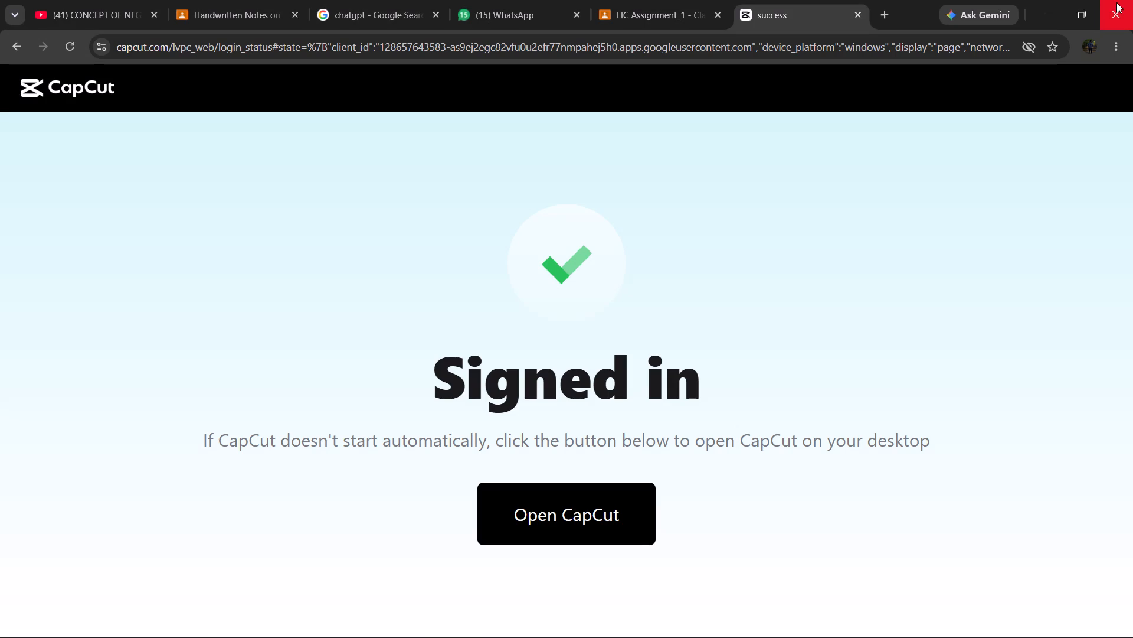
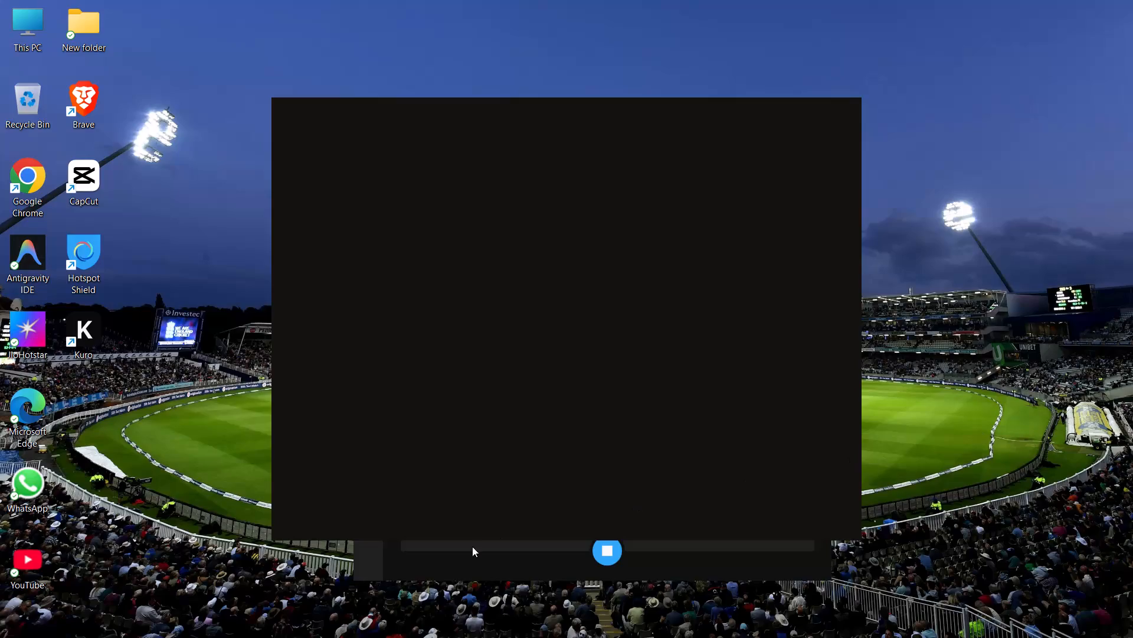
Switch to Hotspot Shield and disconnect the active VPN connection.
left_click(614, 559)
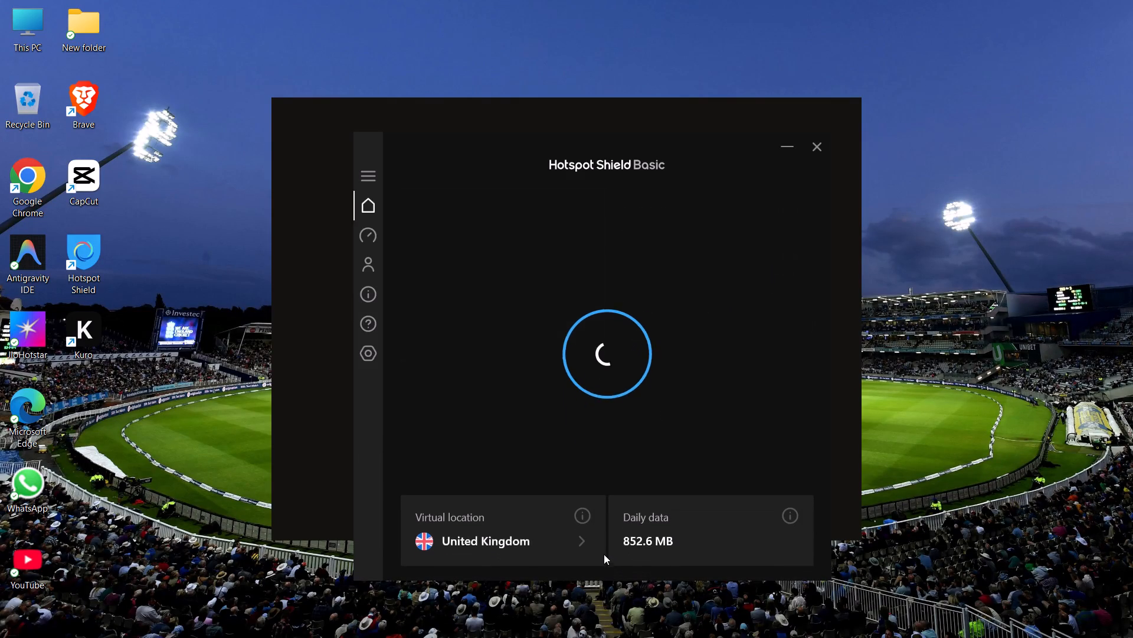
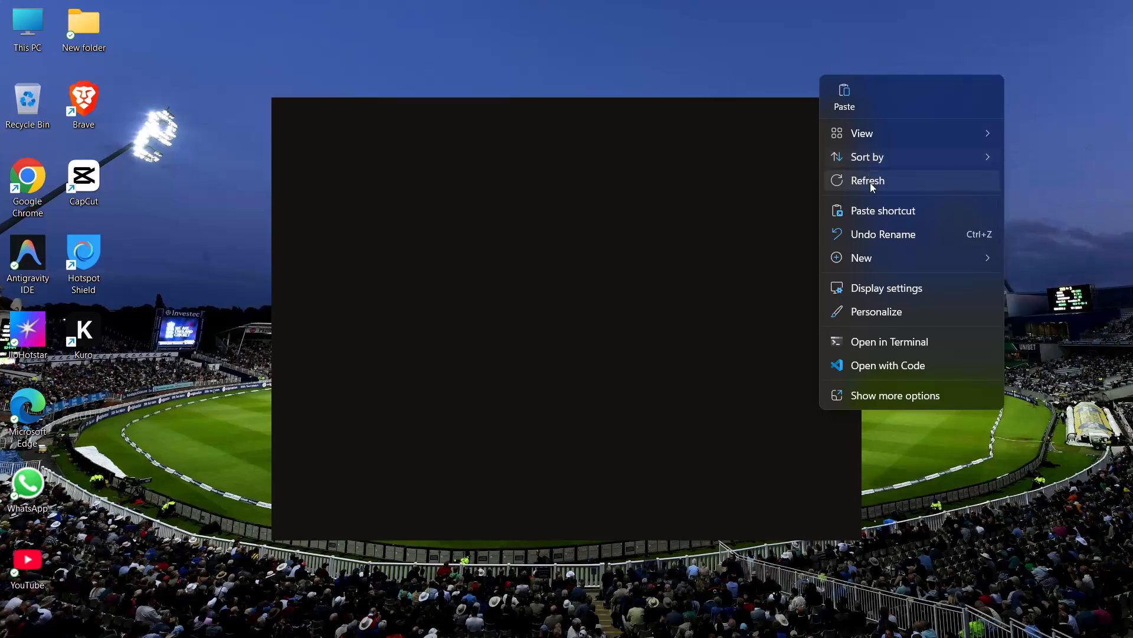
Refresh the Windows desktop.
left_click(870, 183)
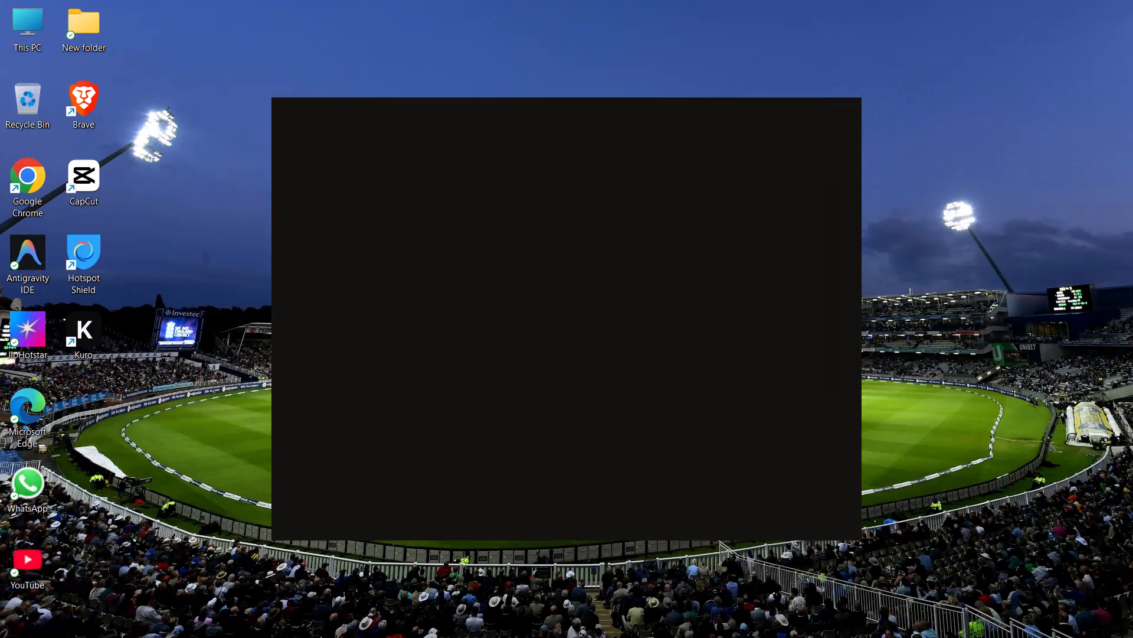
Open the Windows power options for ending the computer session.
left_click(376, 626)
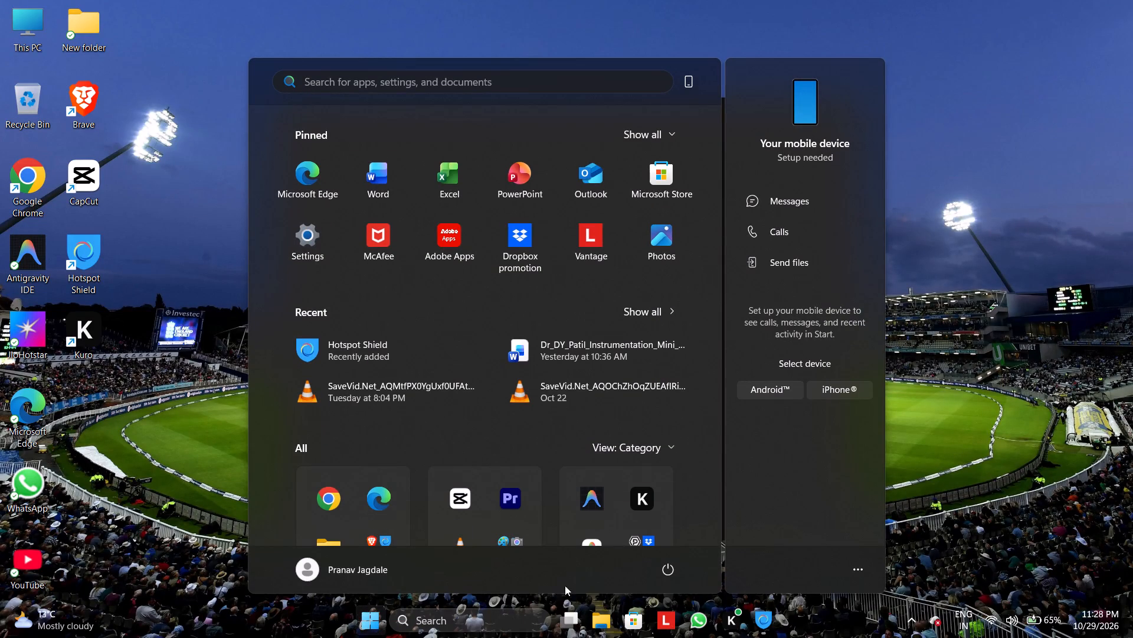
left_click(667, 569)
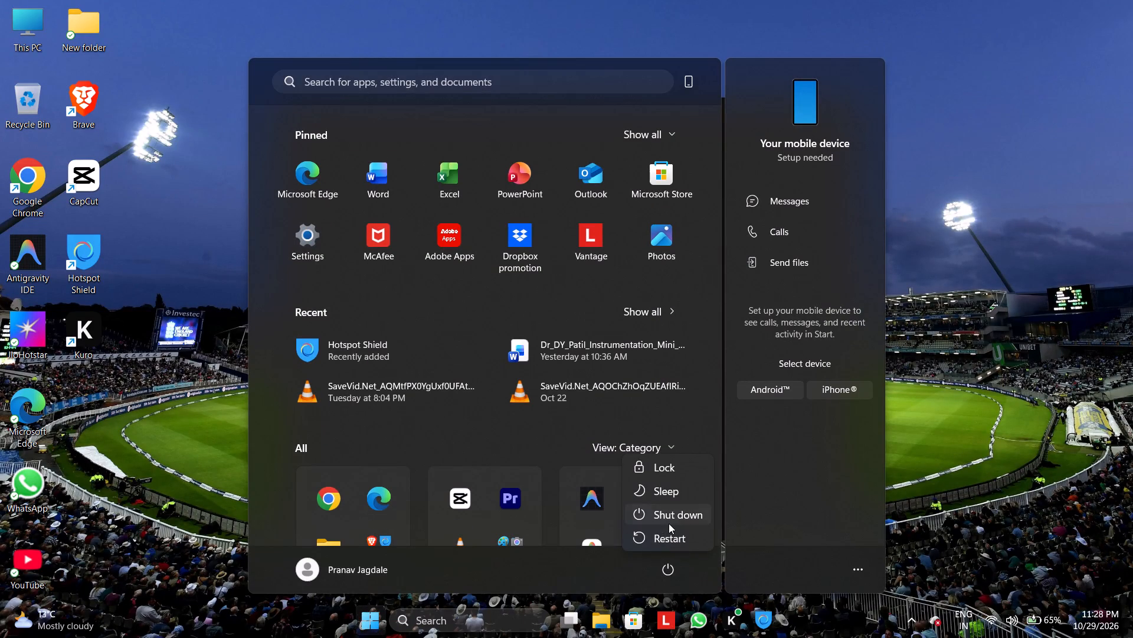